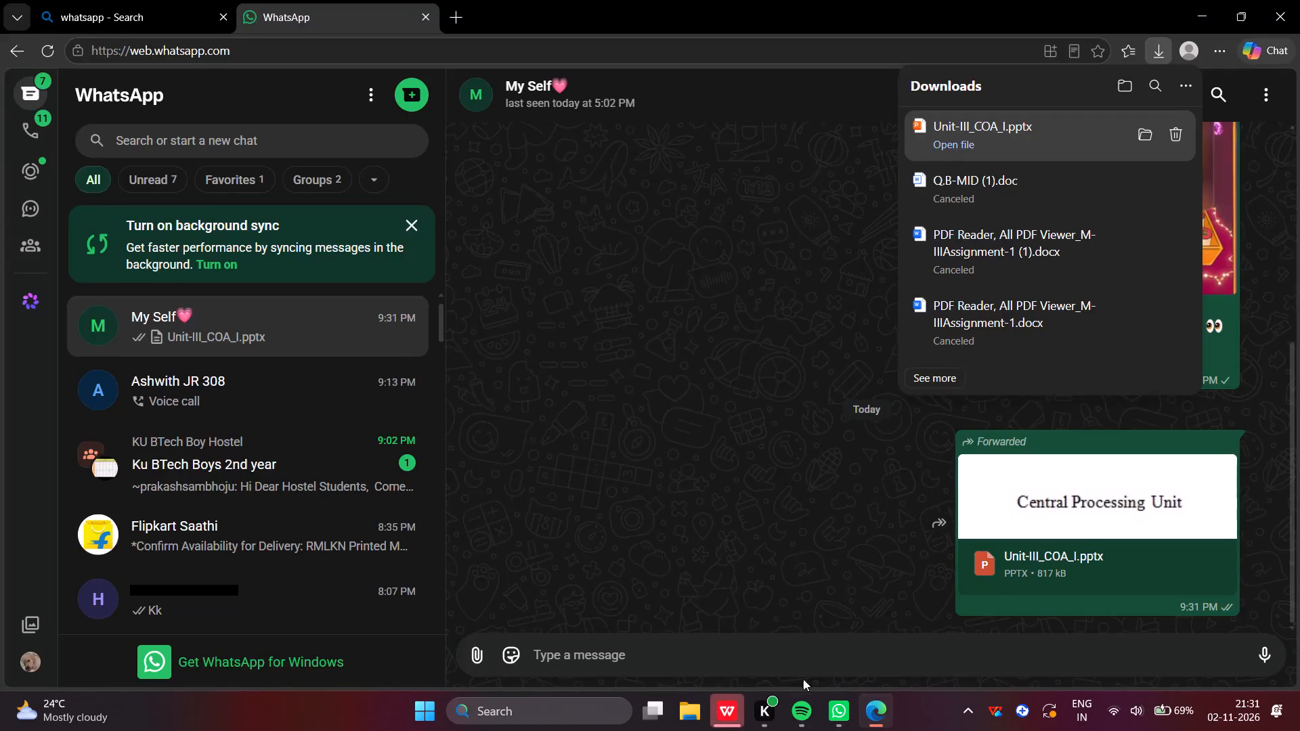
Switch to the Spotify window.
left_click(796, 714)
left_click(799, 715)
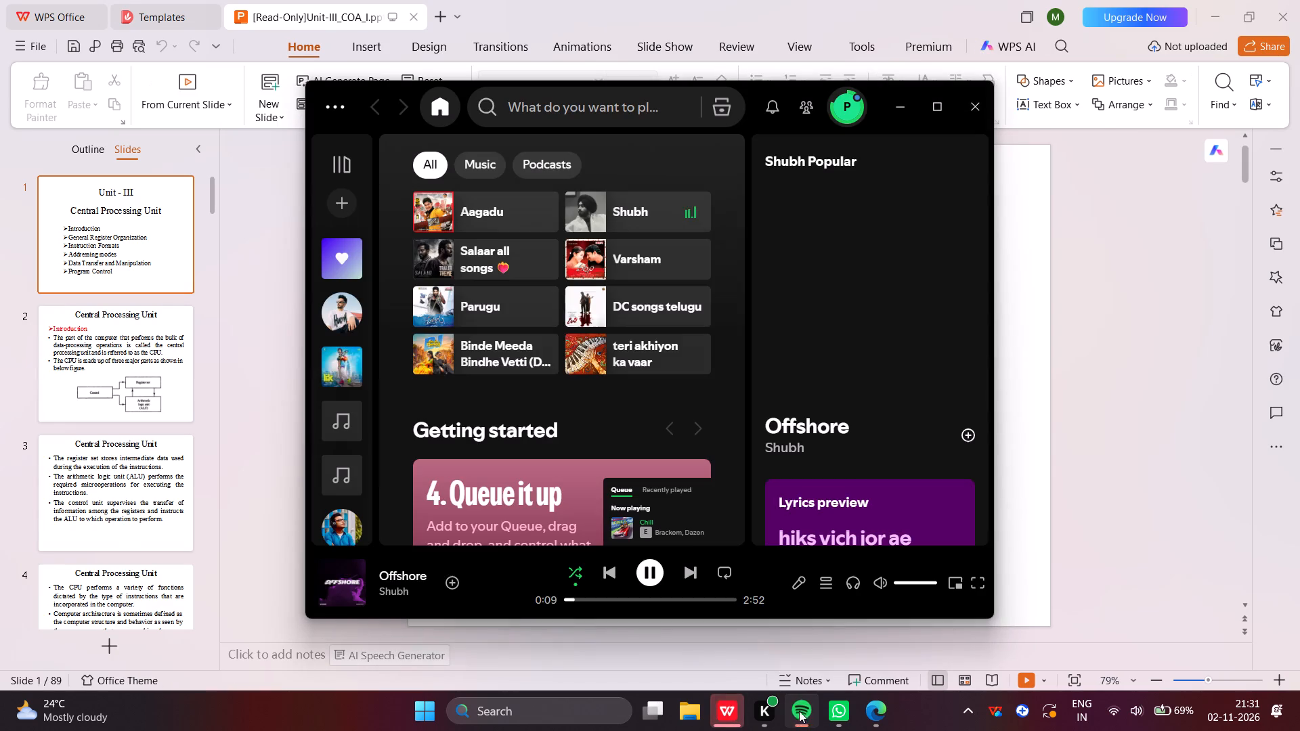
Minimize the Spotify window to return to the Unit-III presentation in WPS Office.
left_click(907, 125)
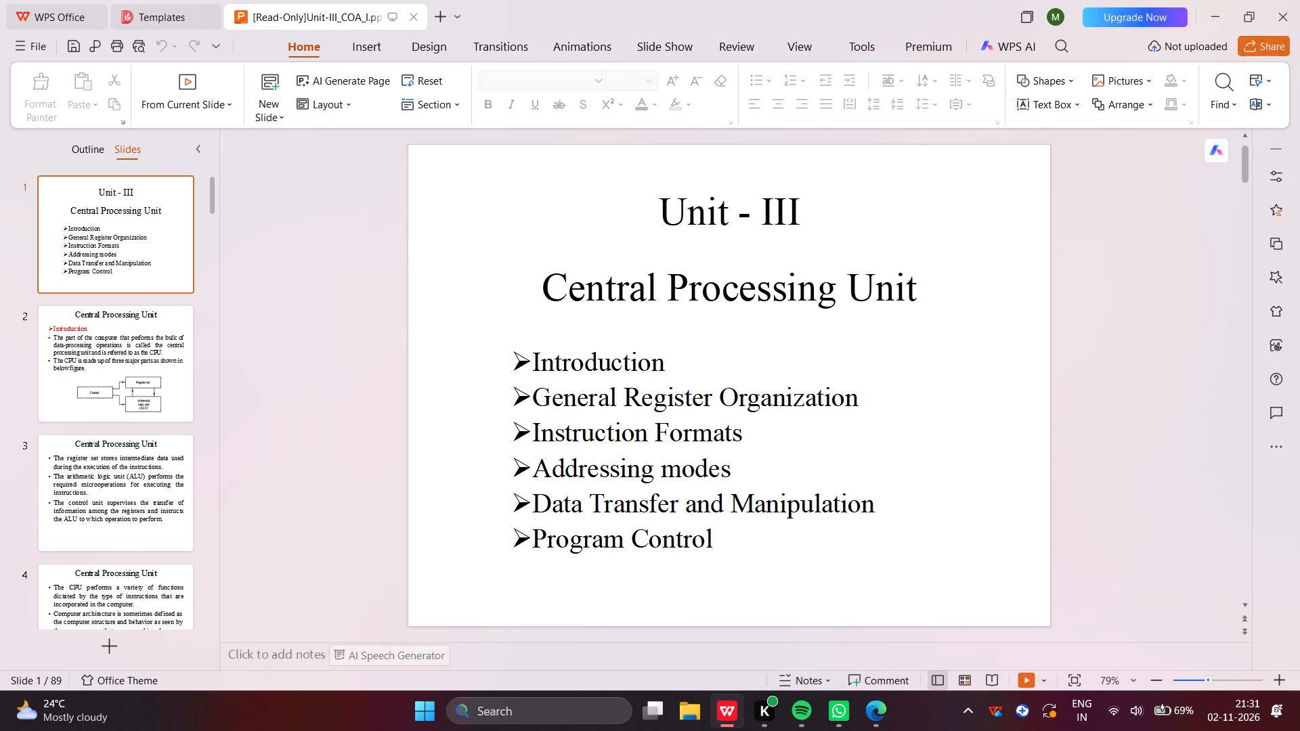
Open slide 22, which introduces Instruction Format, in the Central Processing Unit presentation.
scroll(122, 373, "down", 16)
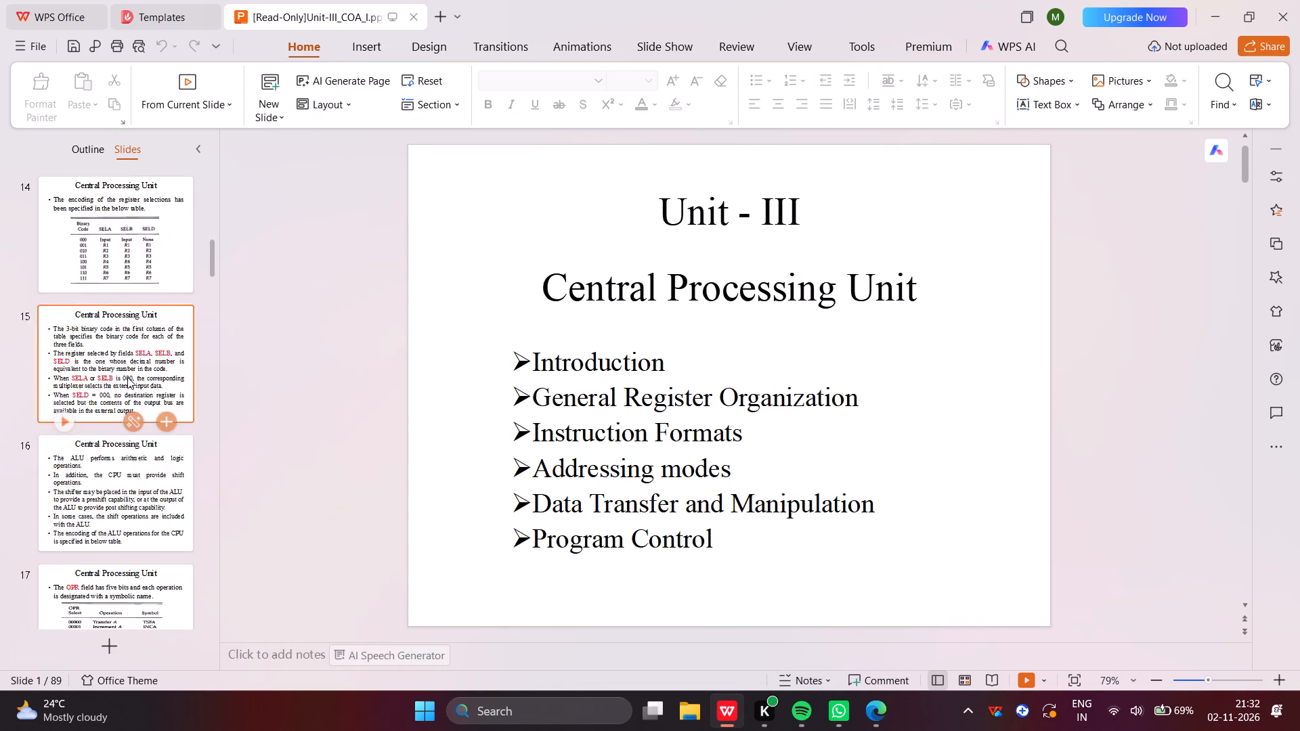
scroll(127, 377, "down", 4)
left_click(101, 502)
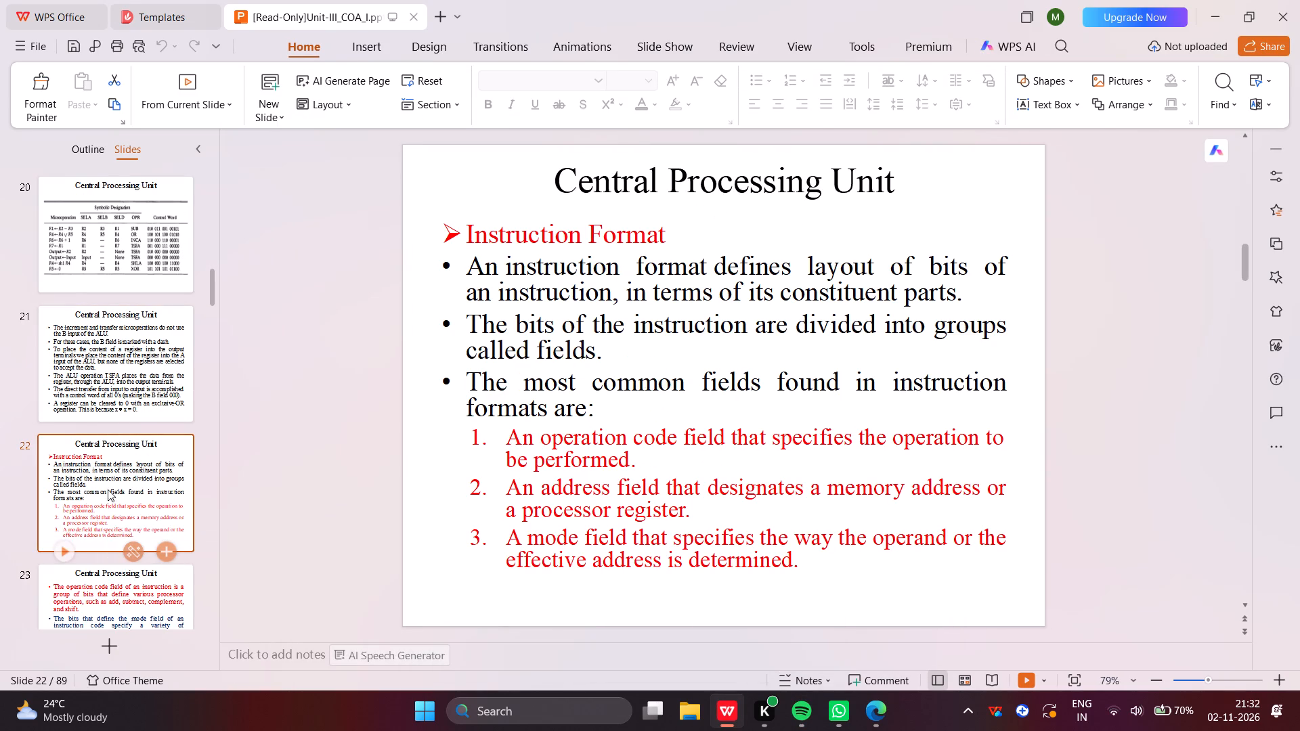
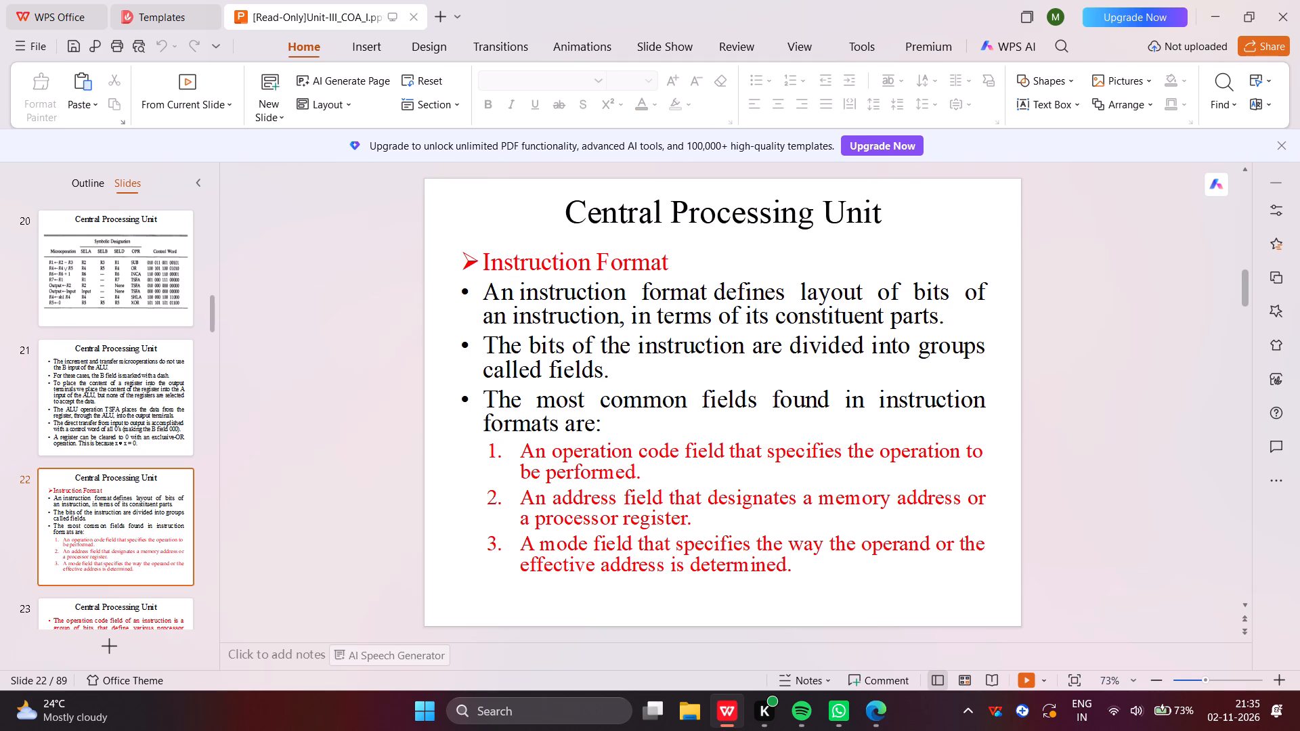
scroll(214, 342, "down", 1)
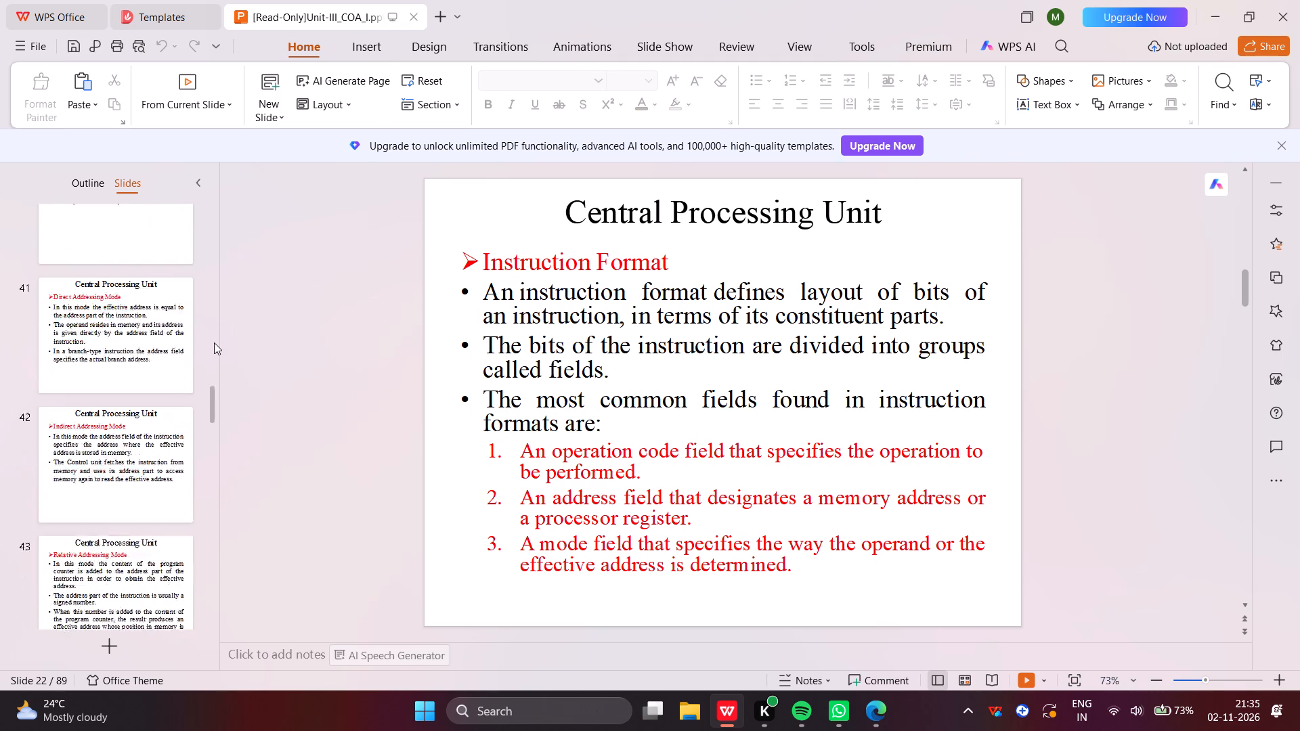
scroll(214, 342, "down", 1)
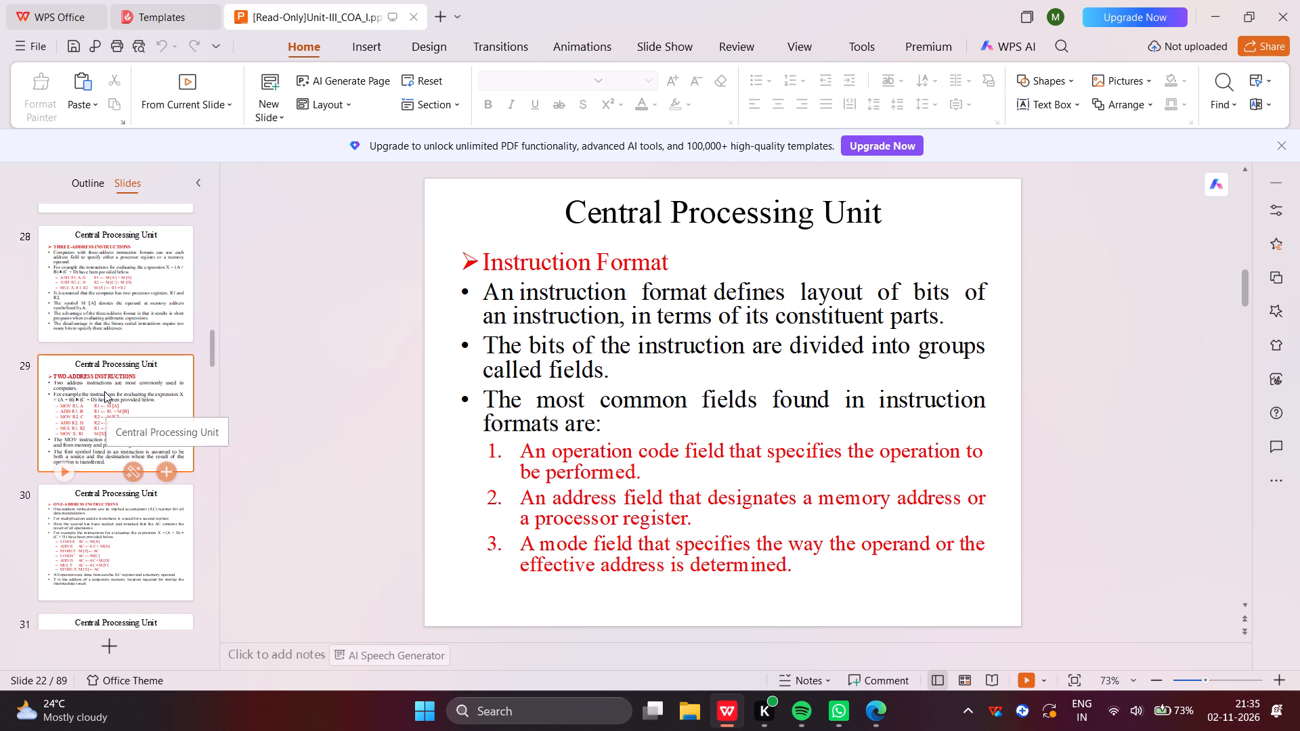
scroll(104, 391, "up", 1)
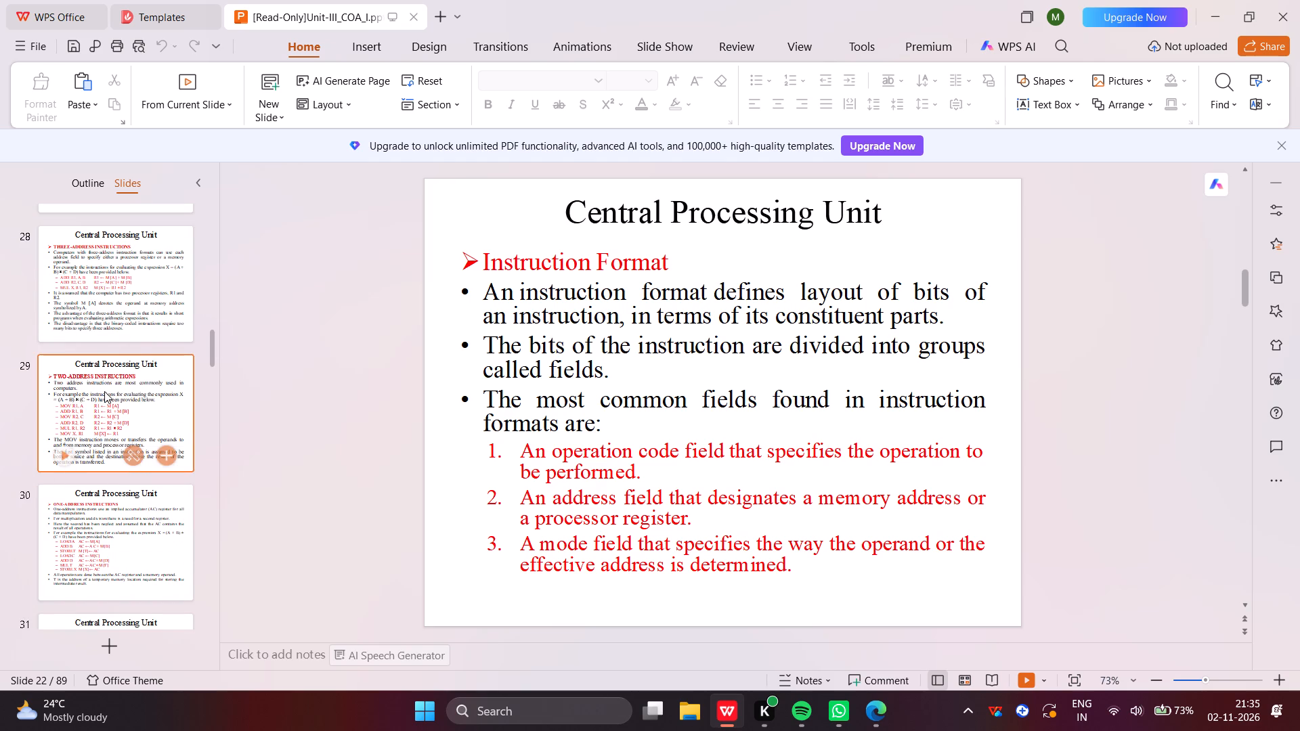
scroll(104, 391, "up", 1)
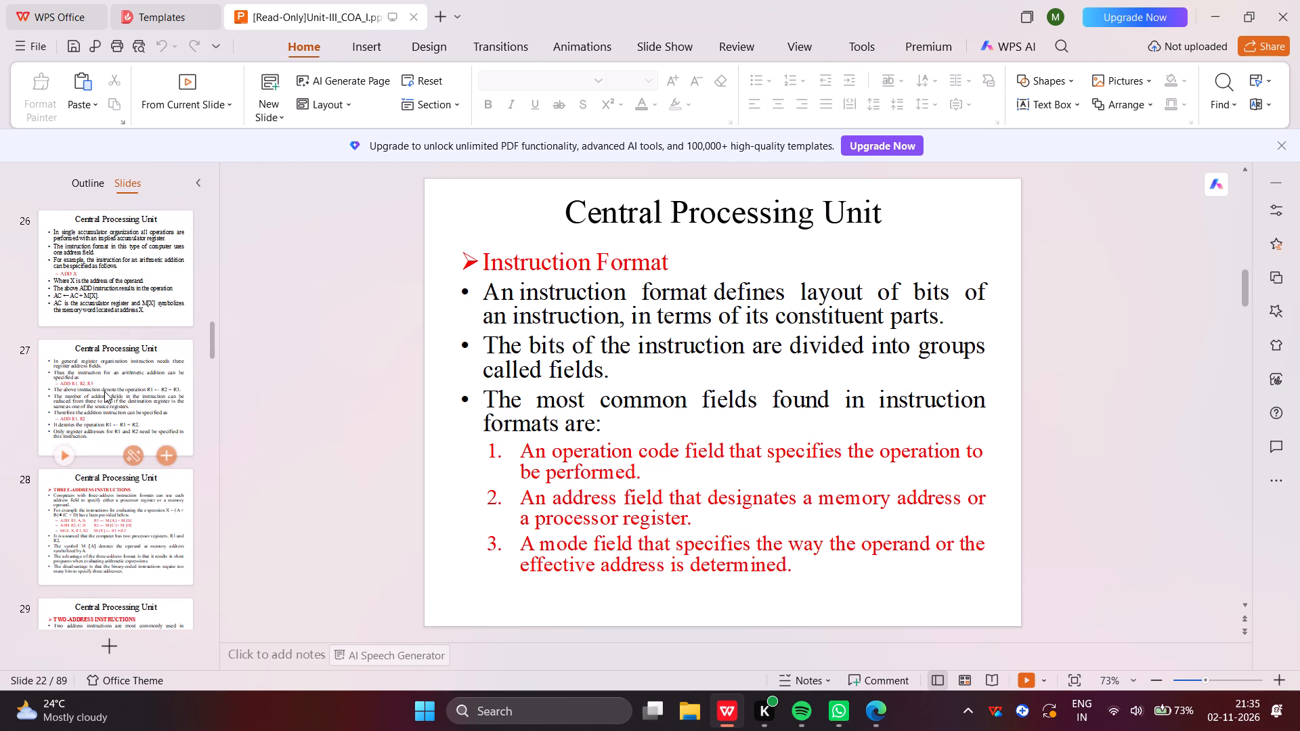
scroll(104, 391, "up", 1)
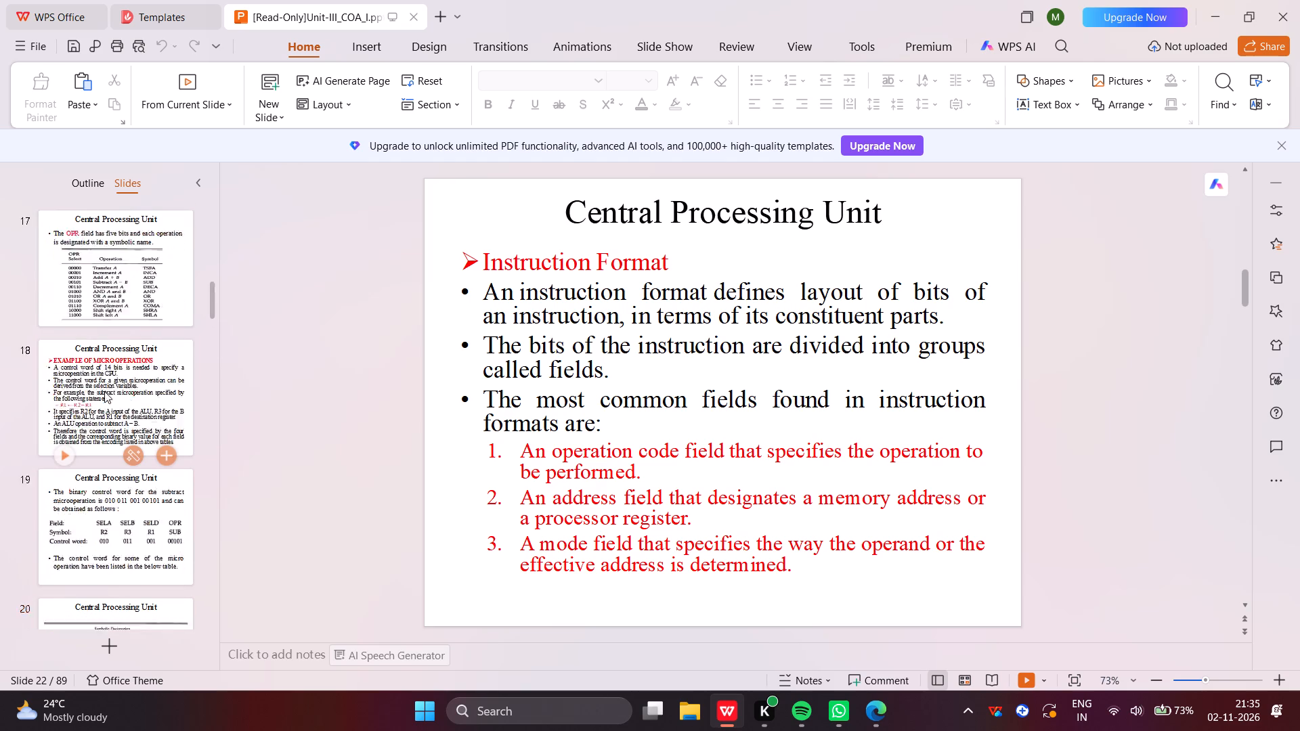
scroll(104, 391, "up", 1)
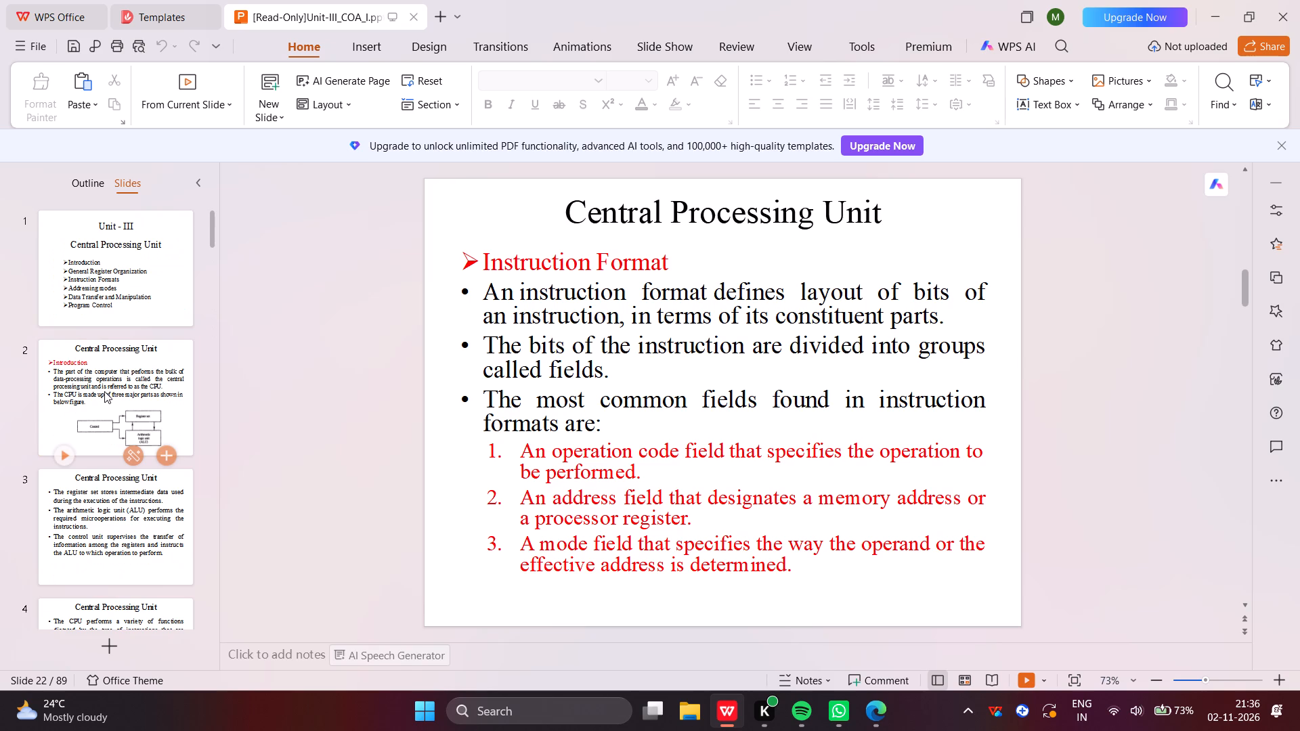
Review slides 22 to 25 on instruction format fields, register addresses and CPU organization types.
key("Right")
key("Right")
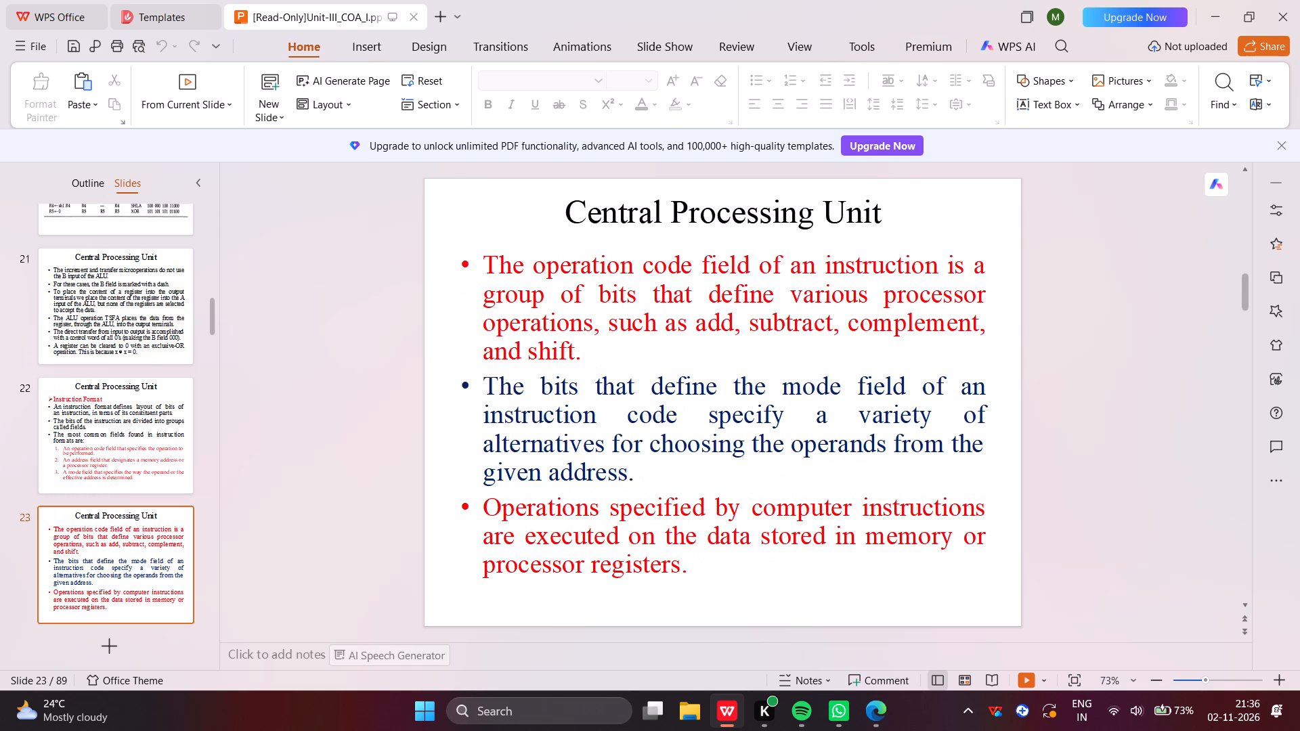
key("Left")
key("Left")
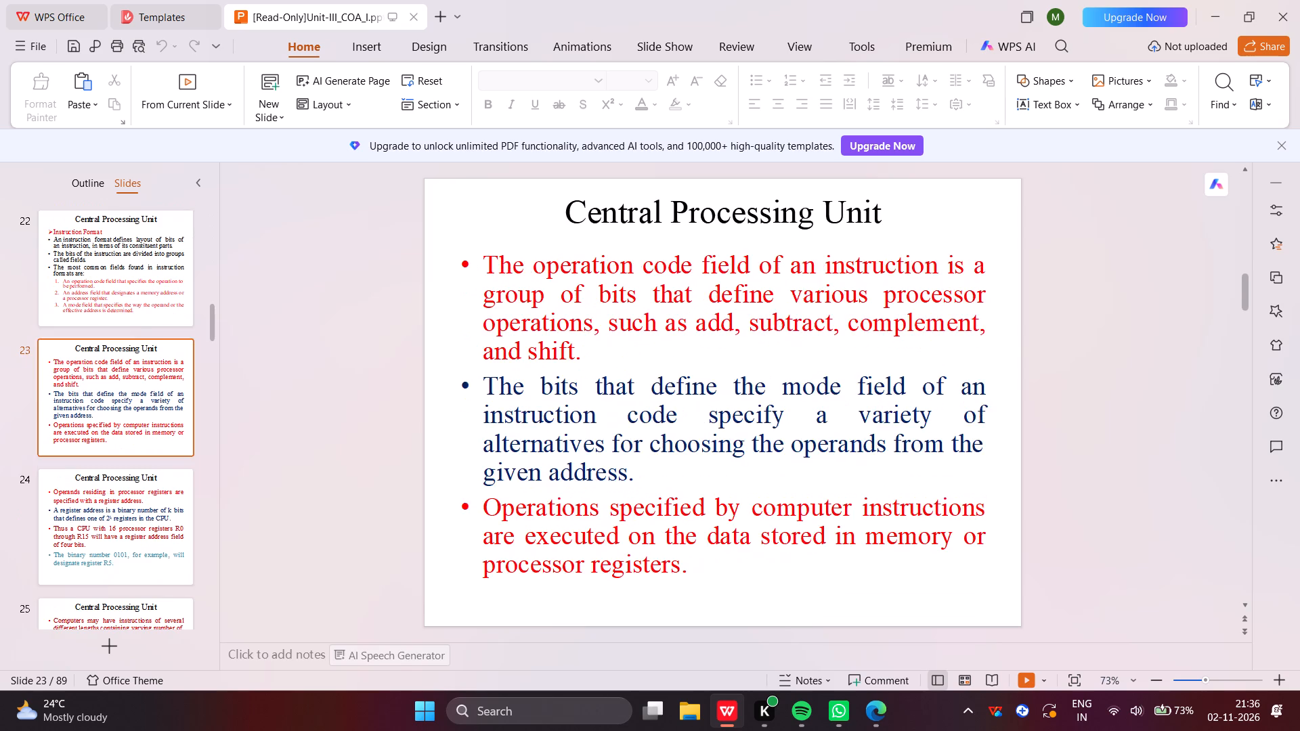
key("Left")
key("Right")
key("Right")
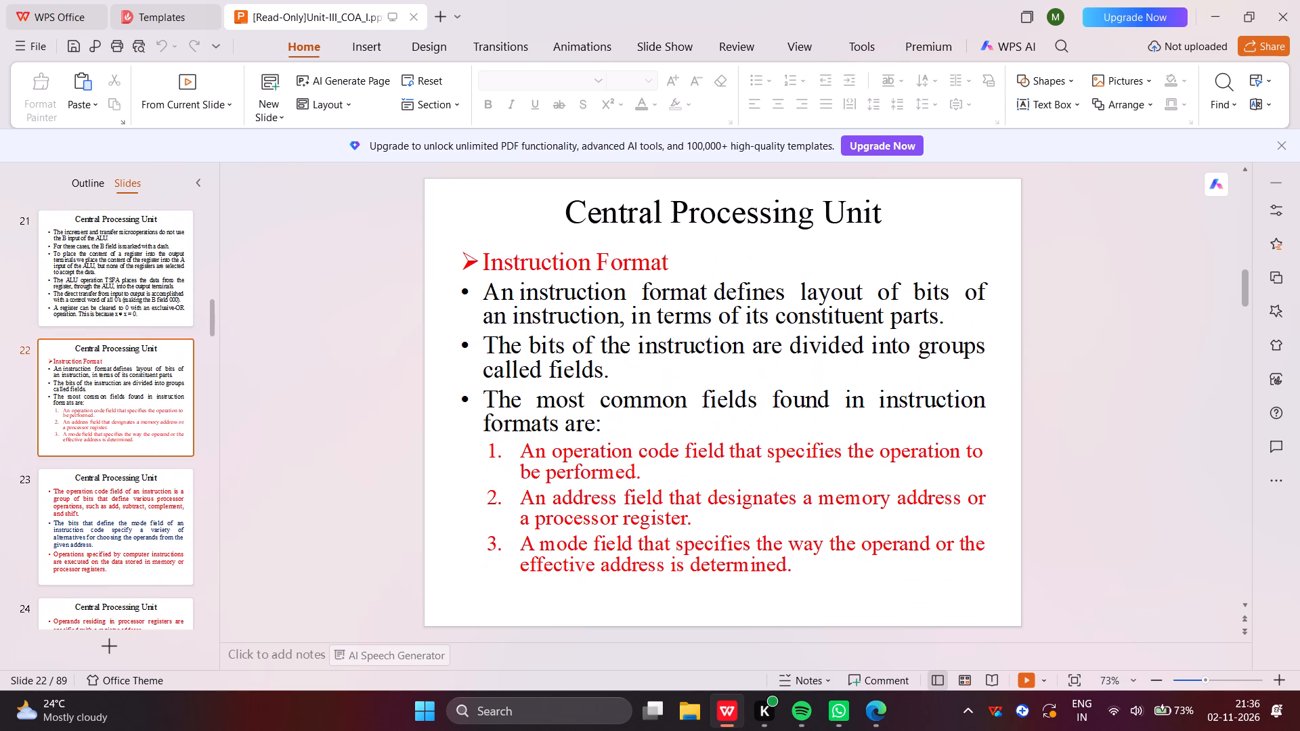
key("Right")
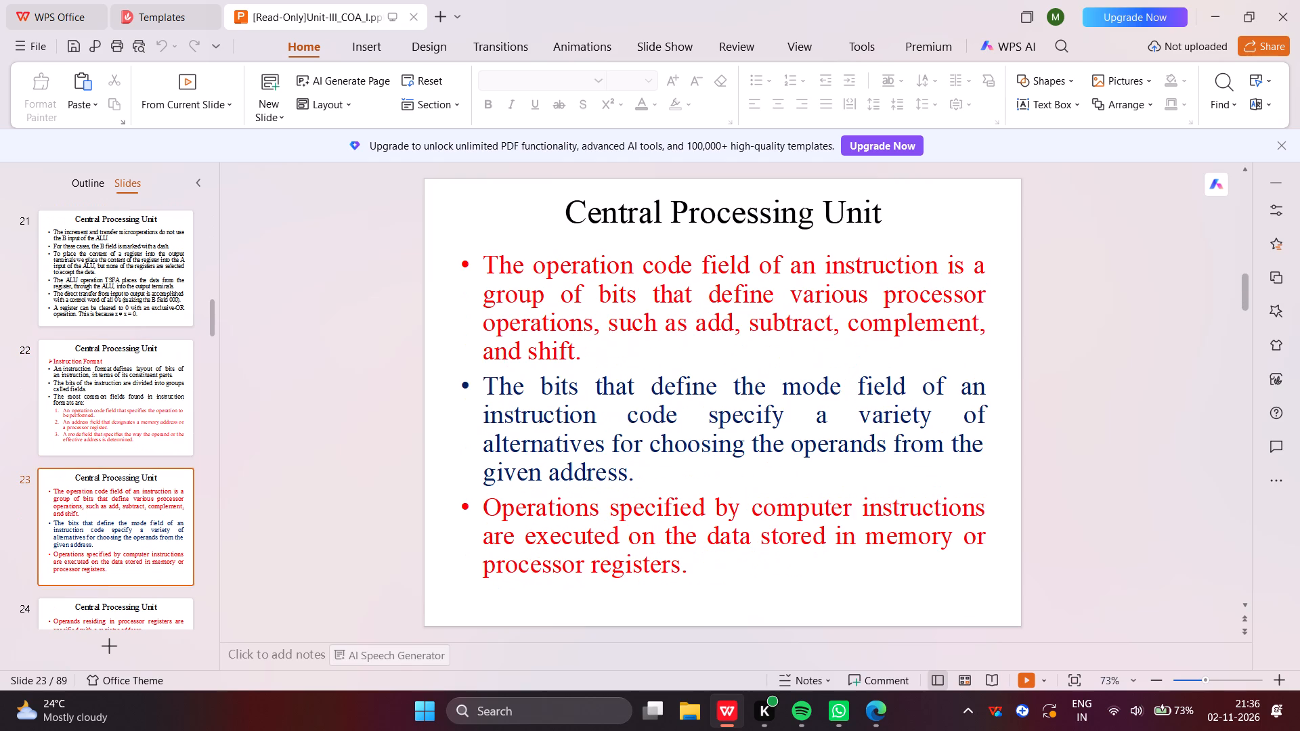
key("Right")
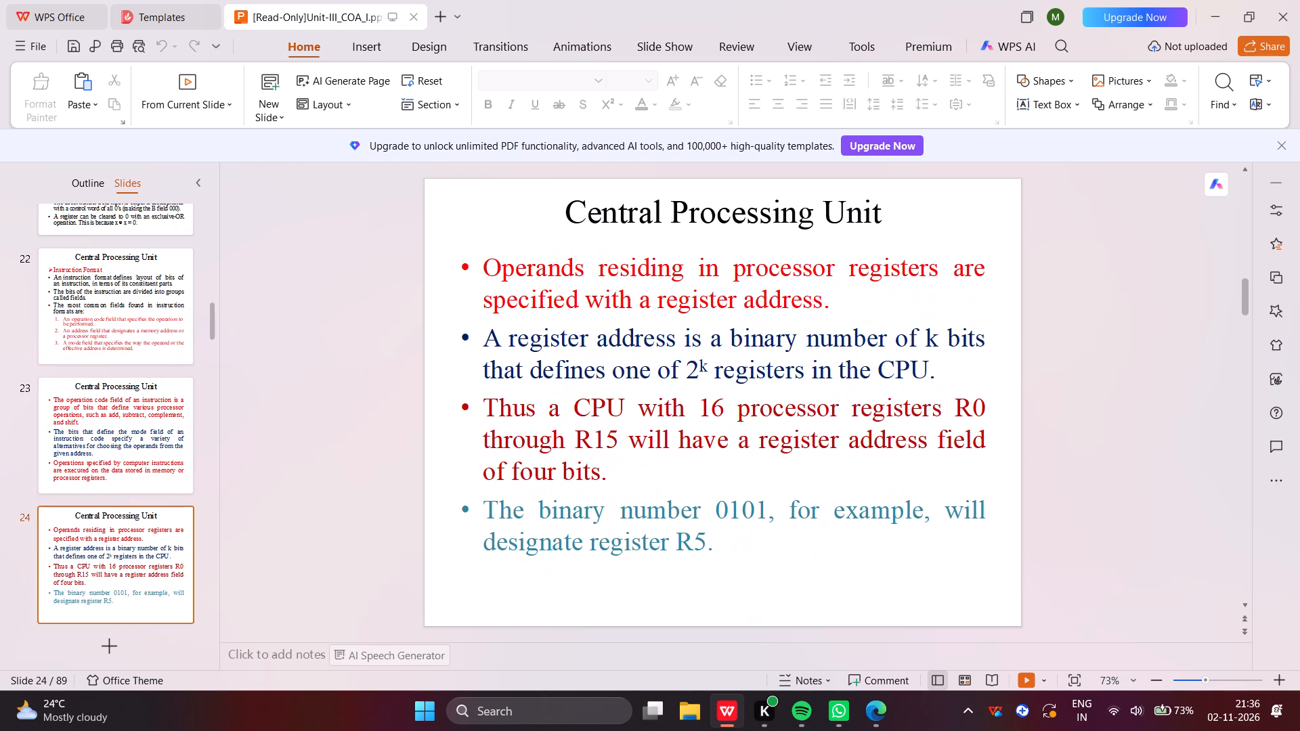
key("Right")
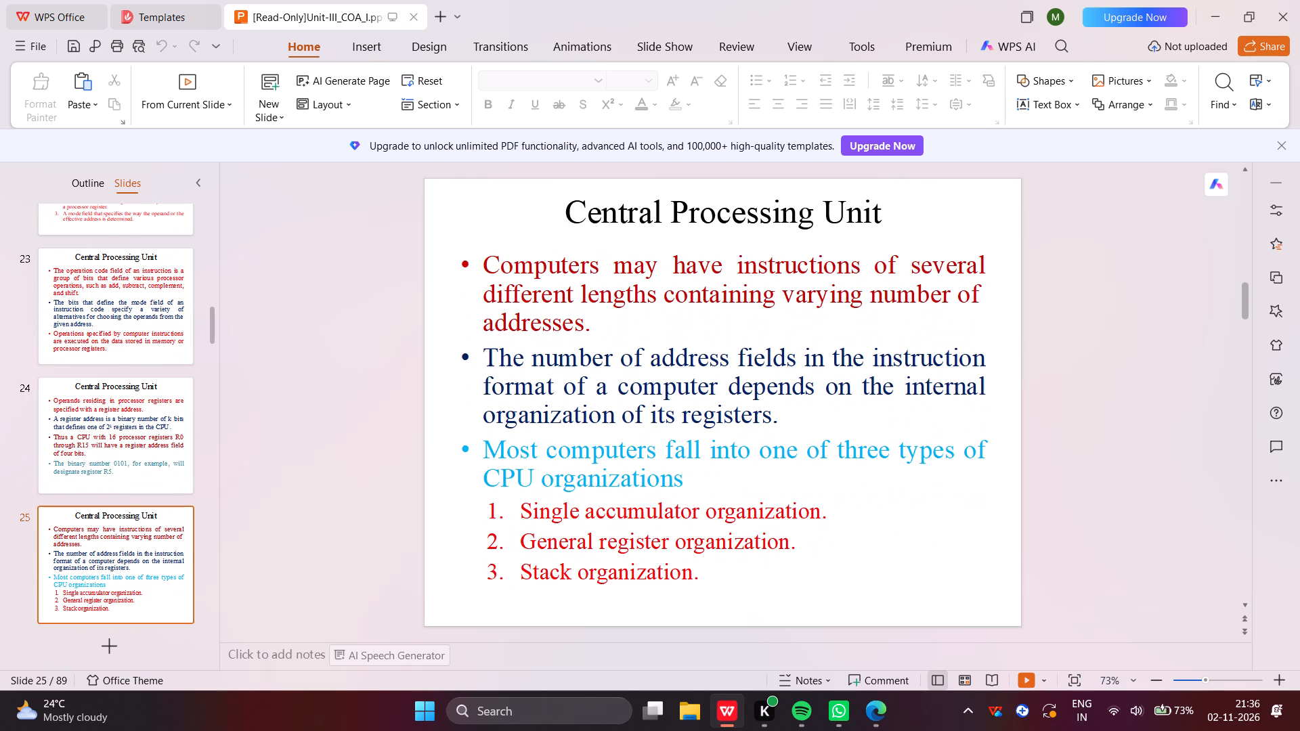
Review the slides on three-, two-, one- and zero-address instructions, up to the start of Addressing Modes.
key("Right")
key("Page_Down")
key("Right")
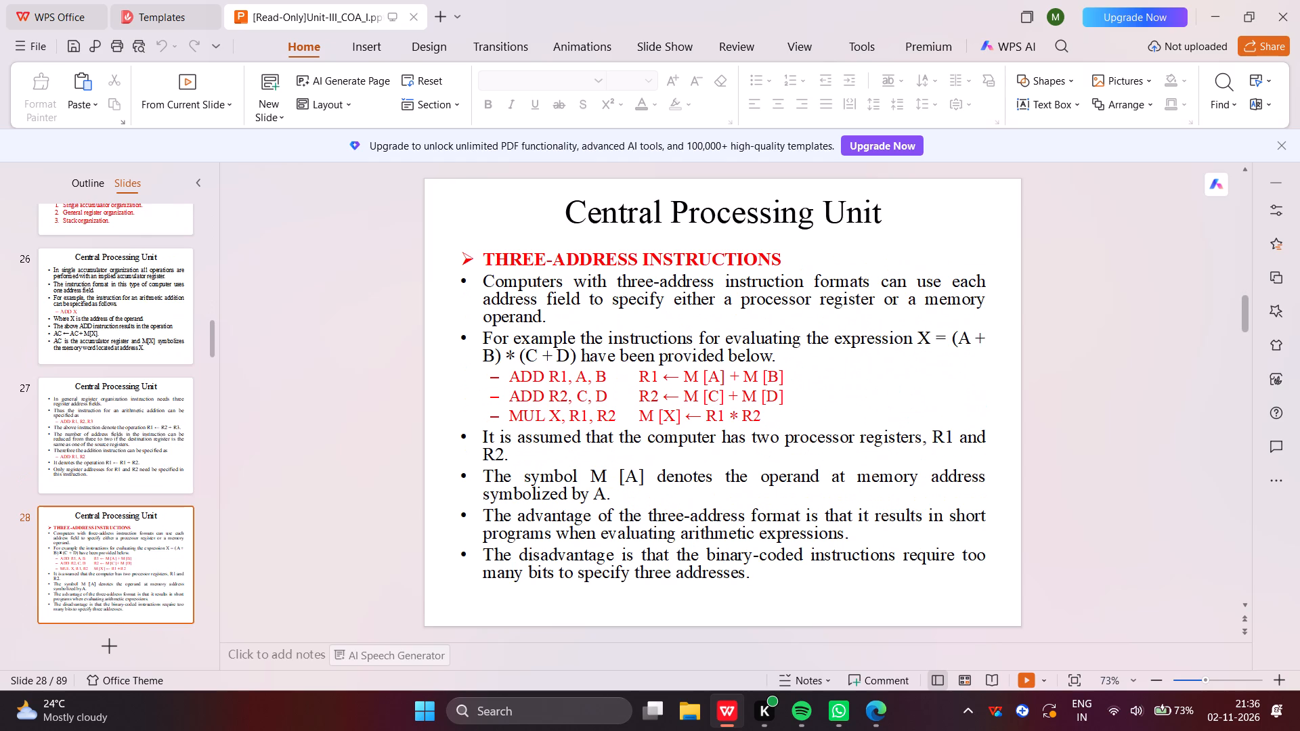
key("Right")
key("Left")
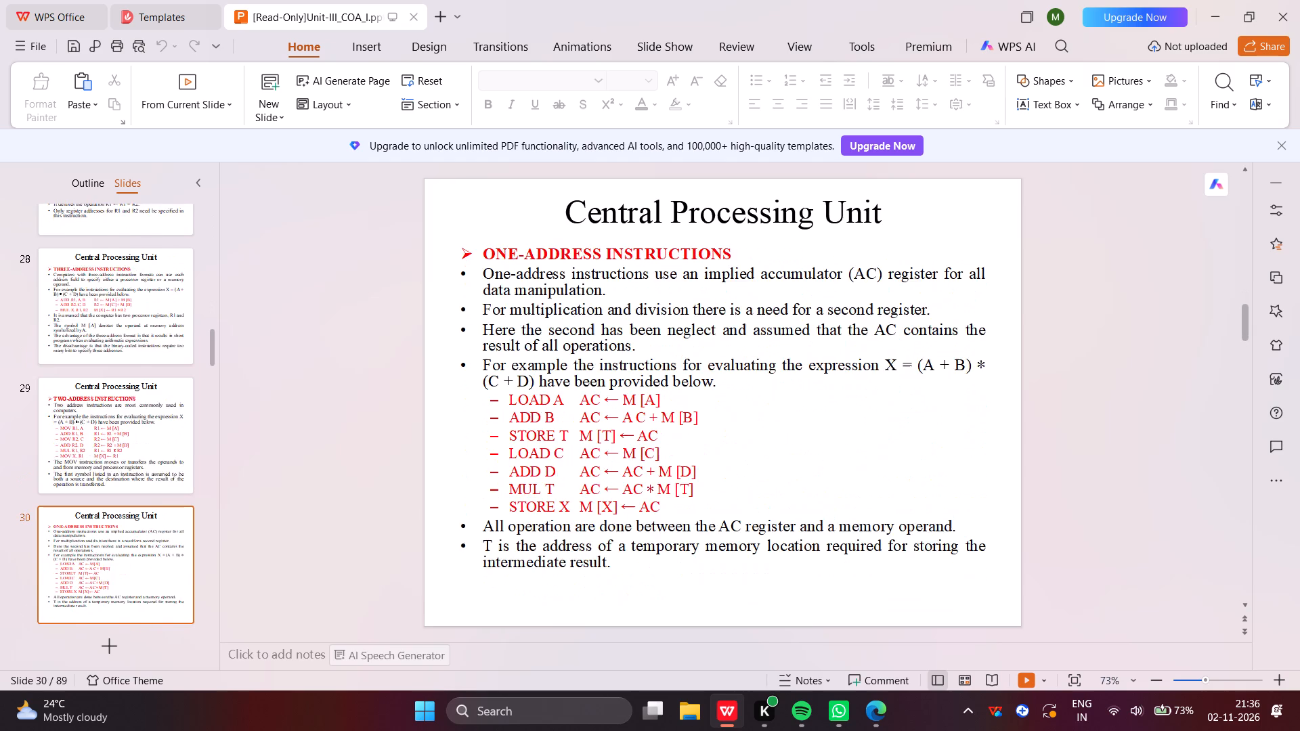
key("Left")
key("Left")
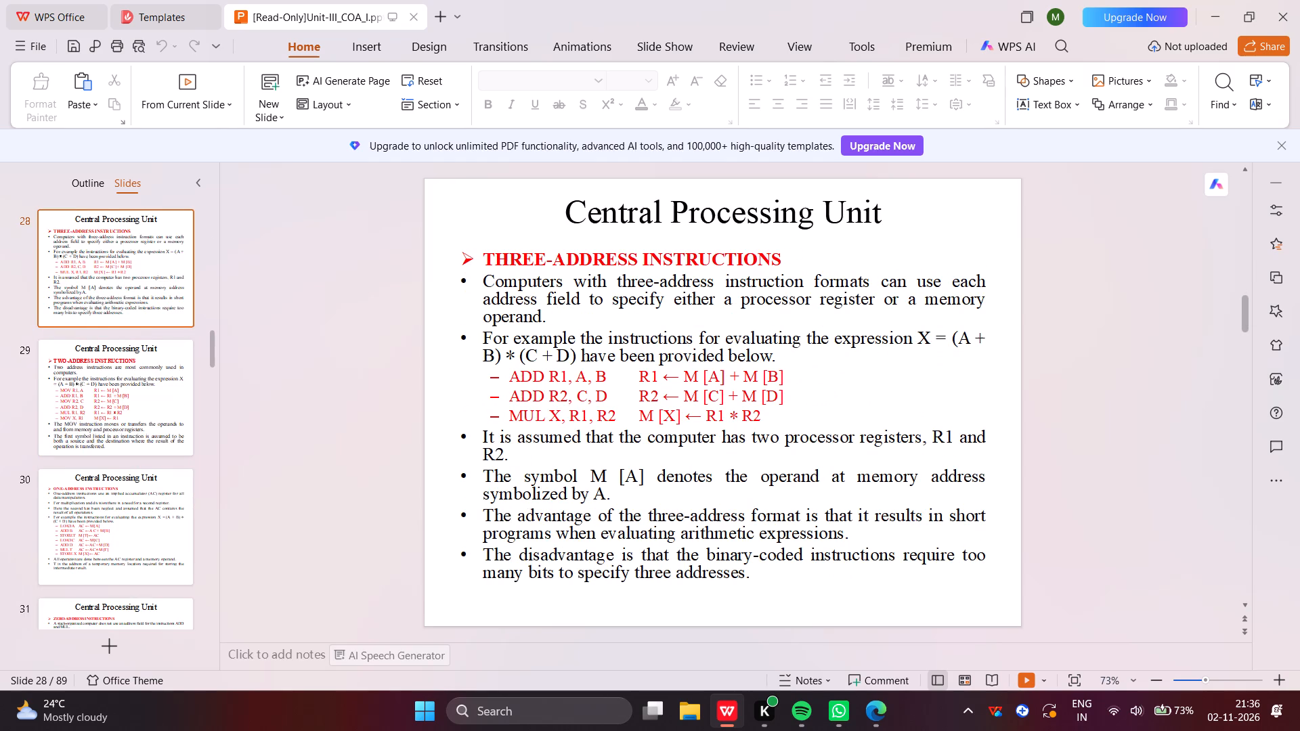
key("Right")
key("Right")
key("Right")
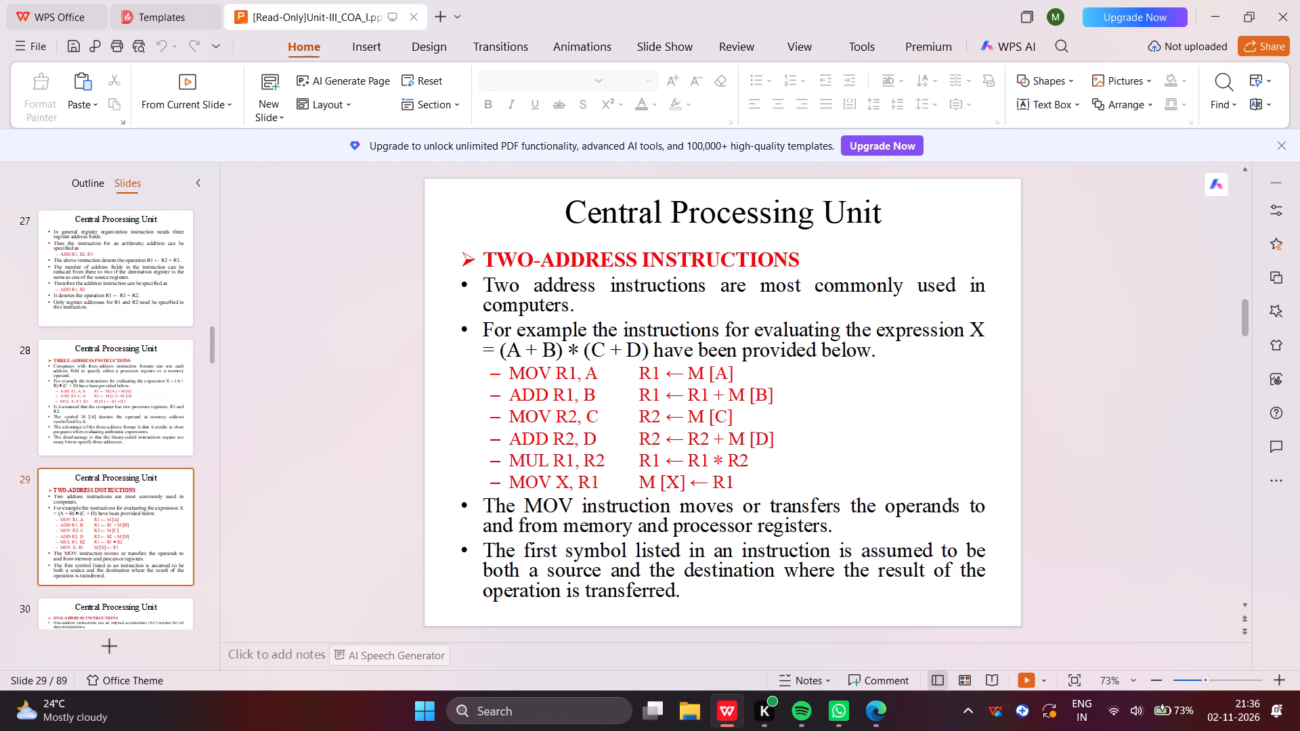
key("Right")
key("Right")
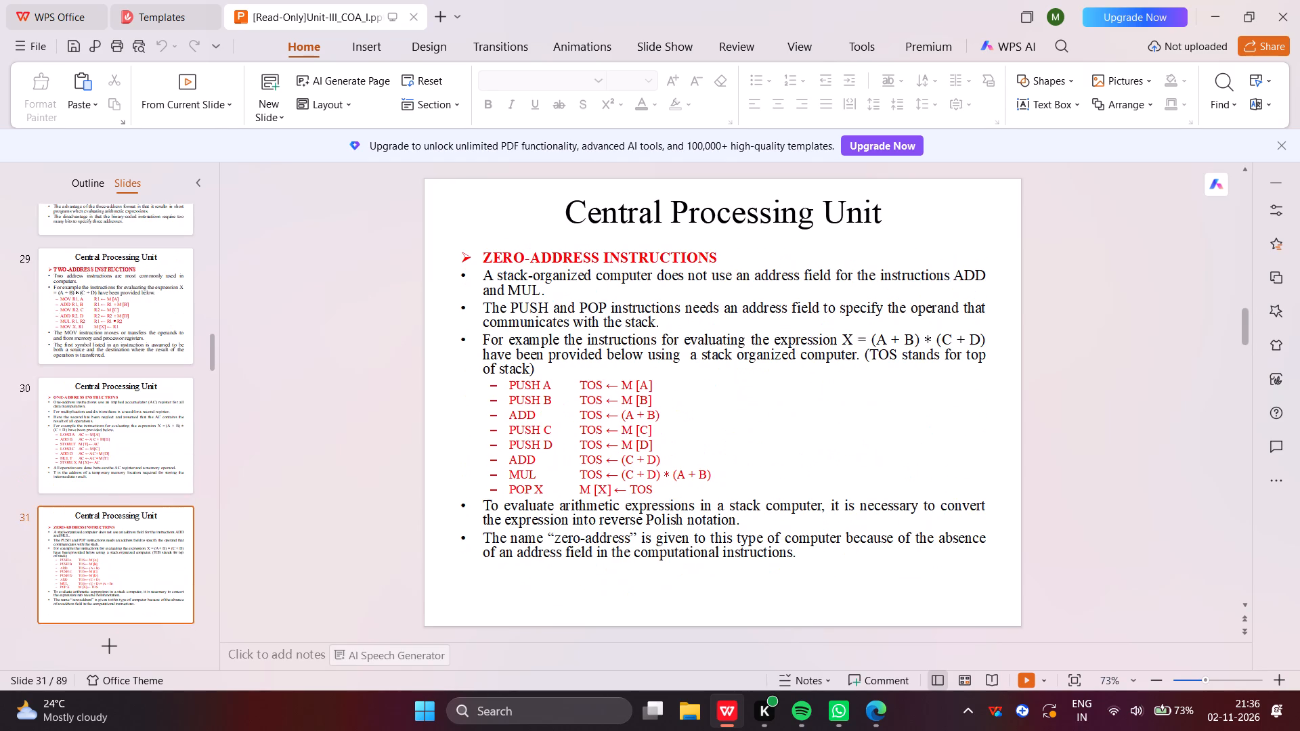
Go back through the address instruction and CPU organization slides to the Instruction Format slide 22.
key("Left")
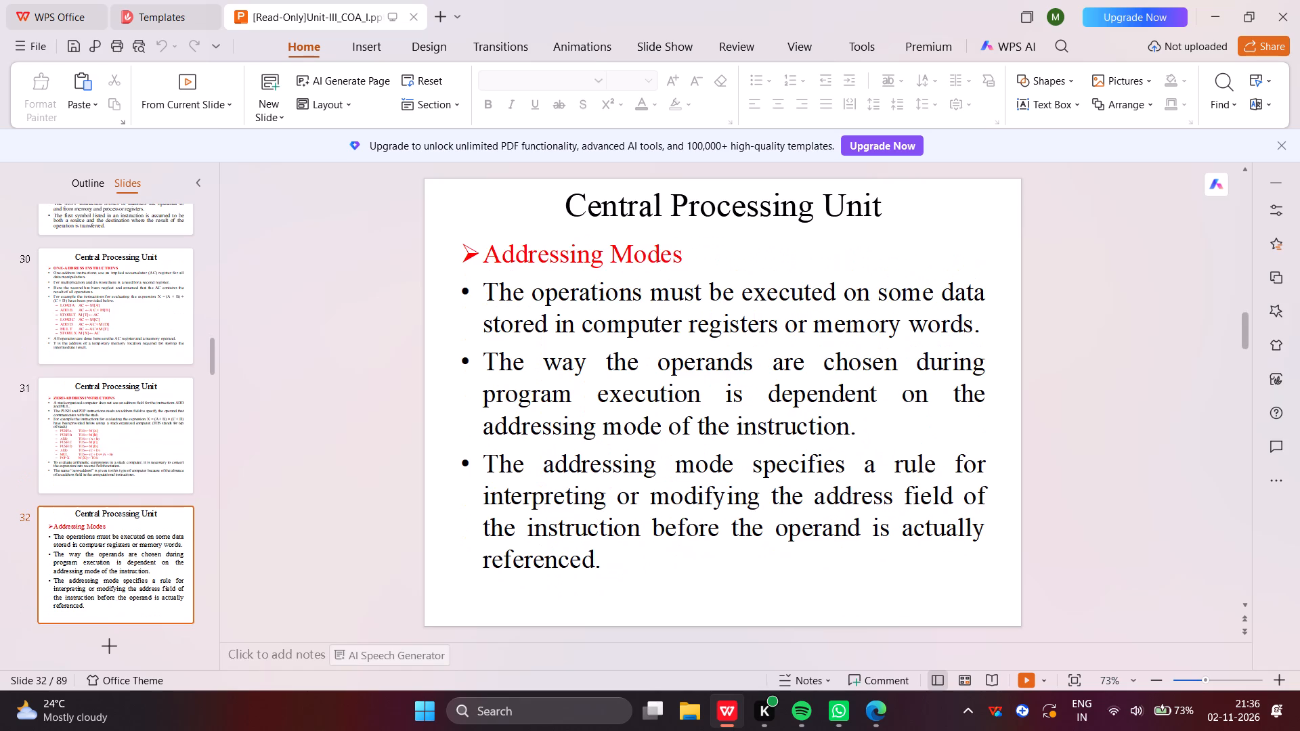
key("Left")
key("Left")
key("Left")
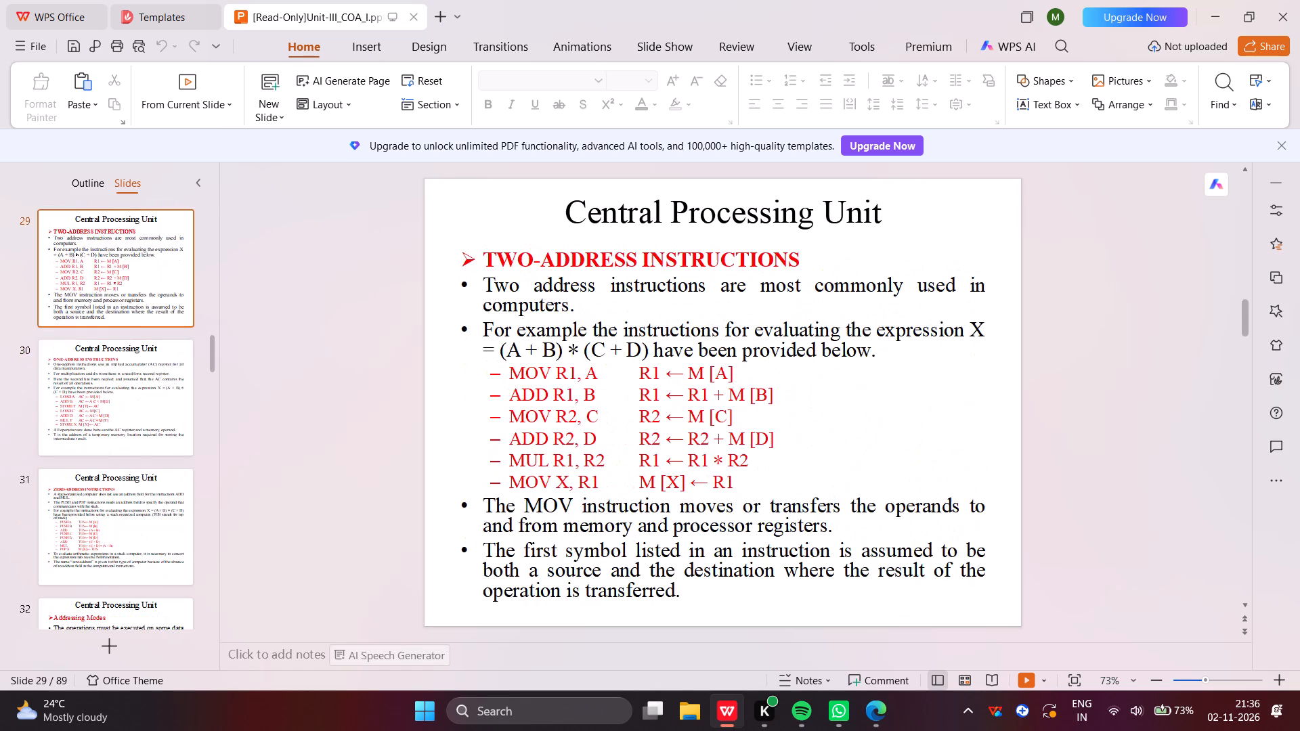
key("Left")
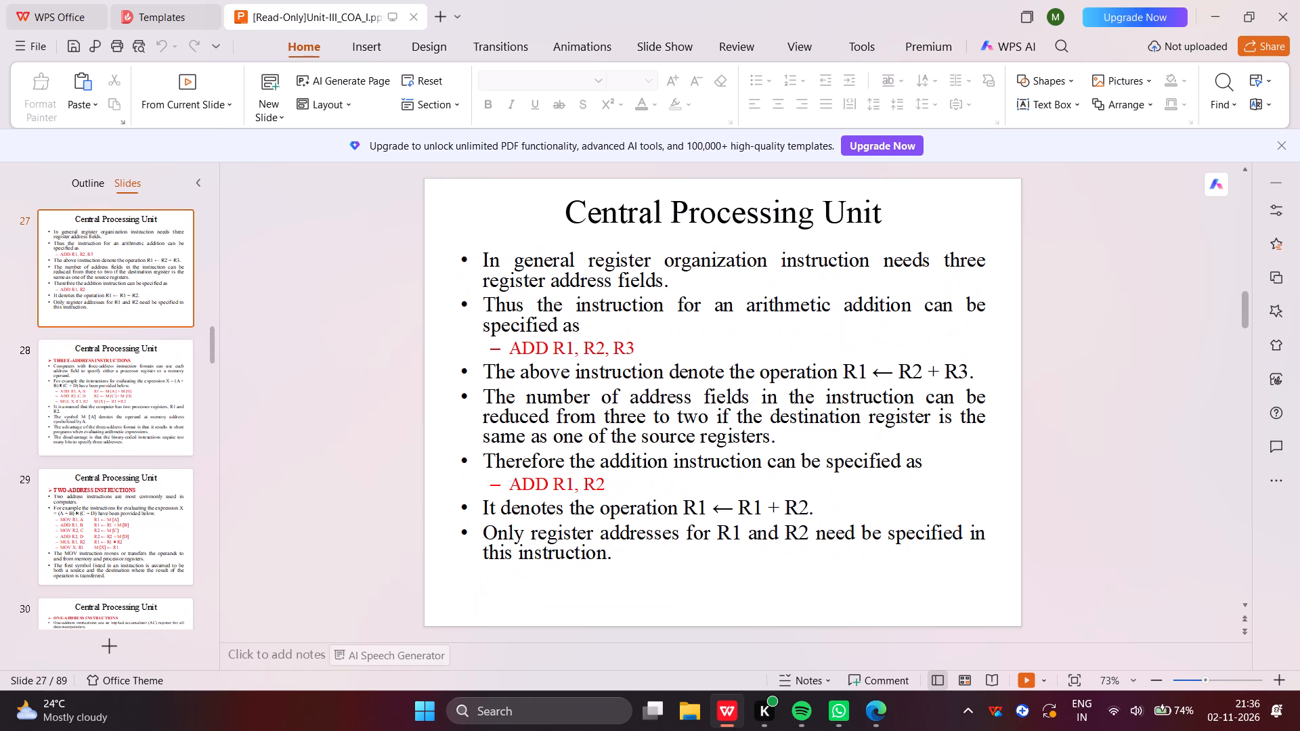
key("Left")
key("Left")
key("Left")
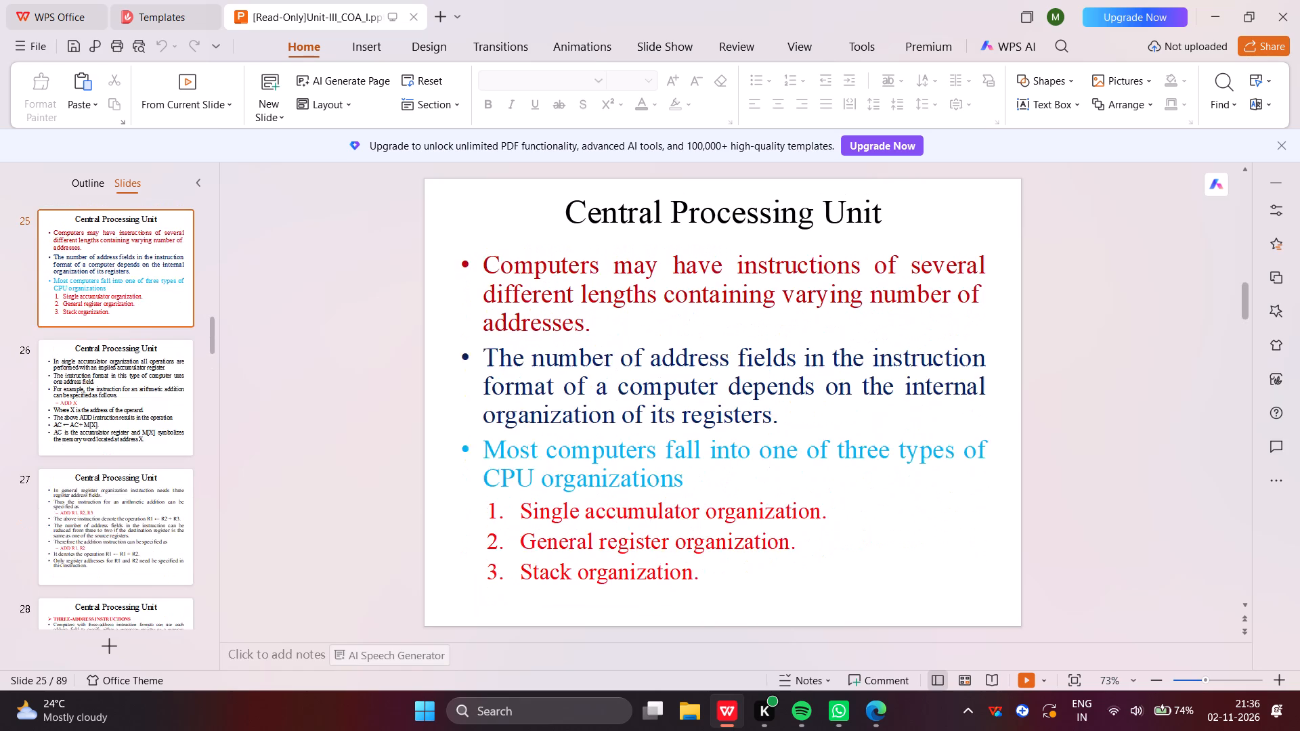
key("Left")
key("Left")
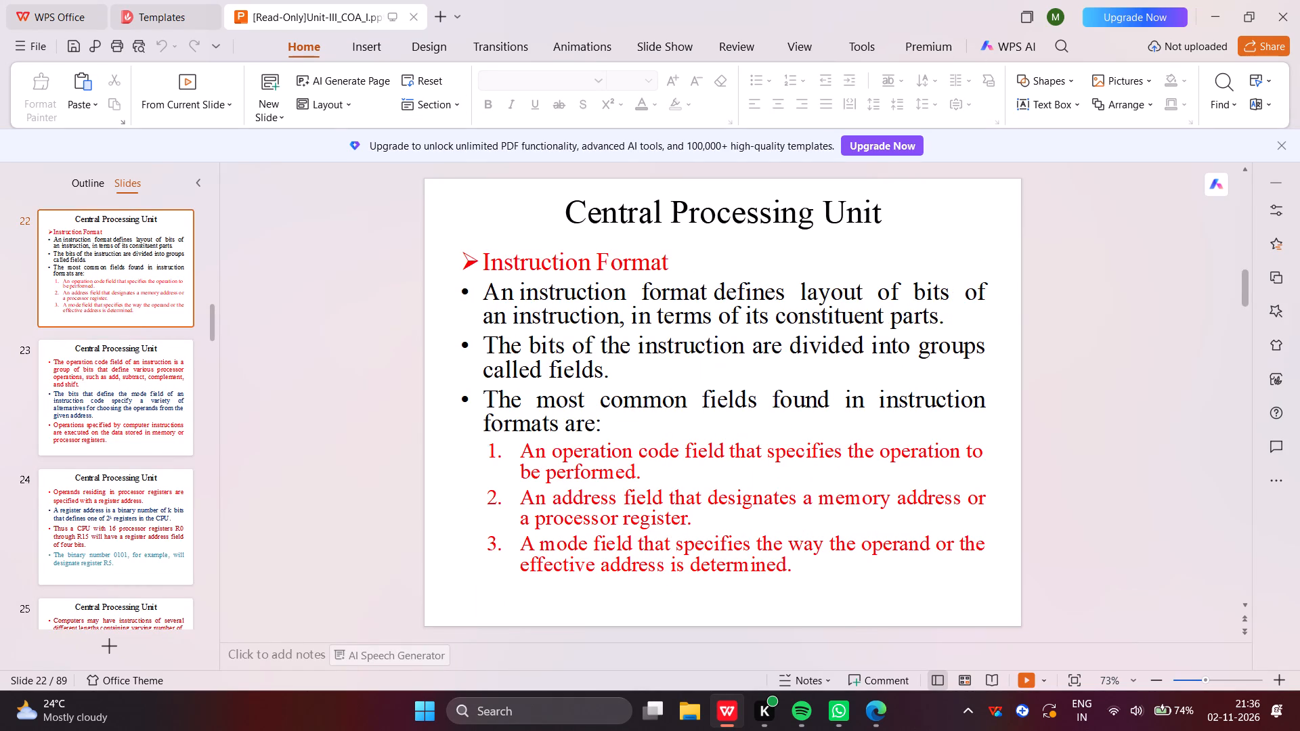
Search the computer for Canva and open the app.
type("cas")
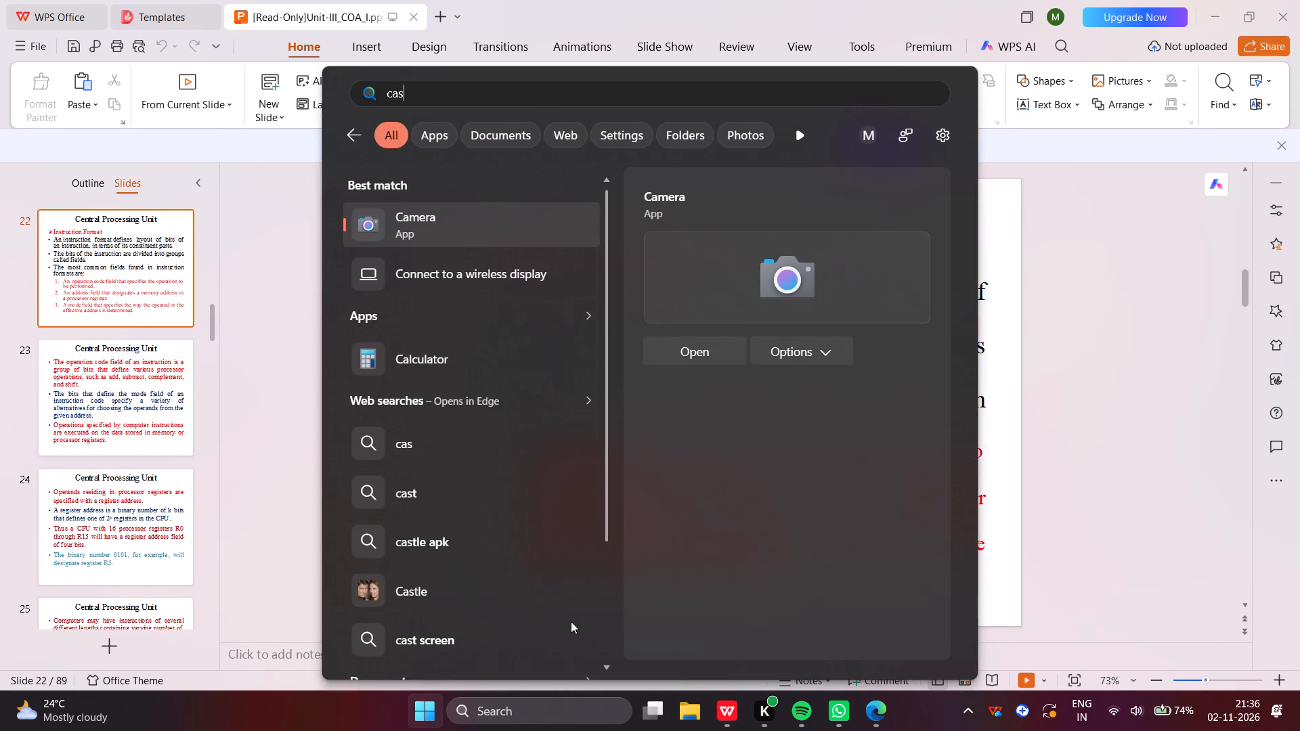
key("BackSpace")
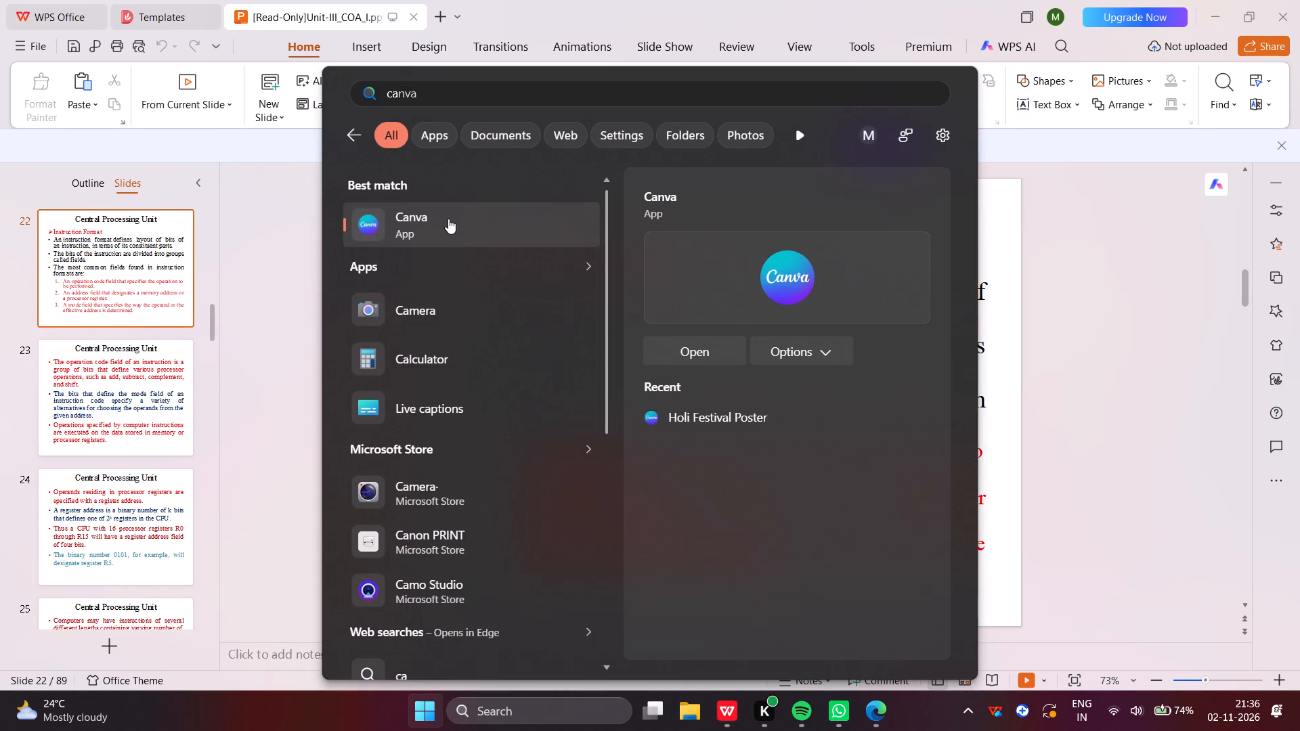
left_click(448, 225)
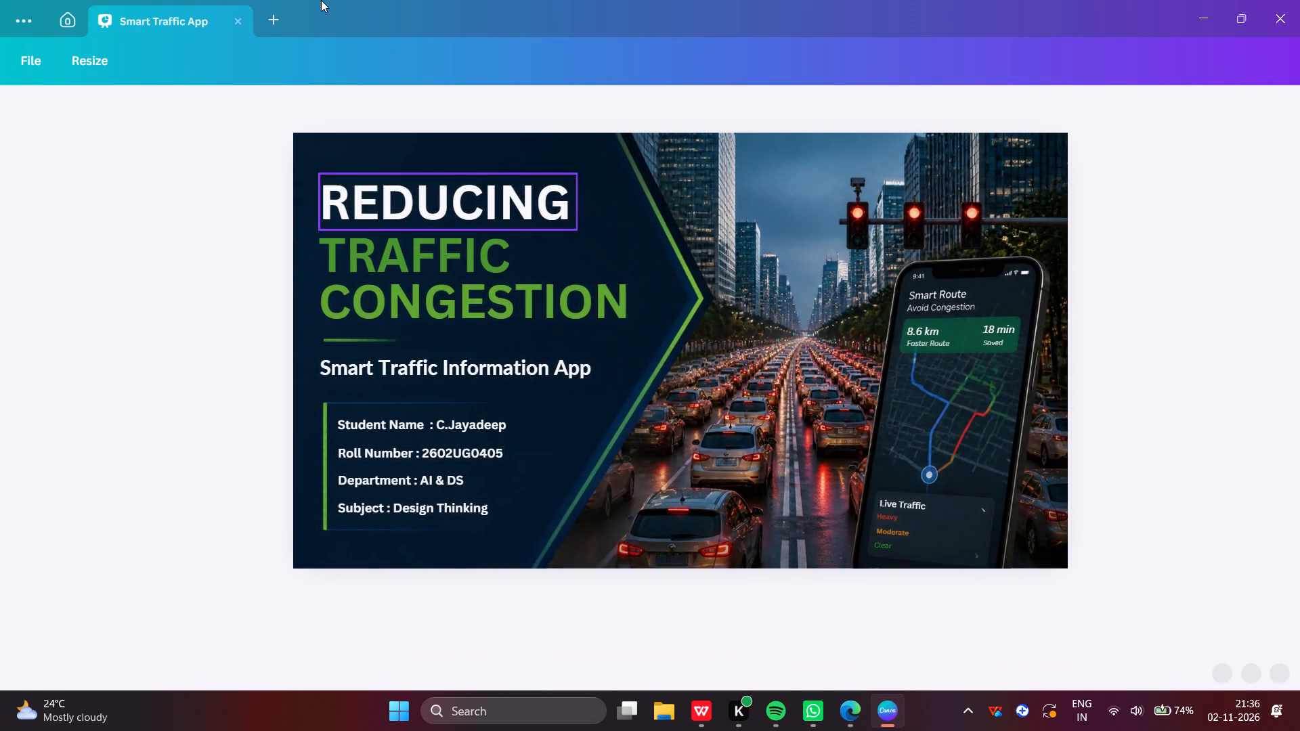
Close the Smart Traffic App design to return to Canva's home page.
left_click(286, 25)
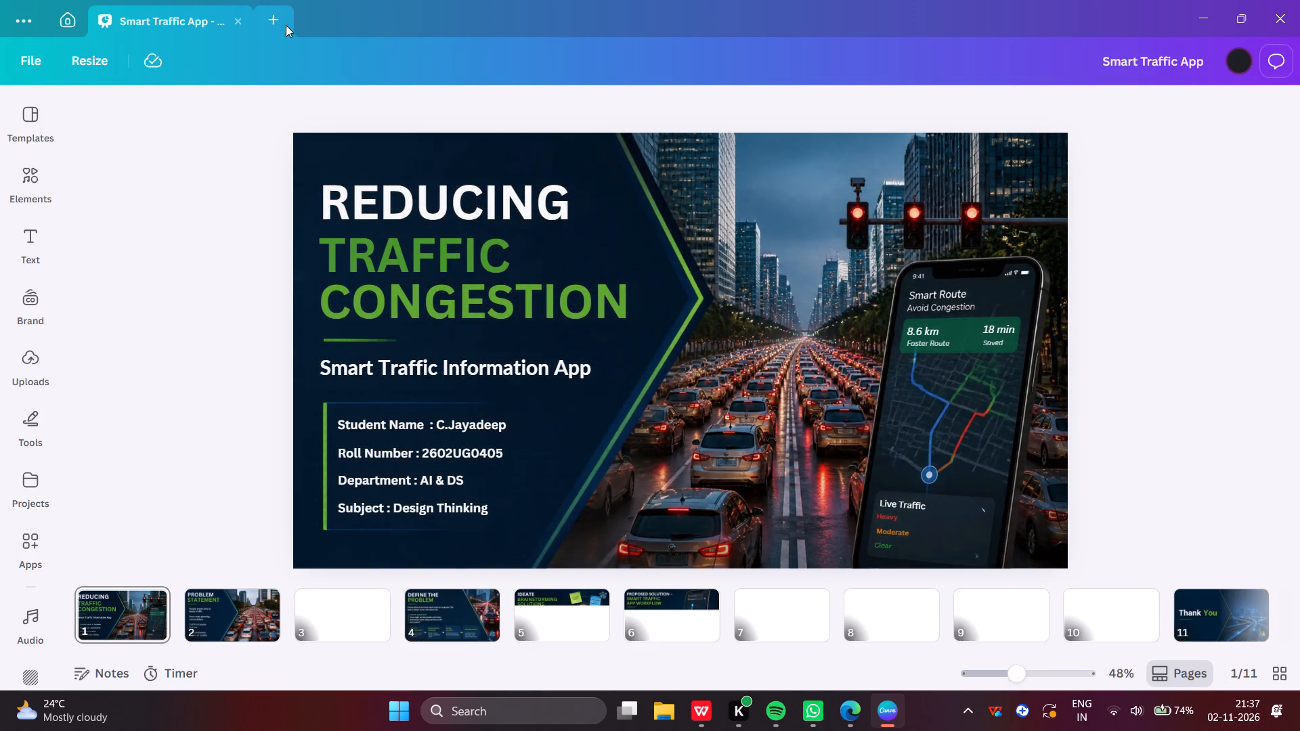
left_click(266, 22)
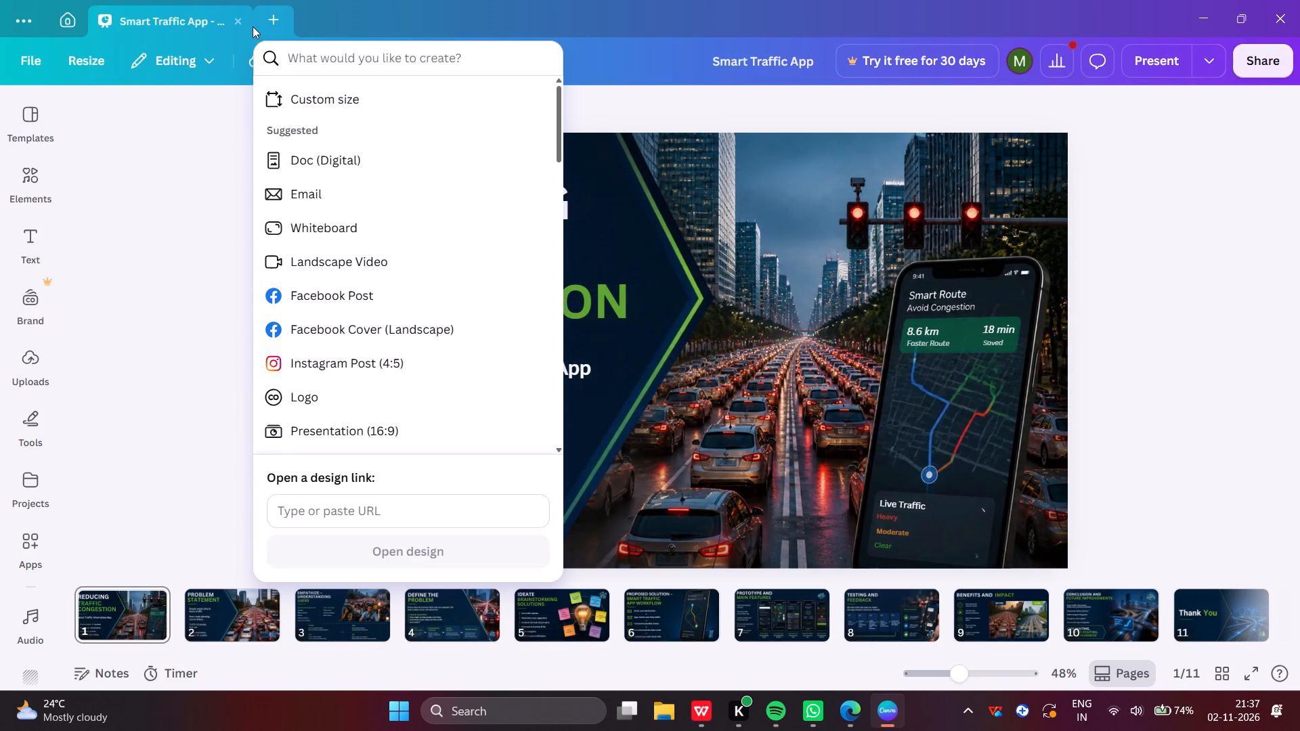
left_click(232, 23)
left_click(236, 23)
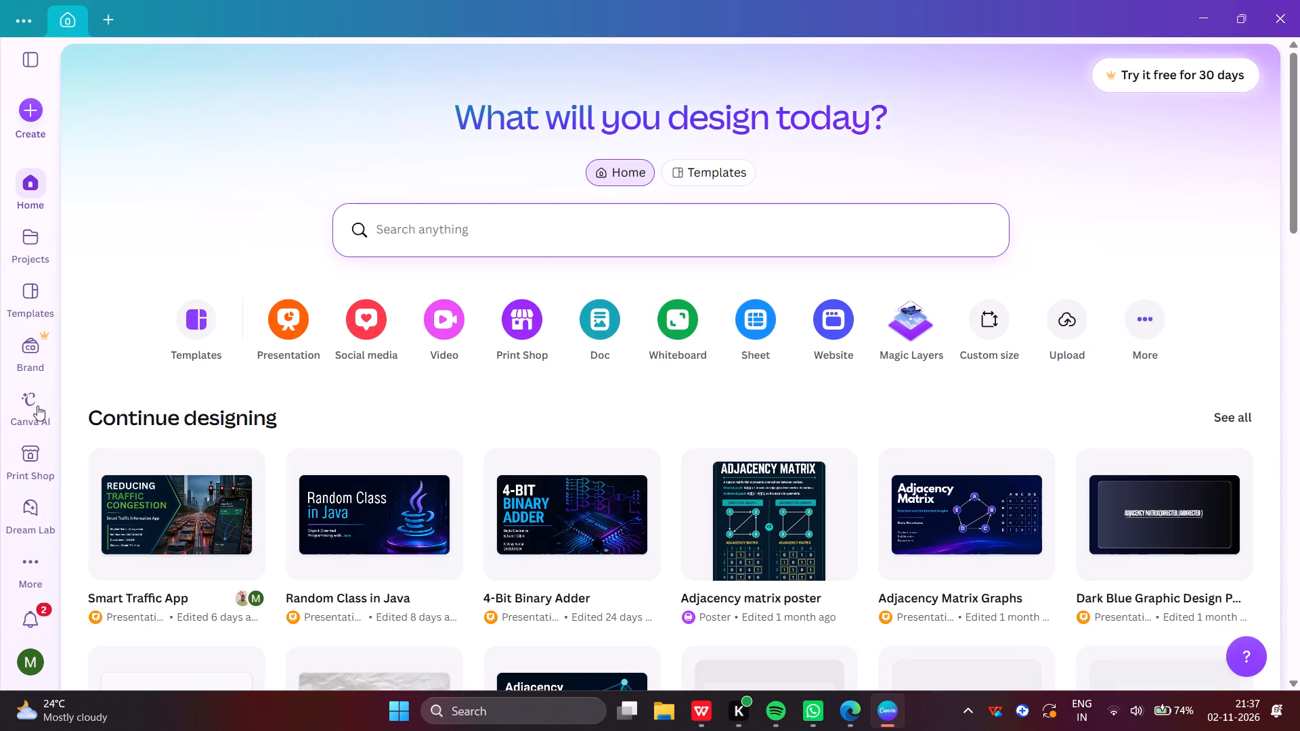
Open the template gallery from Canva's home page.
left_click(432, 227)
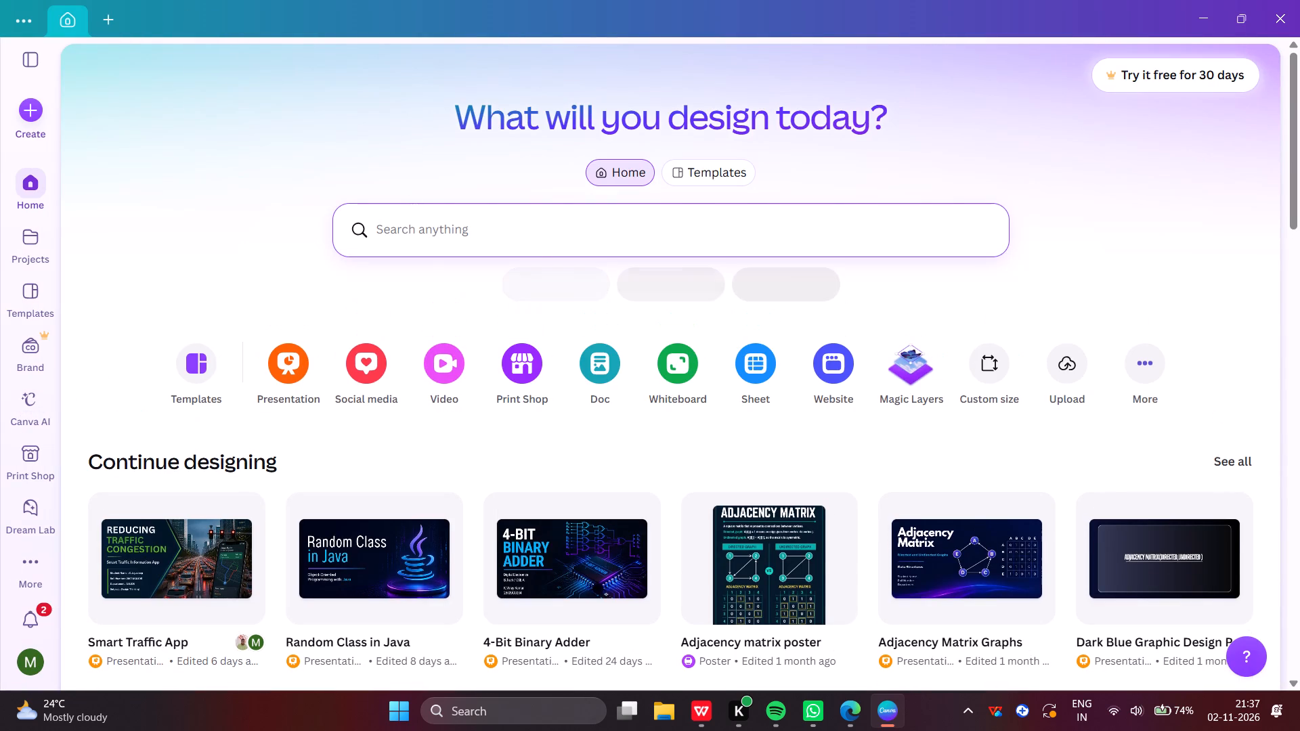
left_click(213, 366)
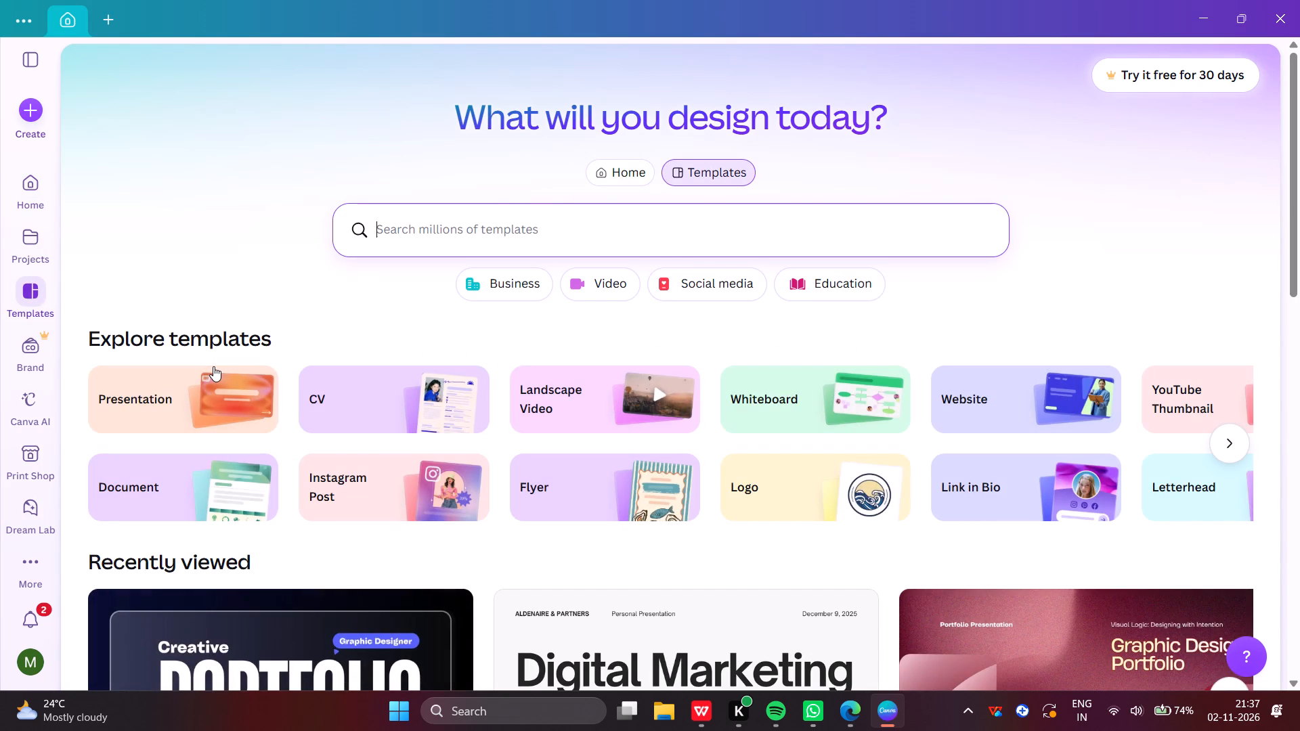
Filter the template gallery to presentations and browse the available designs for a suitable one.
left_click(187, 384)
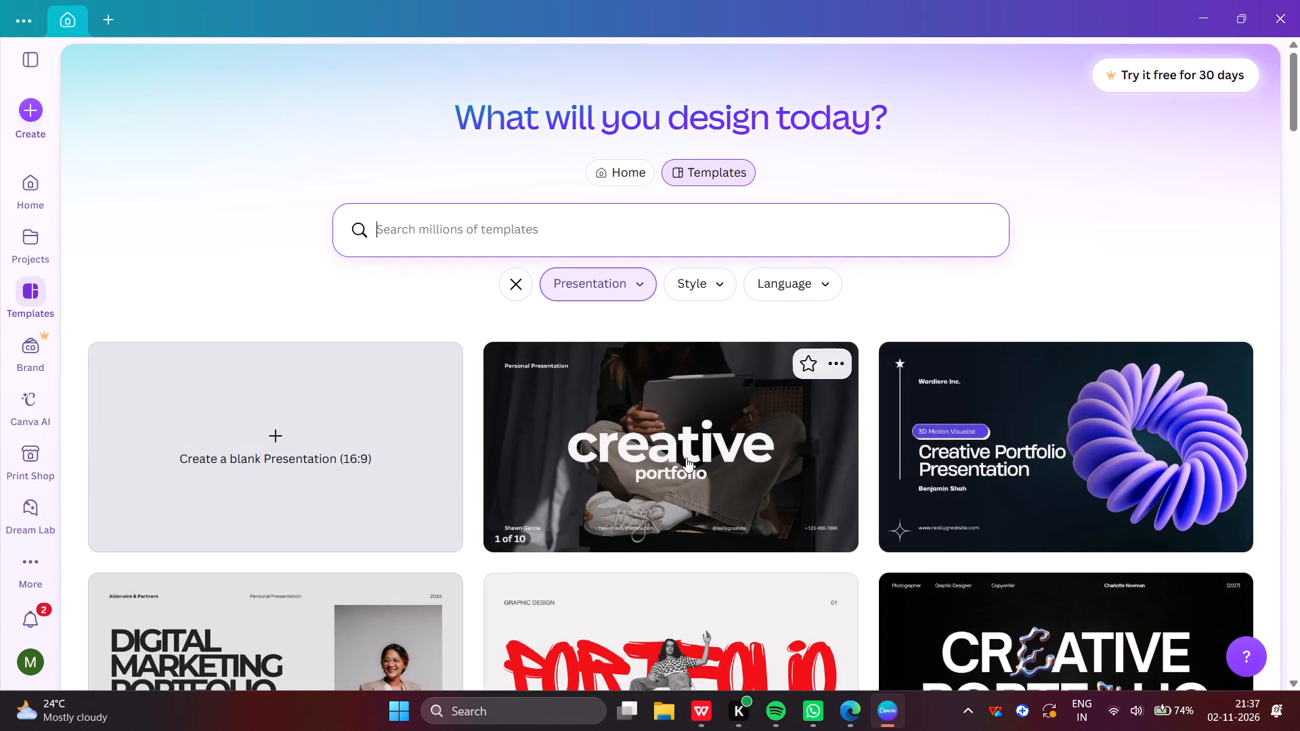
scroll(823, 514, "down", 2)
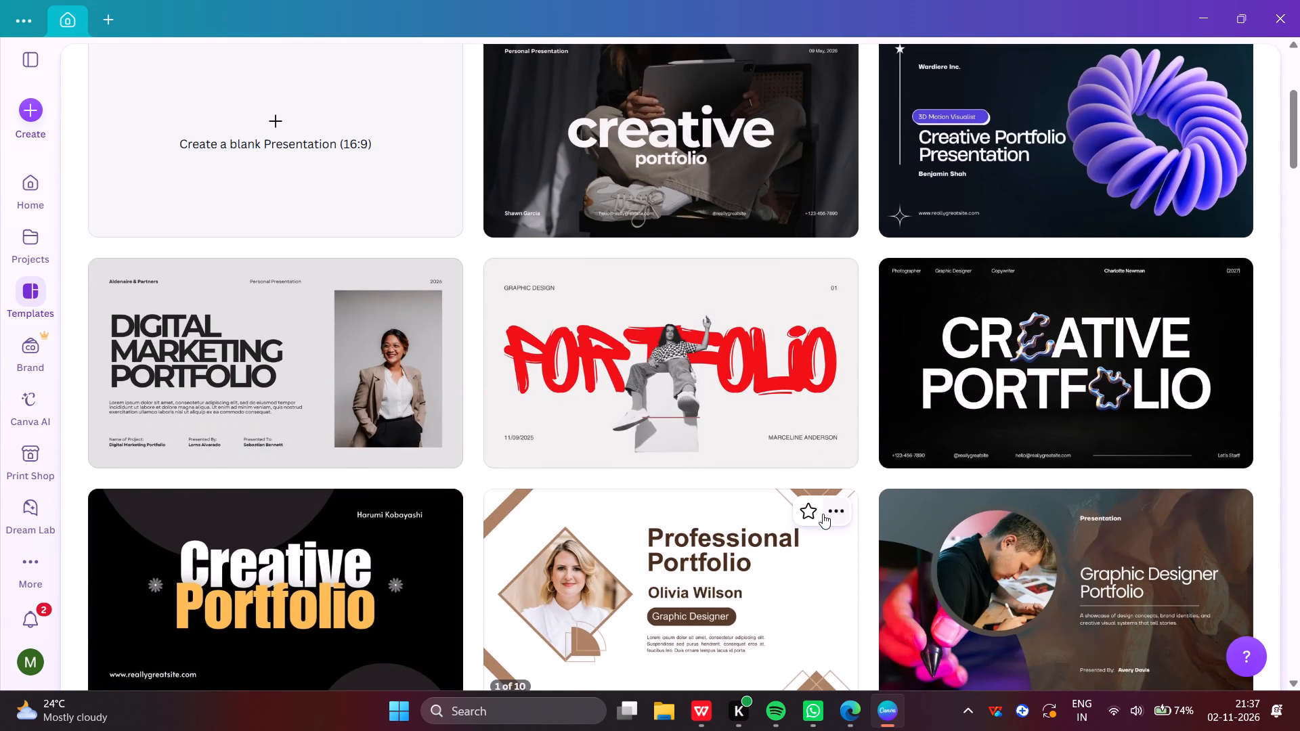
scroll(823, 514, "down", 5)
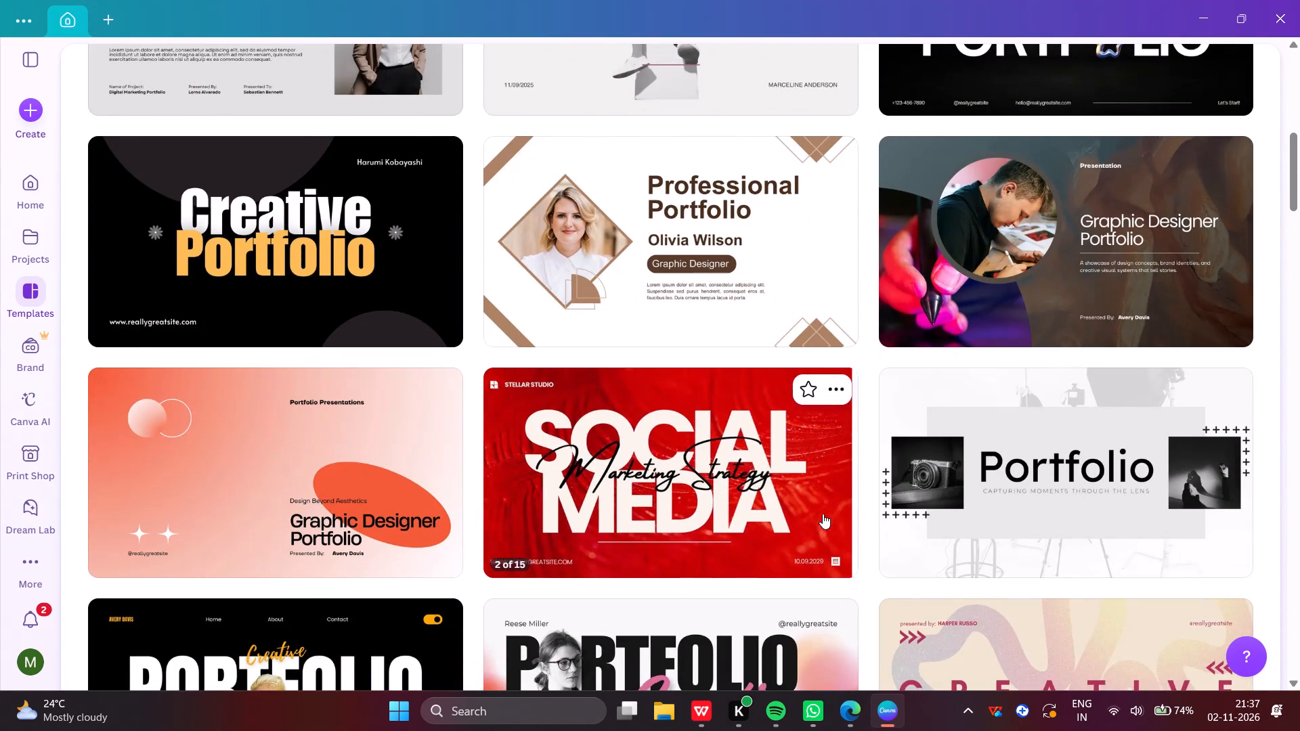
scroll(823, 514, "down", 2)
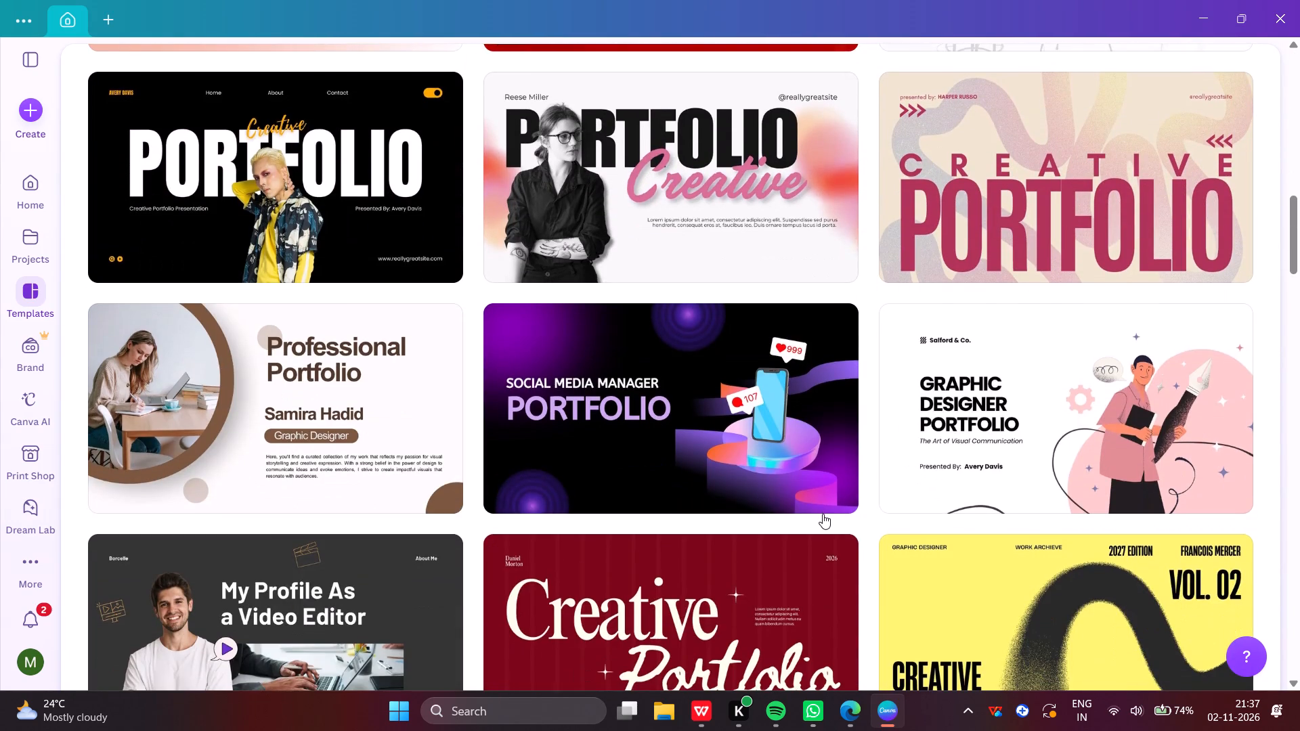
scroll(823, 514, "down", 4)
scroll(823, 514, "up", 8)
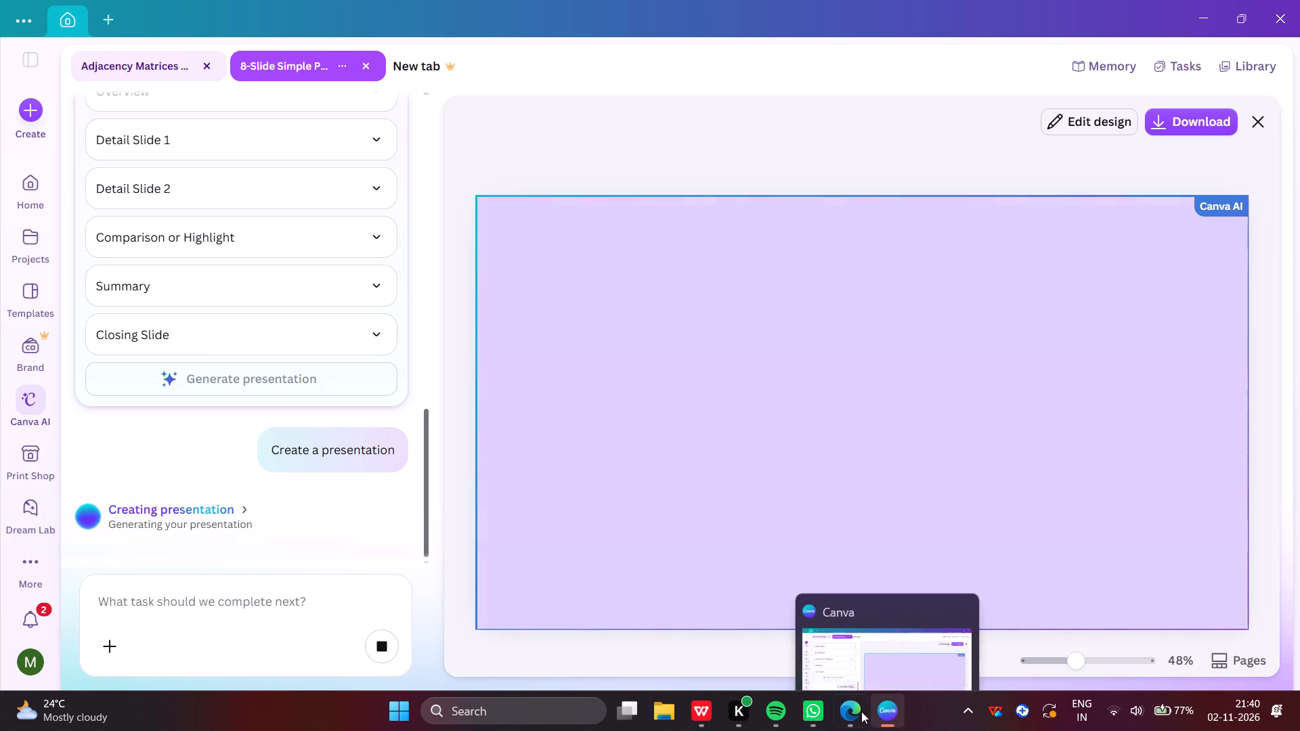
Switch to Microsoft Edge and search the web for "instruction format in computer architecture" in a new tab.
left_click(844, 710)
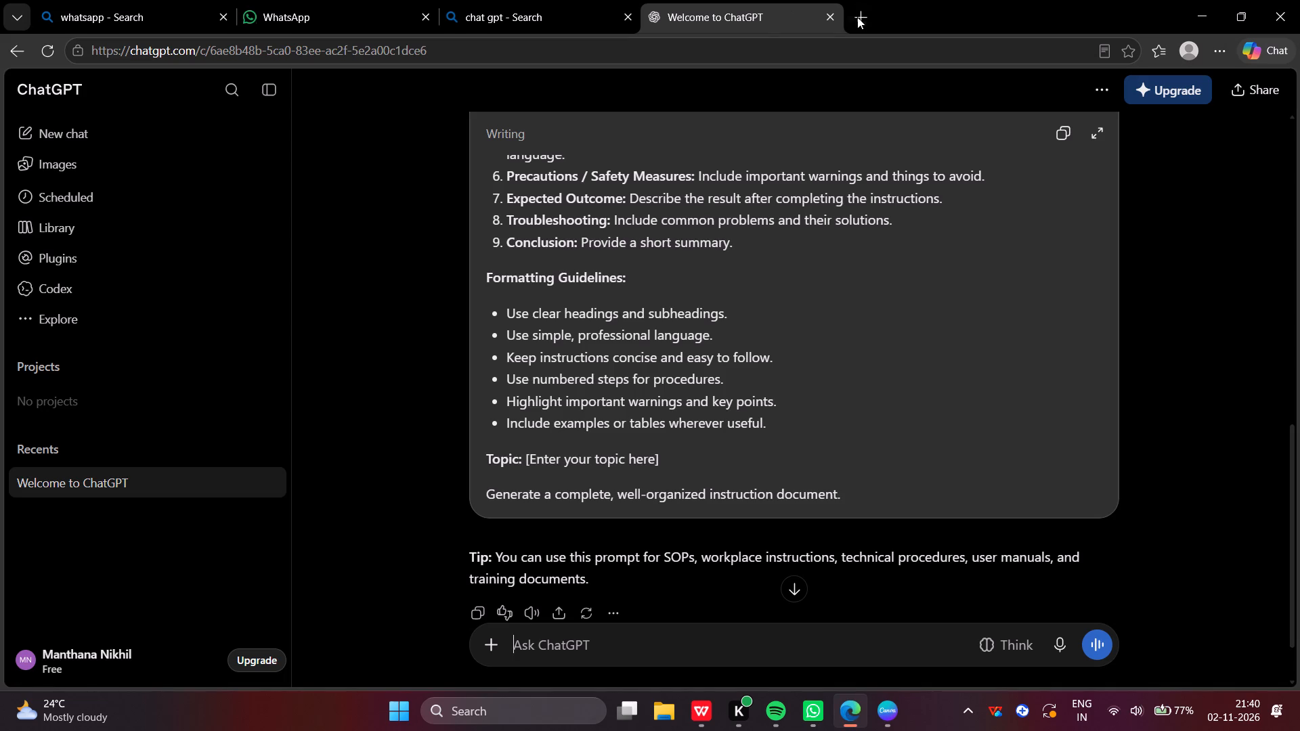
left_click(859, 19)
left_click(655, 139)
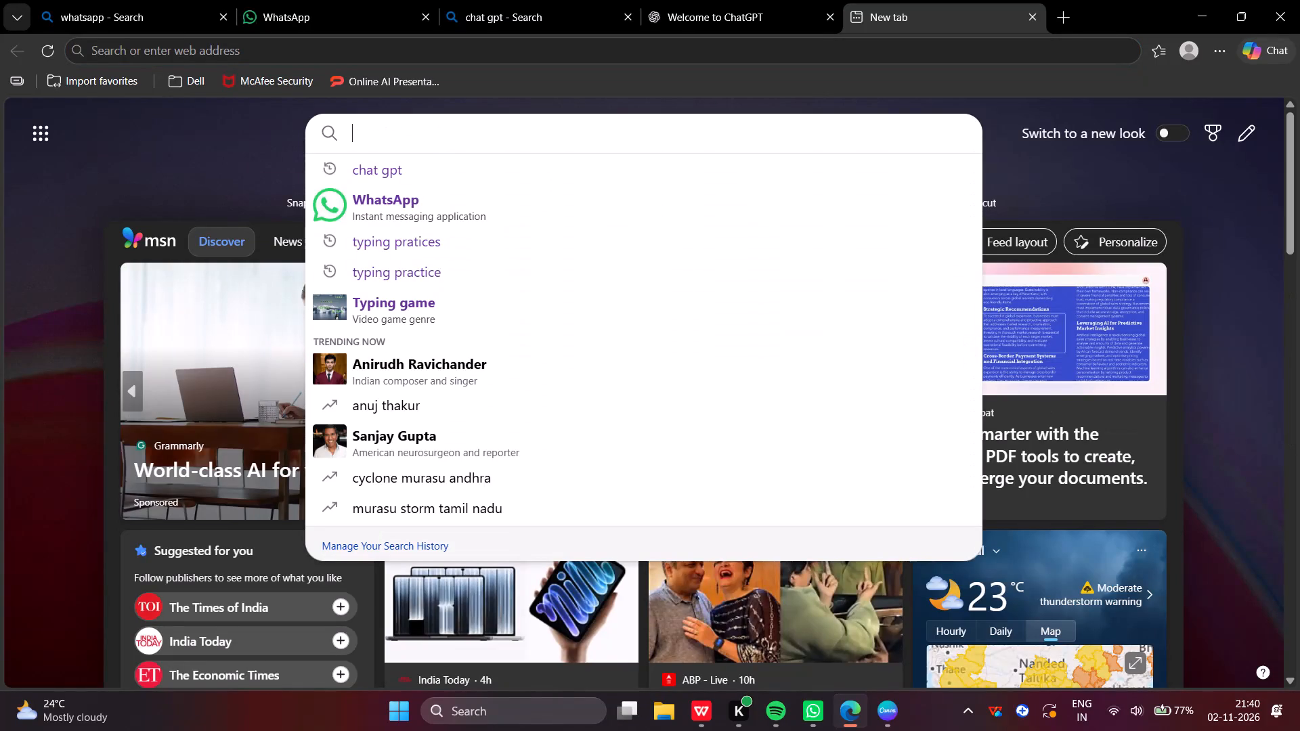
key("ctrl+v")
key("space")
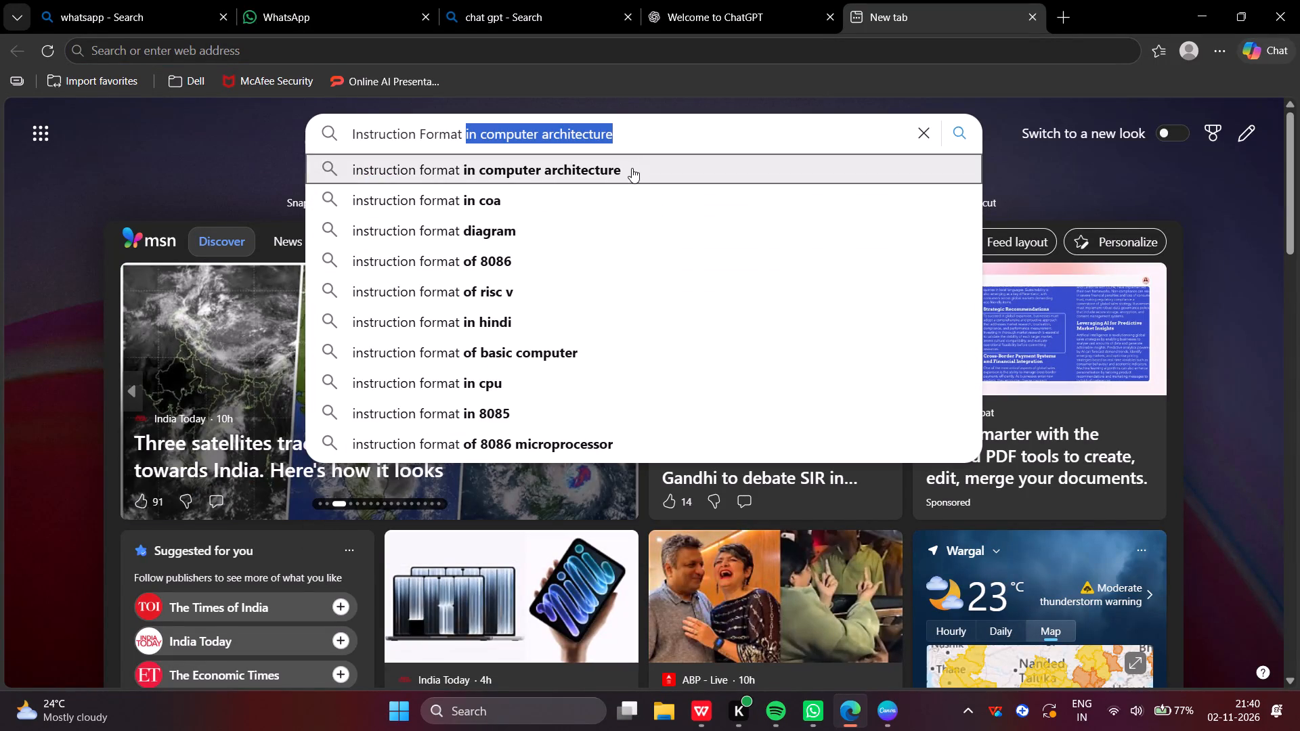
left_click(631, 168)
Refine the web search to "instruction format in computer architecture and organization".
double_click(485, 112)
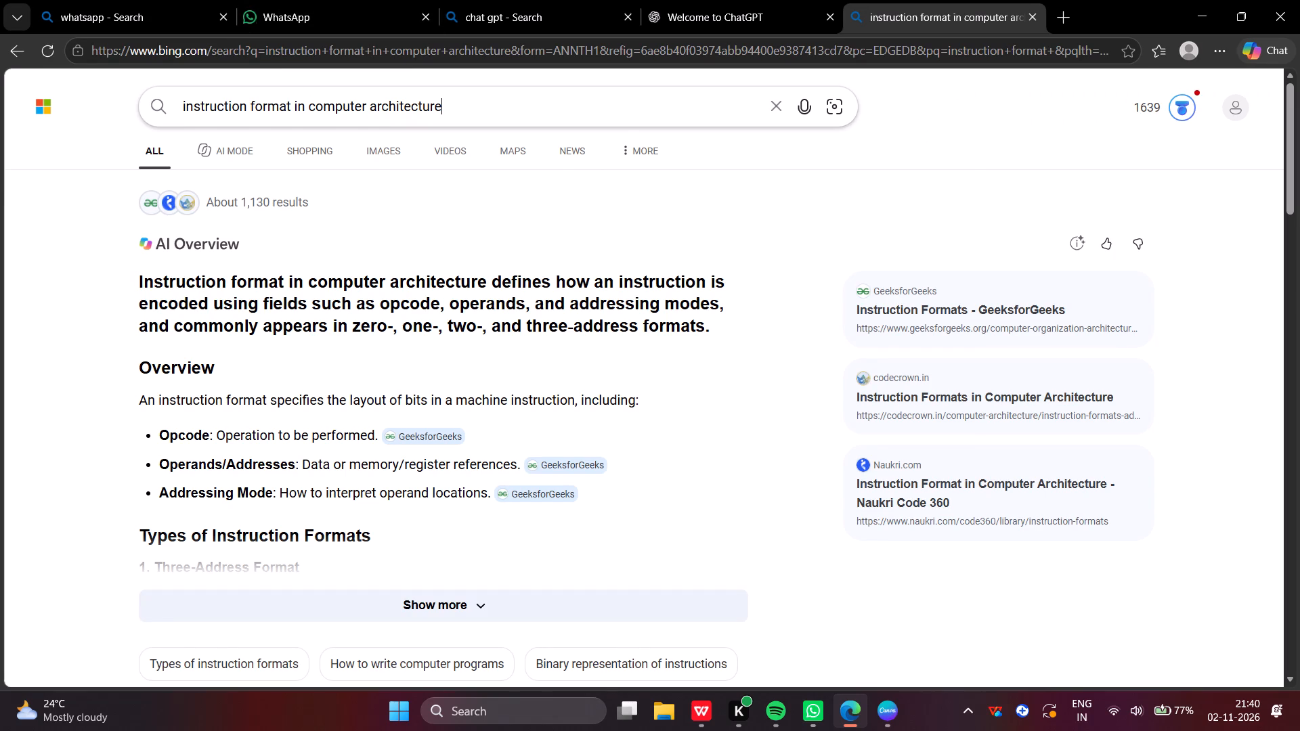
key("space")
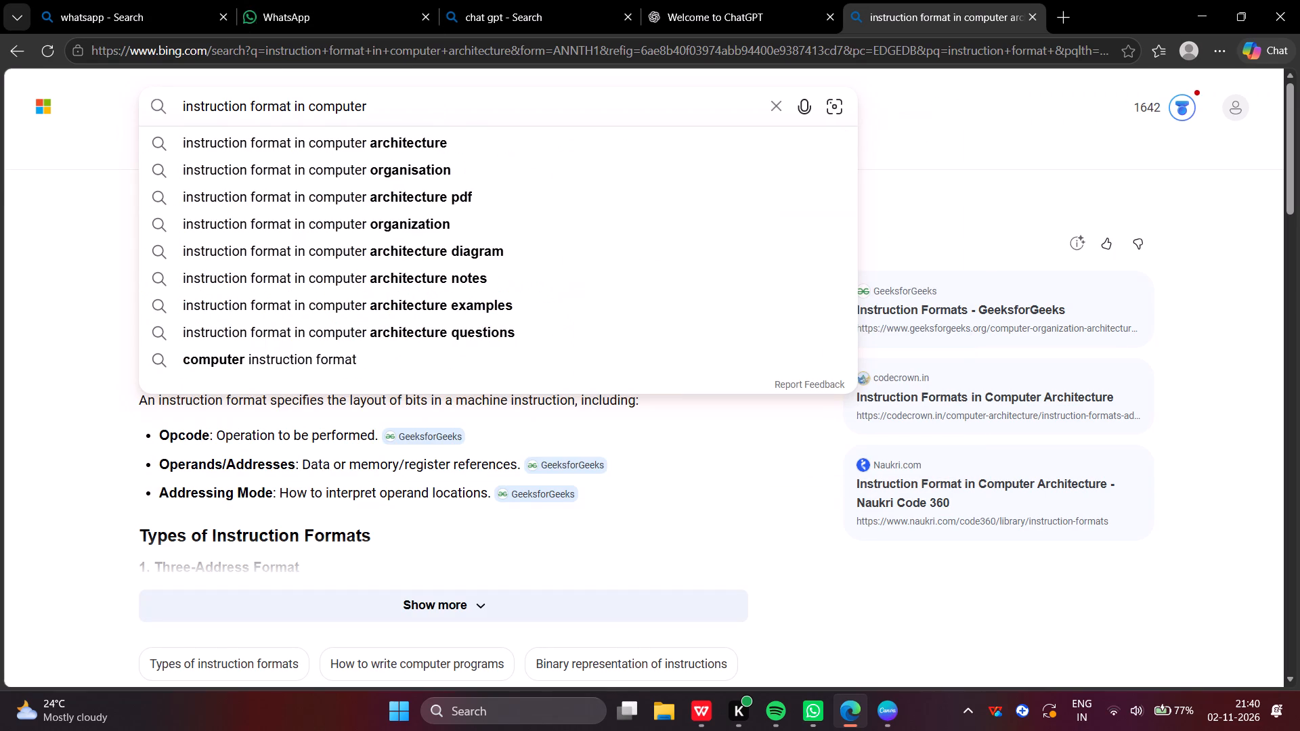
left_click(471, 139)
left_click(499, 105)
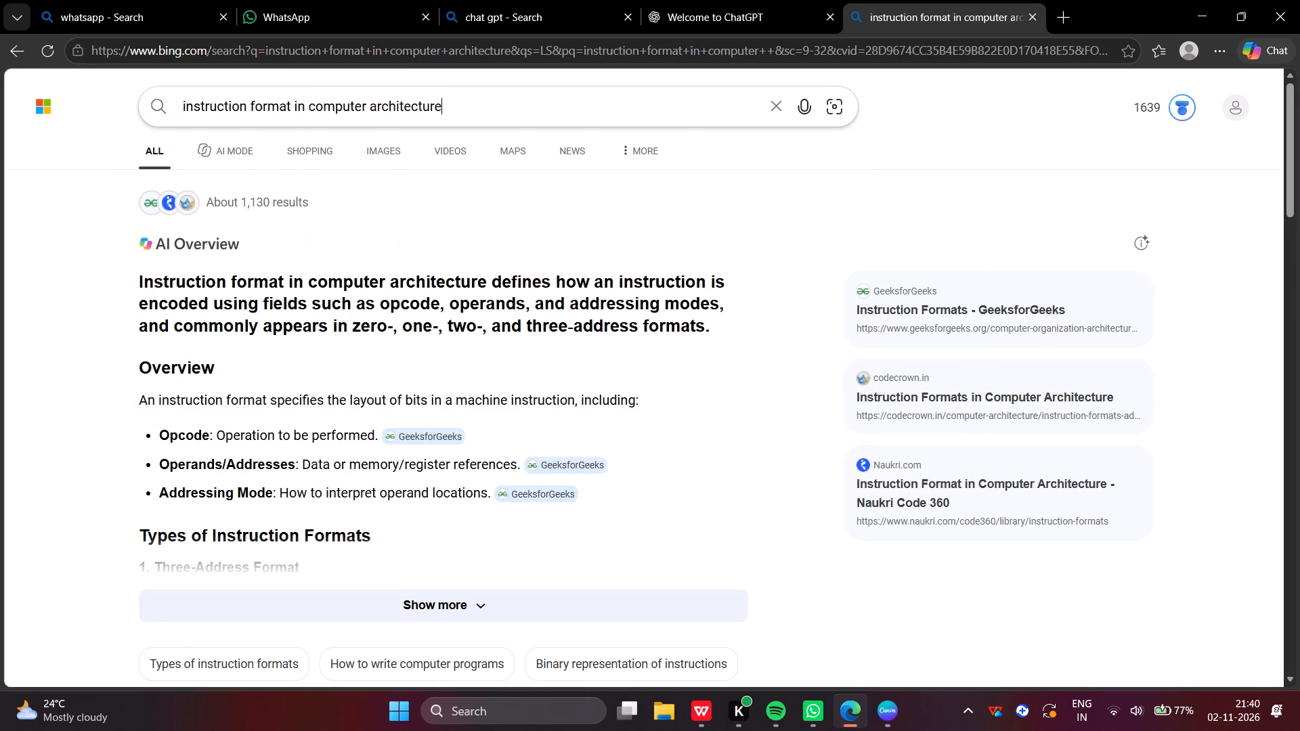
key("space")
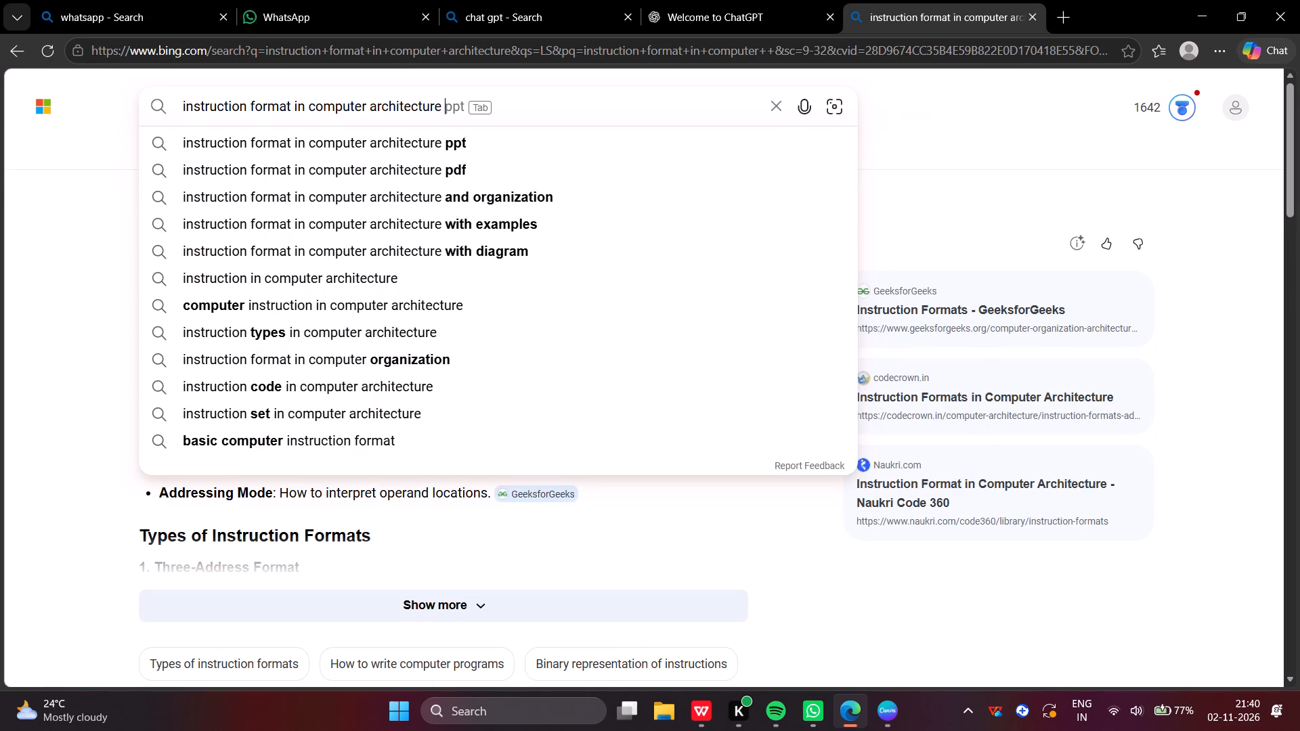
left_click(475, 190)
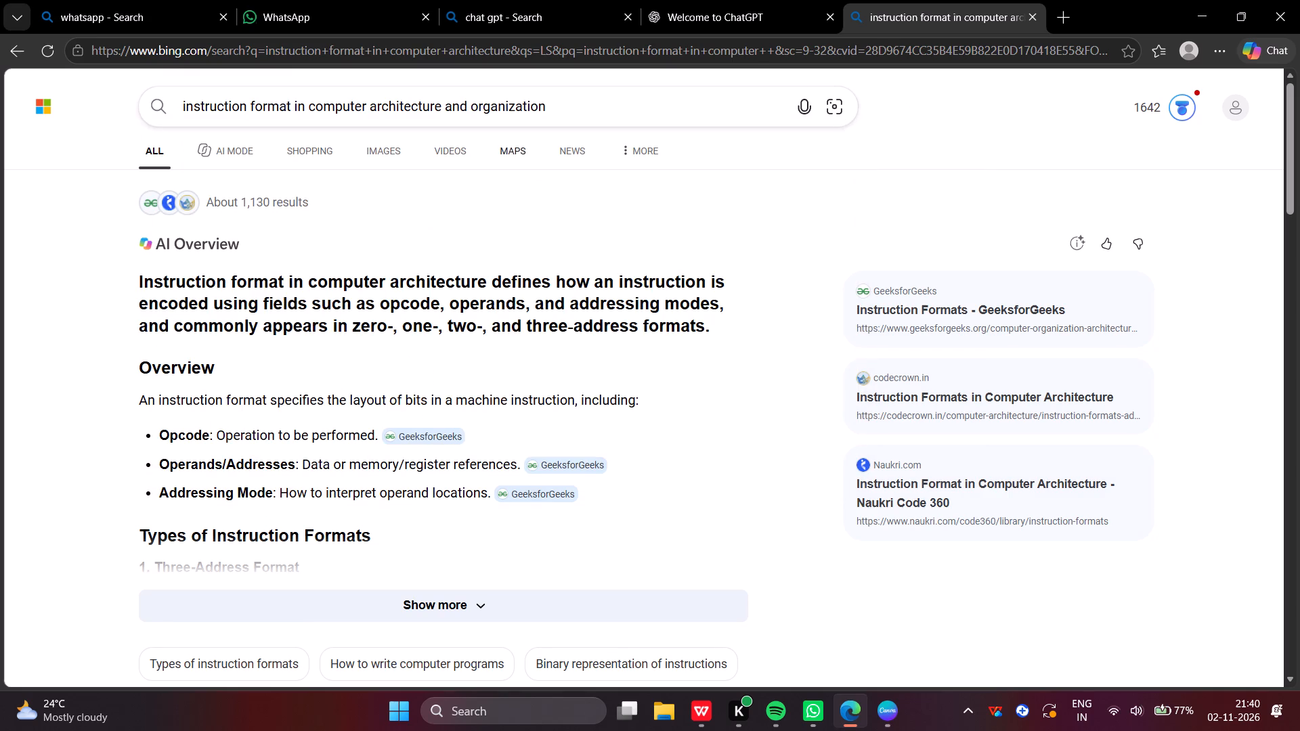
Search for "instruction format in computer architecture and organization images" and show the image results.
left_click(587, 104)
key("space")
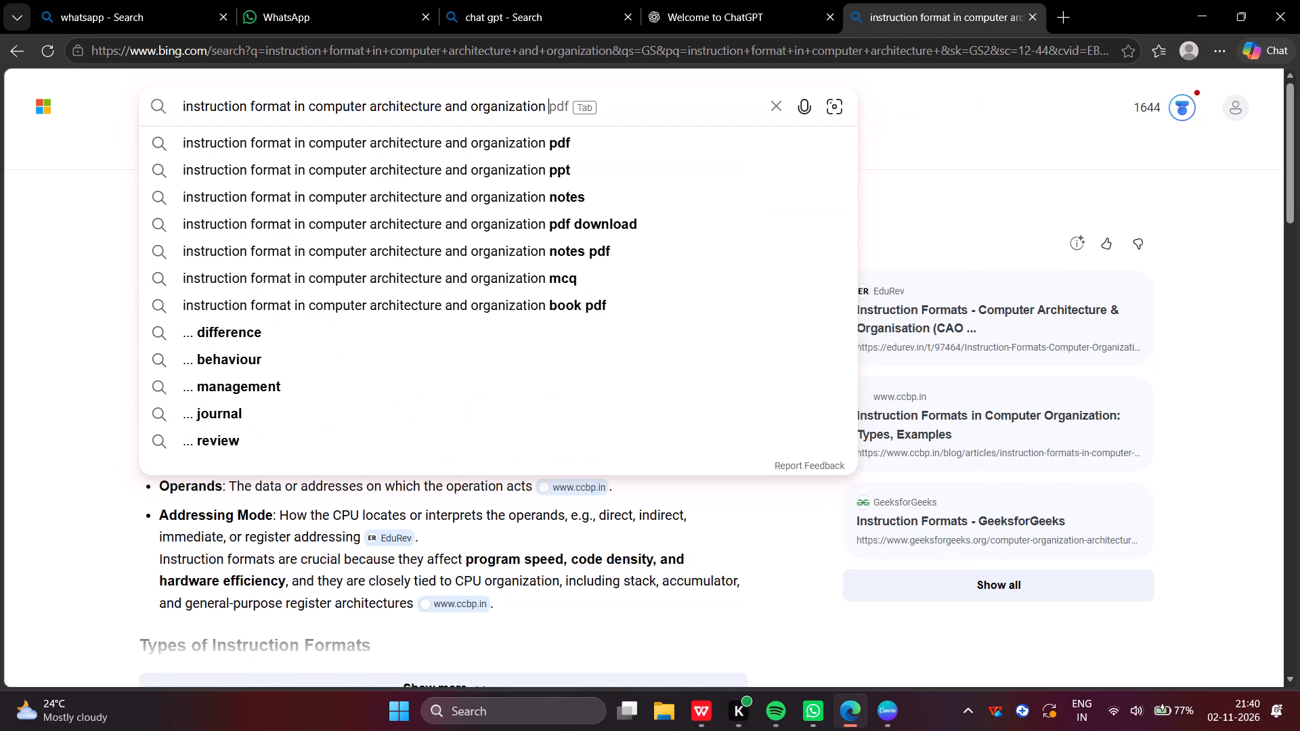
key("p")
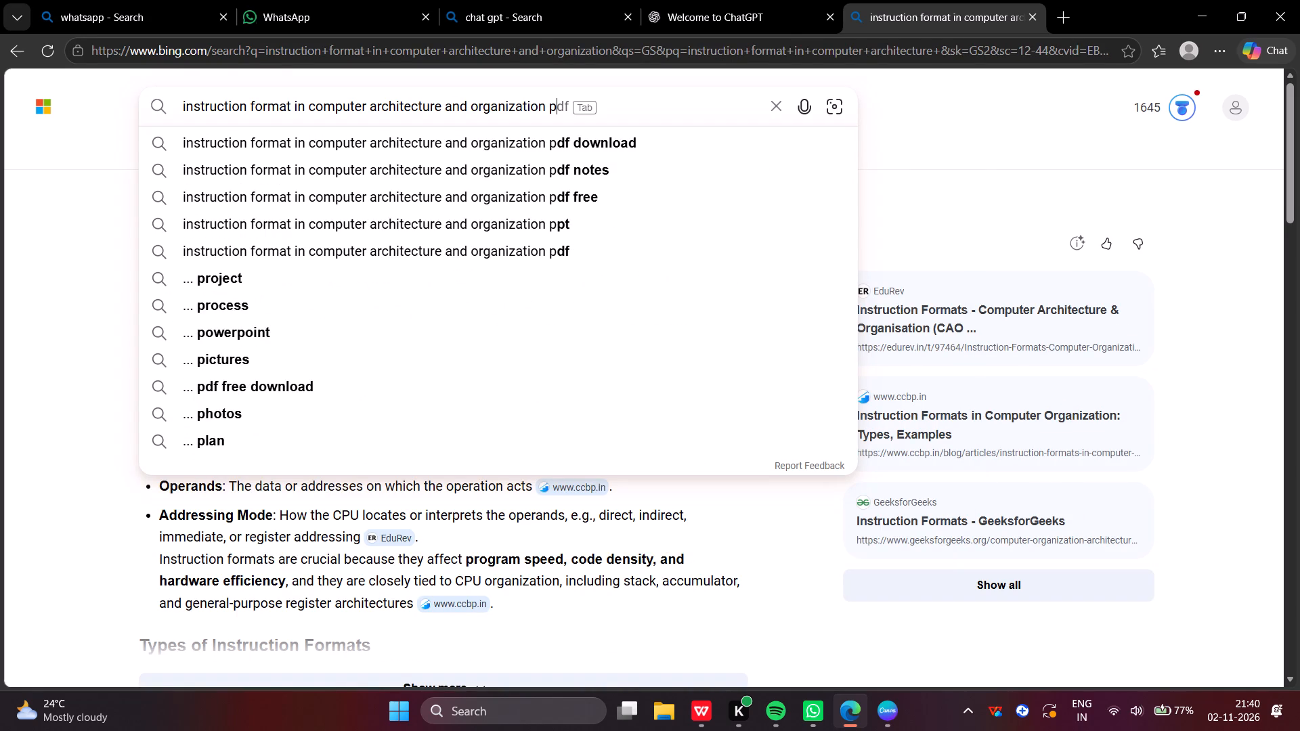
key("h")
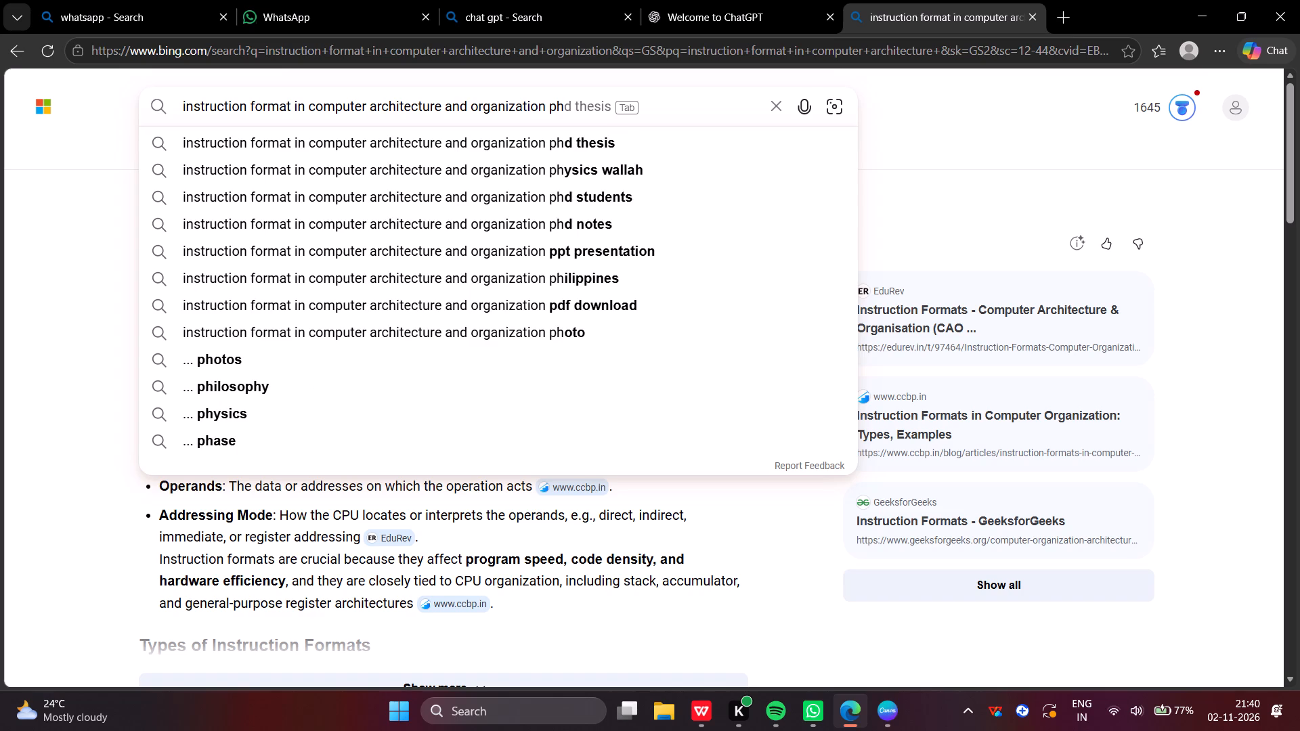
key("BackSpace")
key("BackSpace")
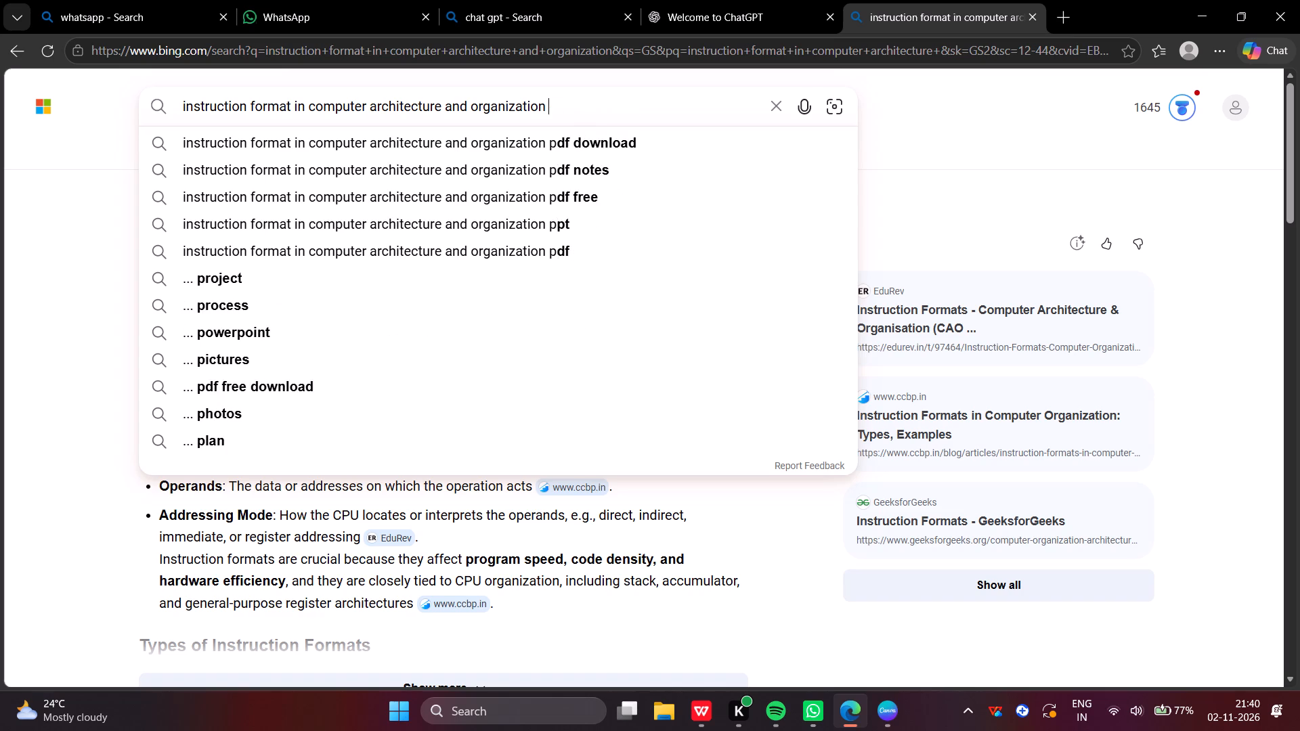
key("o")
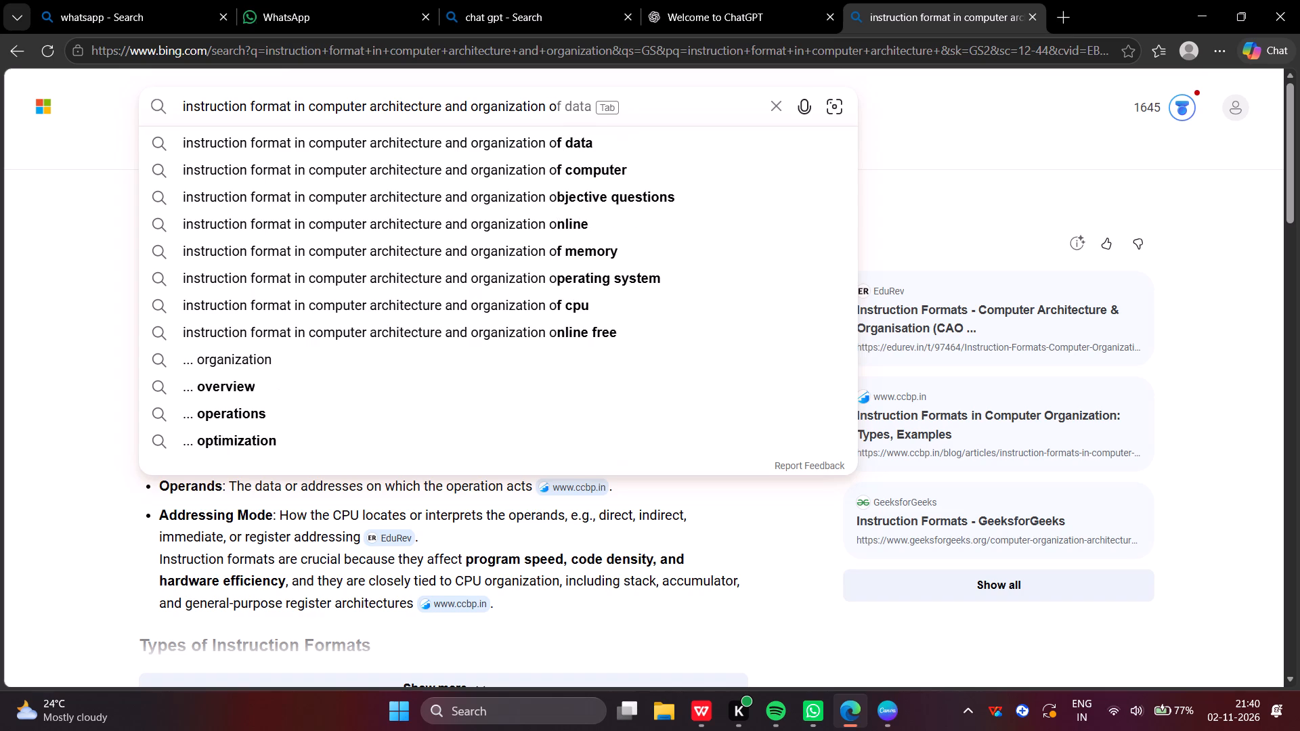
key("BackSpace")
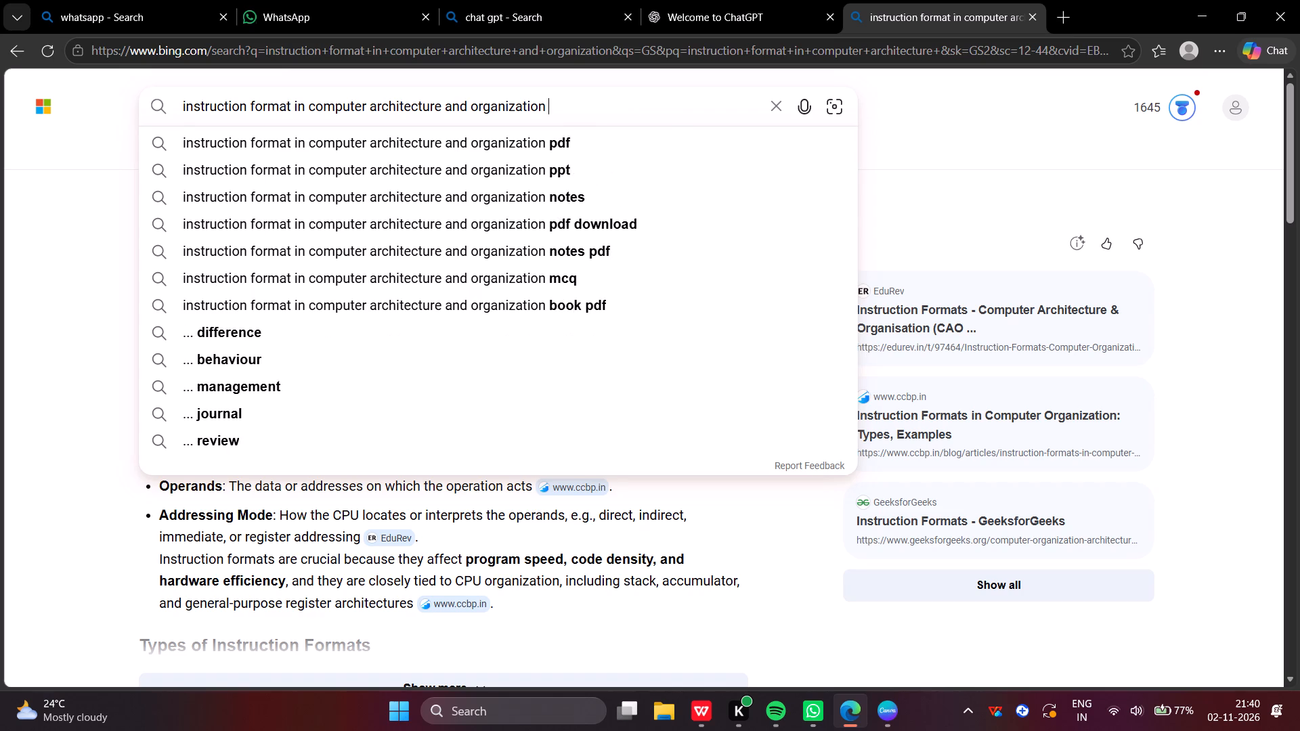
type("imaf")
key("BackSpace")
type("ges")
key("space")
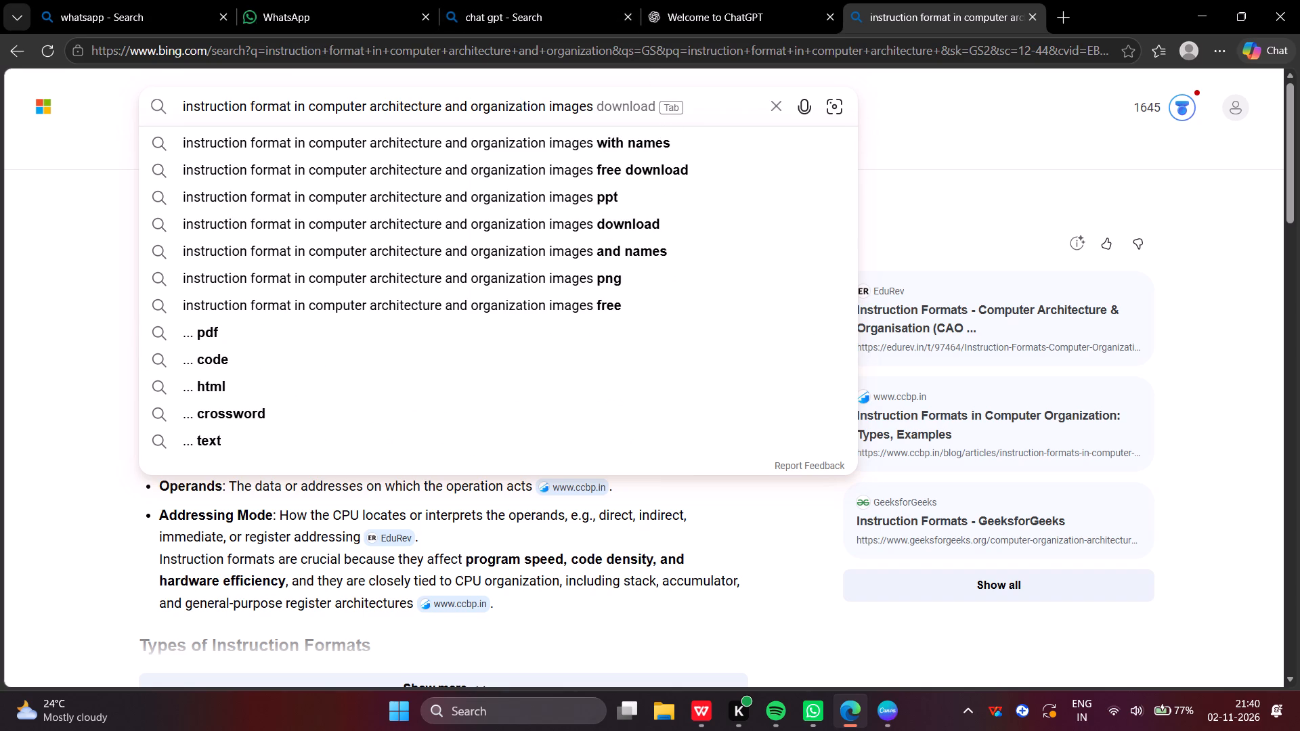
key("Return")
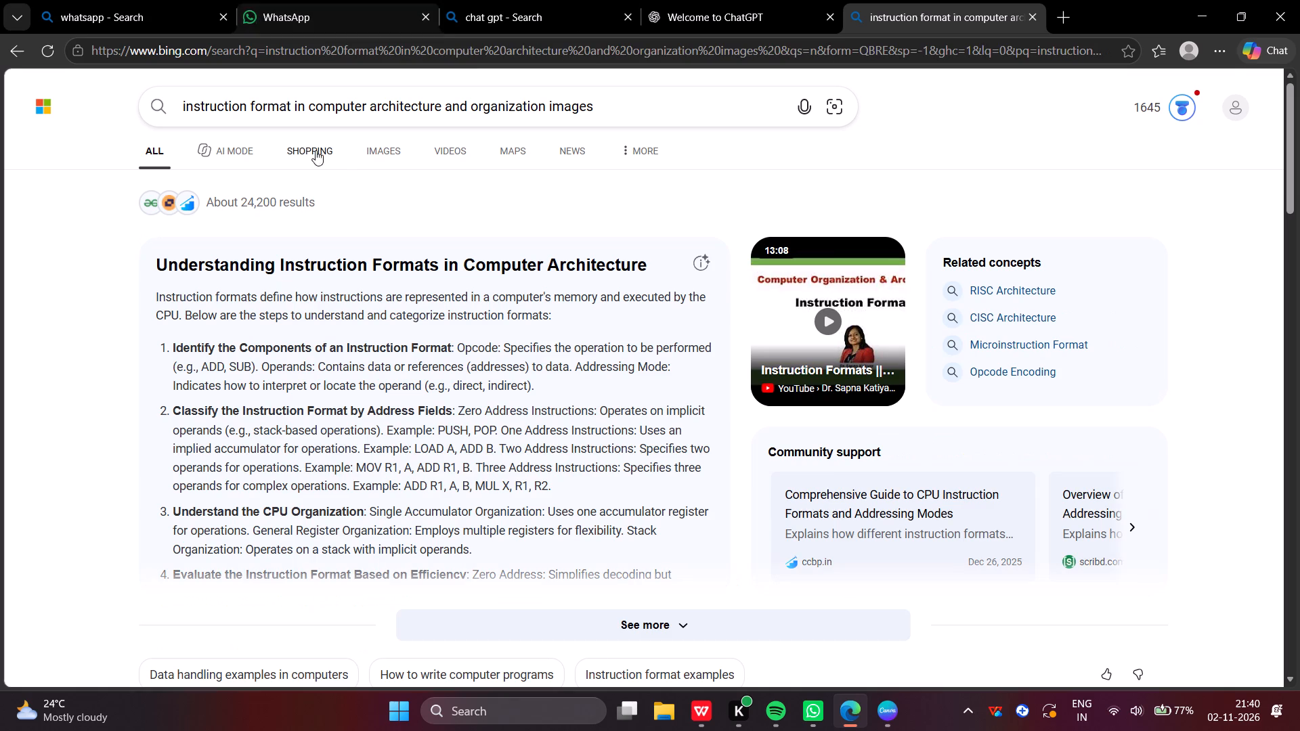
left_click(387, 152)
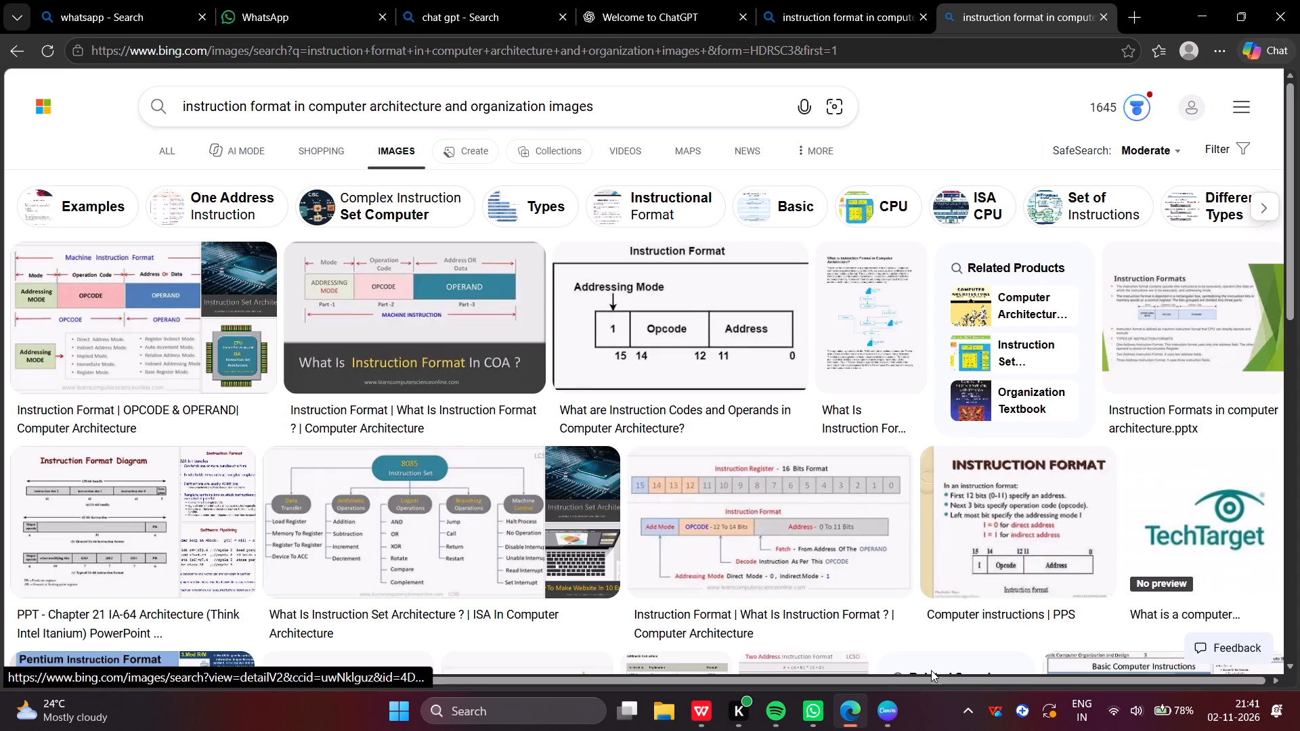
Switch to Canva and replace the "Presentation Title" heading on slide 1 of the generated presentation with "Instruction Format".
left_click(885, 715)
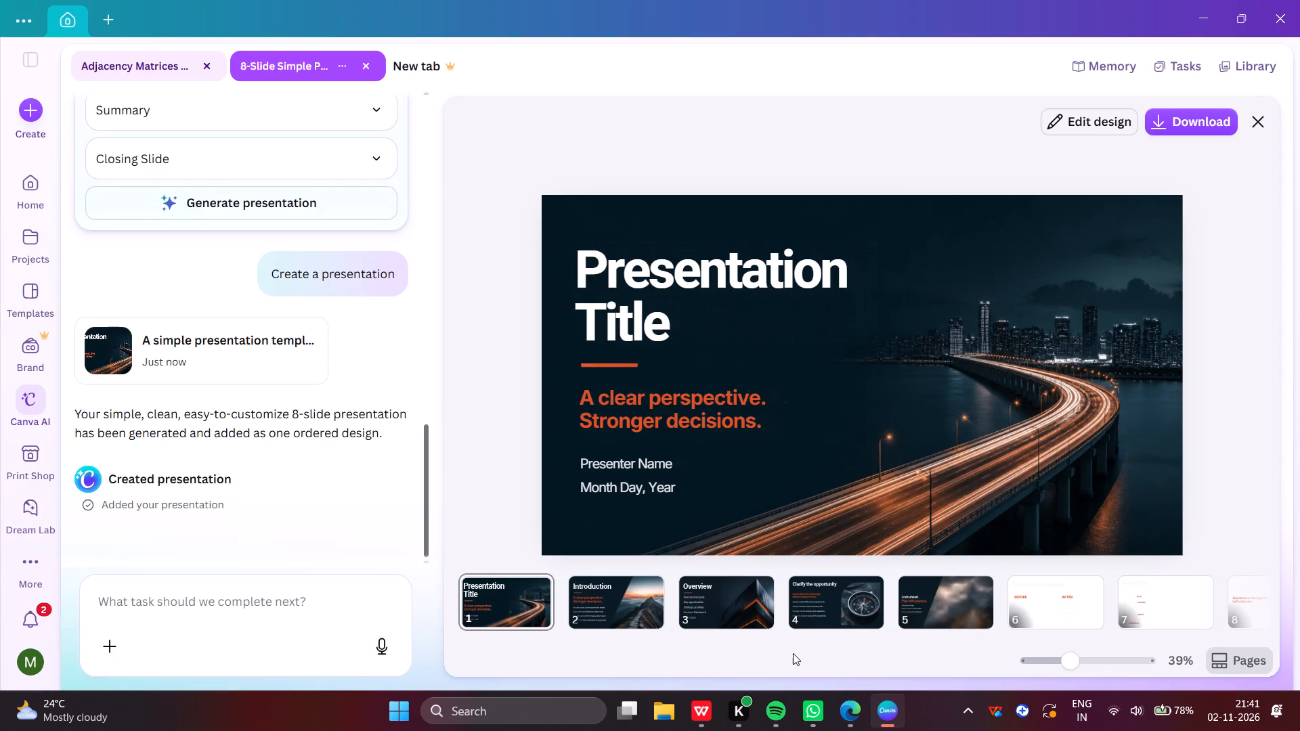
scroll(900, 597, "left", 7)
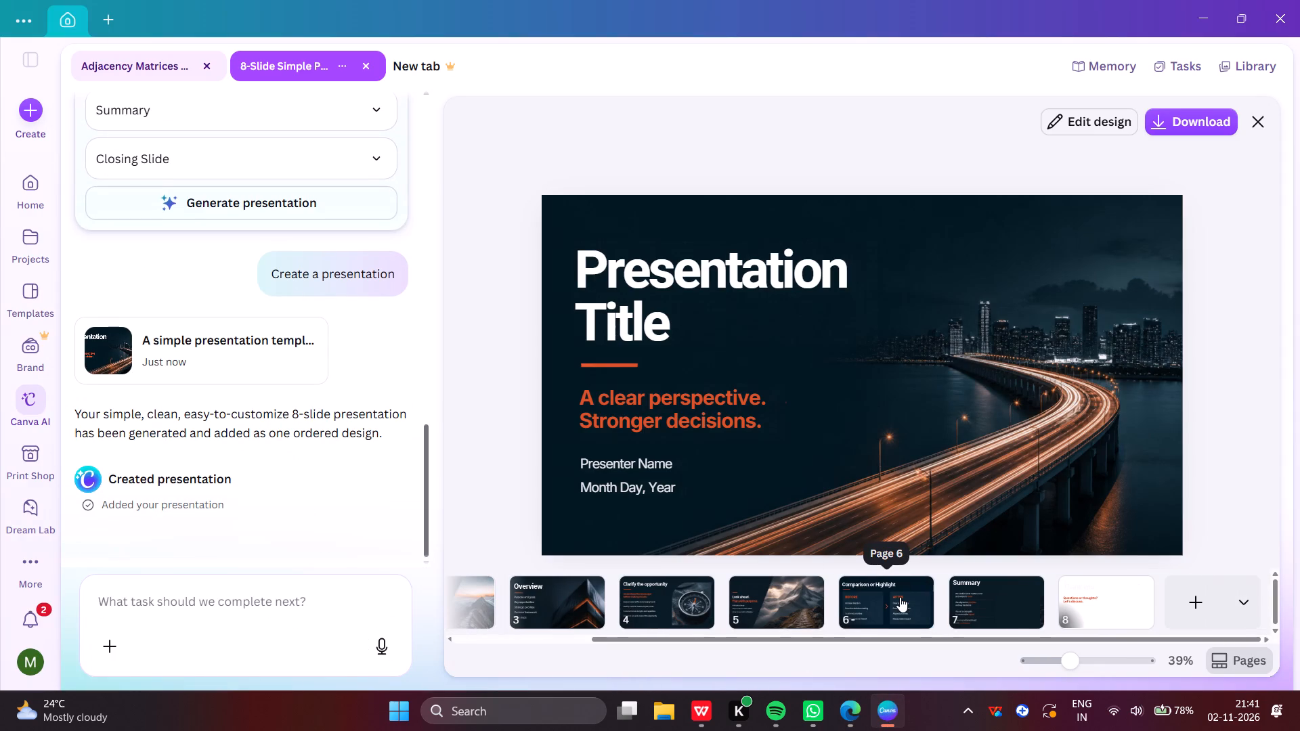
left_click(1098, 608)
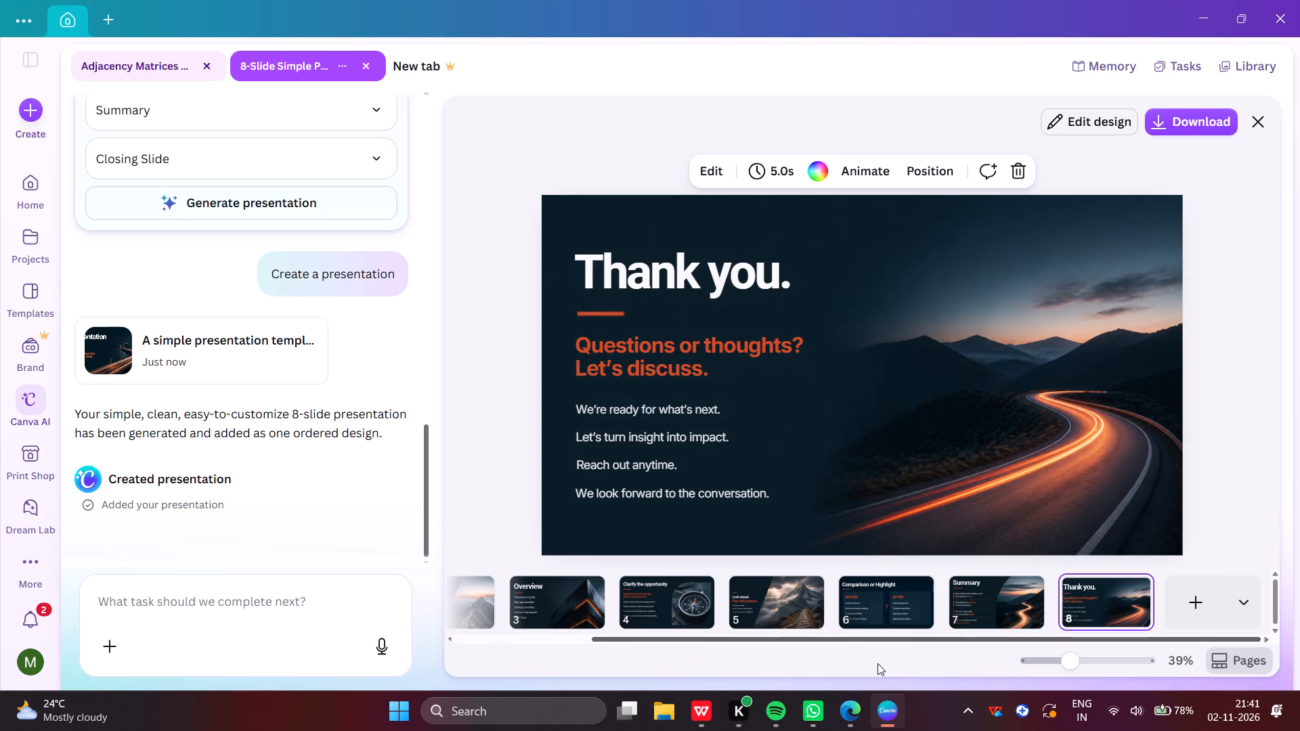
scroll(836, 608, "right", 3)
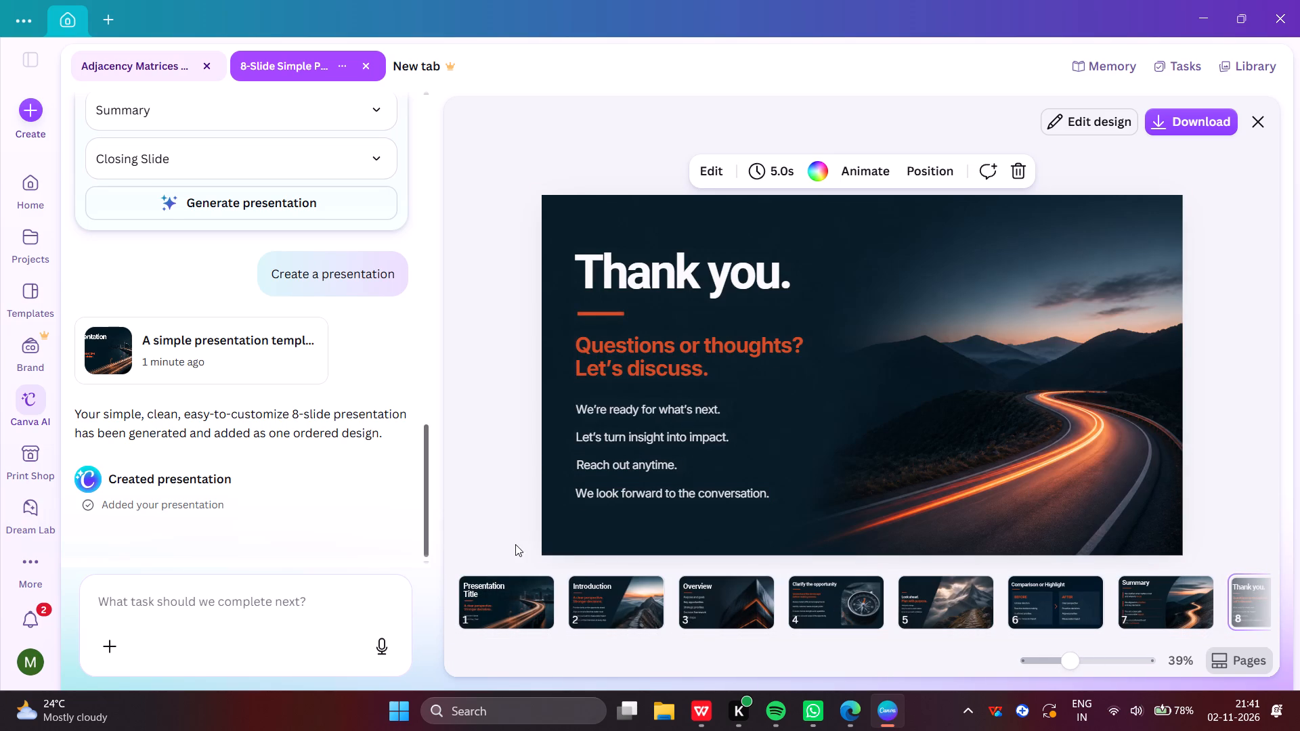
left_click(502, 588)
left_click(626, 319)
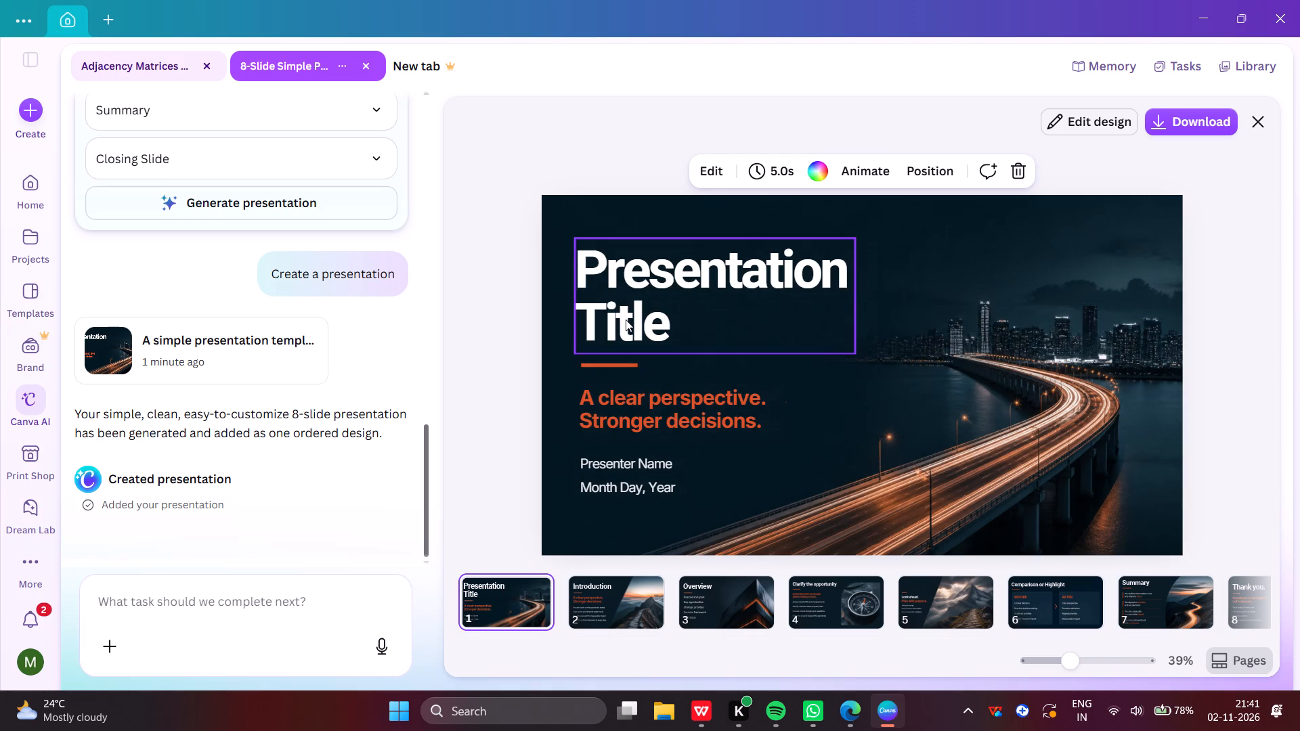
left_click(659, 327)
left_click(680, 326)
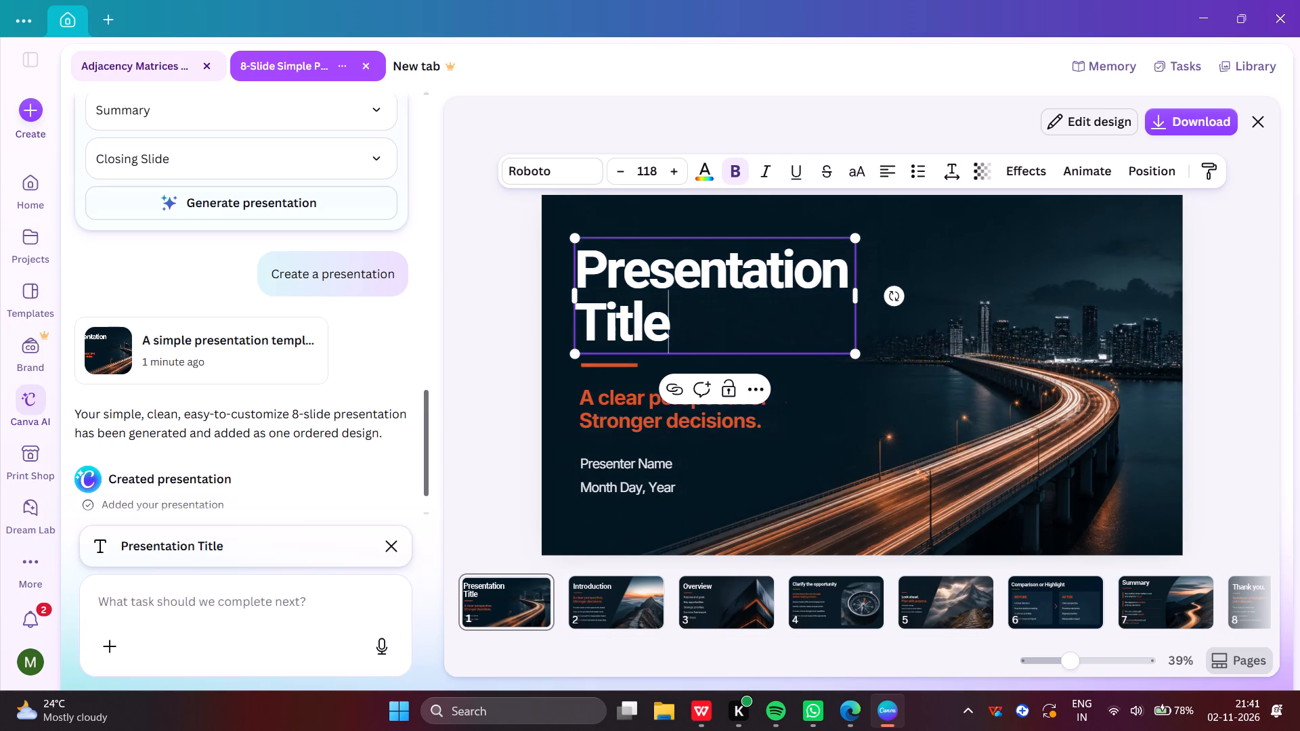
key("BackSpace")
key("BackSpace")
key("BackSpace")
key("BackSpace")
key("BackSpace")
key("BackSpace")
key("BackSpace")
key("BackSpace")
key("BackSpace")
key("BackSpace")
key("BackSpace")
key("BackSpace")
key("BackSpace")
key("BackSpace")
key("BackSpace")
key("BackSpace")
key("BackSpace")
key("BackSpace")
key("BackSpace")
key("BackSpace")
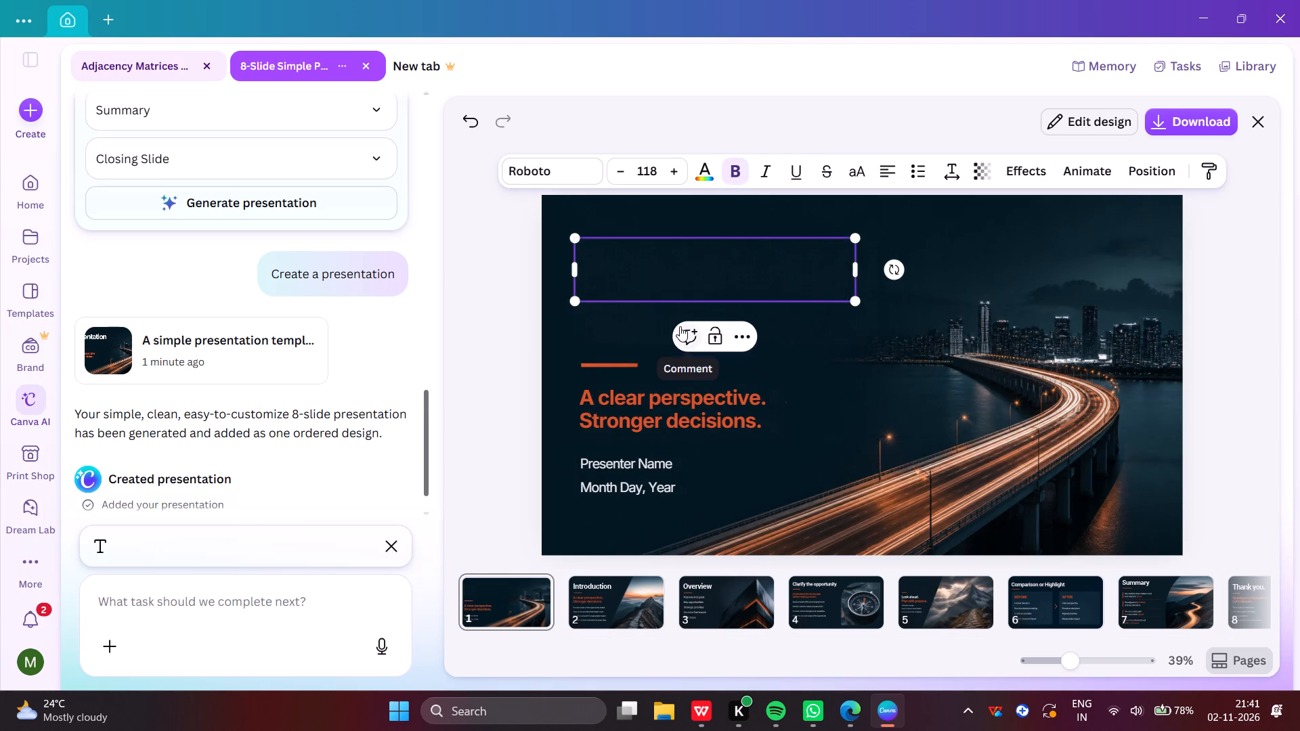
key("ctrl+v")
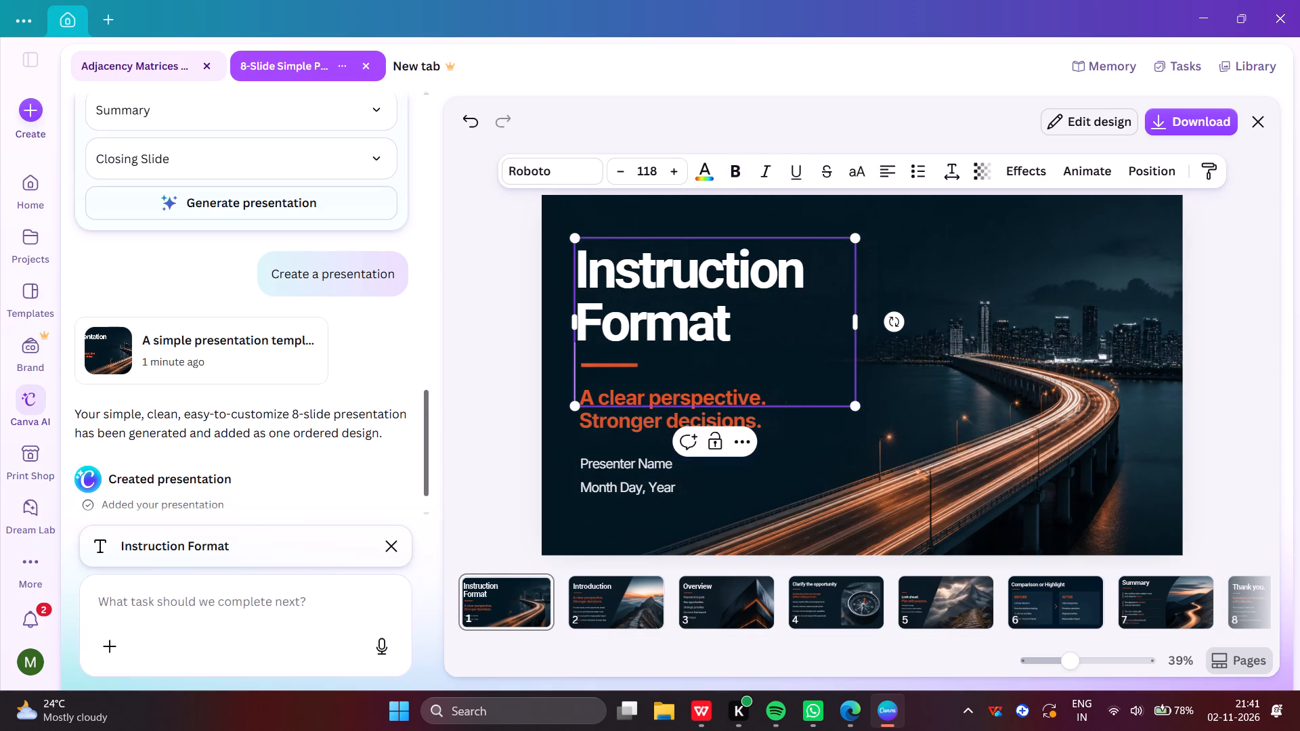
Widen slide 1's "Instruction Format" heading box to fit the text on one line and move it down to just above the orange line.
left_click_drag(860, 323, 899, 323)
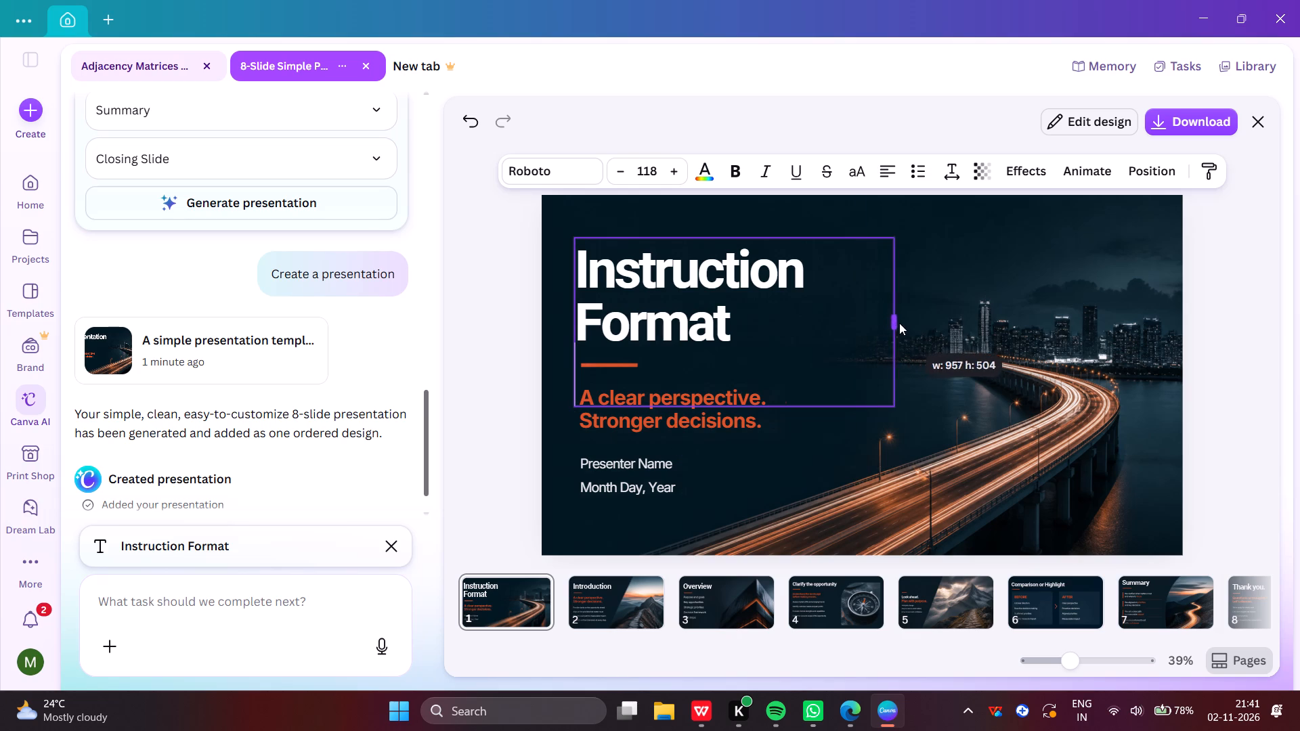
left_click_drag(899, 323, 972, 320)
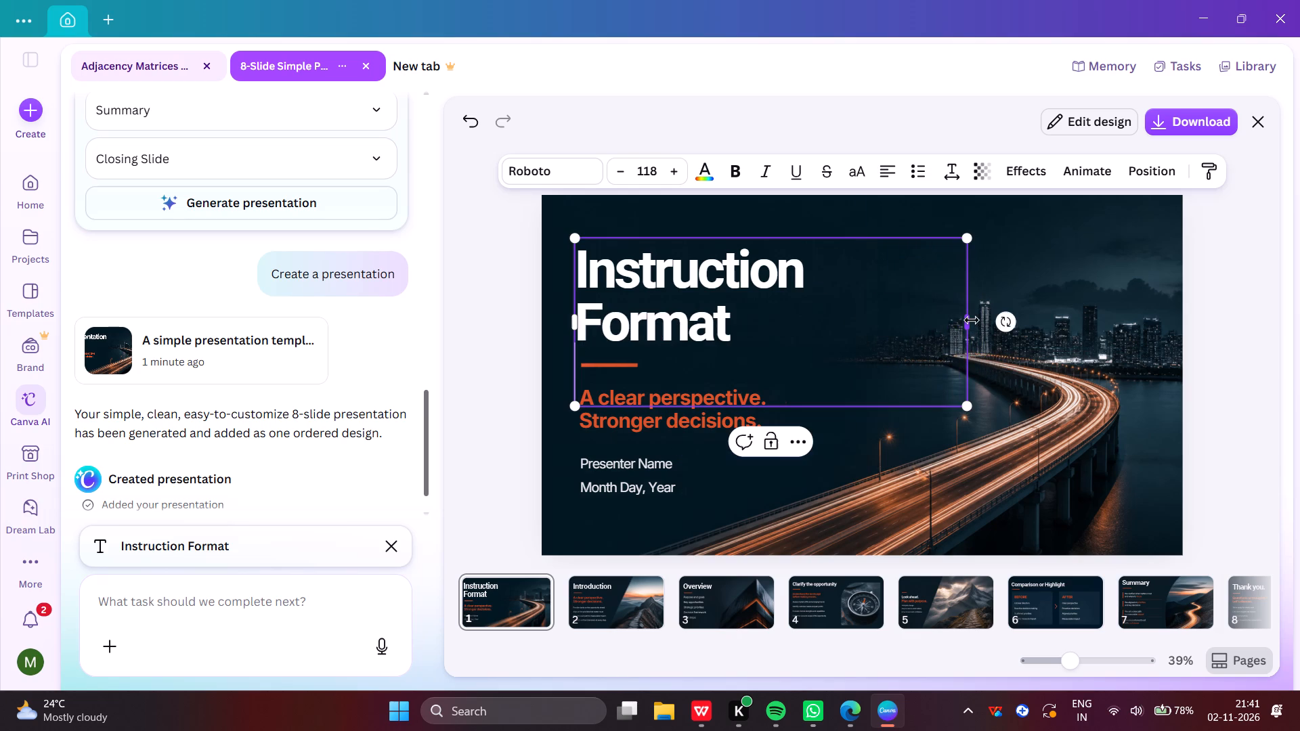
left_click_drag(968, 324, 991, 324)
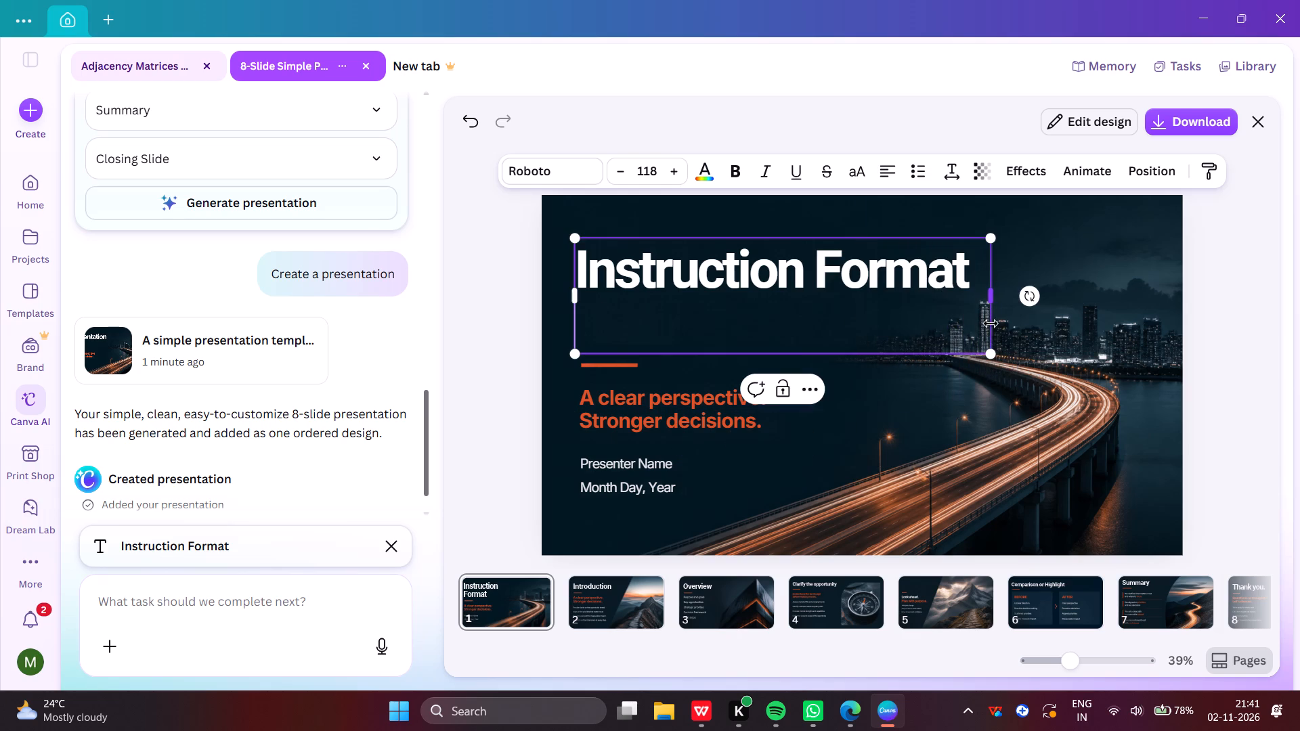
left_click(1220, 293)
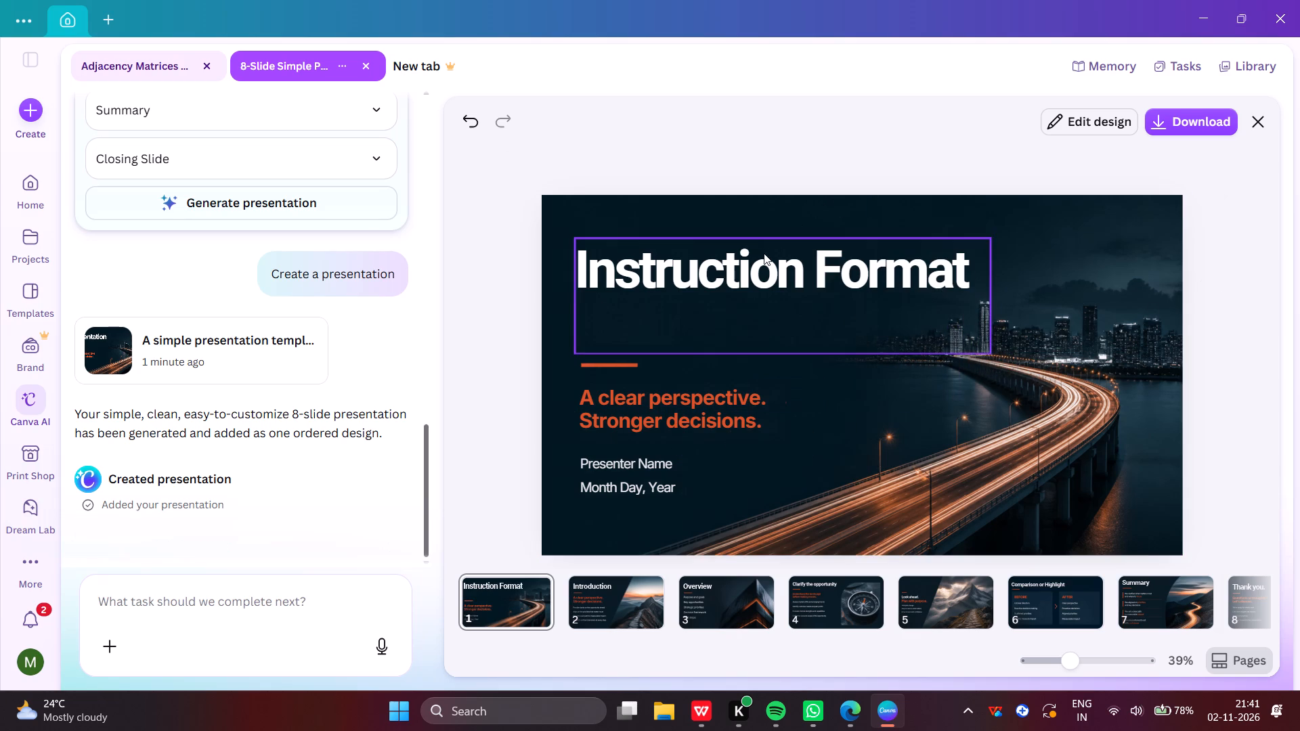
left_click_drag(764, 253, 764, 301)
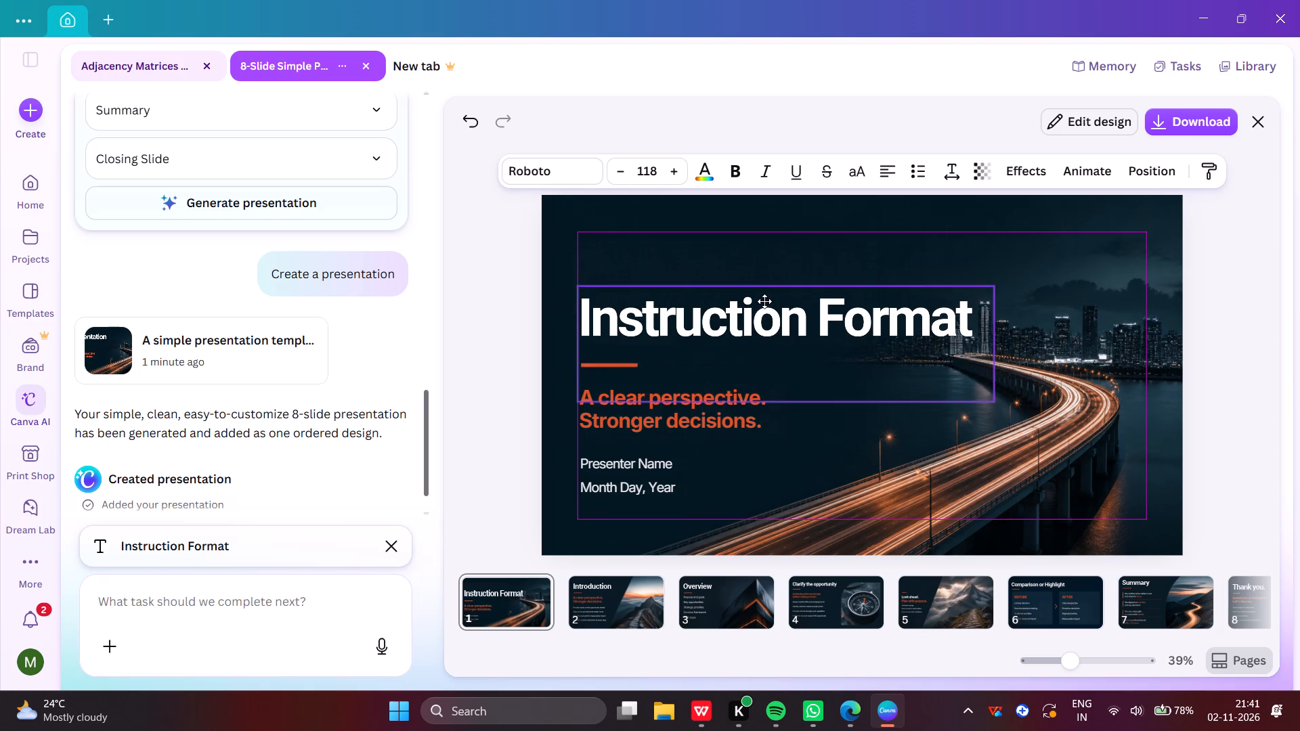
left_click_drag(764, 301, 769, 324)
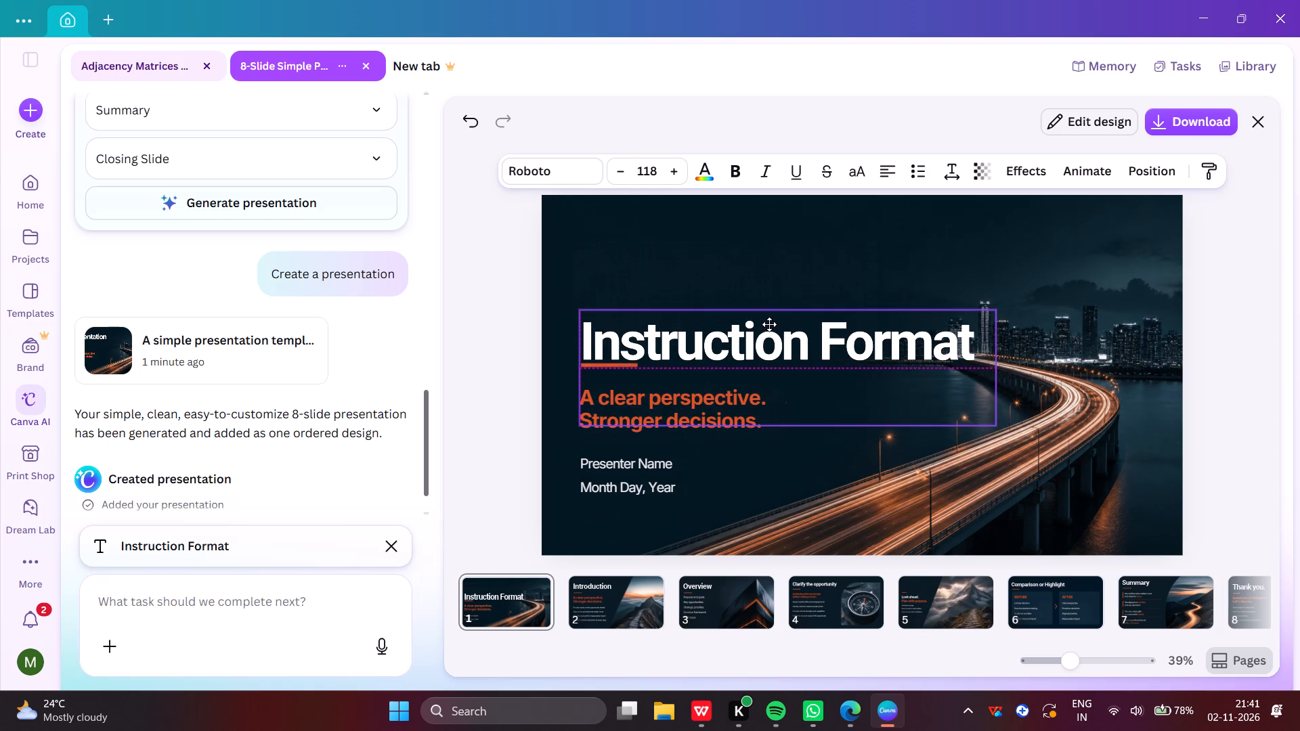
left_click_drag(769, 324, 769, 322)
left_click(1230, 329)
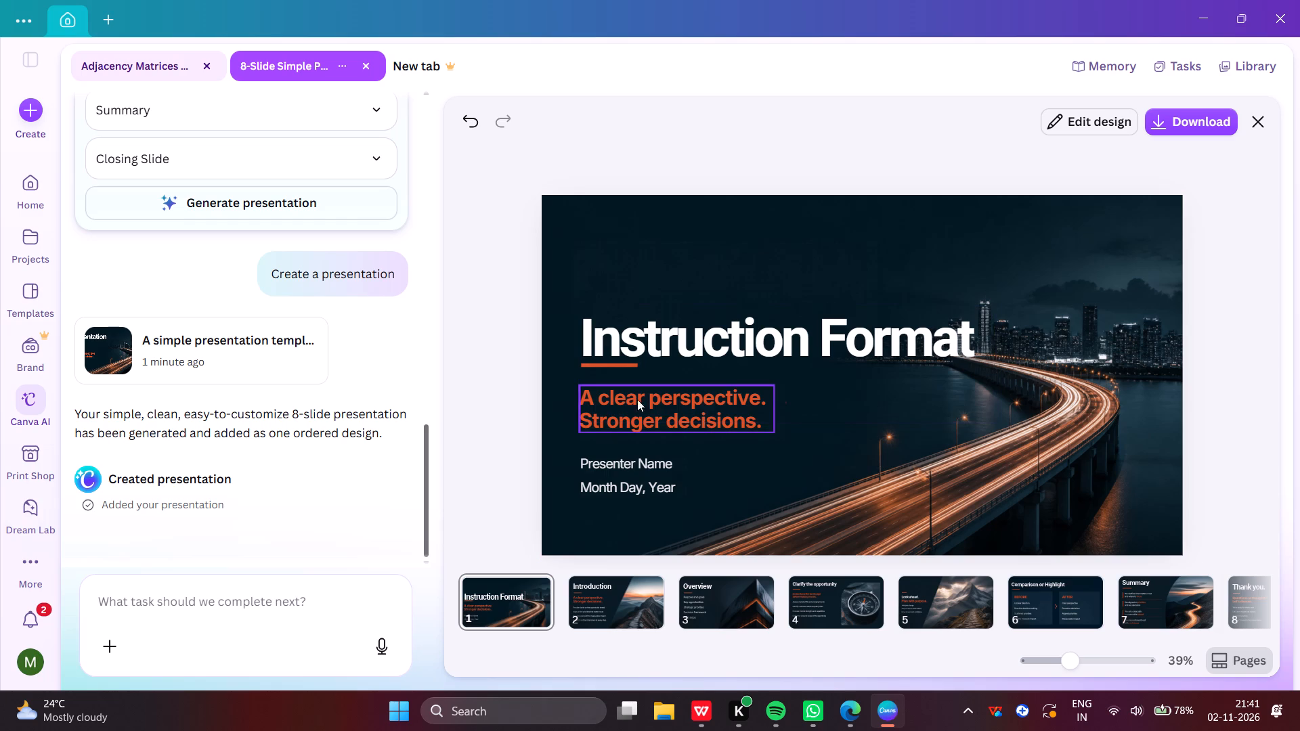
Delete the "A clear perspective. Stronger decisions." subtitle from slide 1.
left_click(667, 411)
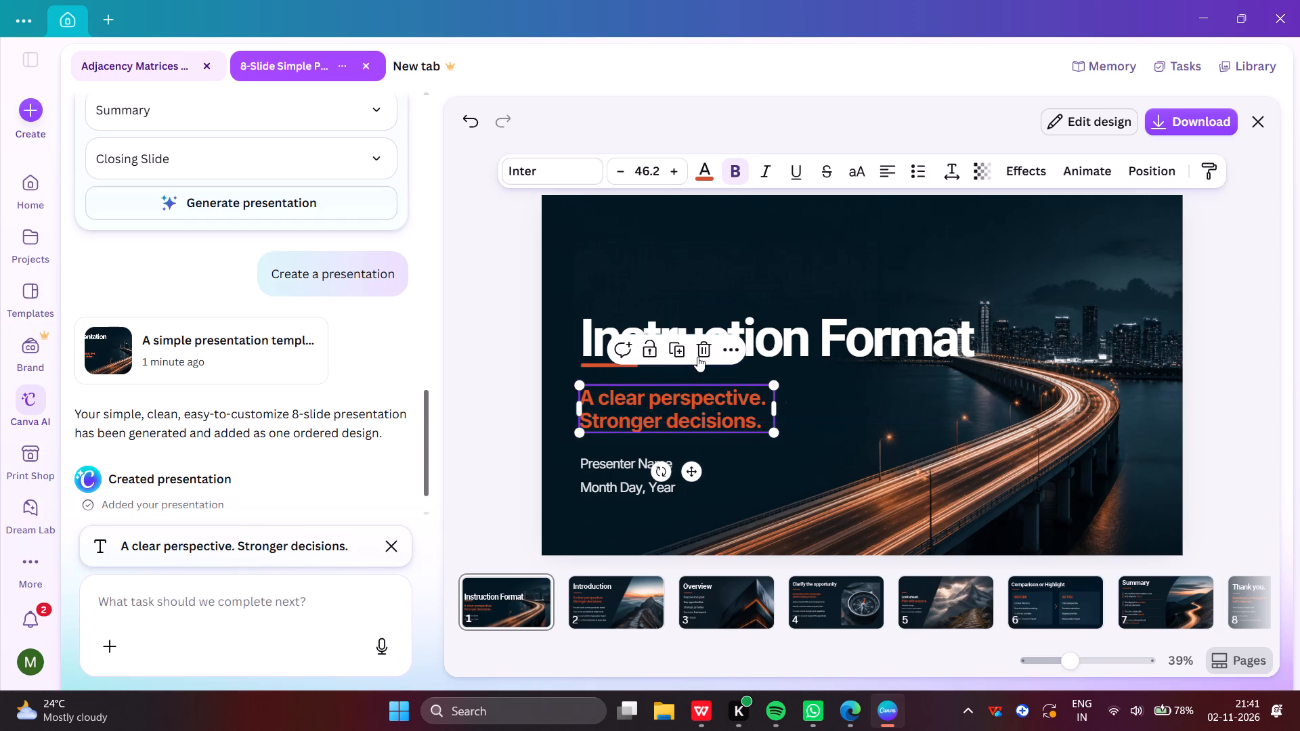
left_click(697, 356)
Replace the "Presenter Name" placeholder on slide 1 with the presenter's own name and slightly widen its text box.
left_click(663, 460)
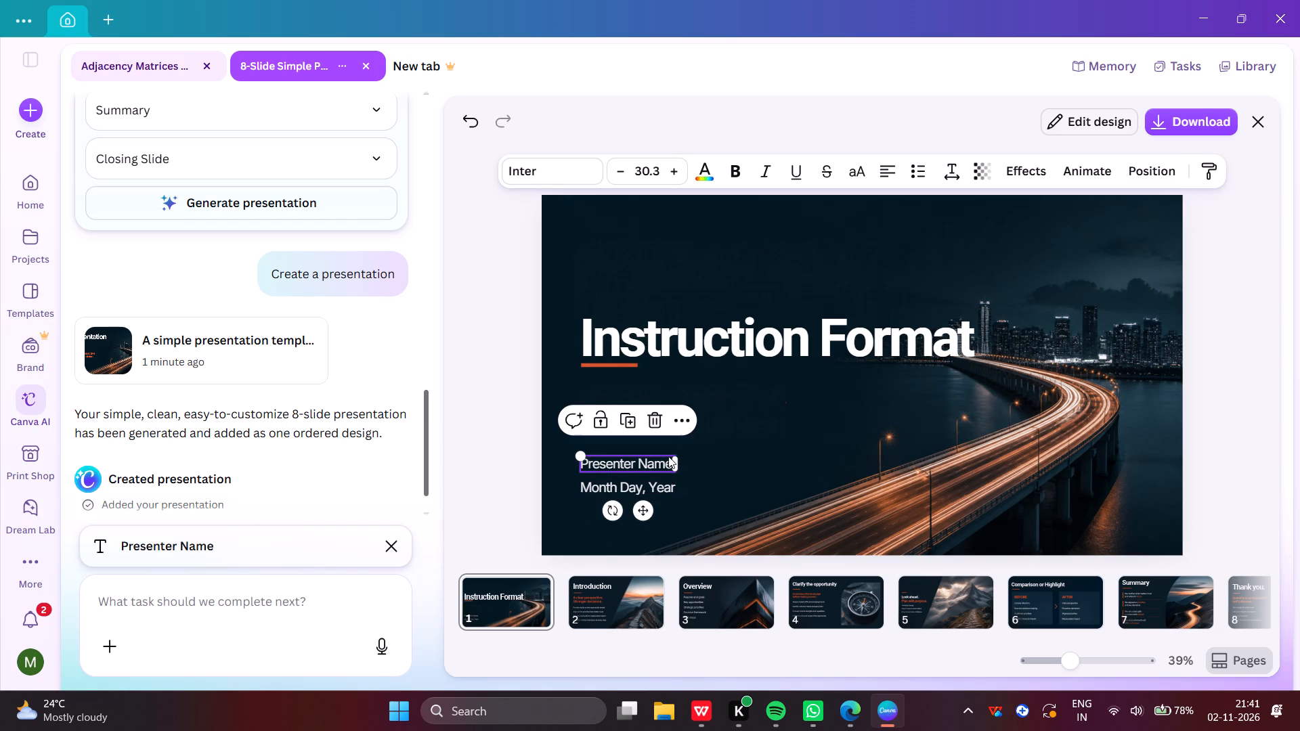
left_click(664, 462)
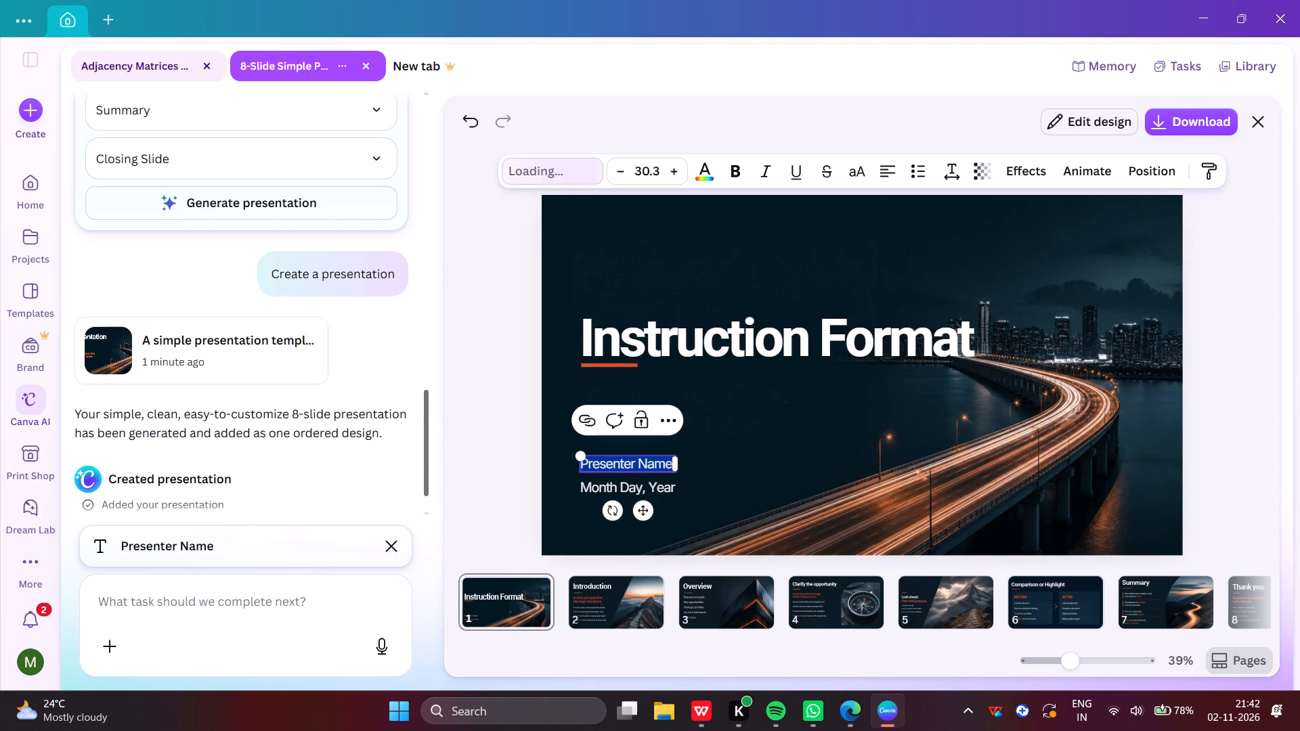
left_click(670, 464)
key("BackSpace")
key("BackSpace")
key("BackSpace")
key("BackSpace")
key("BackSpace")
key("BackSpace")
key("BackSpace")
key("BackSpace")
key("BackSpace")
key("BackSpace")
key("BackSpace")
key("BackSpace")
key("BackSpace")
key("BackSpace")
key("BackSpace")
key("BackSpace")
key("BackSpace")
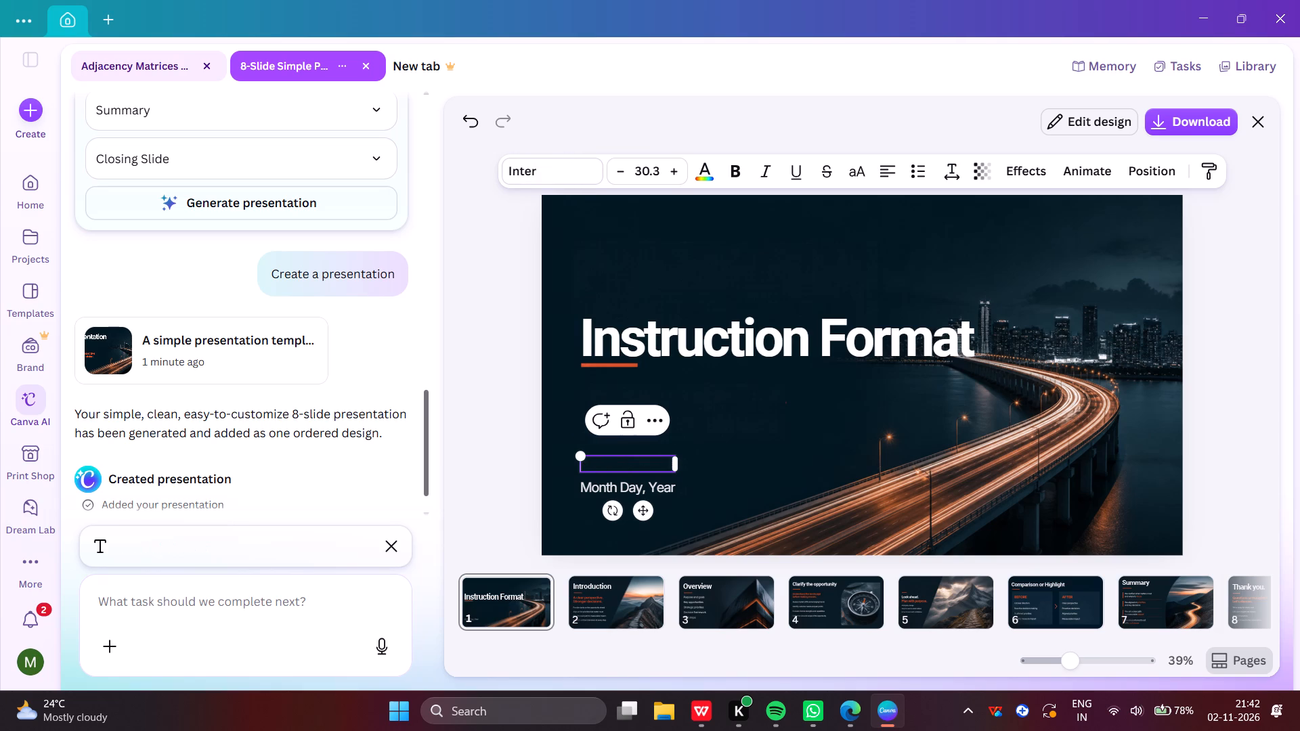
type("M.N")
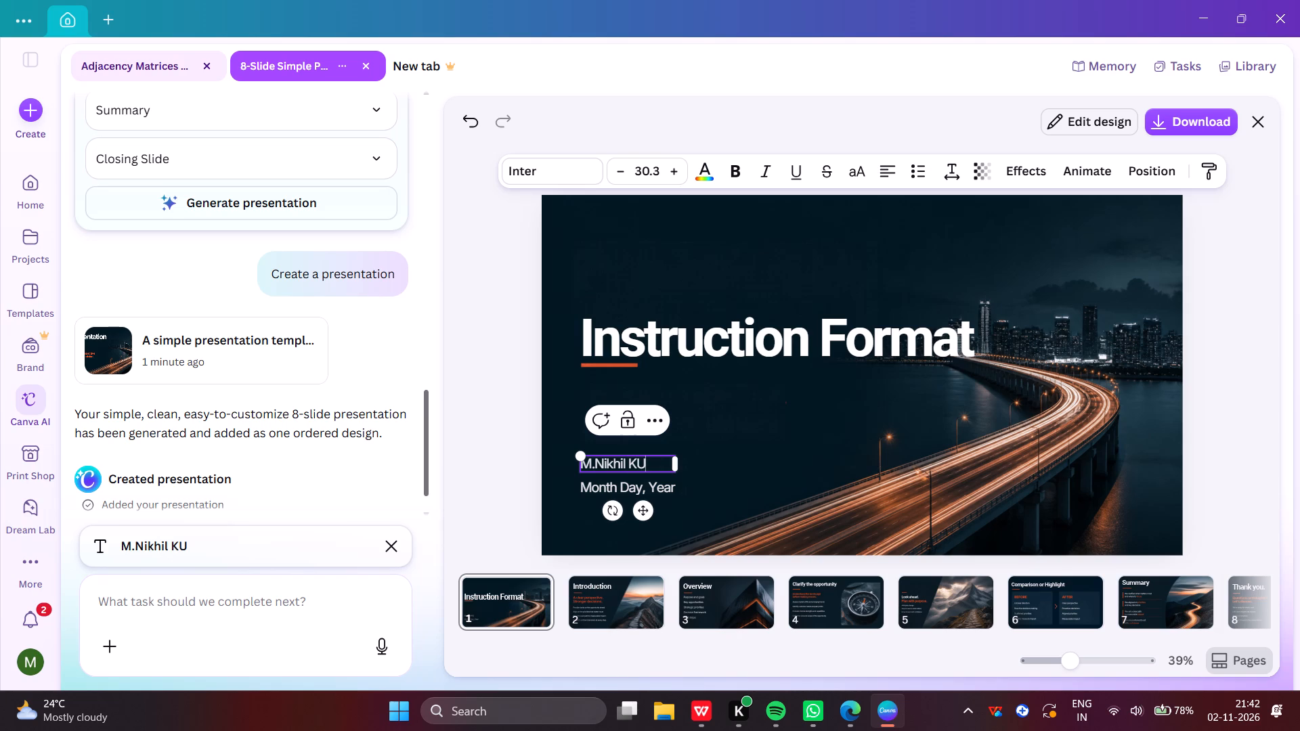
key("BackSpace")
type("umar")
left_click_drag(678, 462, 688, 463)
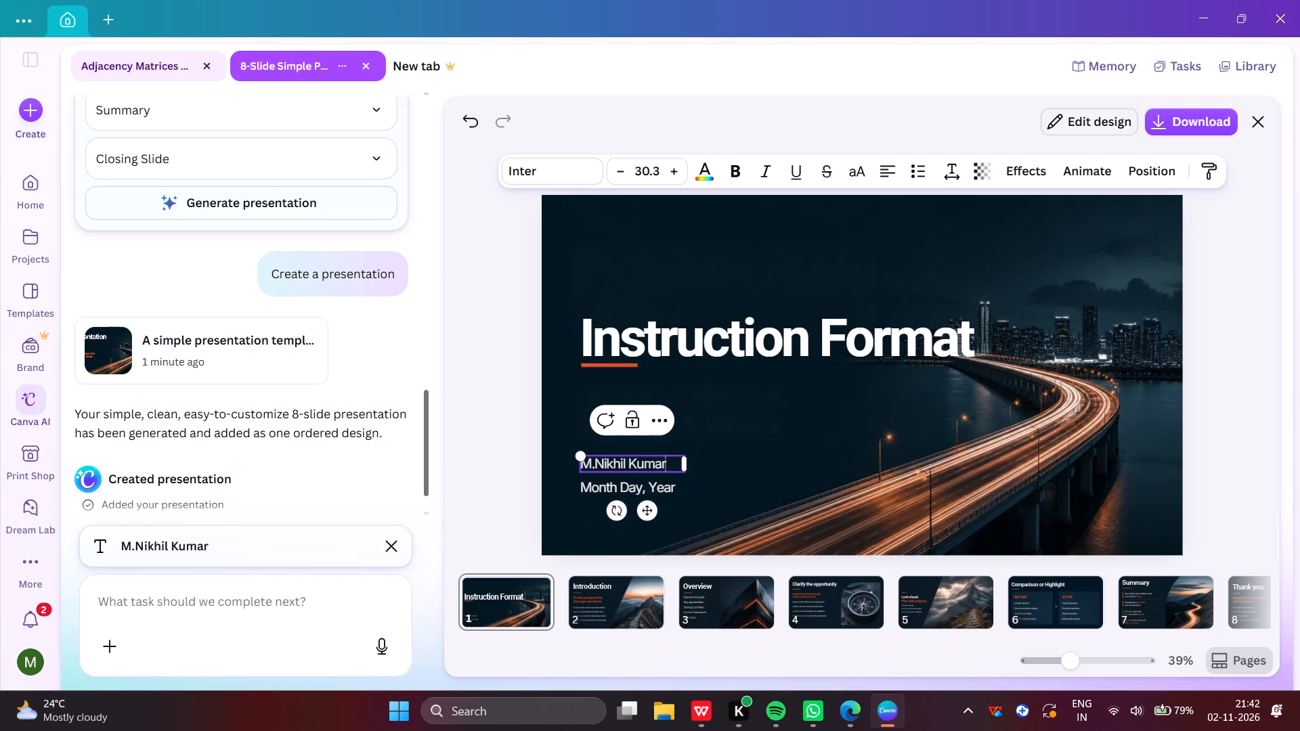
left_click(583, 464)
key("Left")
key("n")
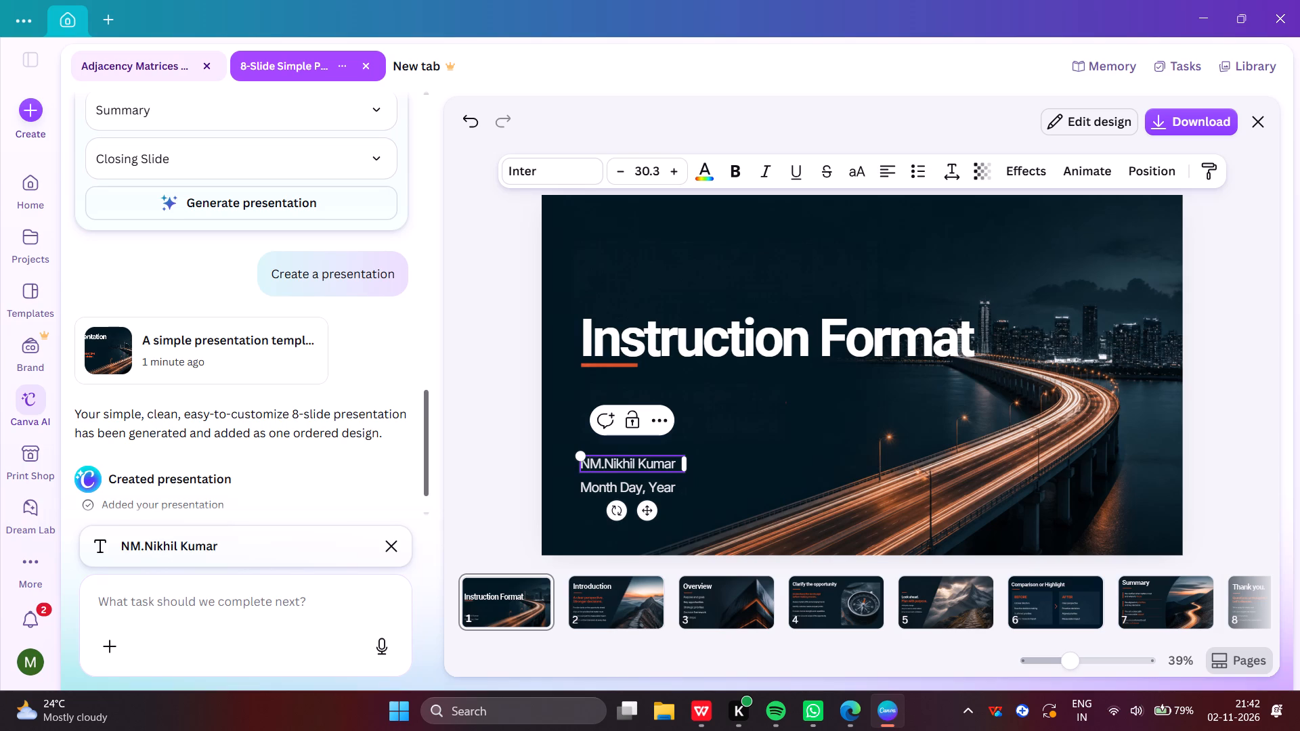
type("ame")
key("space")
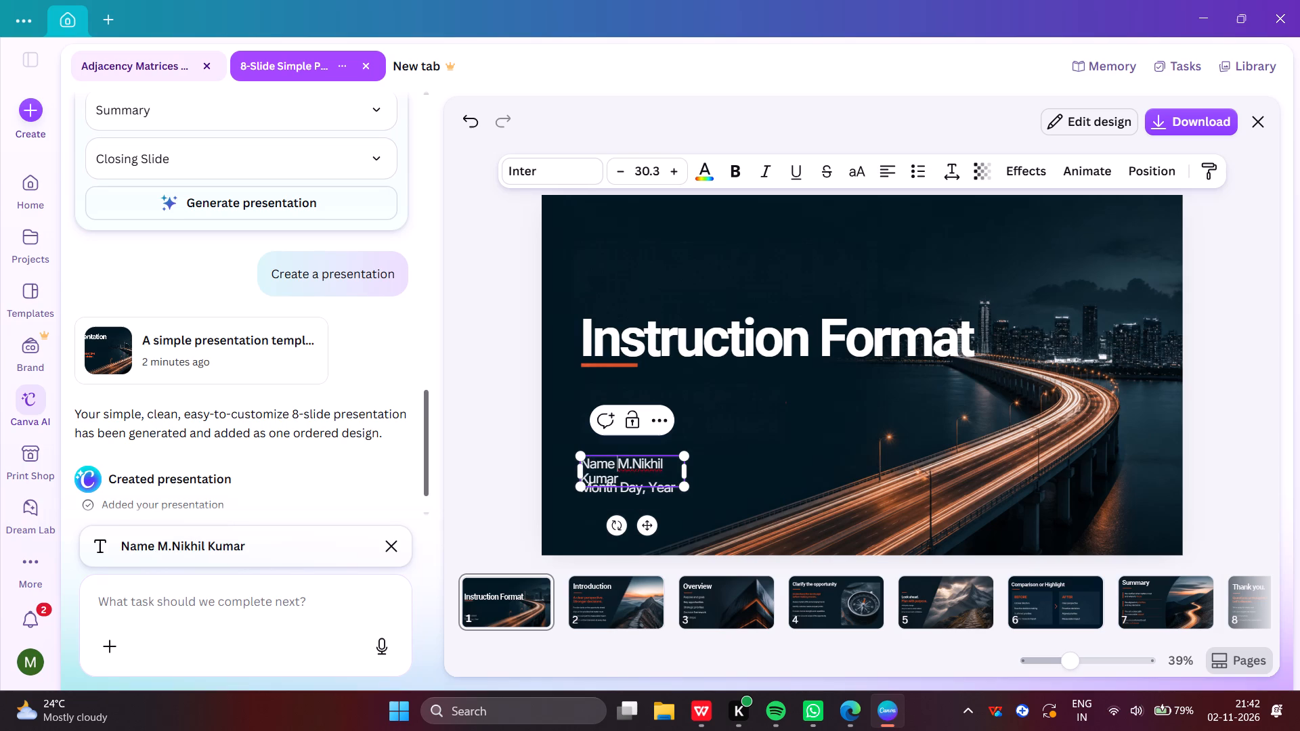
key("shift+colon")
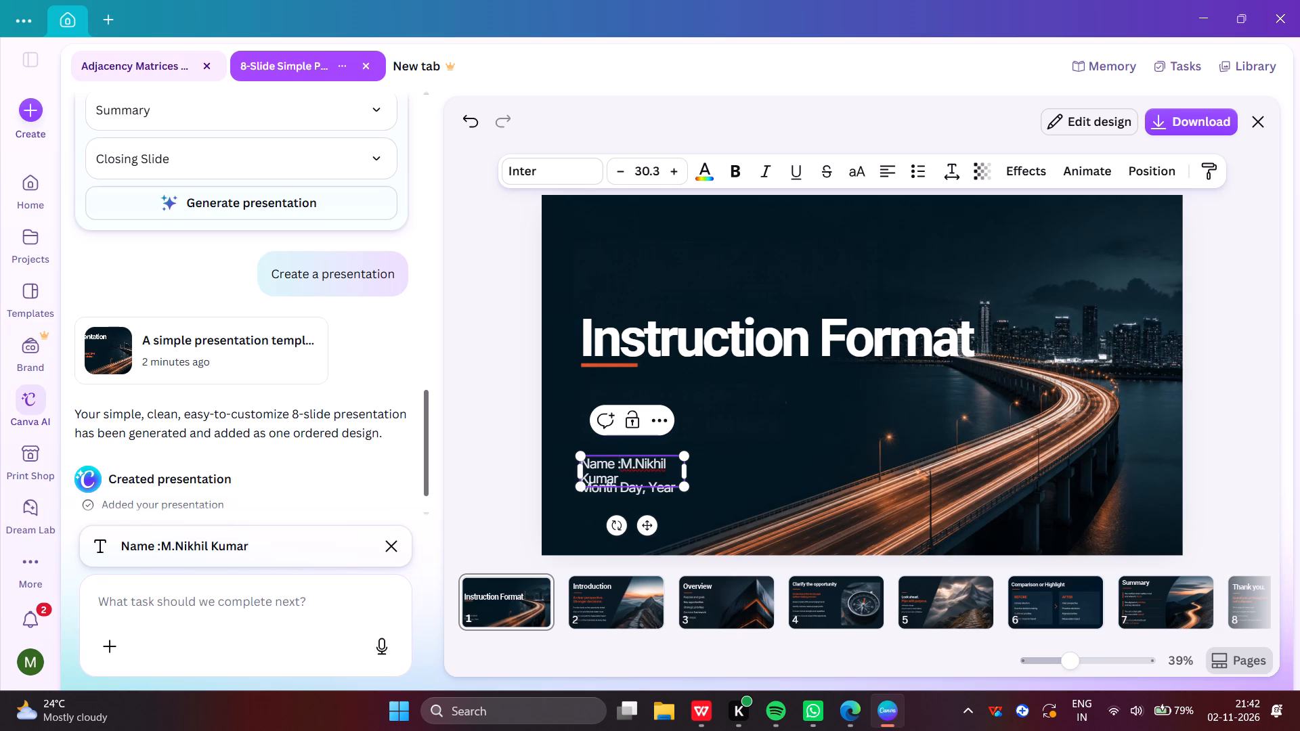
left_click_drag(686, 472, 707, 472)
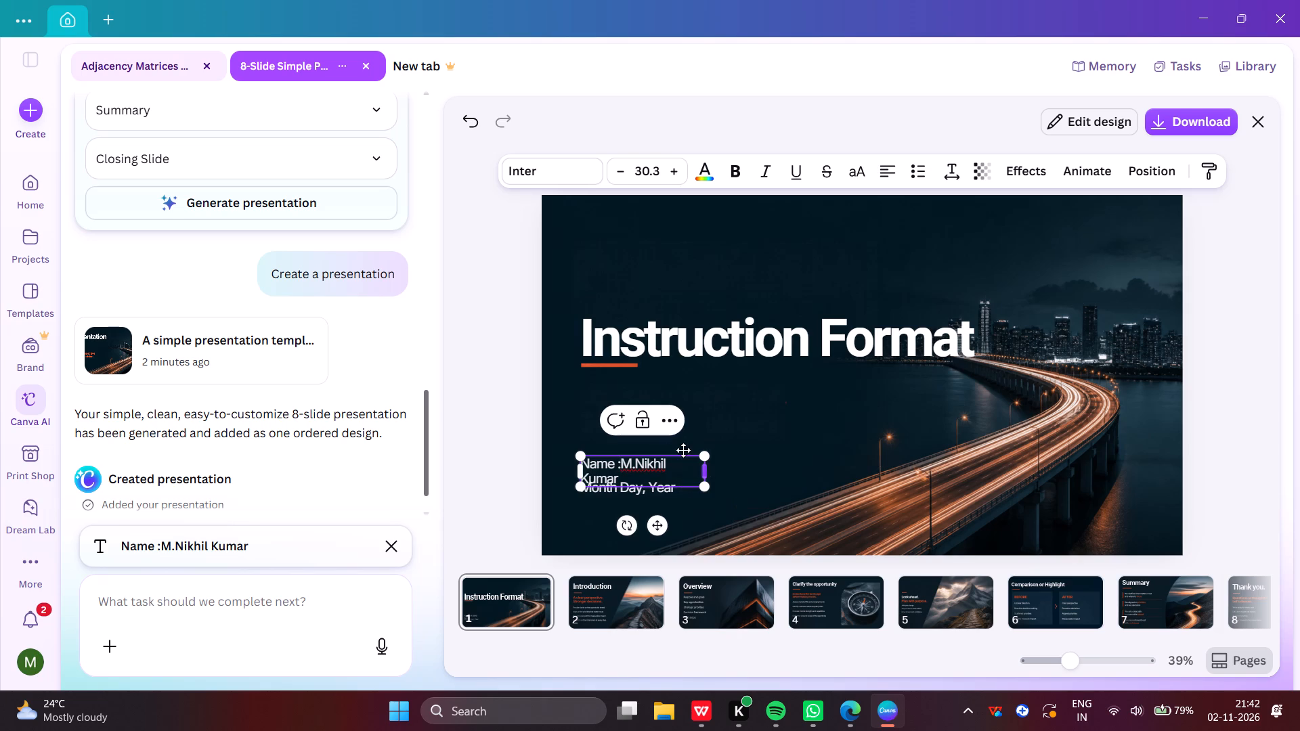
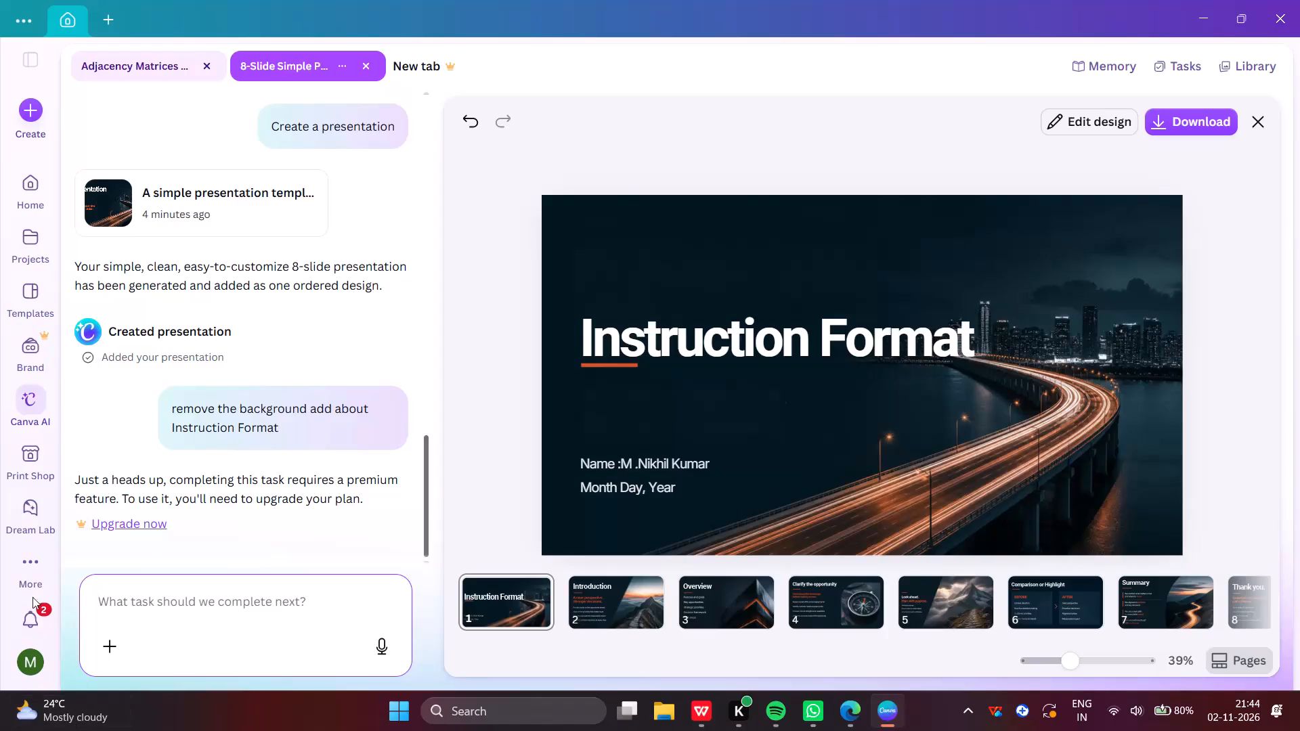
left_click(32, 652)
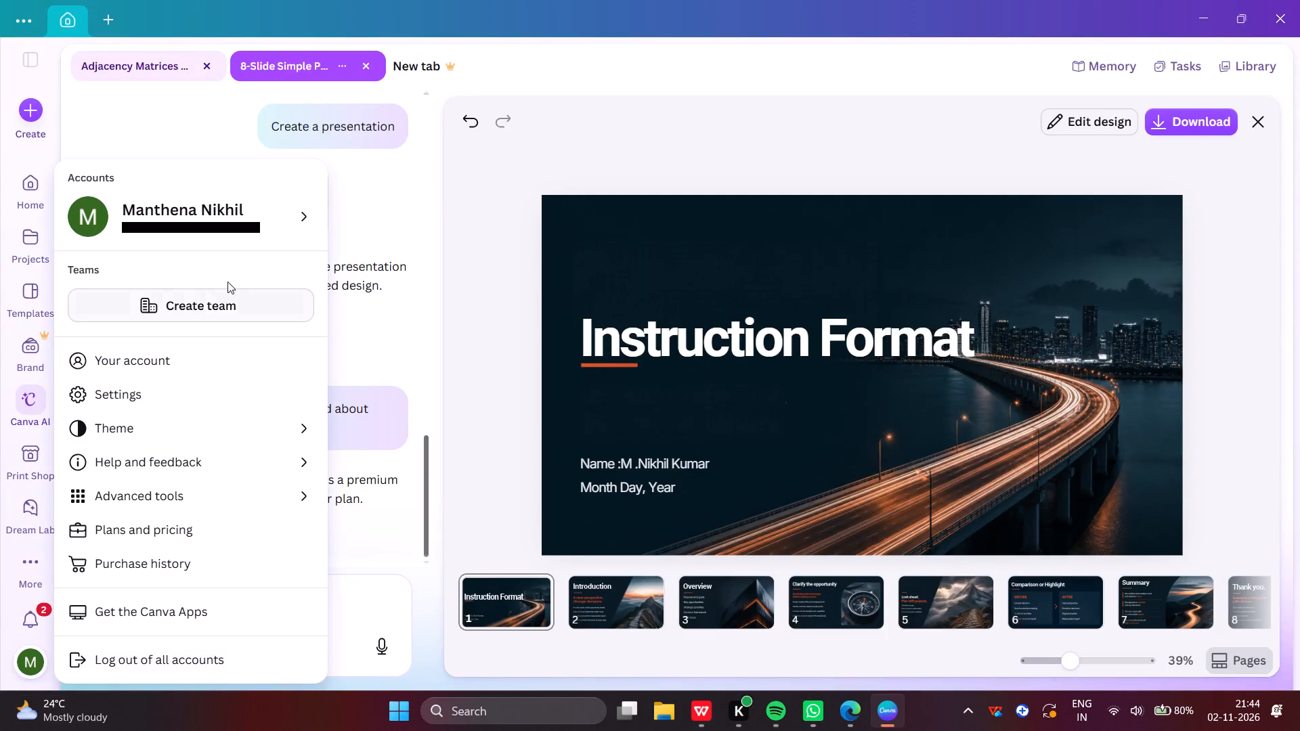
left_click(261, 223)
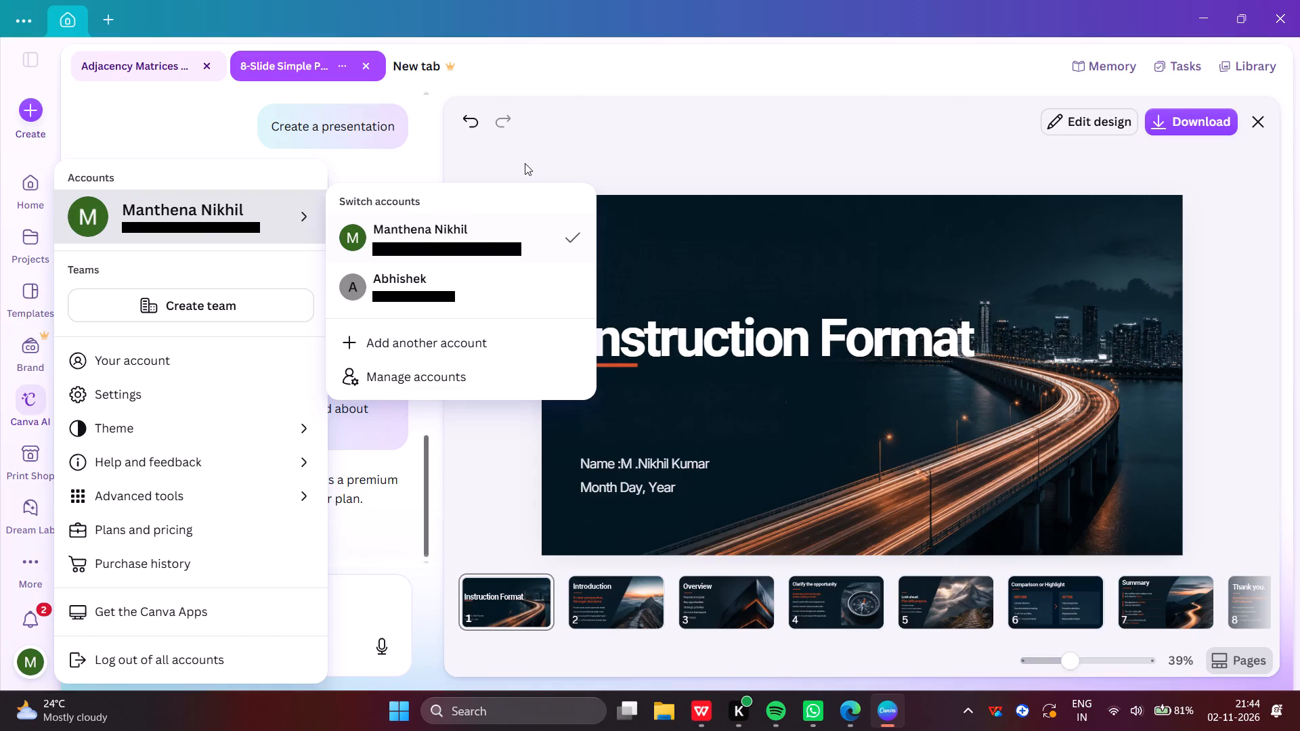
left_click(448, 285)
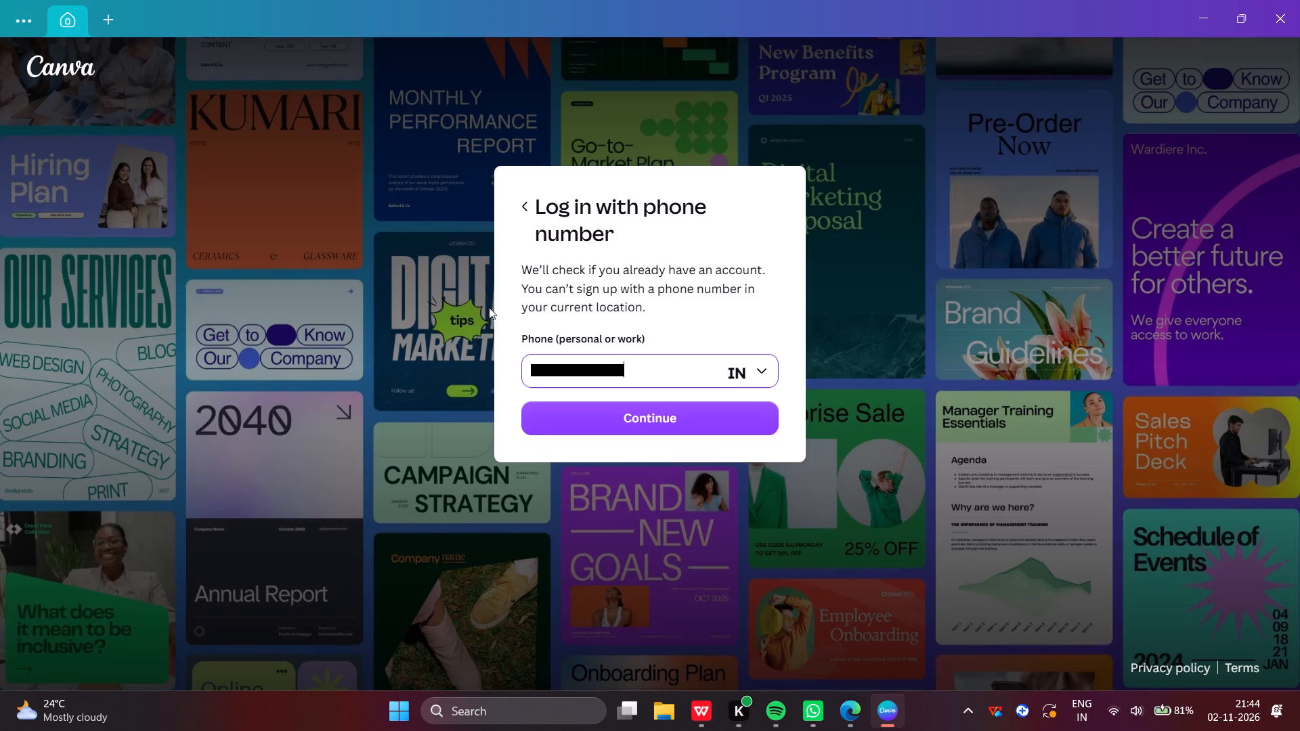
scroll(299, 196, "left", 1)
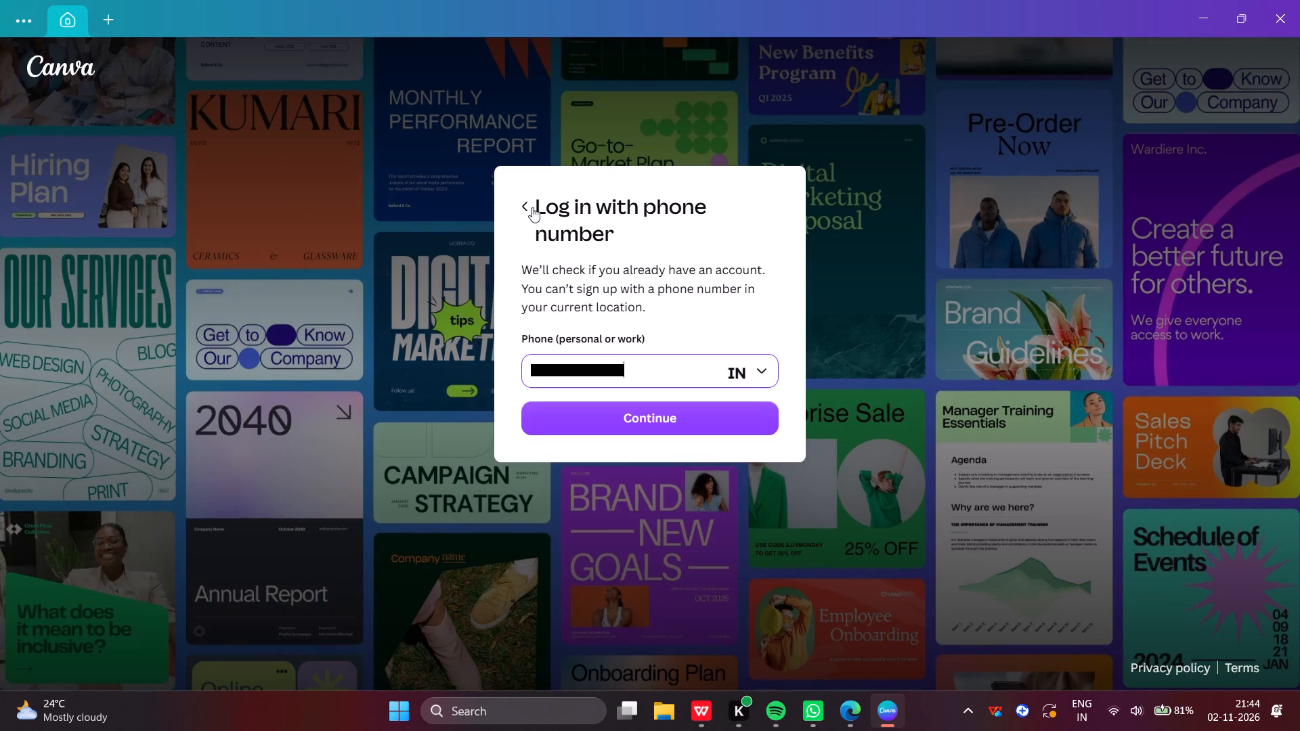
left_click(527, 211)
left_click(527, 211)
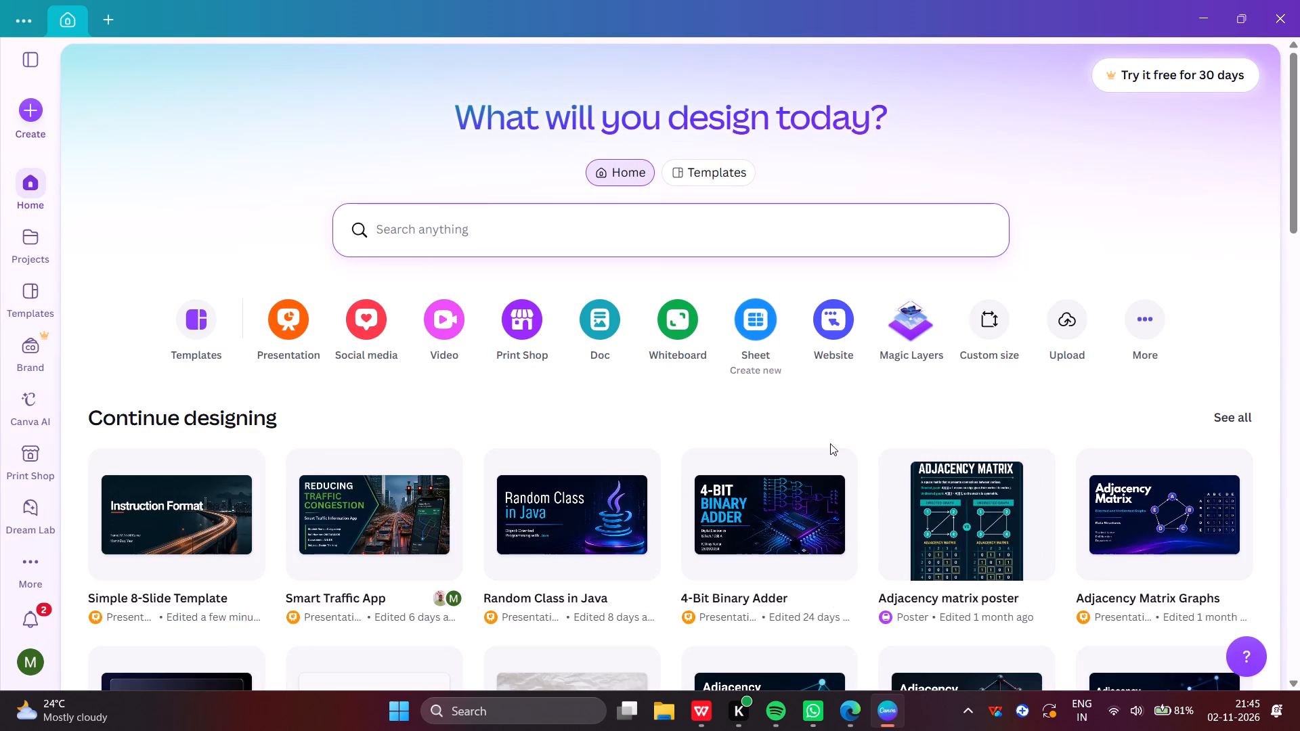
Open the existing "Random Class in Java" presentation from the recent designs.
left_click(627, 524)
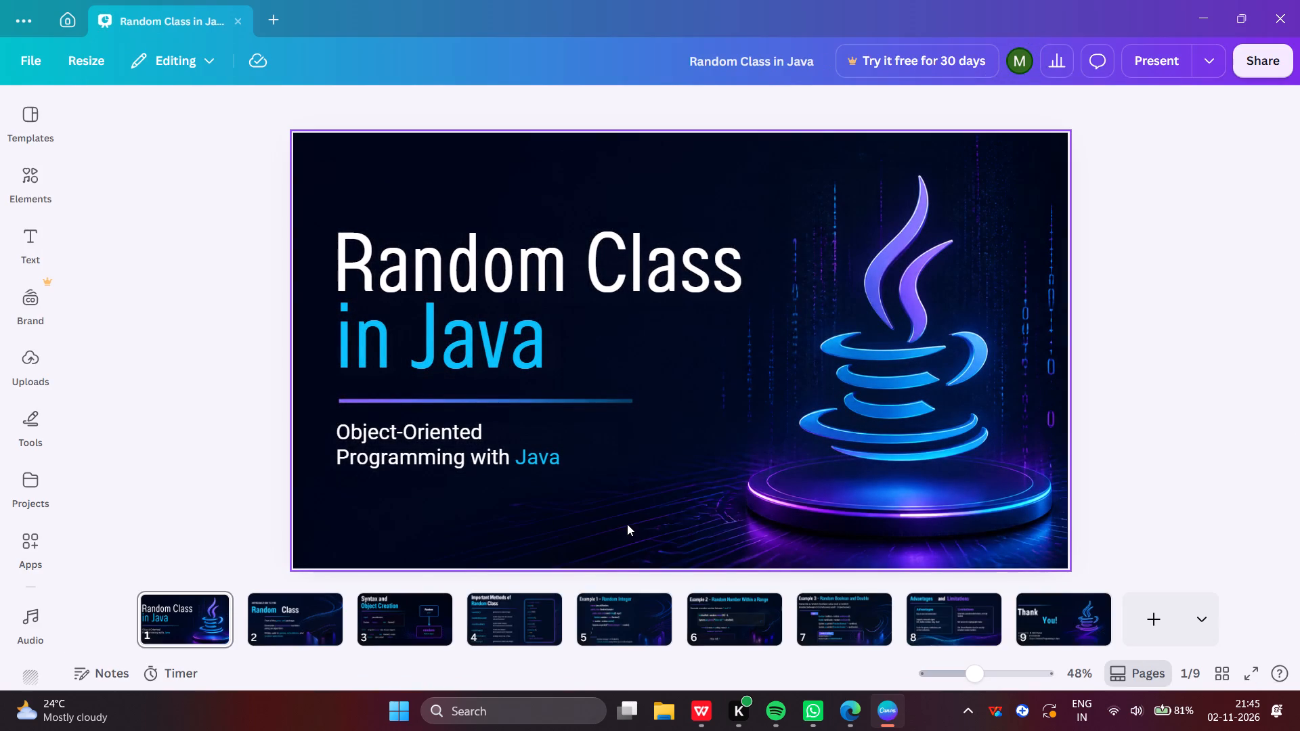
Delete the Java cup logo and the glowing round platform beneath it from slide 1.
left_click(865, 359)
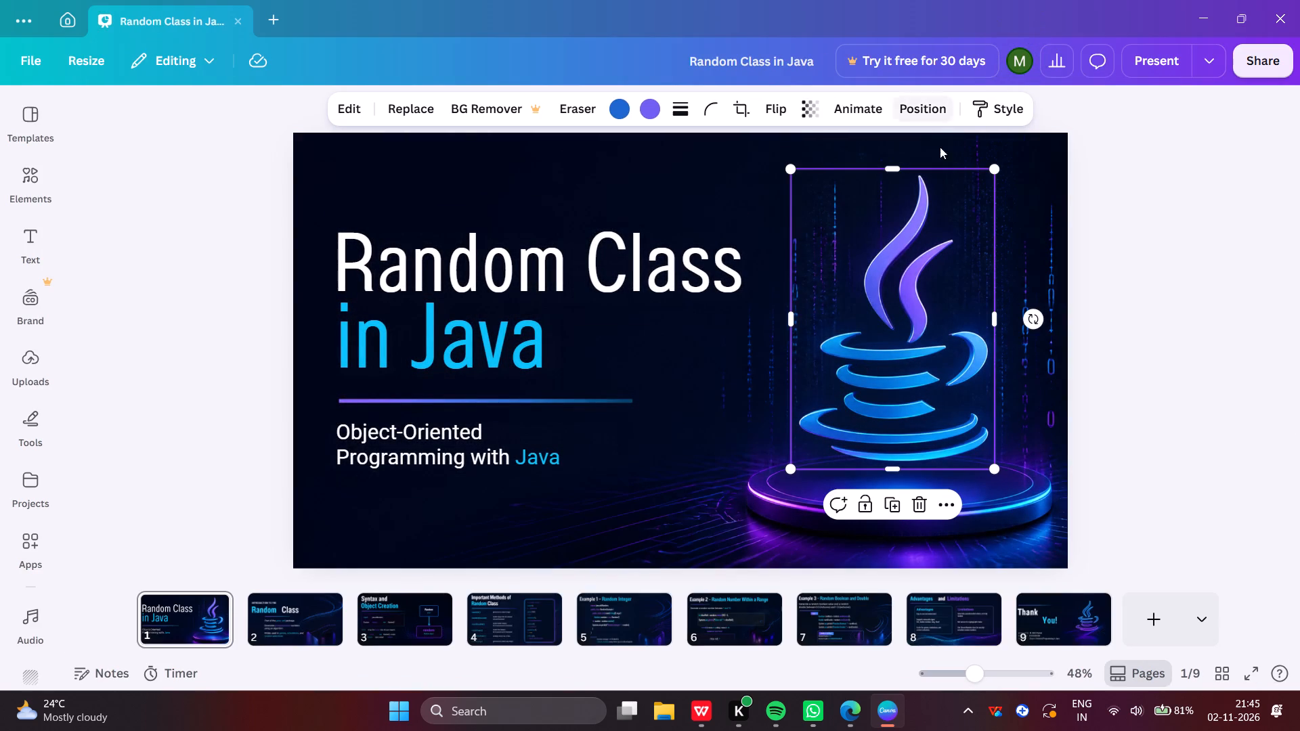
left_click(919, 509)
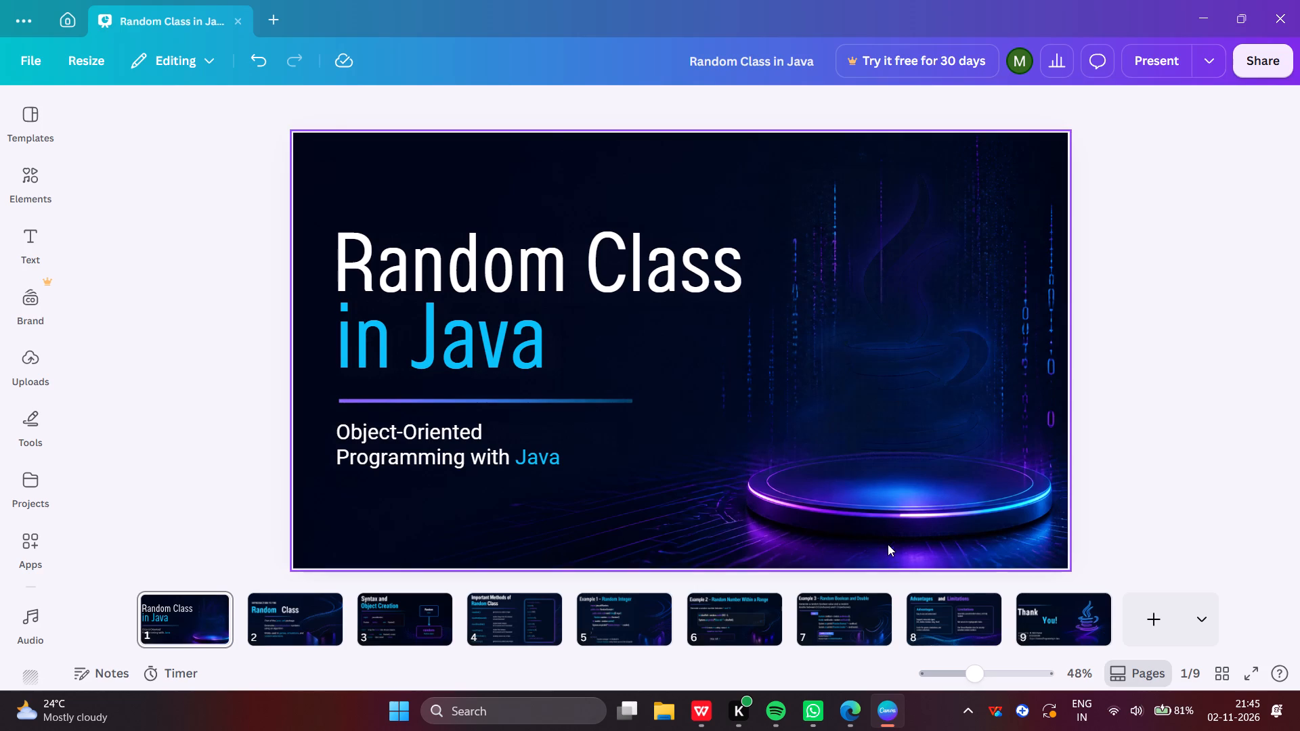
left_click(897, 520)
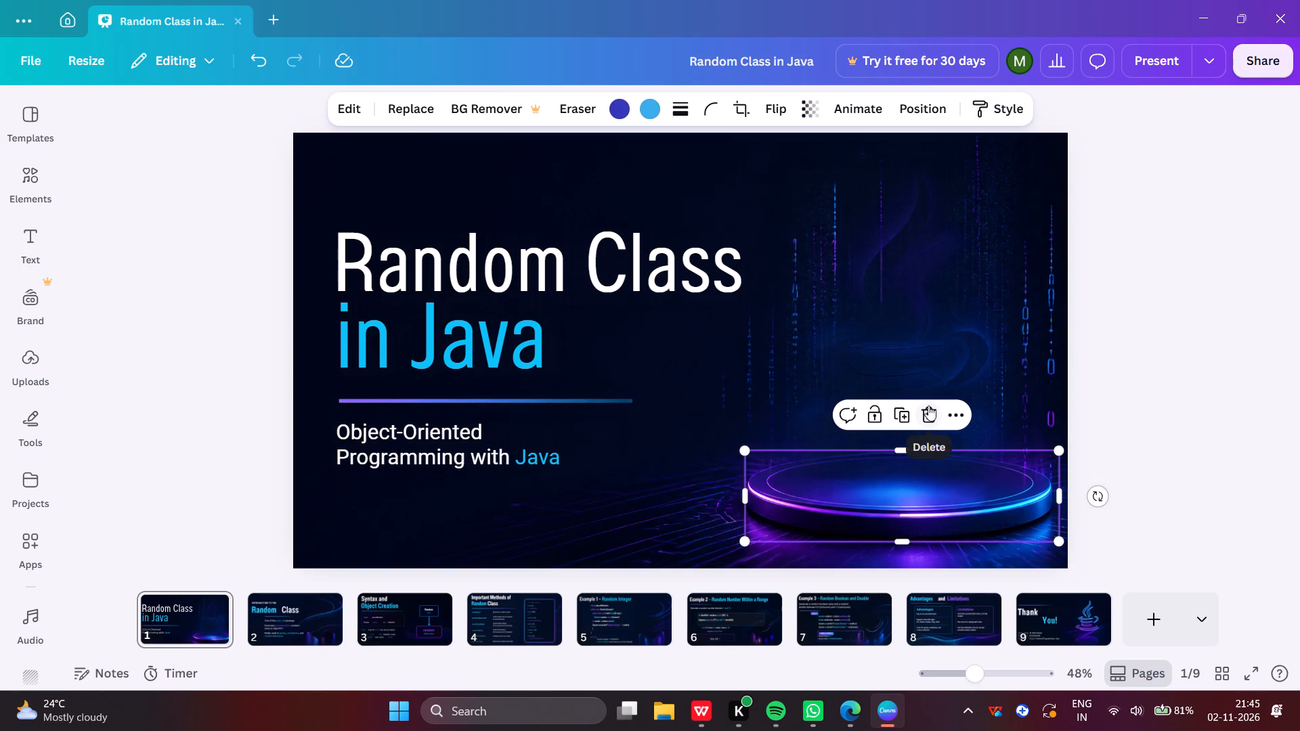
left_click(928, 406)
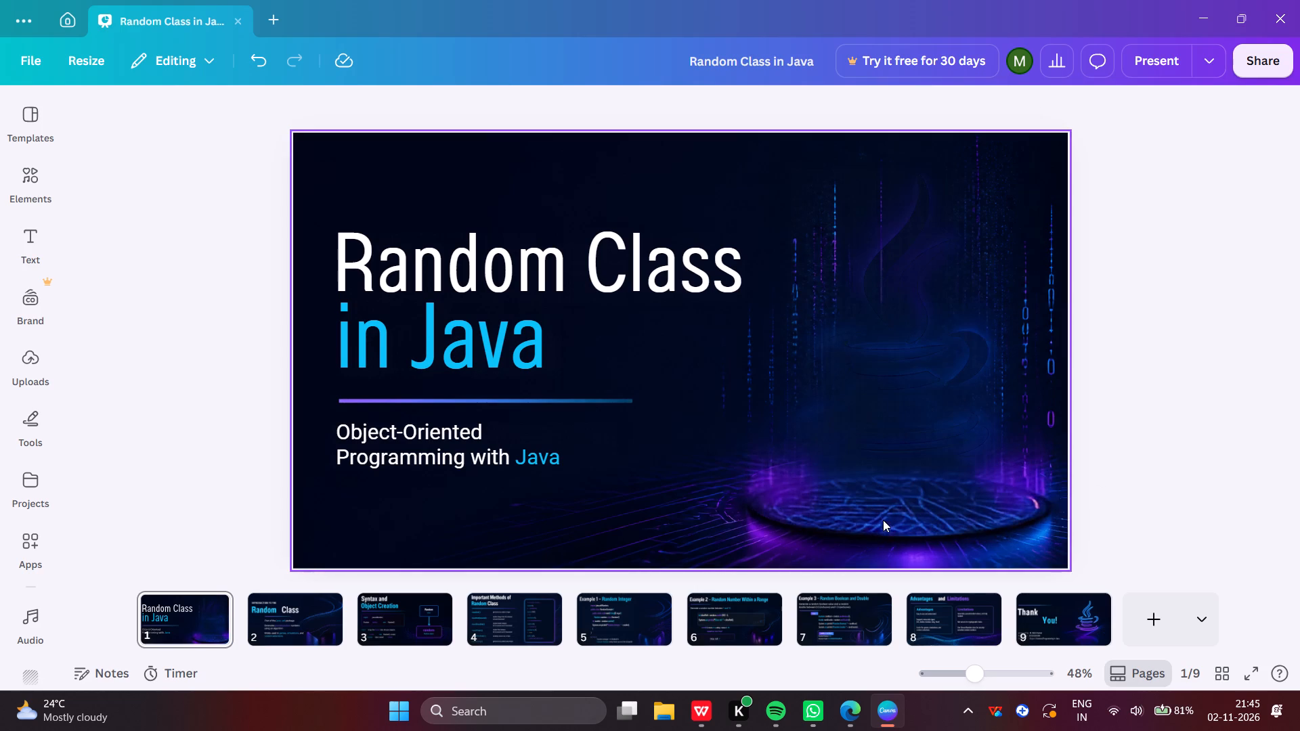
Replace the "Random Class" title on slide 1 with "Instruction Format" and widen its text box to fit one line.
left_click(581, 343)
left_click(712, 285)
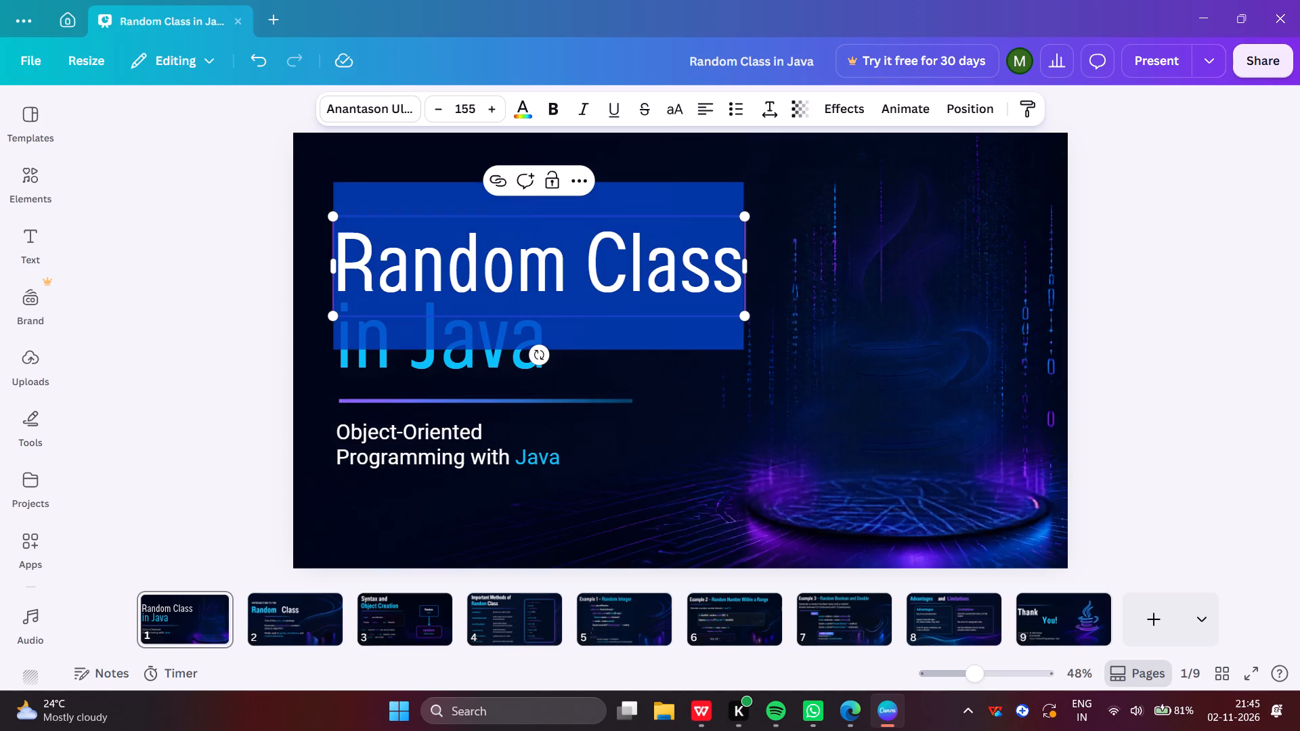
left_click(712, 285)
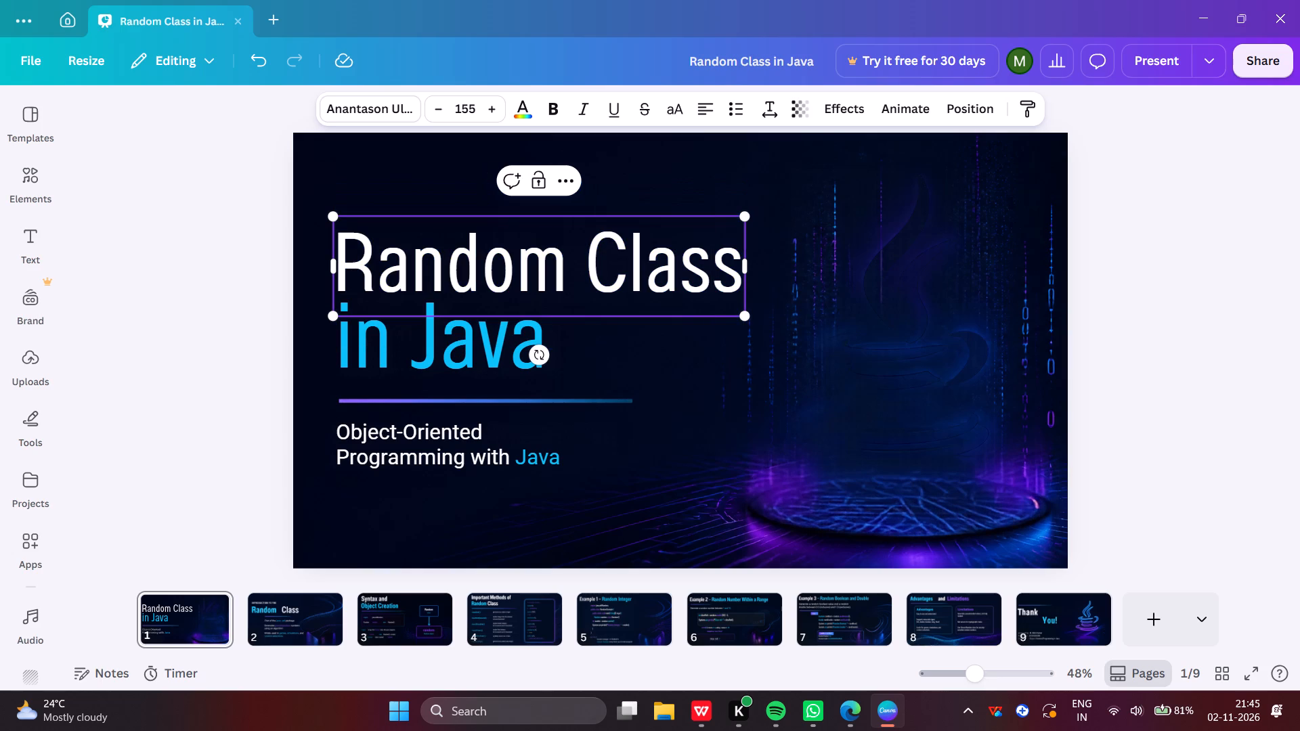
key("Right")
key("BackSpace")
key("BackSpace")
key("BackSpace")
key("BackSpace")
key("BackSpace")
key("BackSpace")
key("BackSpace")
key("BackSpace")
key("BackSpace")
key("BackSpace")
key("BackSpace")
key("BackSpace")
key("BackSpace")
key("BackSpace")
key("BackSpace")
key("BackSpace")
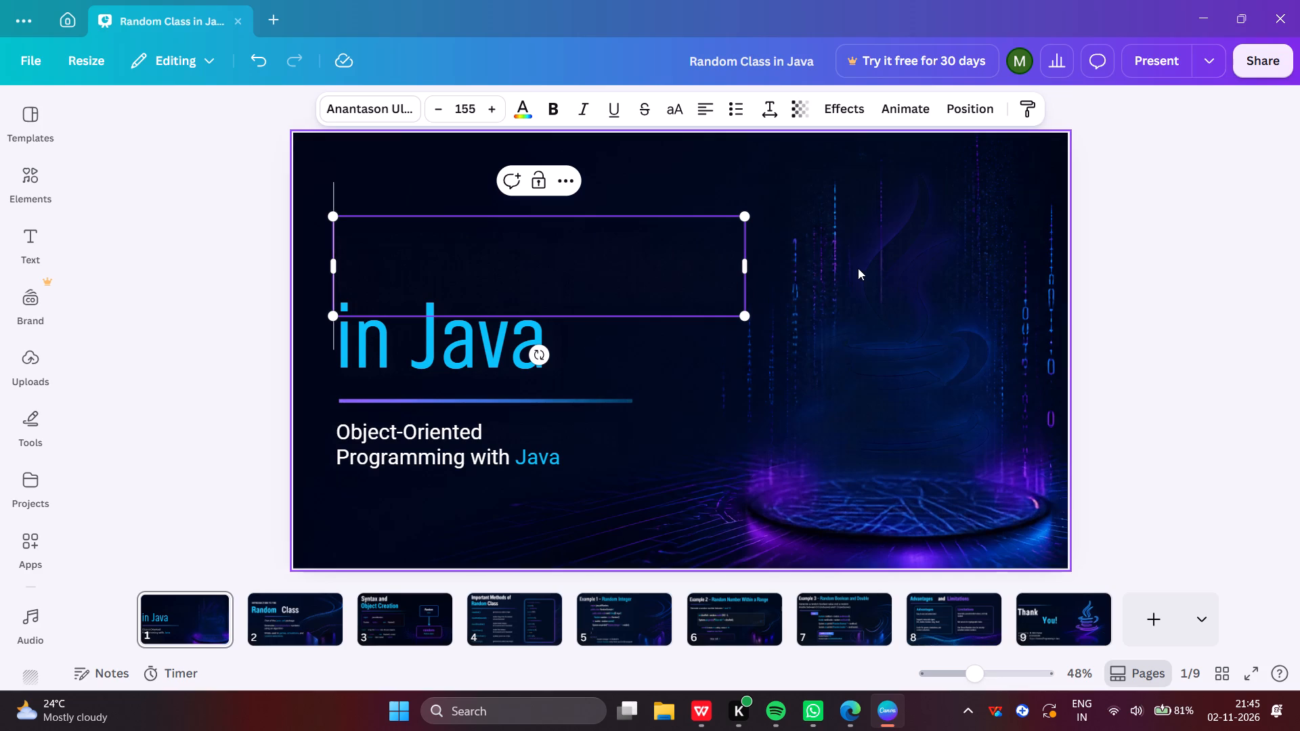
key("ctrl+v")
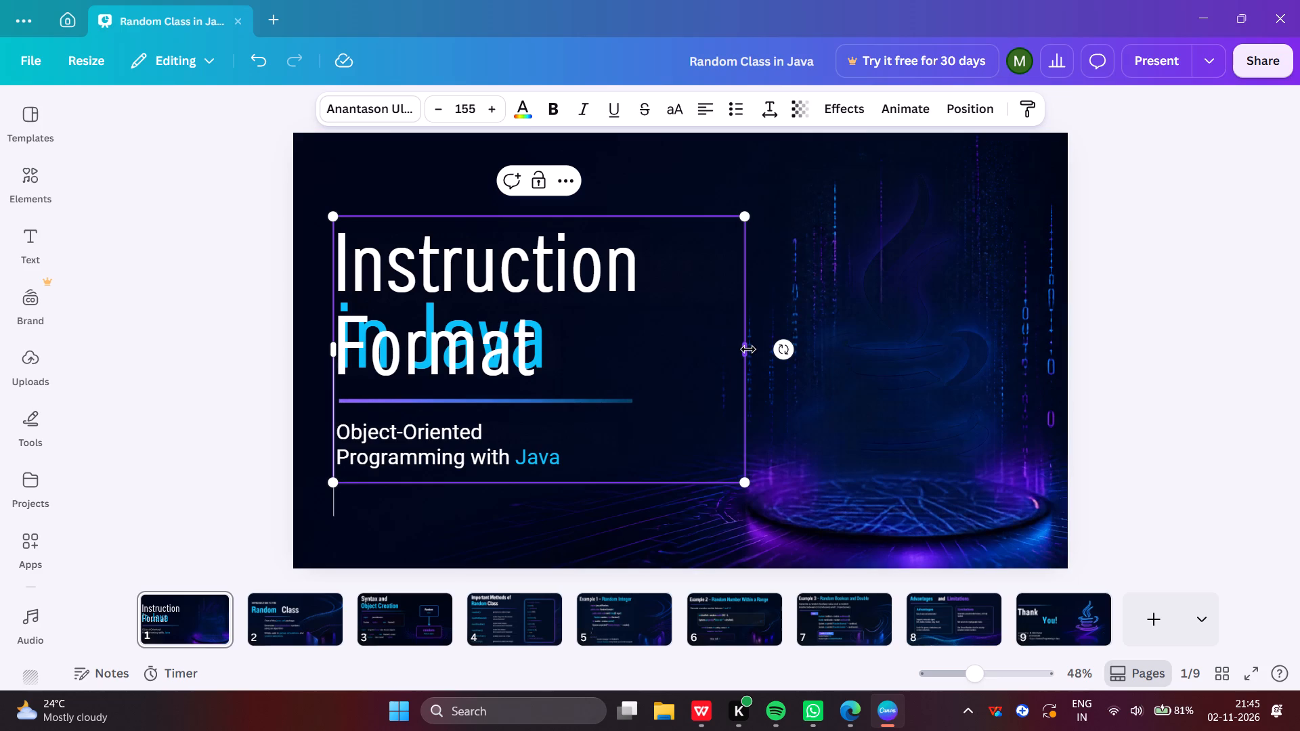
left_click_drag(748, 350, 906, 349)
Delete the blue "in Java" text below the title on slide 1.
left_click(566, 350)
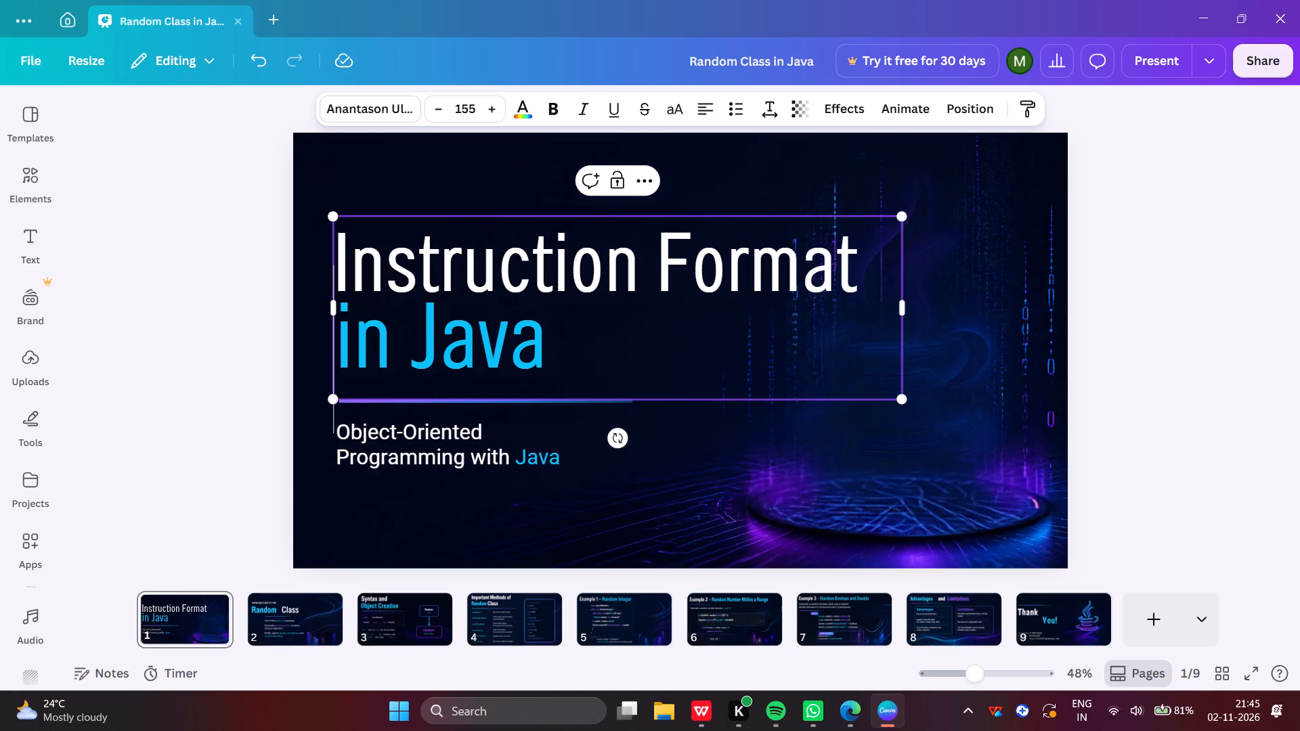
double_click(531, 340)
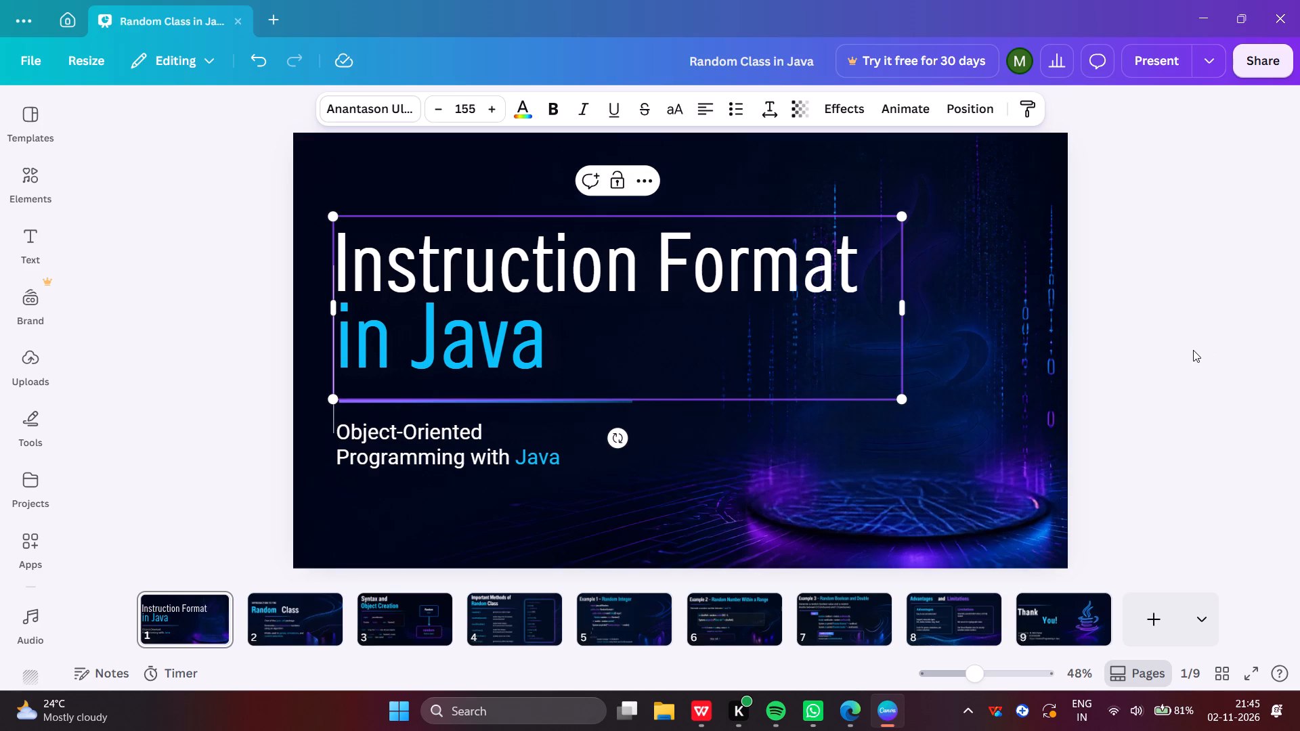
left_click(1193, 350)
left_click(1193, 350)
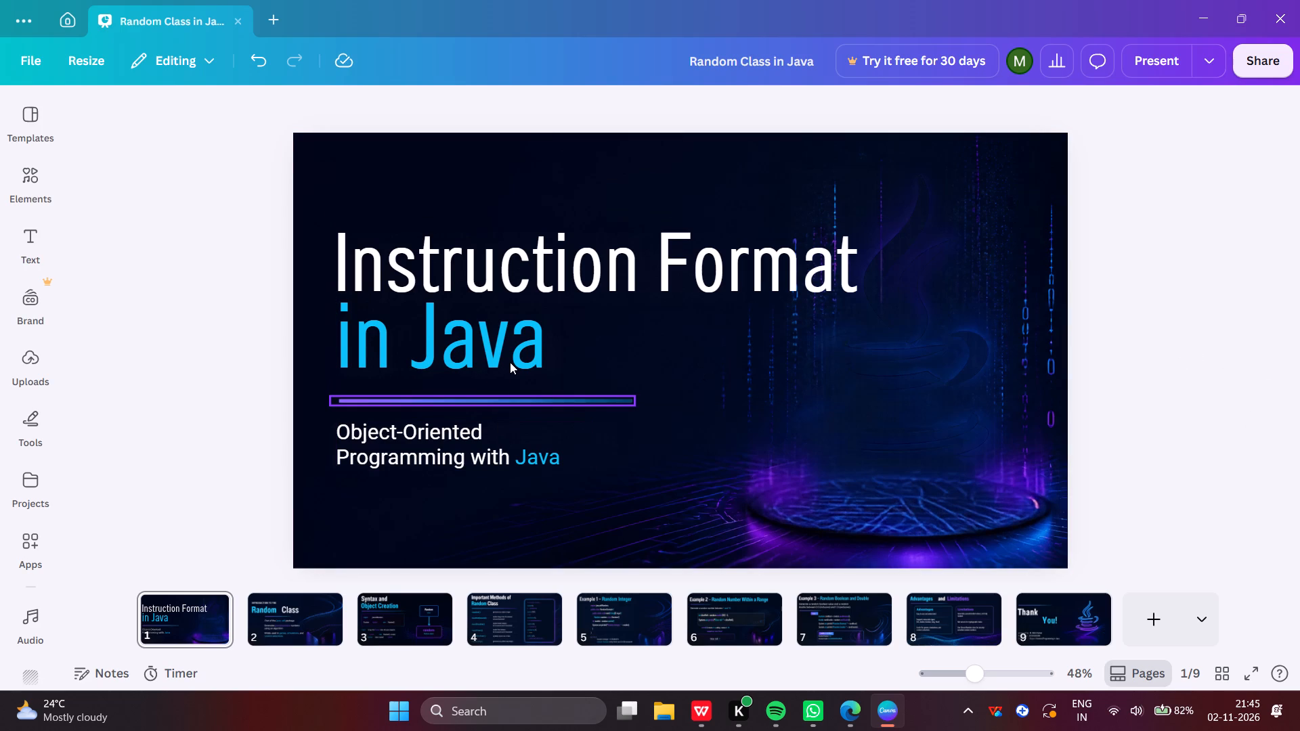
left_click(510, 362)
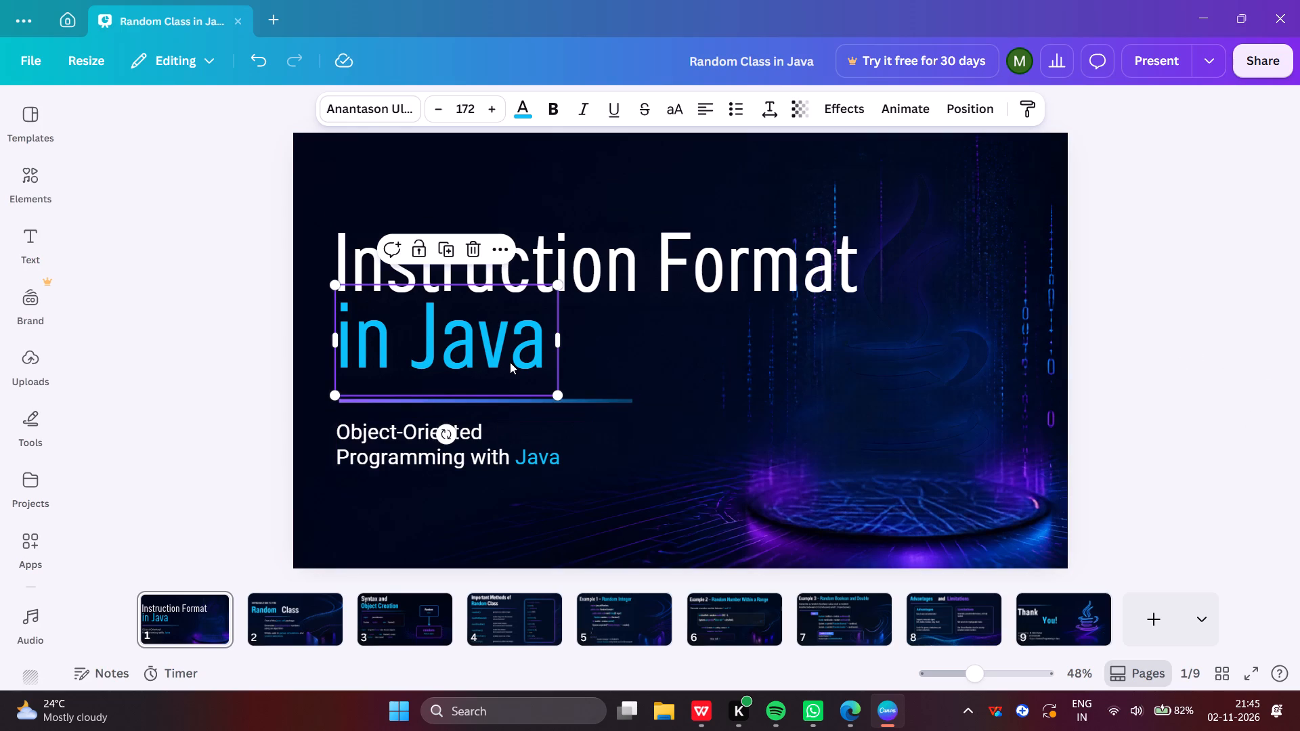
key("Delete")
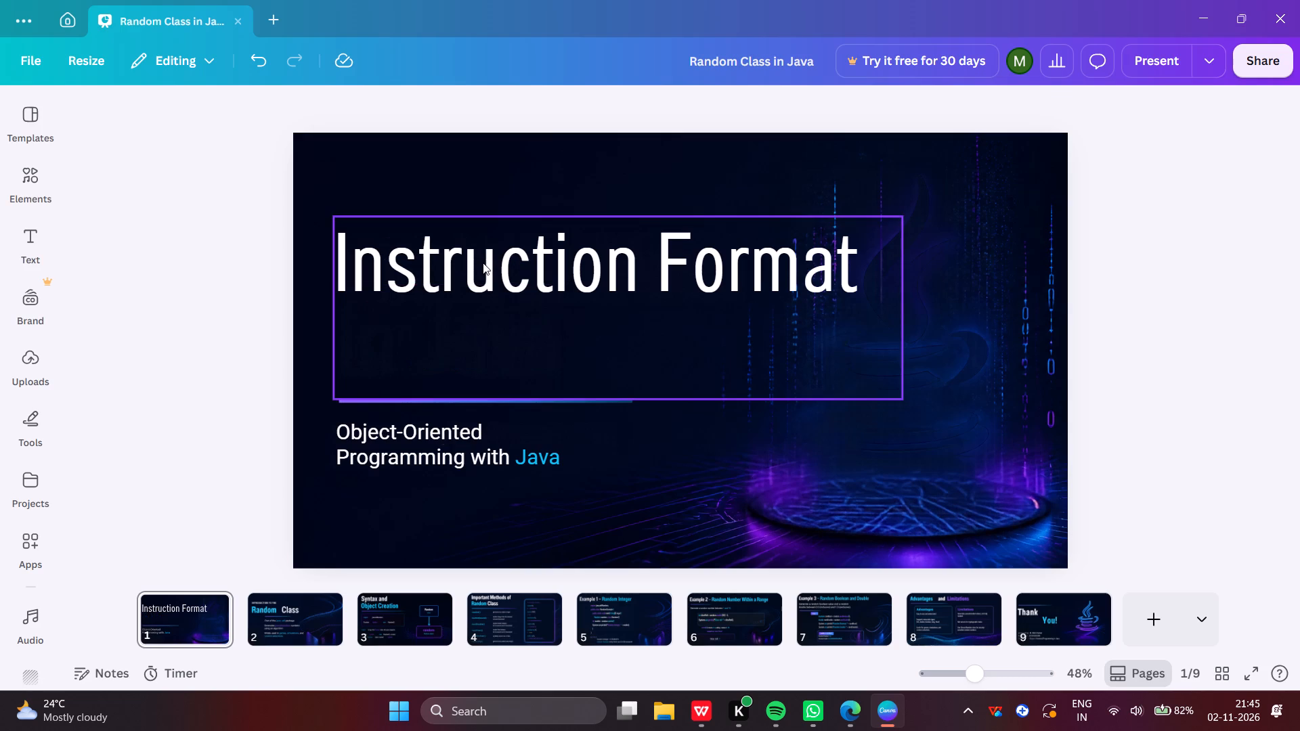
Set the "Instruction Format" title's font size to 158 and move it down closer to the divider line.
left_click(681, 282)
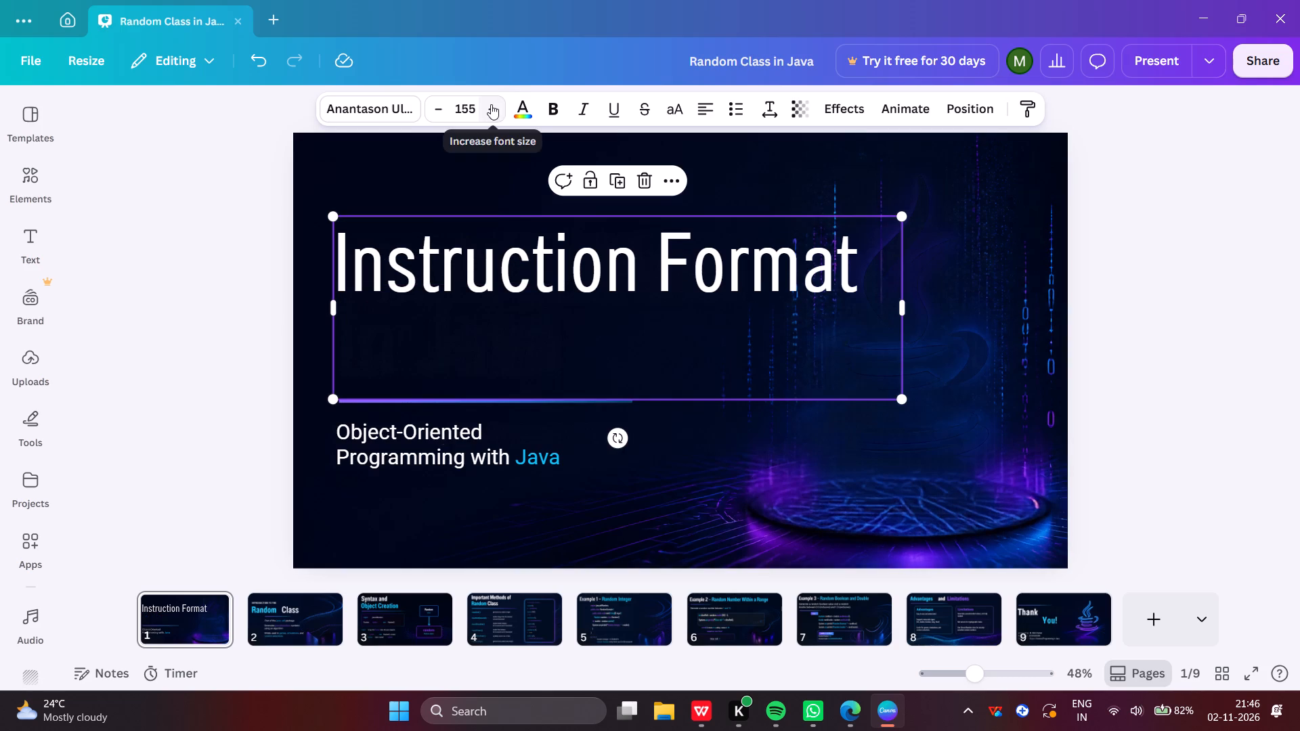
double_click(491, 104)
left_click(491, 104)
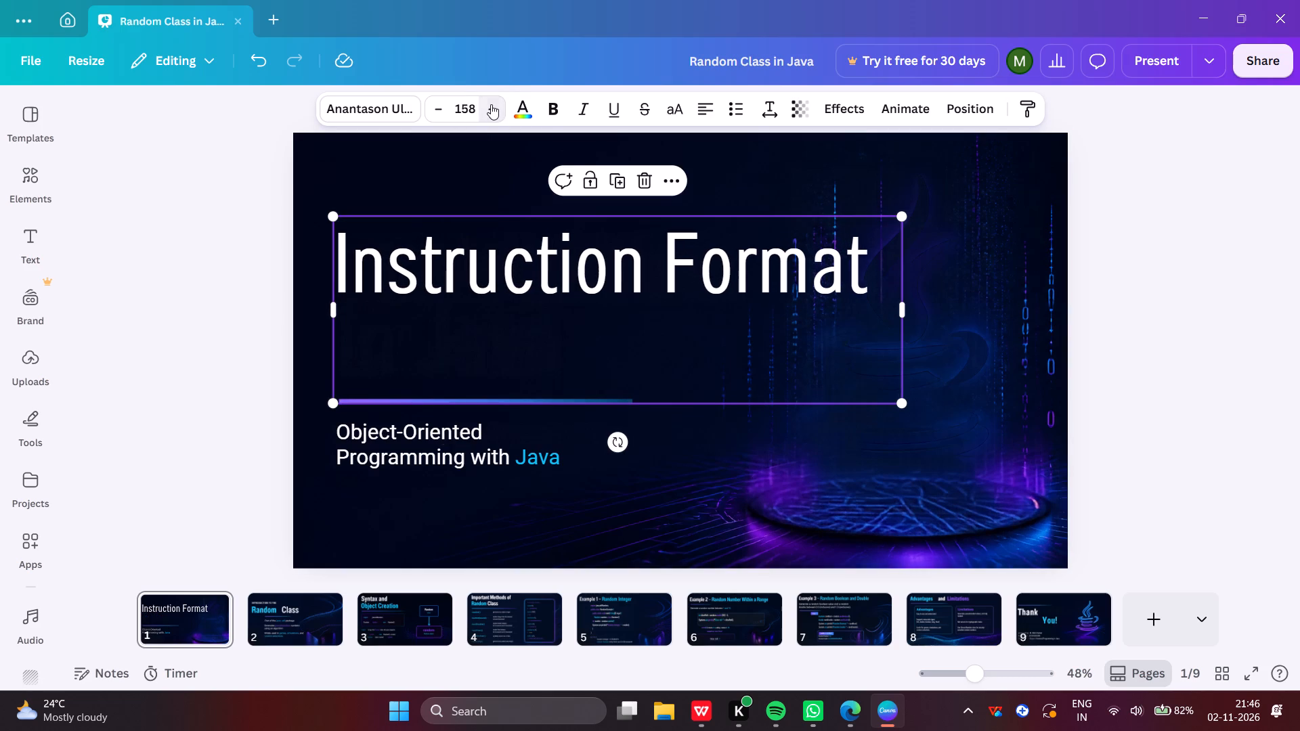
left_click(1119, 324)
left_click_drag(711, 333, 695, 371)
Delete the background image of slide 1.
left_click(945, 269)
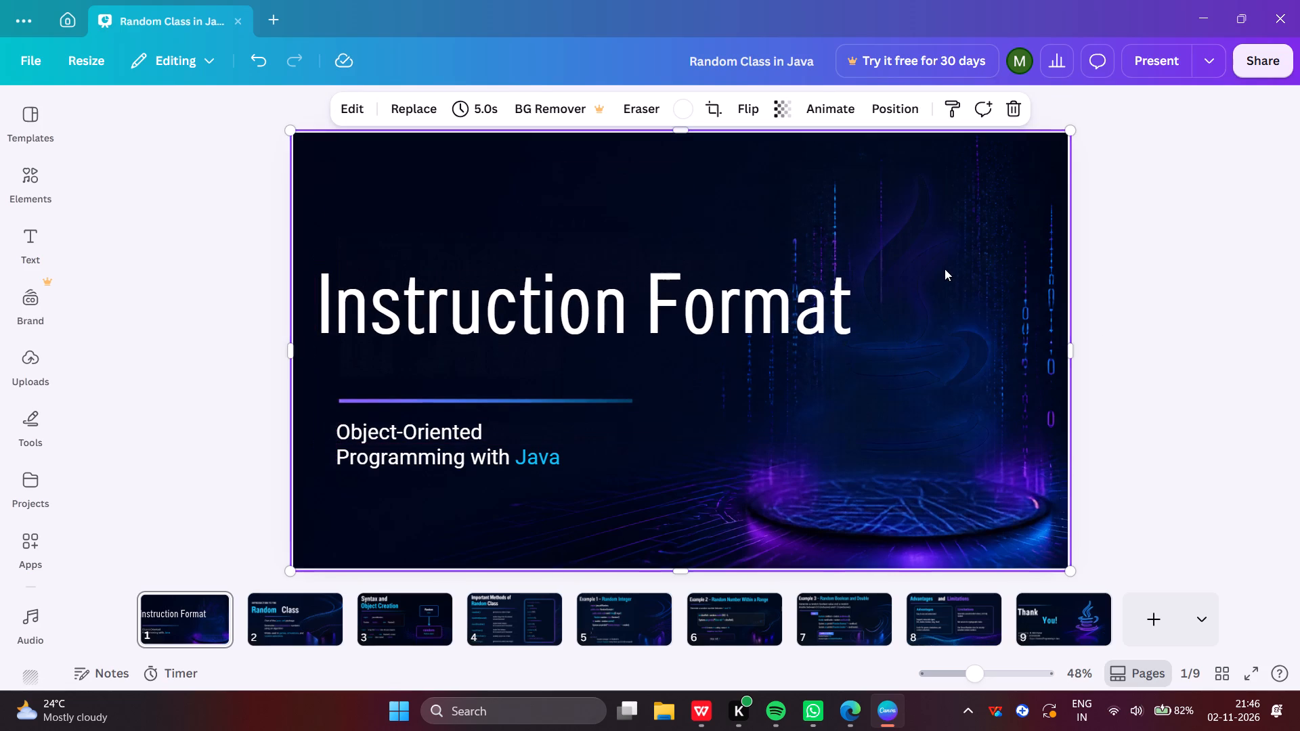
left_click(909, 231)
left_click_drag(909, 231, 685, 90)
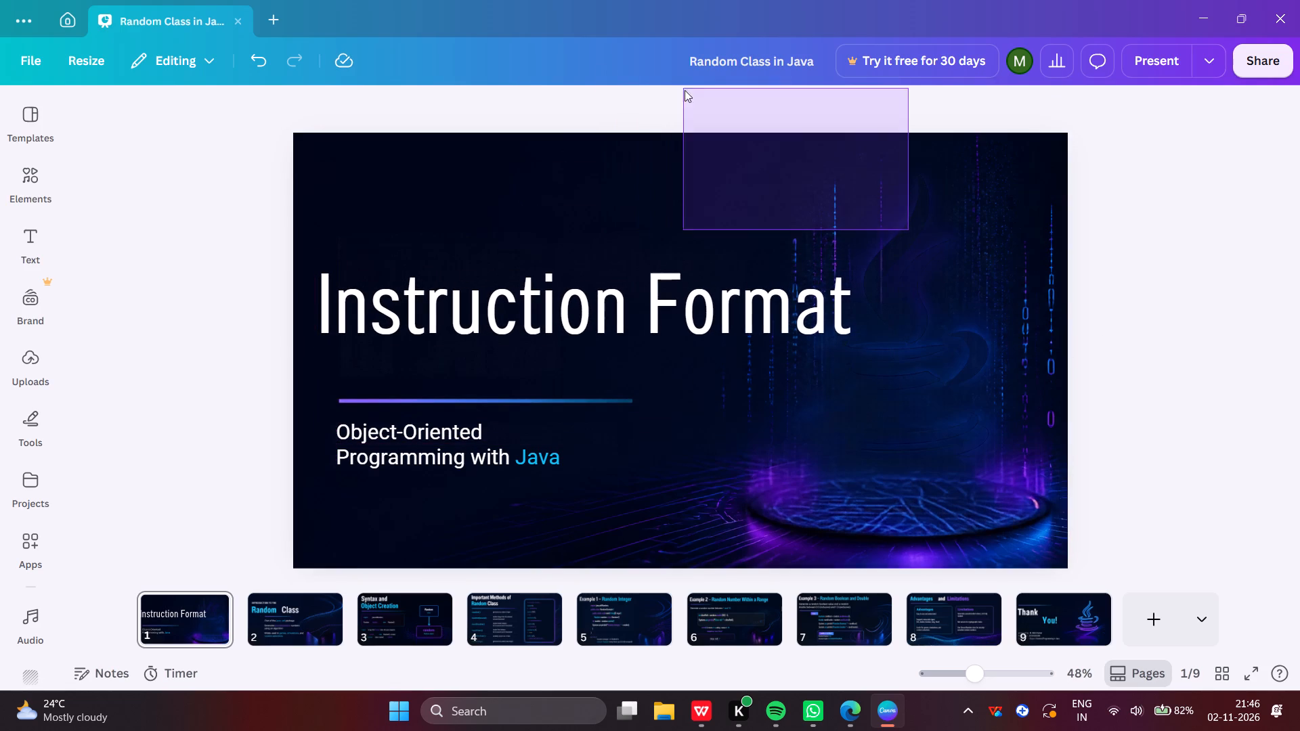
left_click_drag(685, 90, 718, 110)
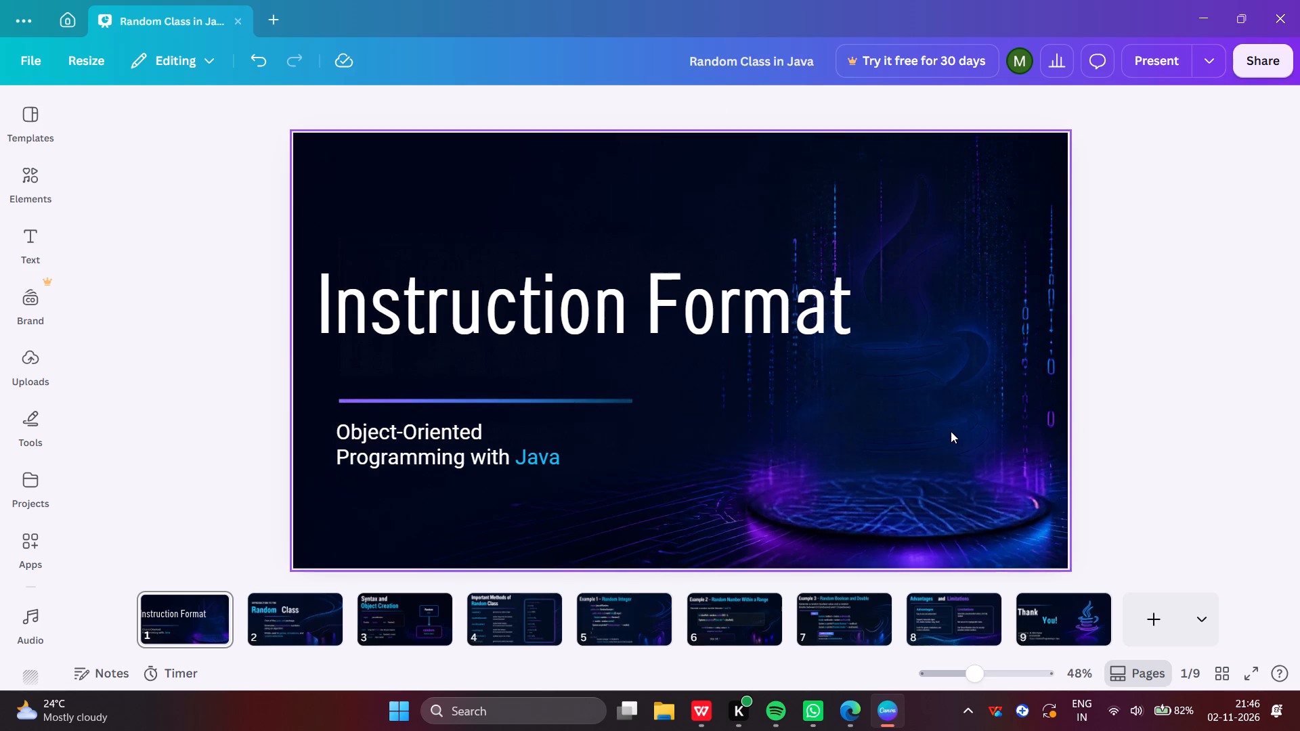
left_click(951, 431)
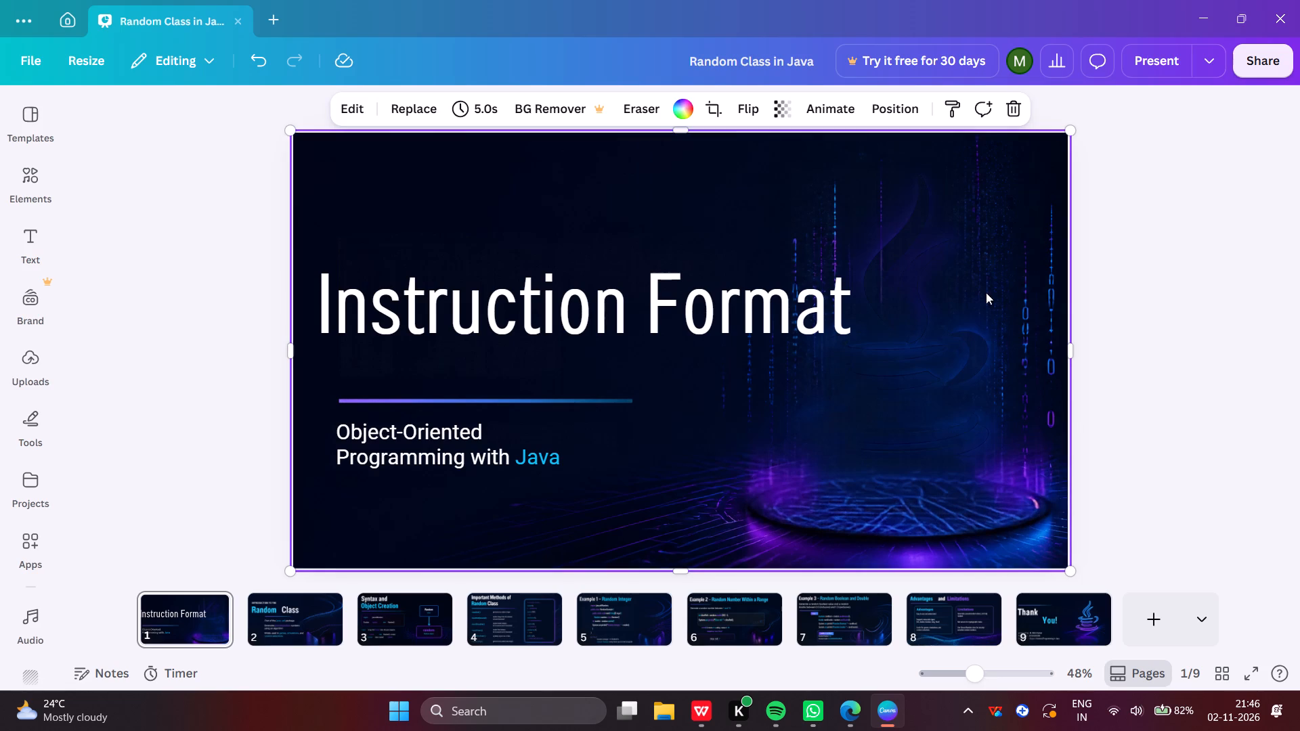
left_click(1016, 112)
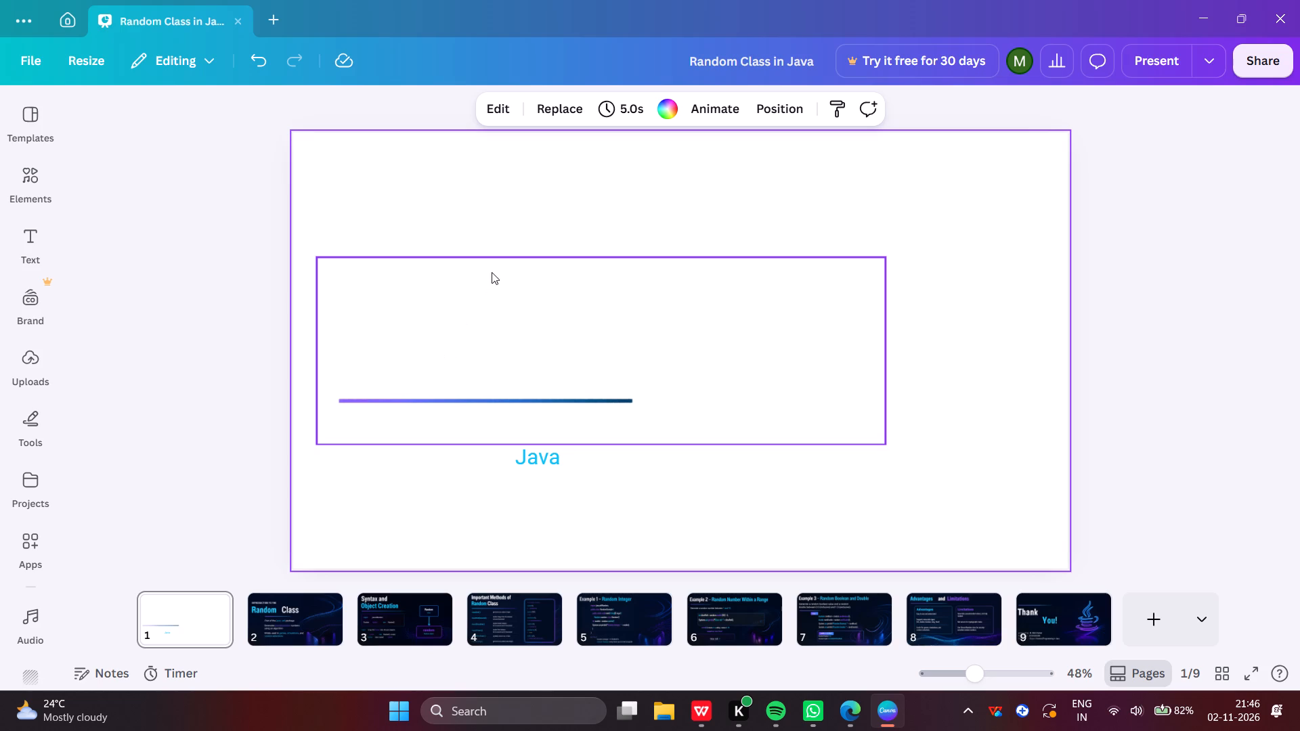
Copy the wavy dotted-line background image from slide 2 and paste it as the background of slide 1.
left_click(322, 598)
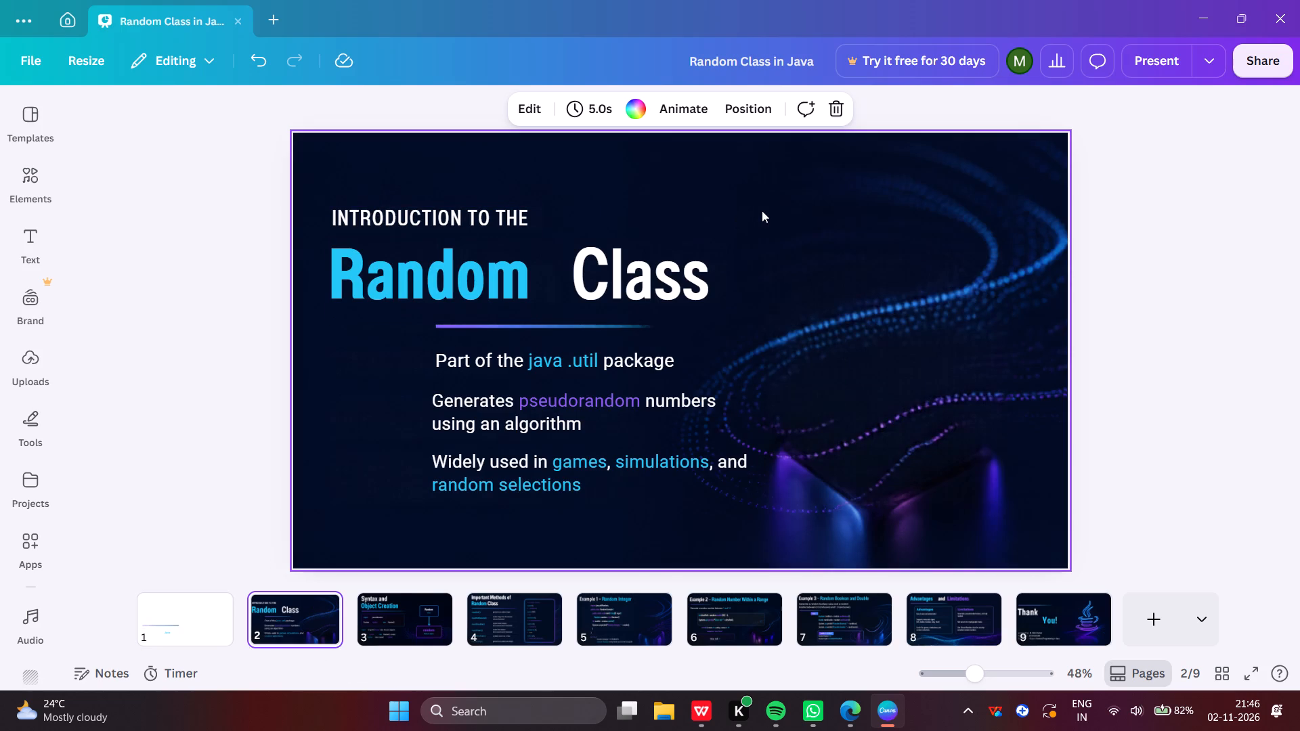
left_click(795, 207)
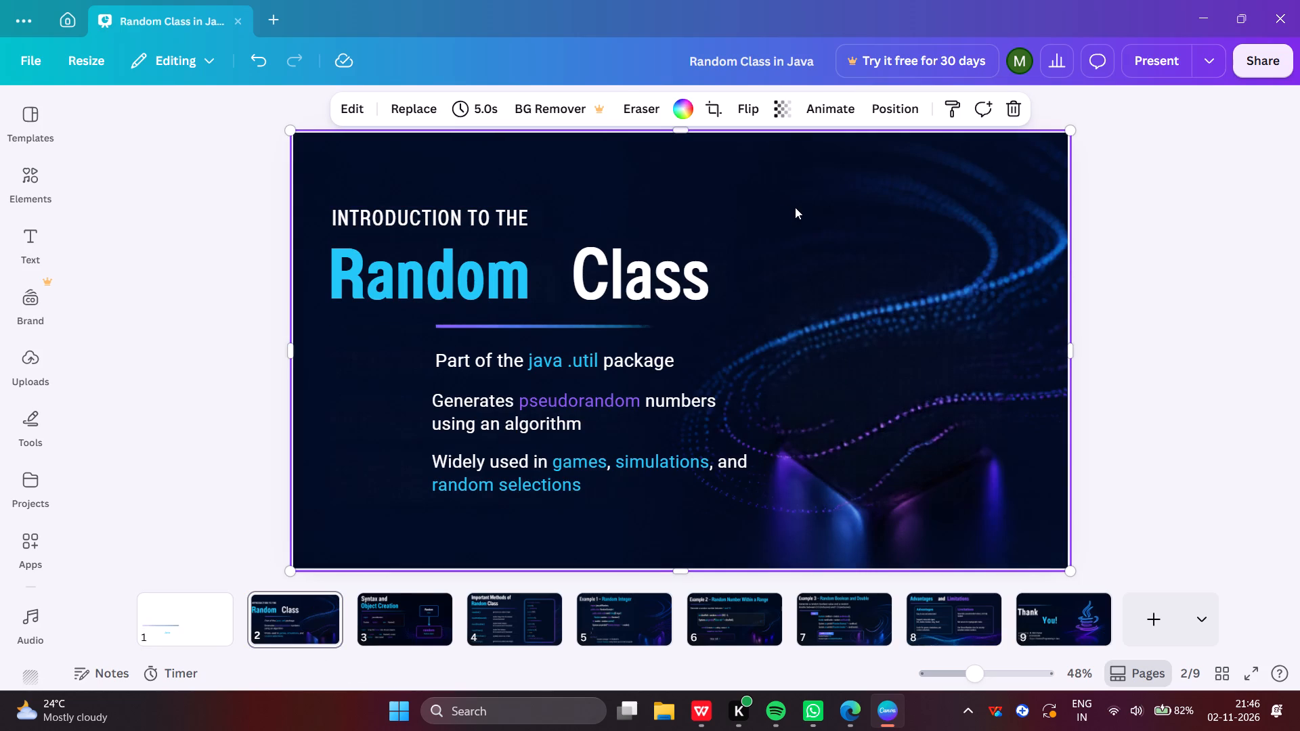
left_click(795, 207)
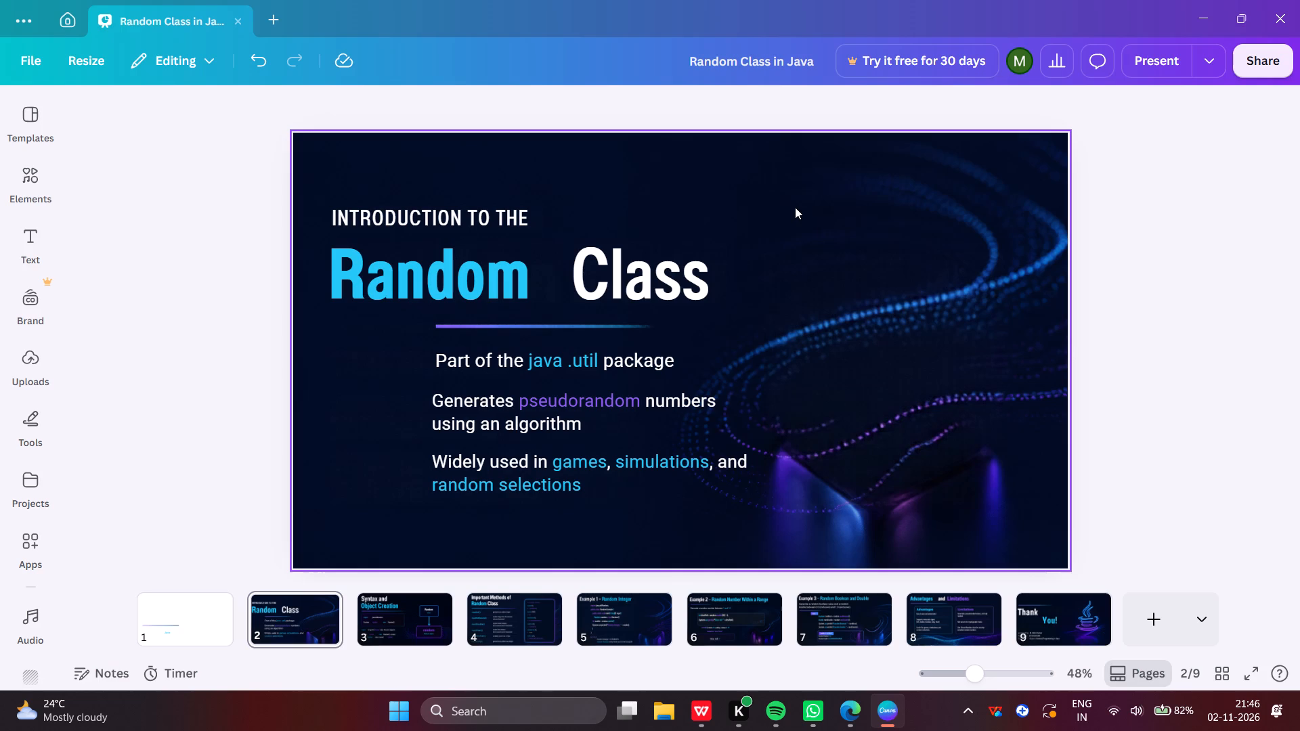
right_click(795, 207)
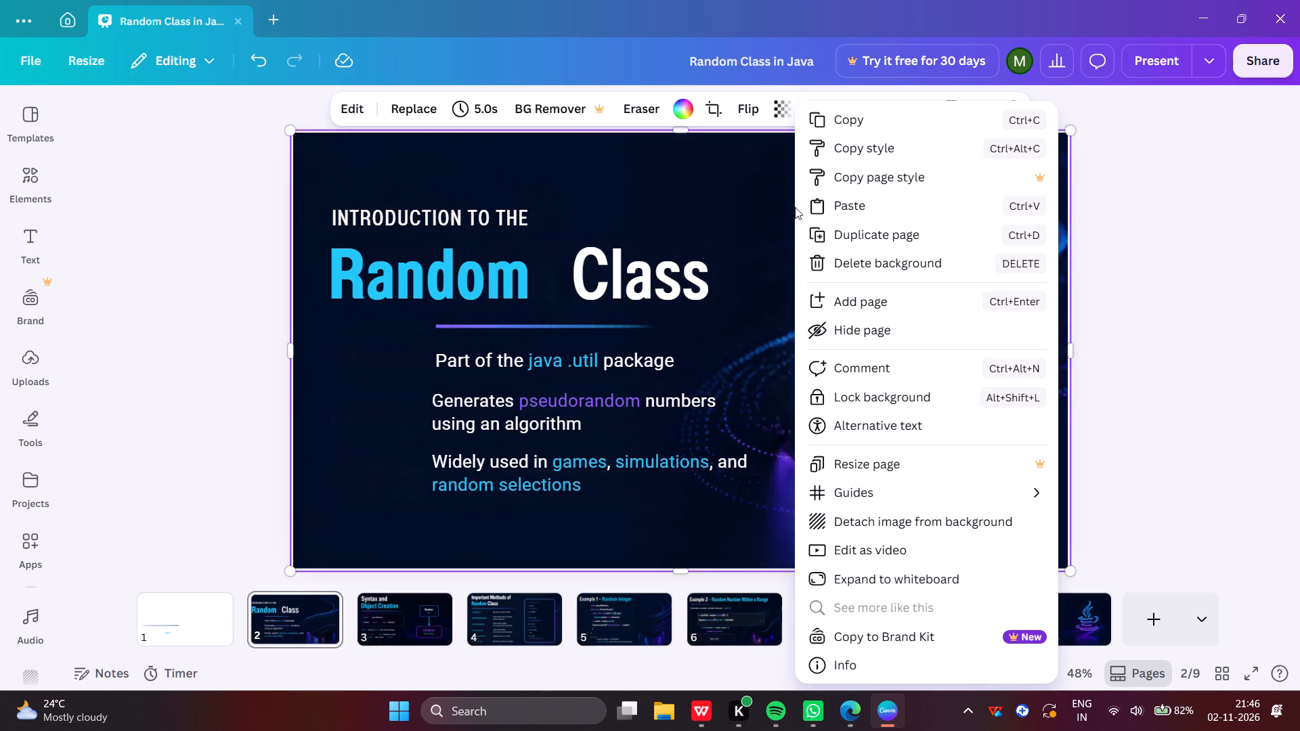
left_click(861, 112)
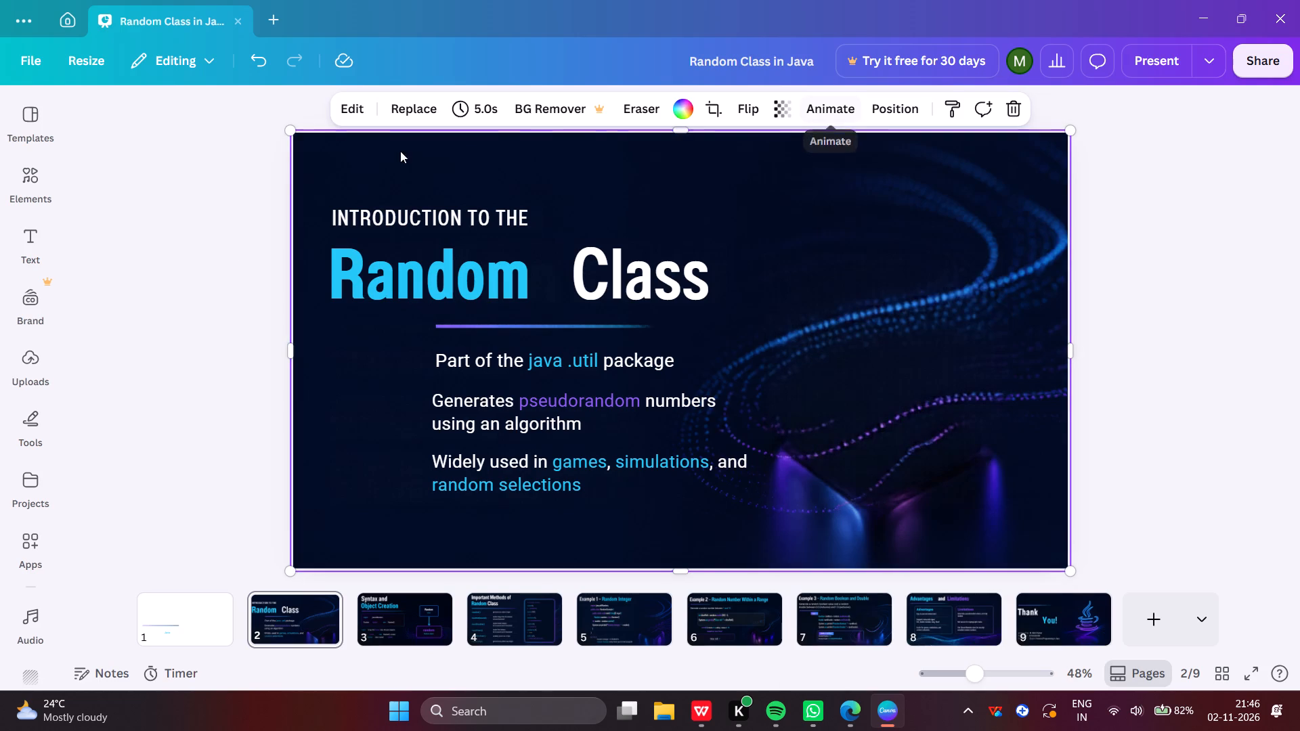
left_click(207, 612)
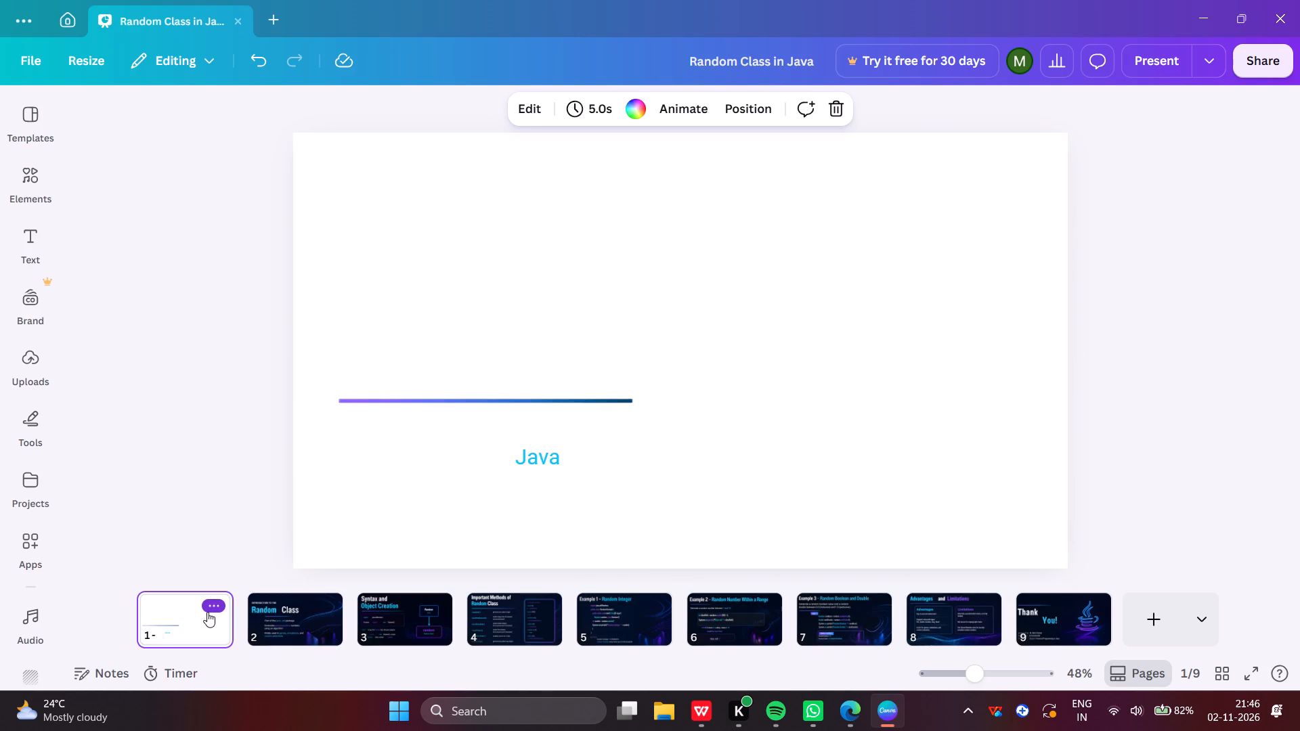
key("ctrl+v")
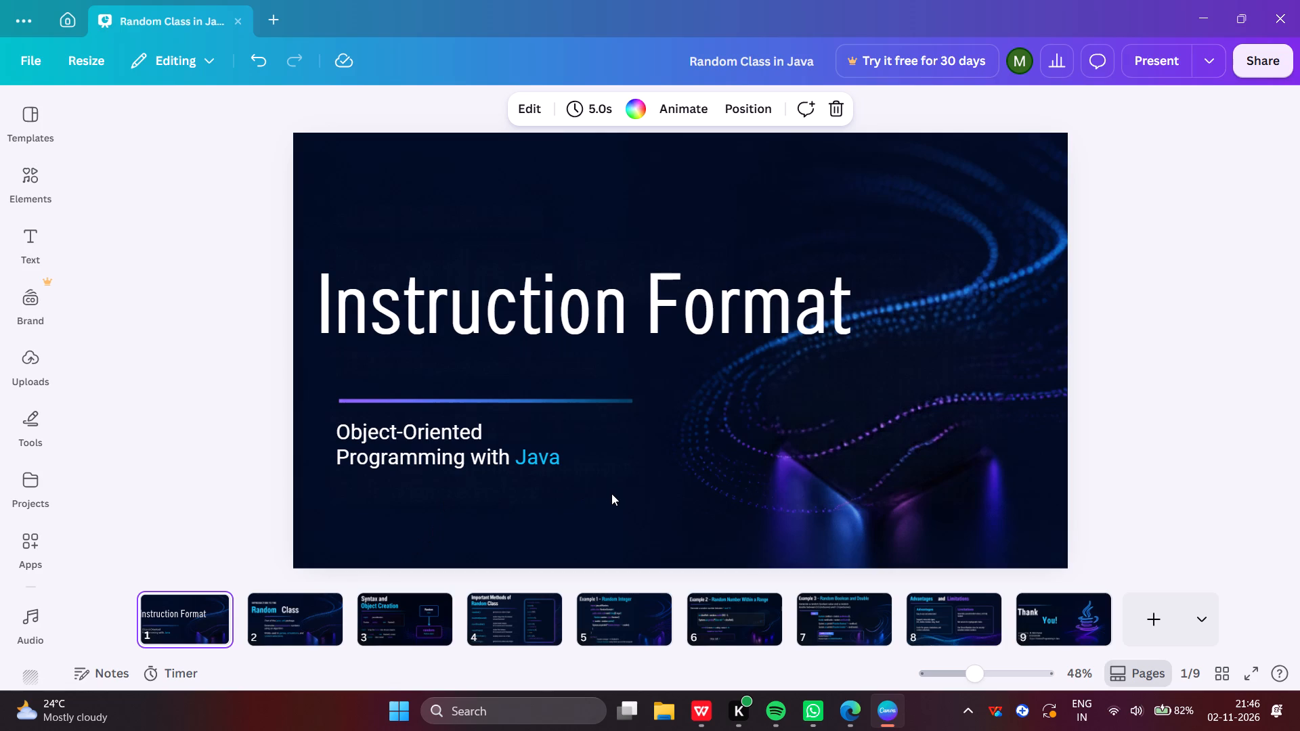
Delete the "Object-Oriented Programming with Java" subtitle below the divider line on slide 1.
left_click(566, 462)
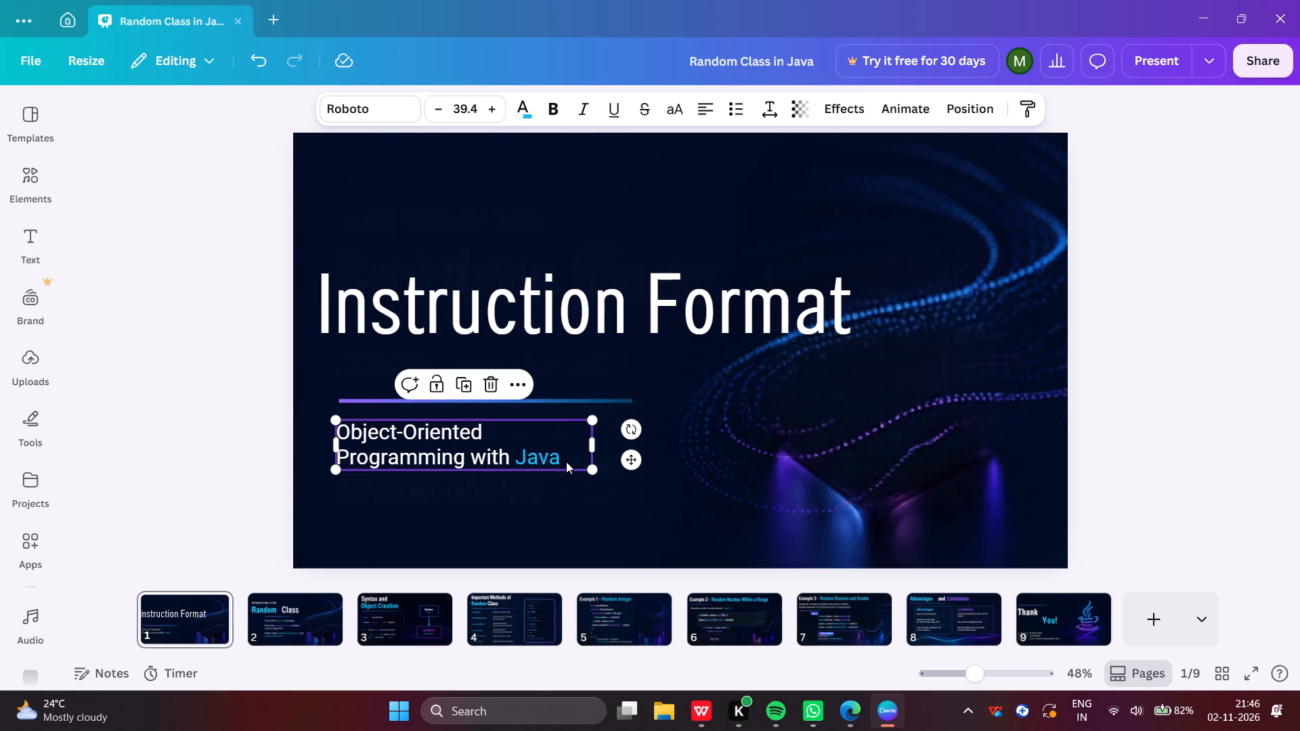
left_click(566, 447)
key("BackSpace")
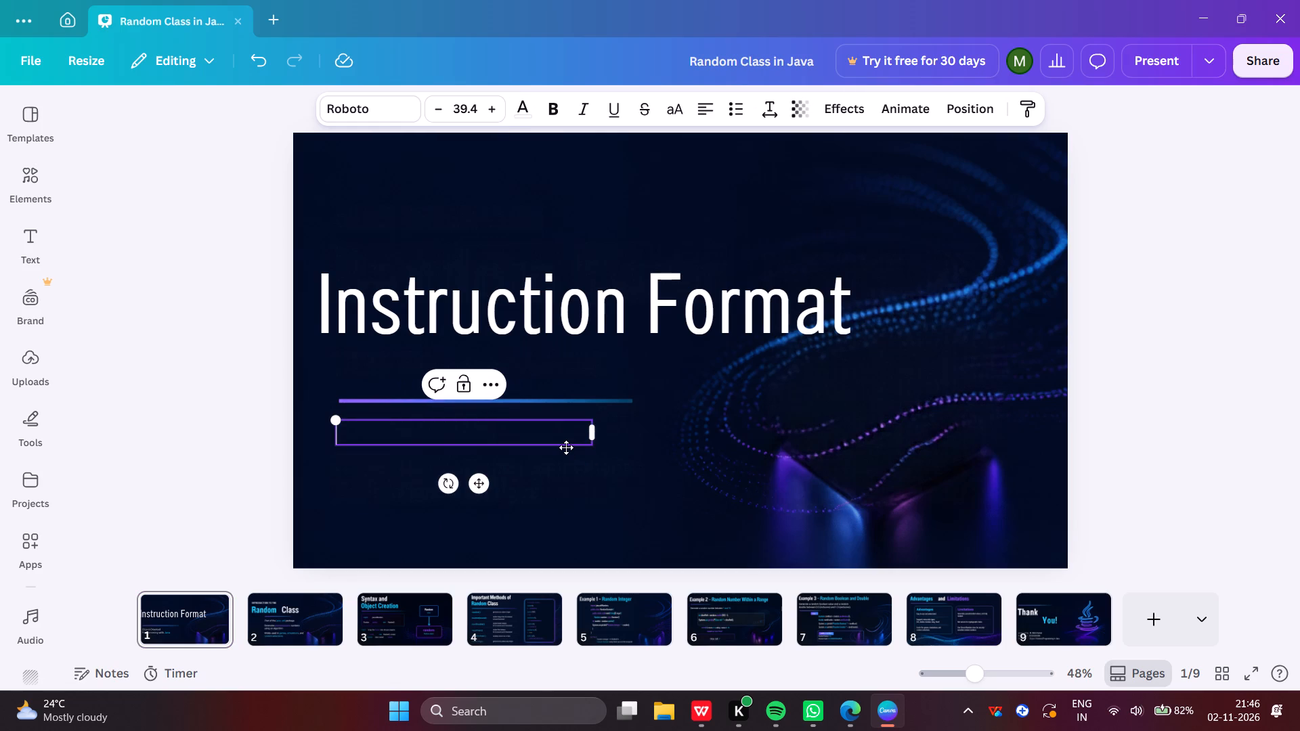
left_click(1243, 367)
Move the "Instruction Format" title on slide 1 down so it sits just above the divider line.
left_click_drag(777, 336, 763, 377)
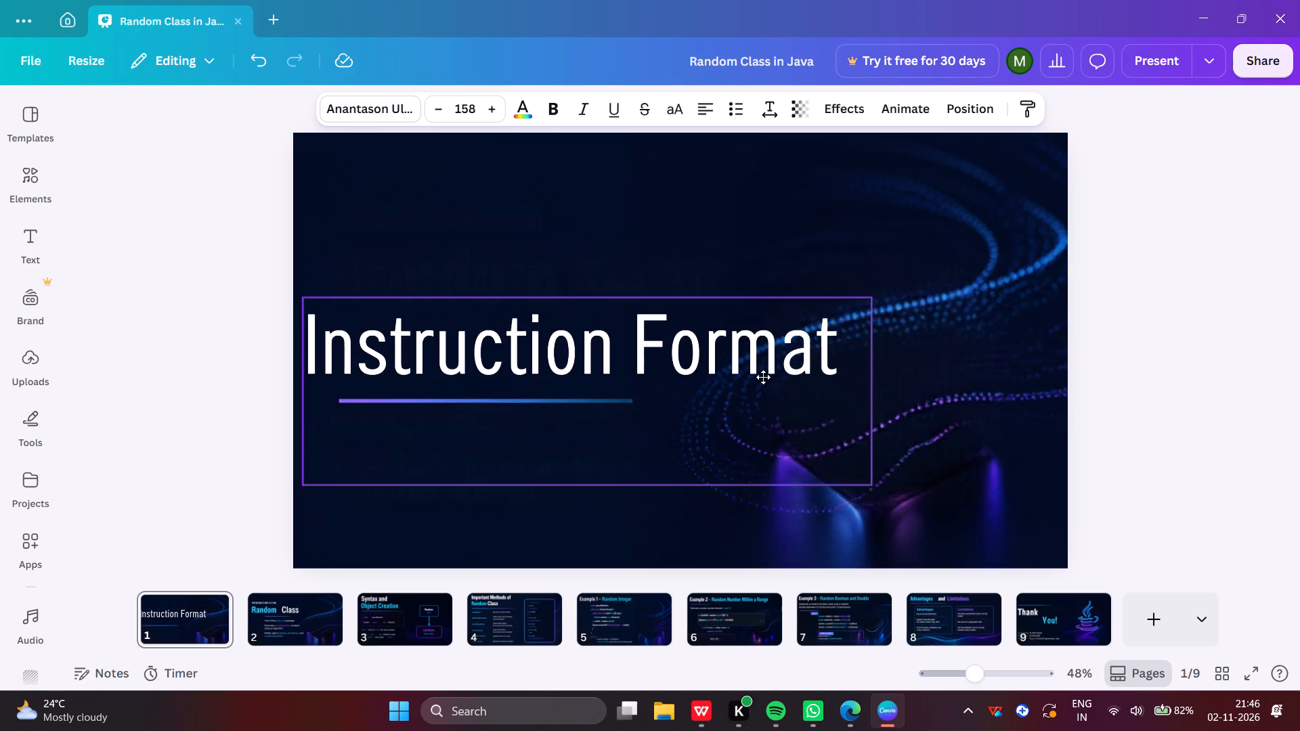
left_click_drag(763, 377, 775, 386)
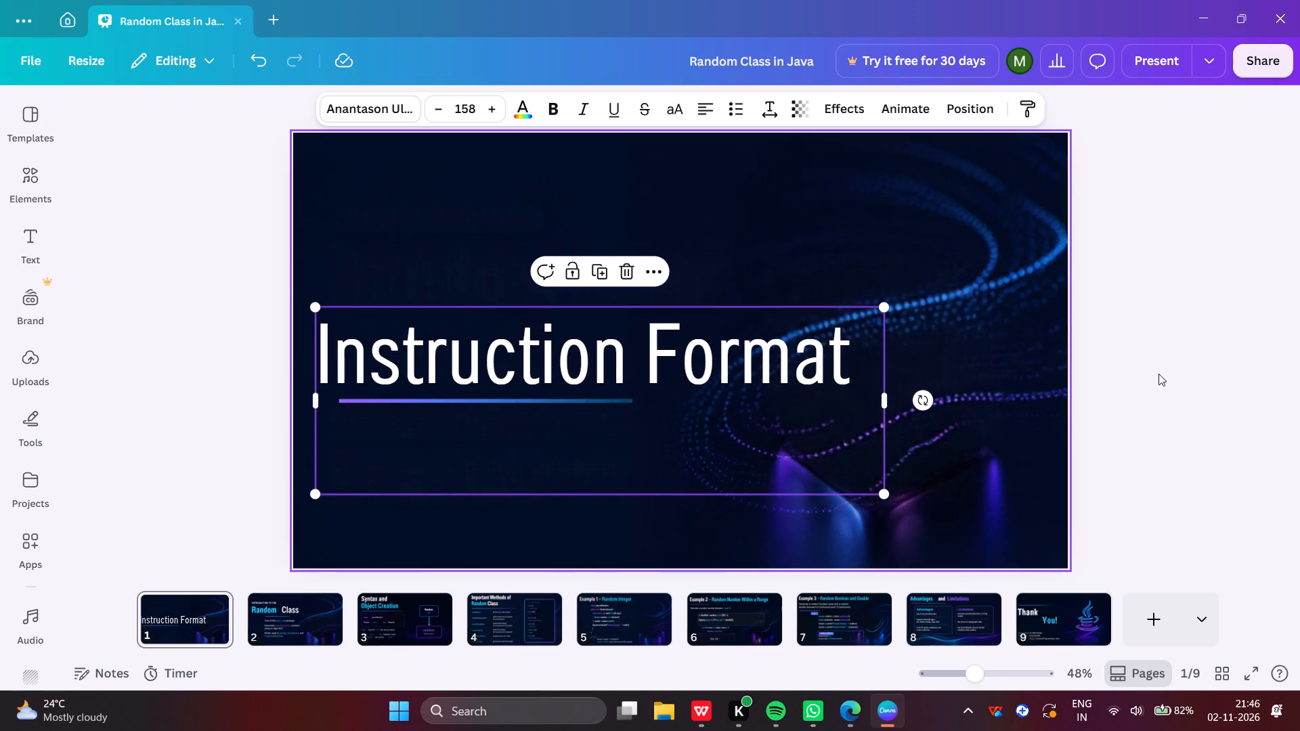
left_click(1216, 313)
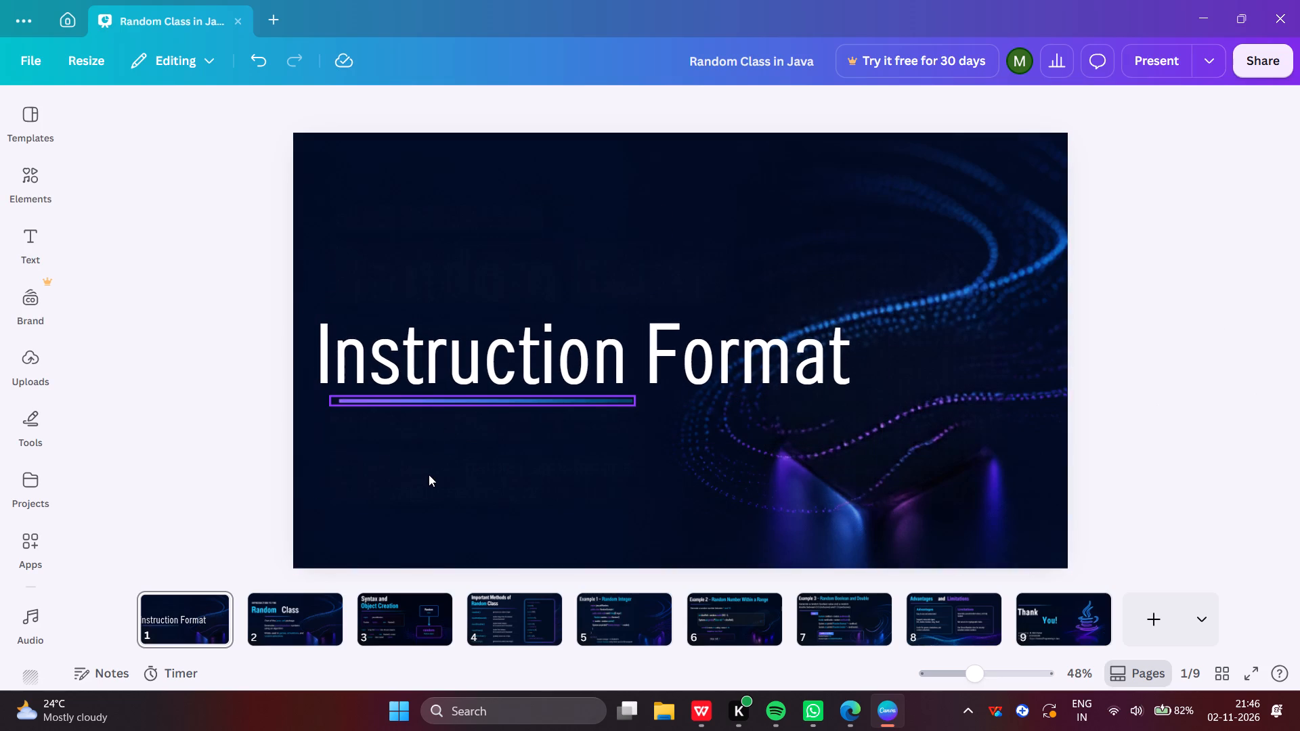
left_click(1152, 305)
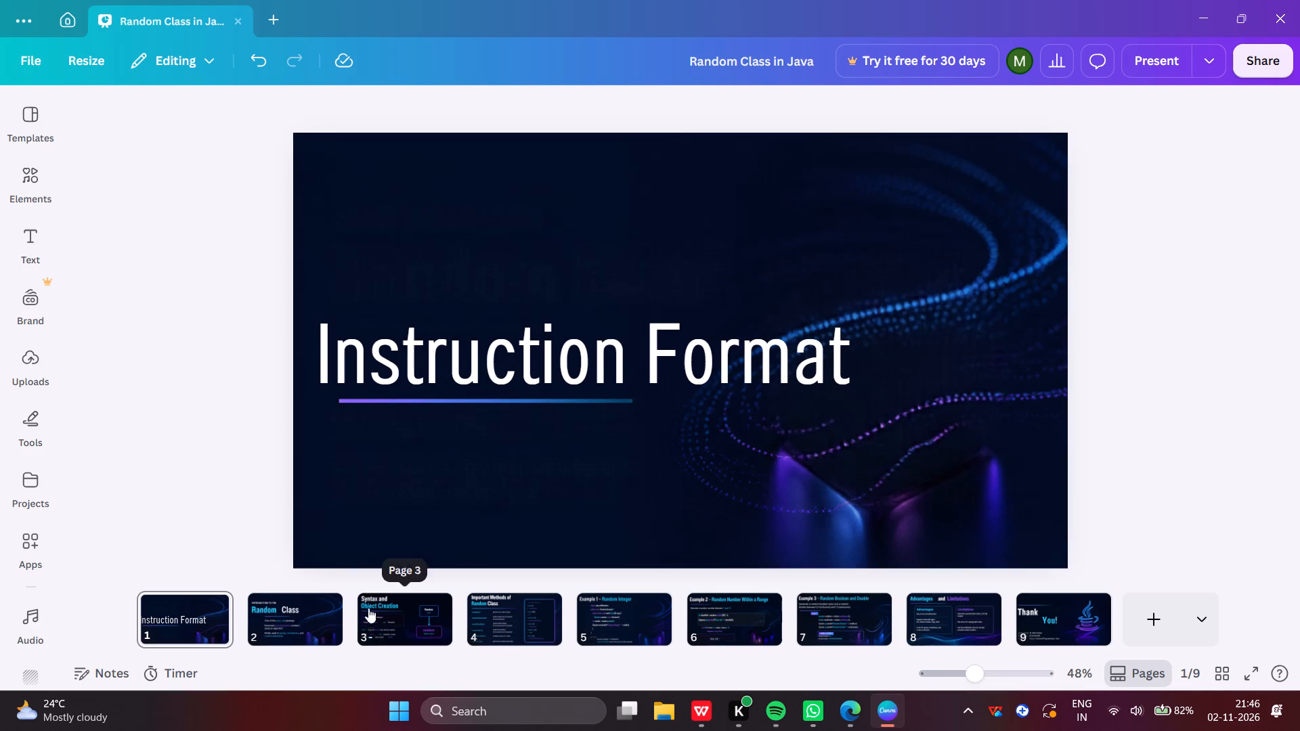
Delete the "Random" and "Class" title words and the three body text lines on slide 2, keeping "INTRODUCTION TO THE".
left_click(292, 617)
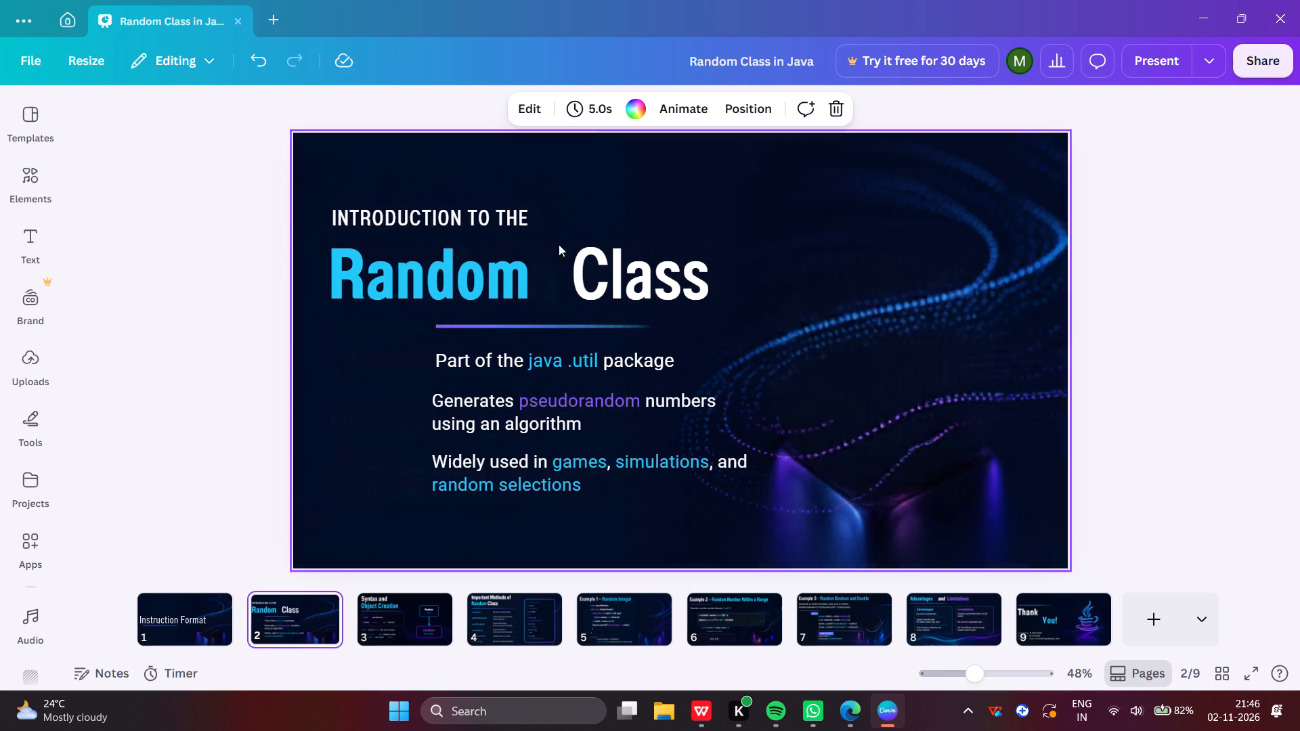
left_click(389, 257)
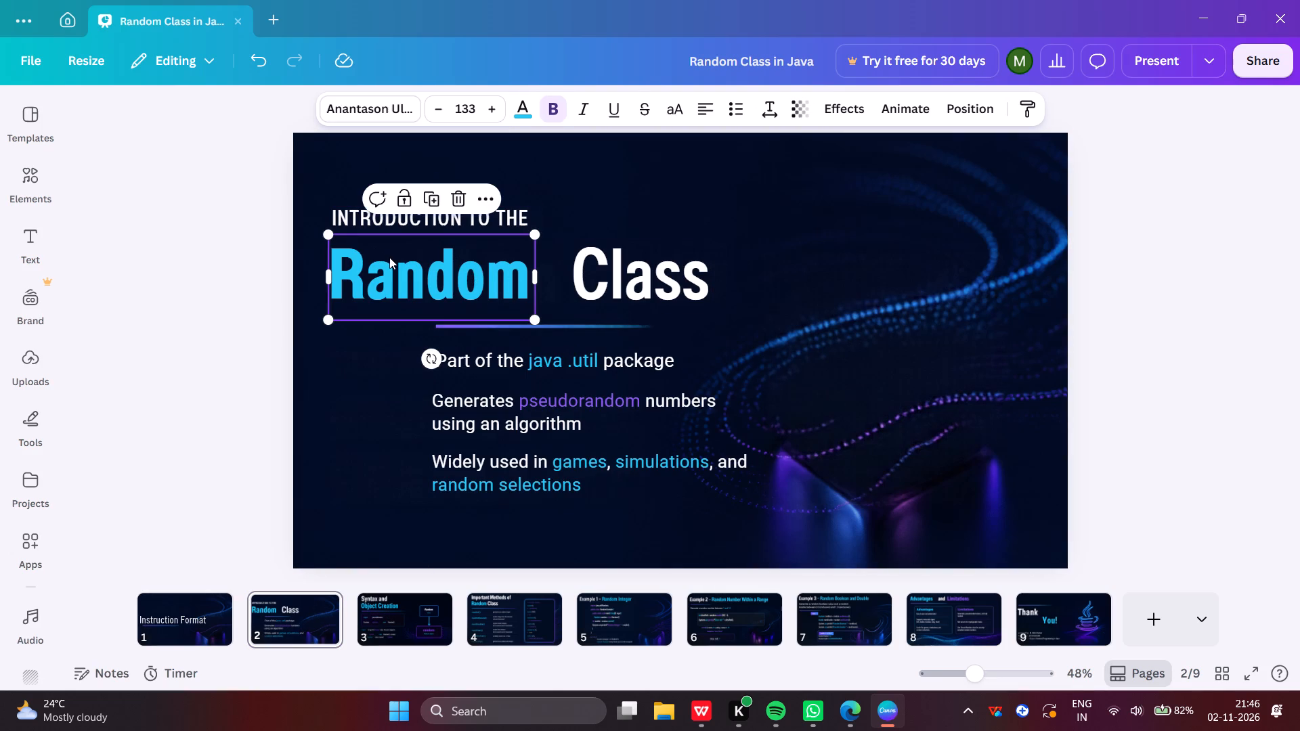
key("Delete")
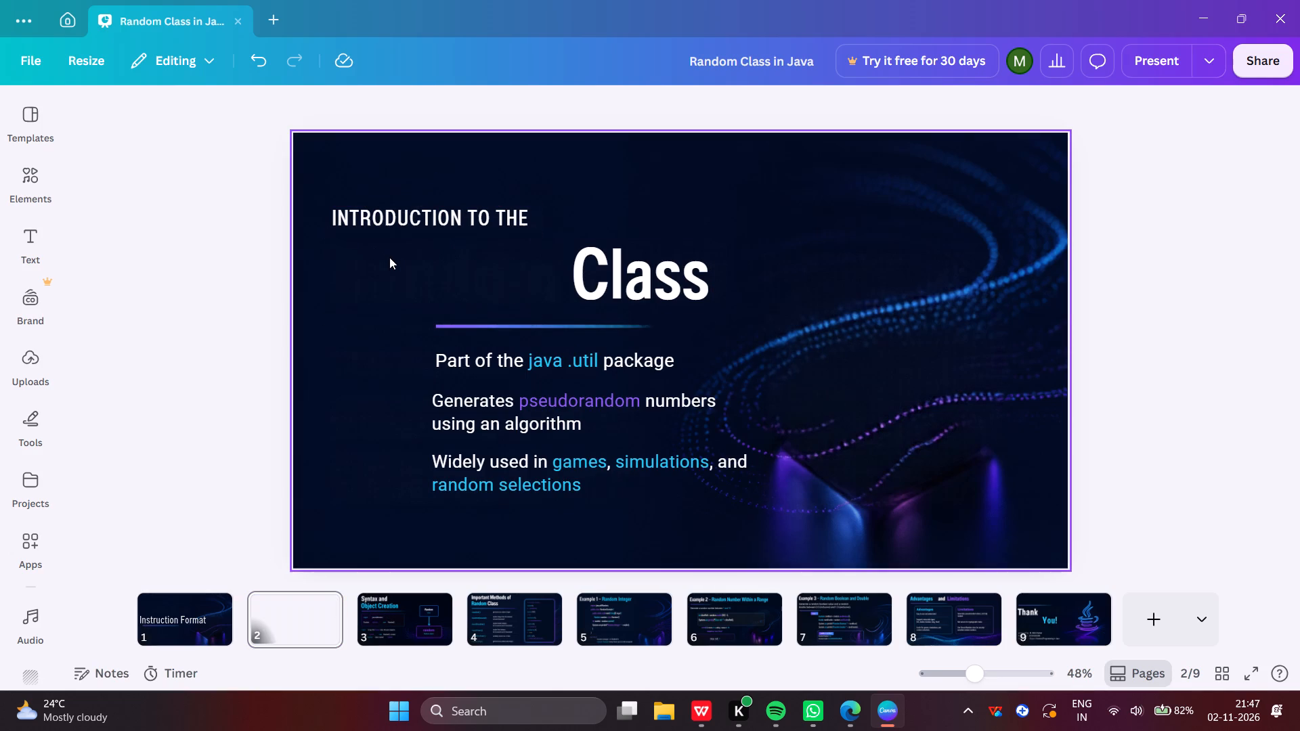
left_click(636, 255)
key("Delete")
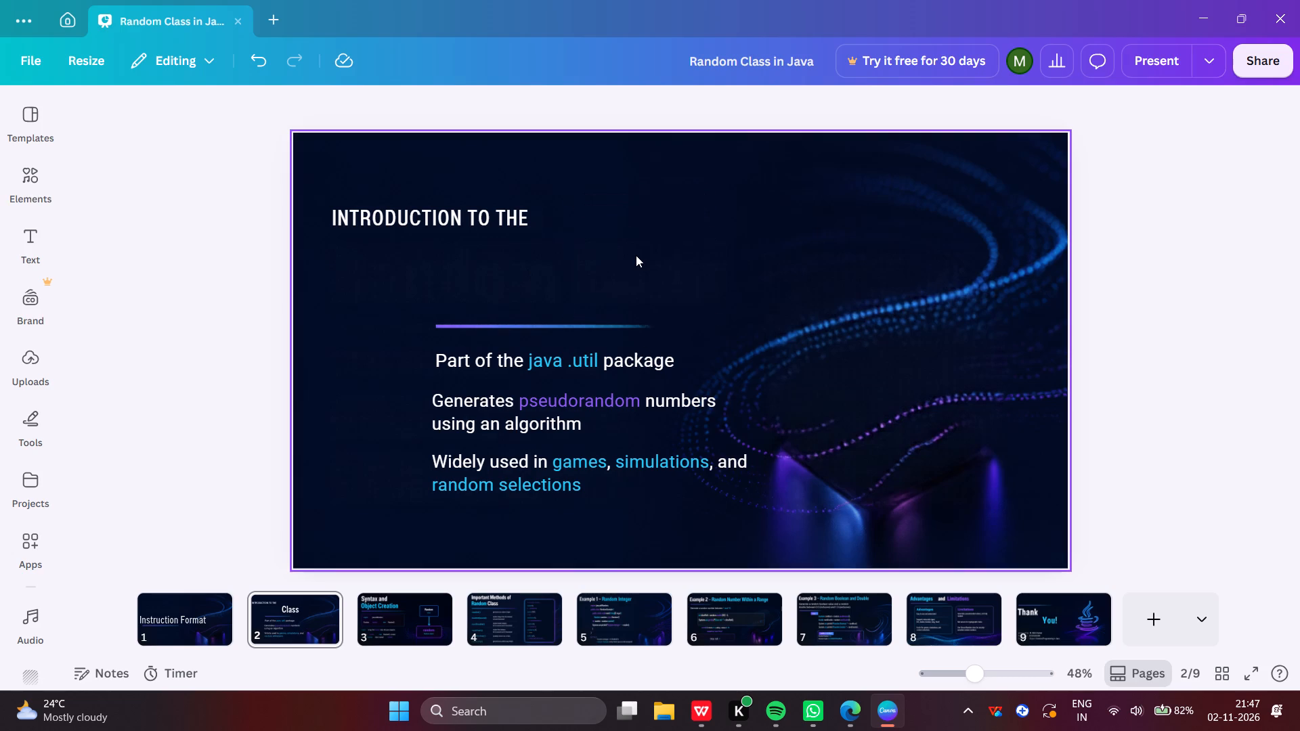
left_click(549, 370)
key("Delete")
key("BackSpace")
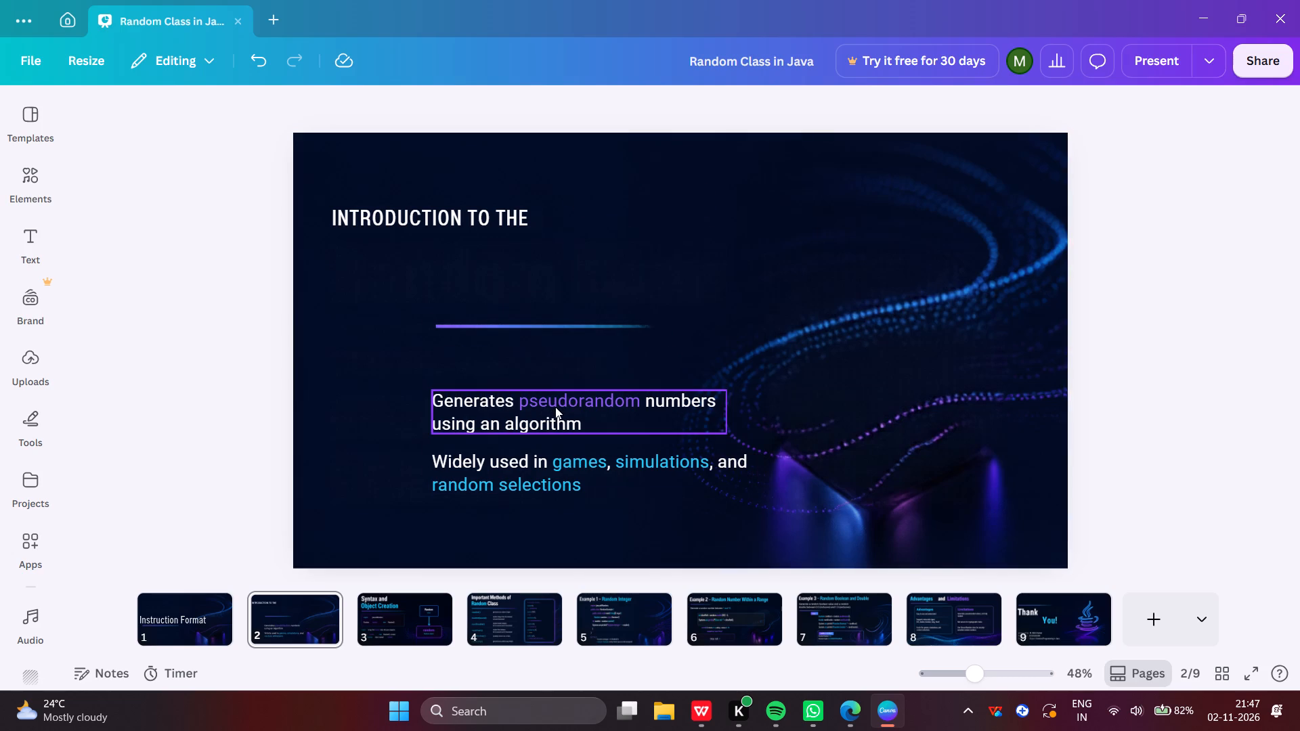
left_click(555, 407)
key("BackSpace")
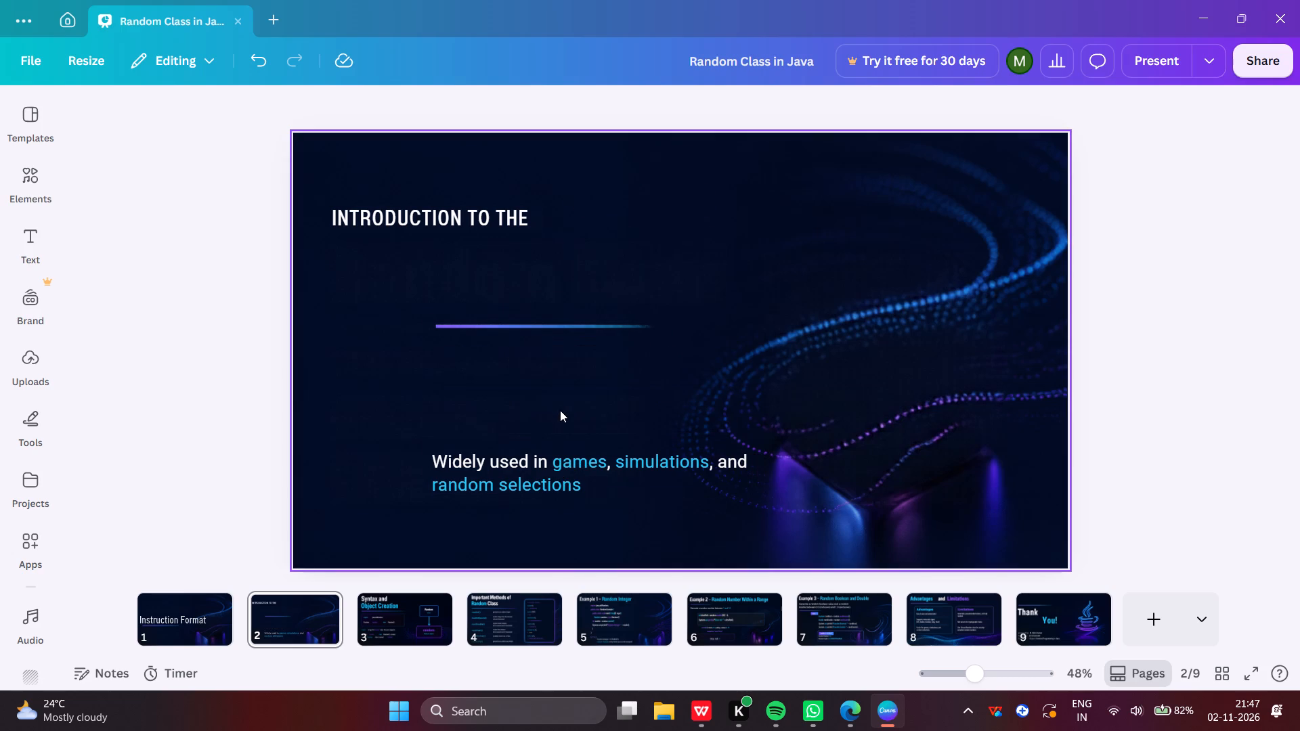
left_click(579, 470)
key("Delete")
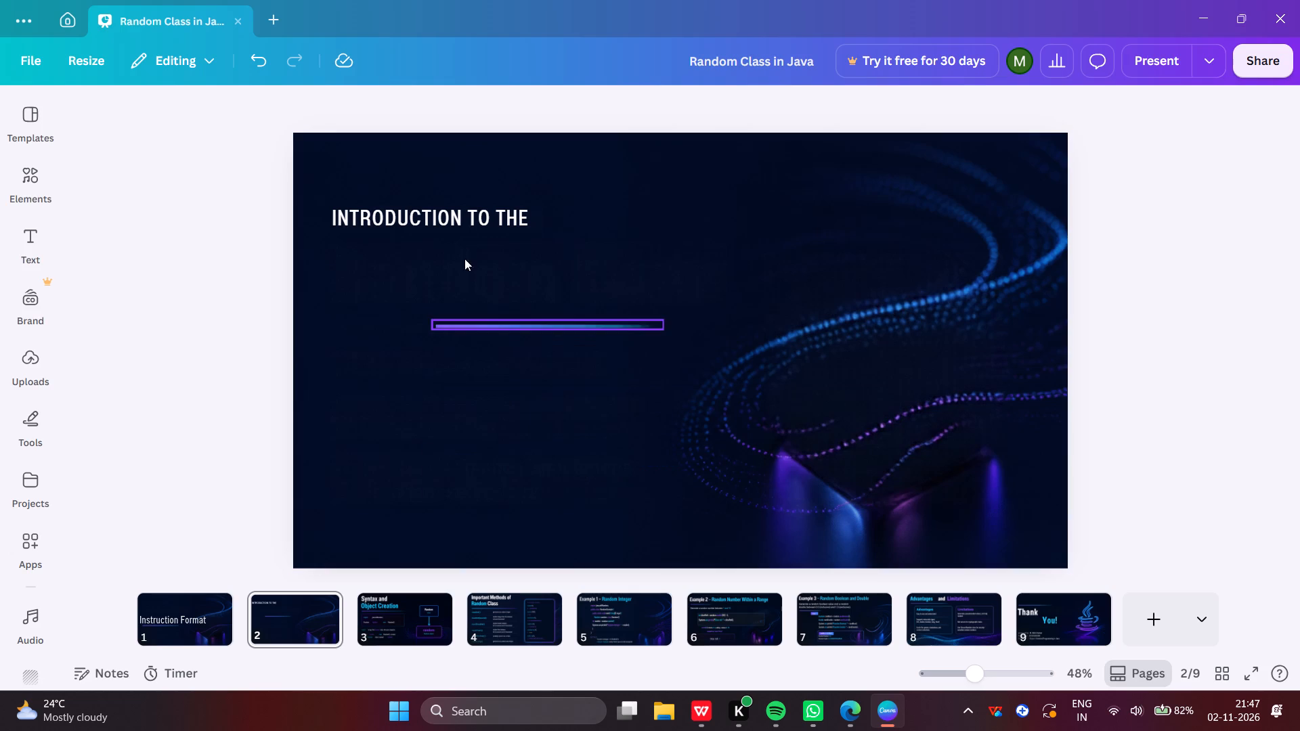
Copy the "Instruction Format" heading from slide 22 of Unit-III_COA_I.pptx in WPS Office, paste it onto Canva slide 2, and widen its text box.
left_click_drag(458, 238, 786, 399)
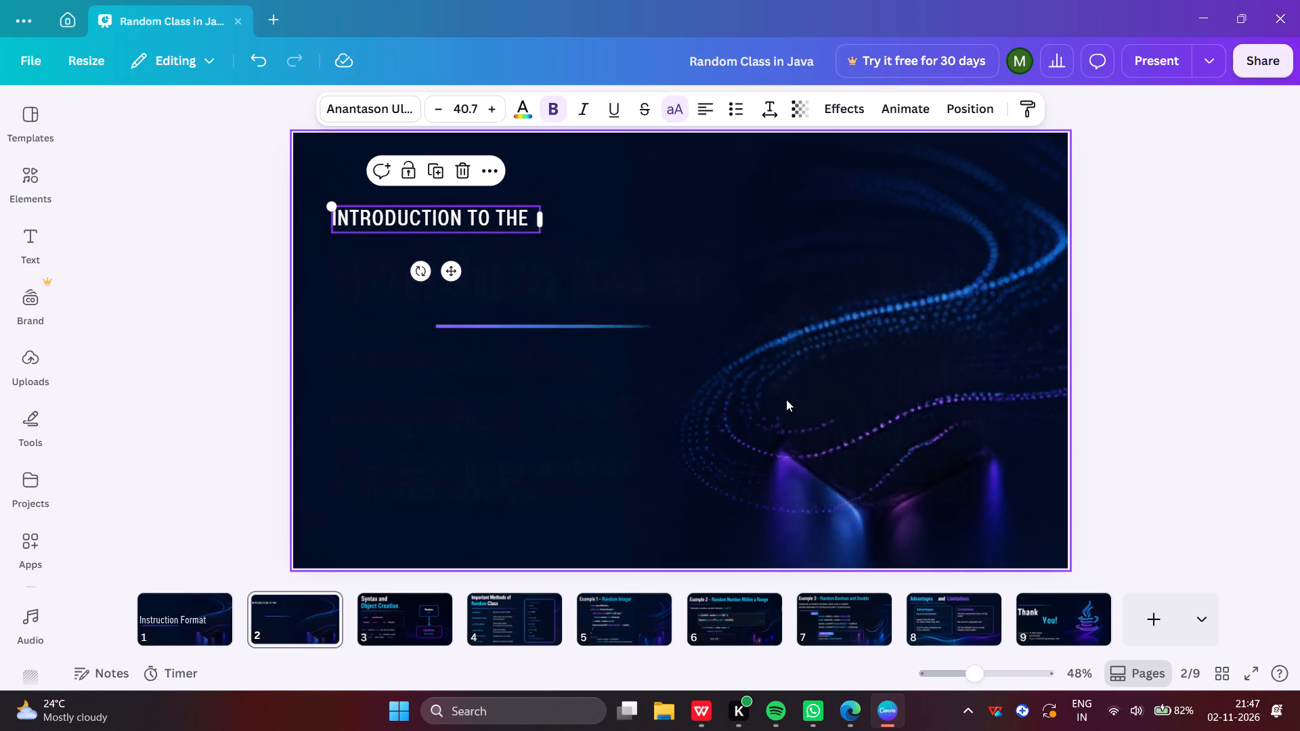
left_click_drag(786, 399, 675, 573)
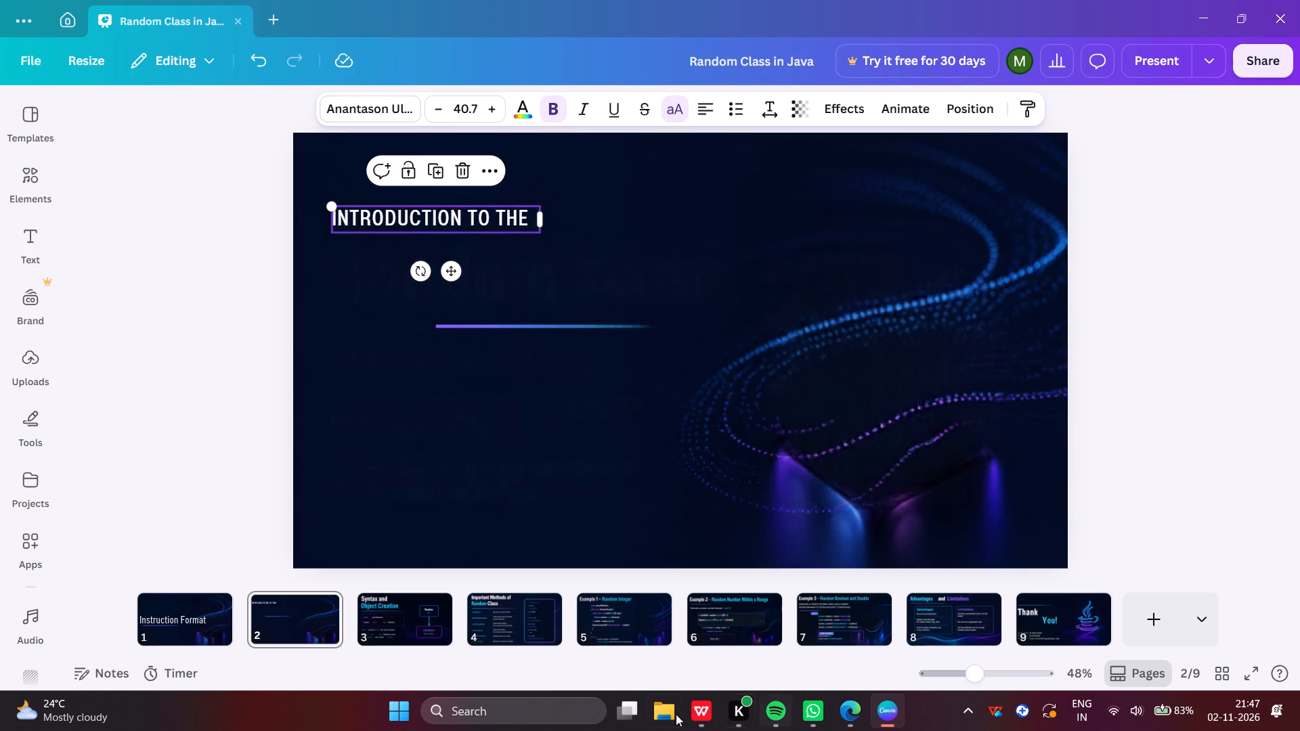
left_click(699, 711)
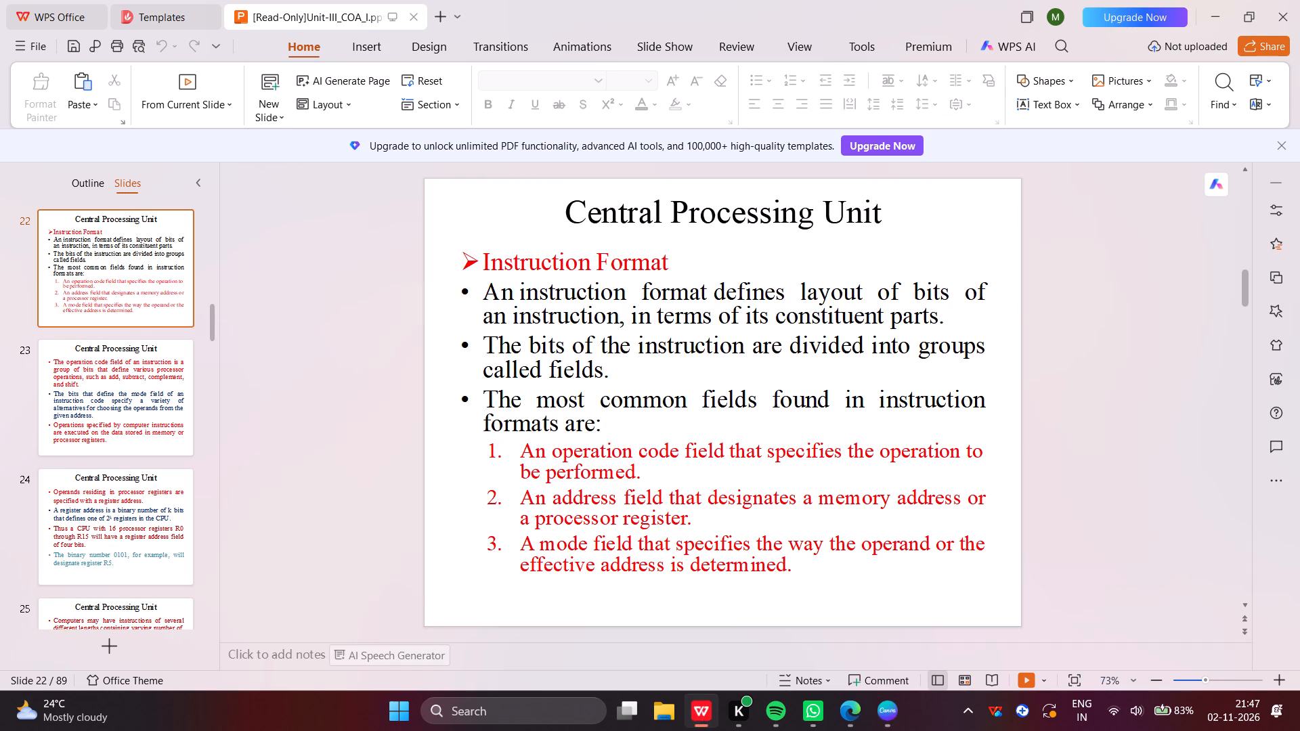
left_click_drag(485, 261, 670, 238)
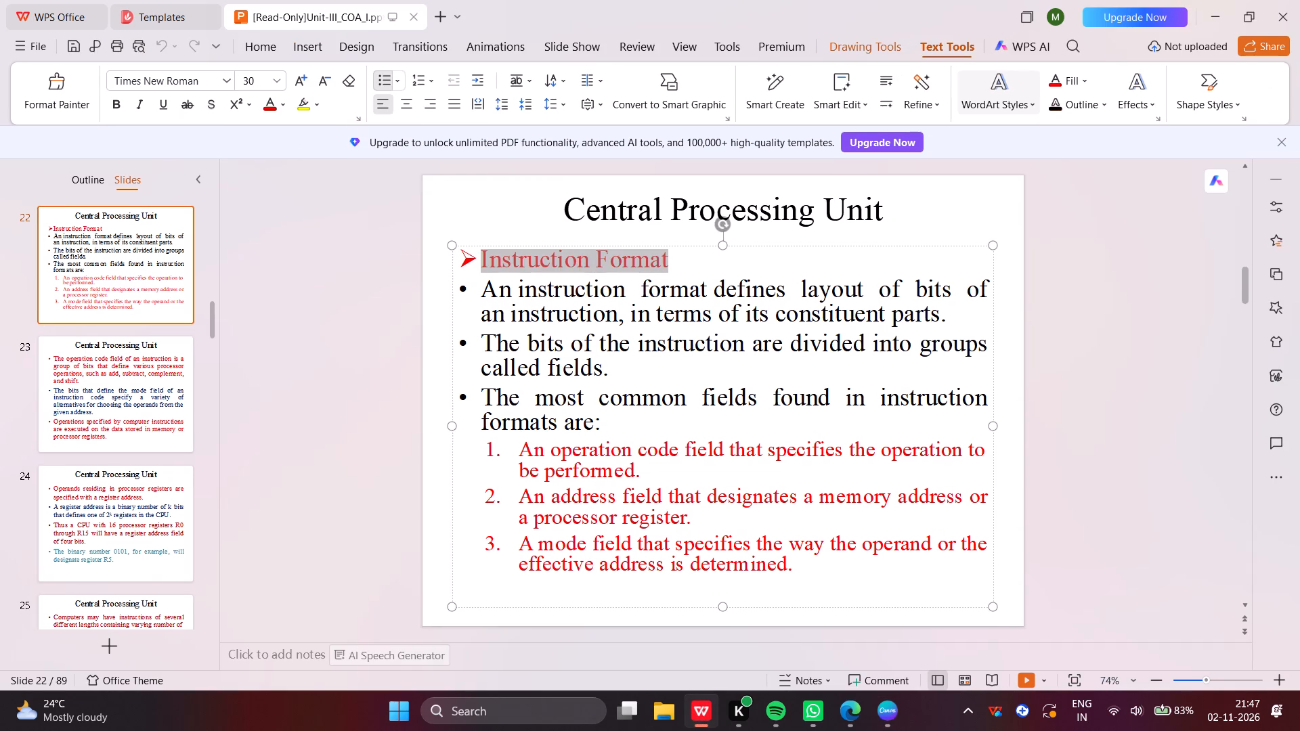
key("ctrl+c")
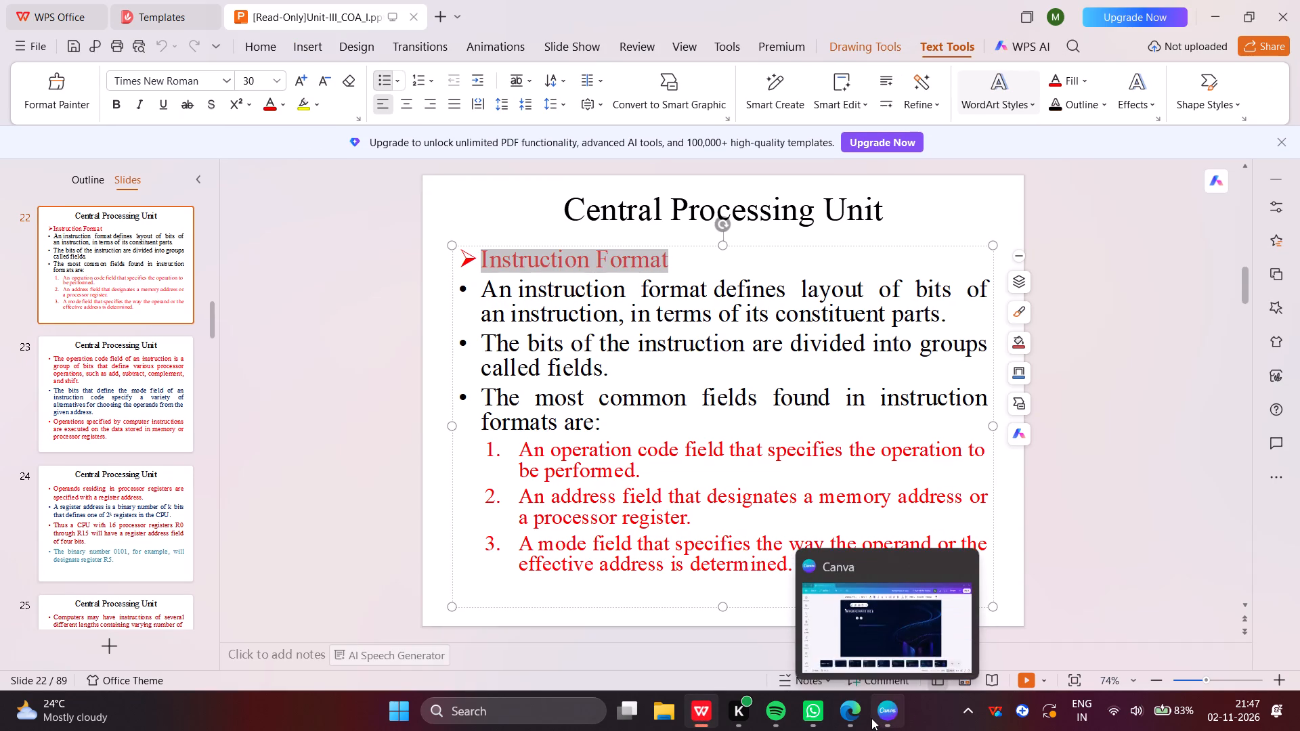
left_click(871, 718)
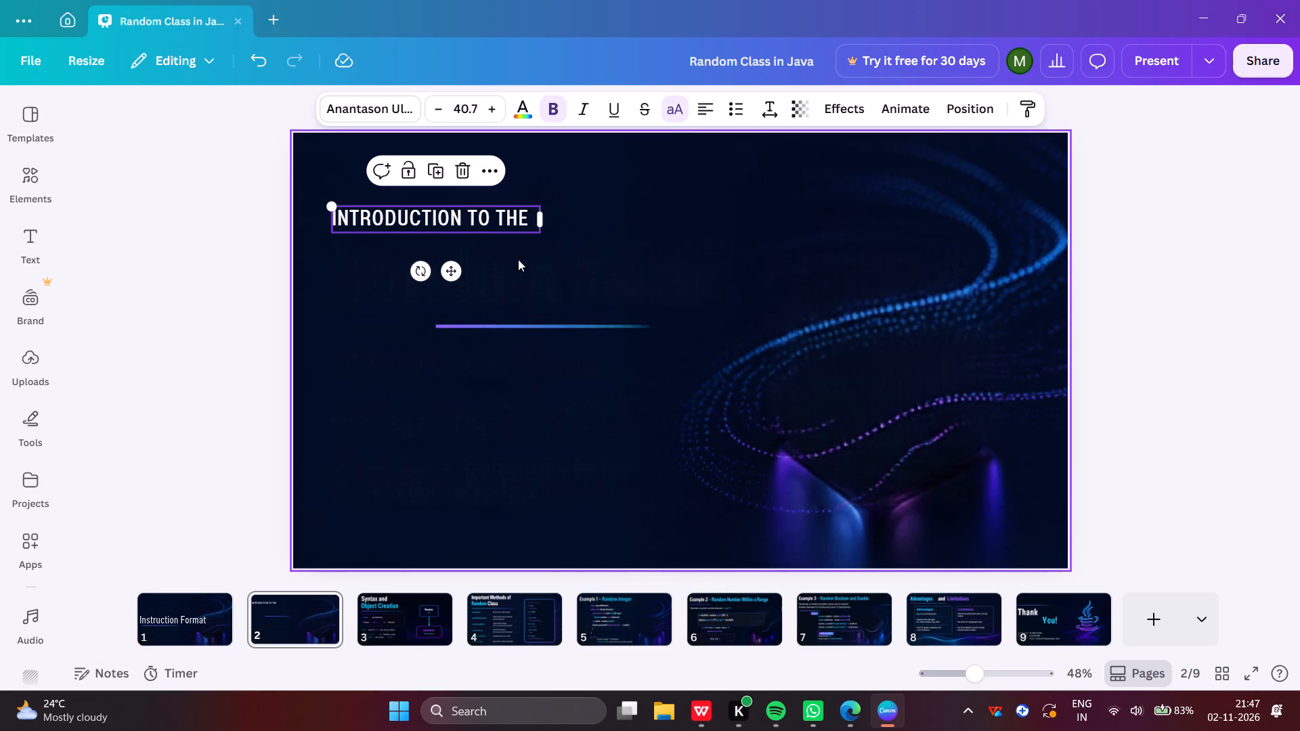
left_click(518, 259)
key("ctrl+v")
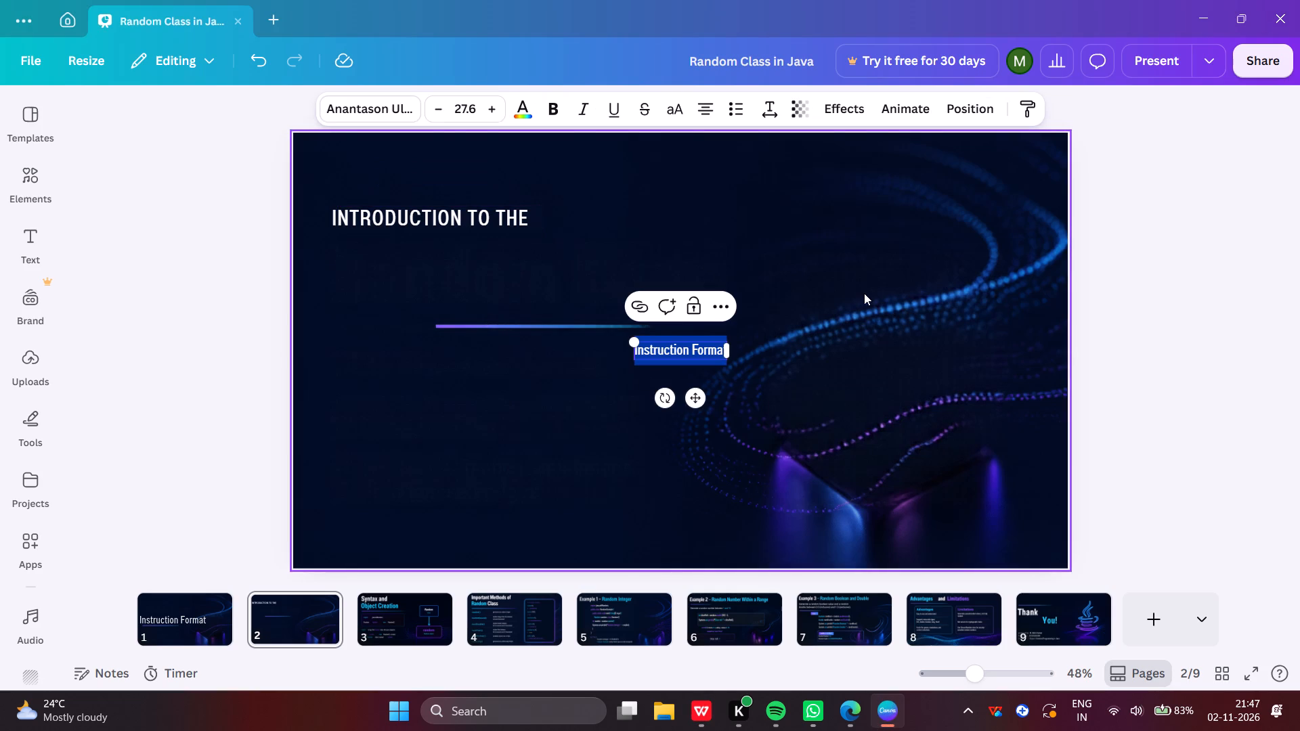
left_click_drag(733, 351, 819, 331)
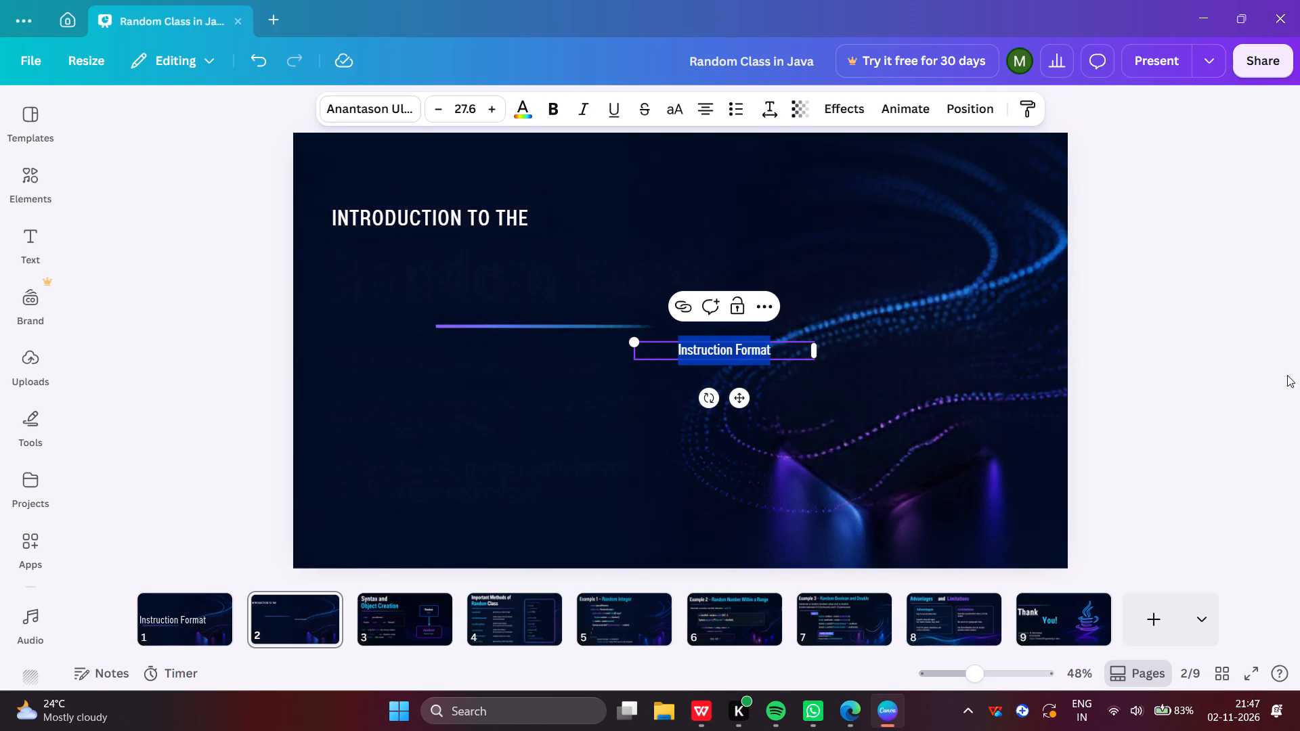
left_click(1208, 317)
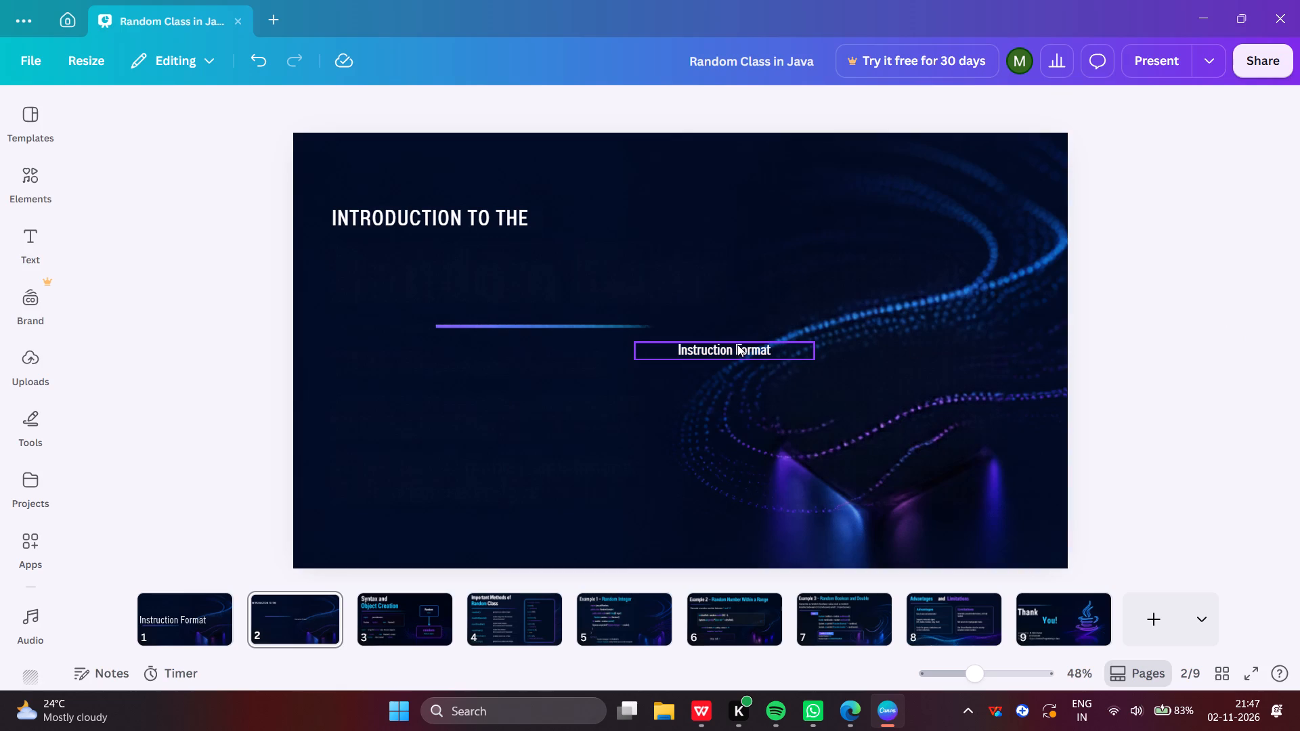
Move the pasted "Instruction Format" text directly beneath "INTRODUCTION TO THE" on slide 2, aligning their left edges.
left_click_drag(741, 344, 419, 236)
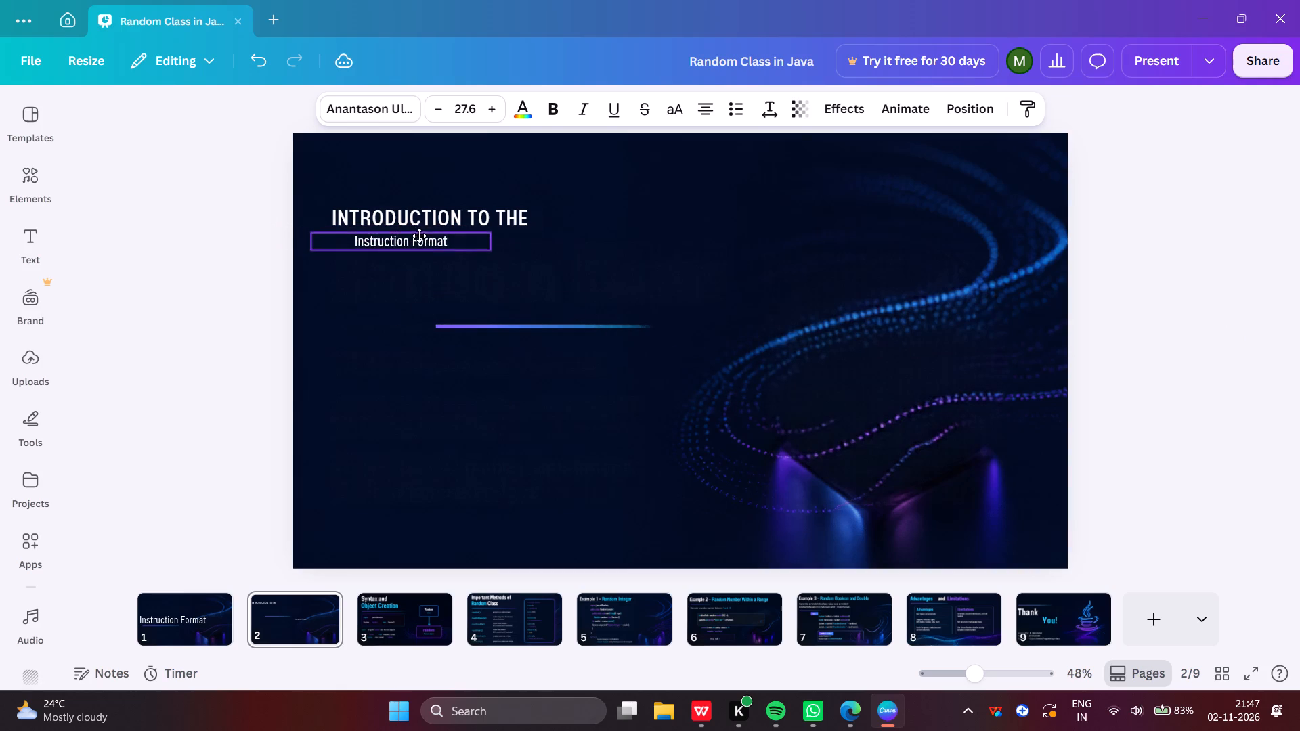
left_click_drag(419, 236, 431, 239)
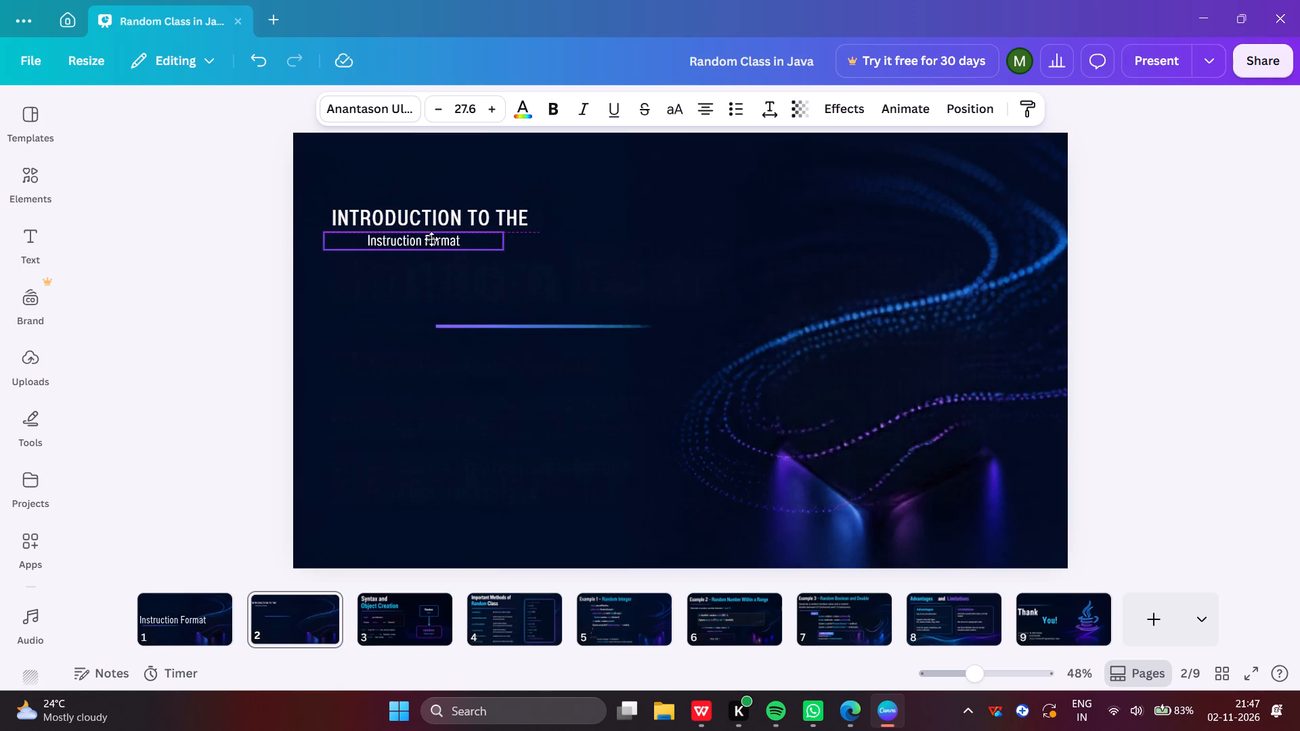
left_click_drag(431, 239, 438, 237)
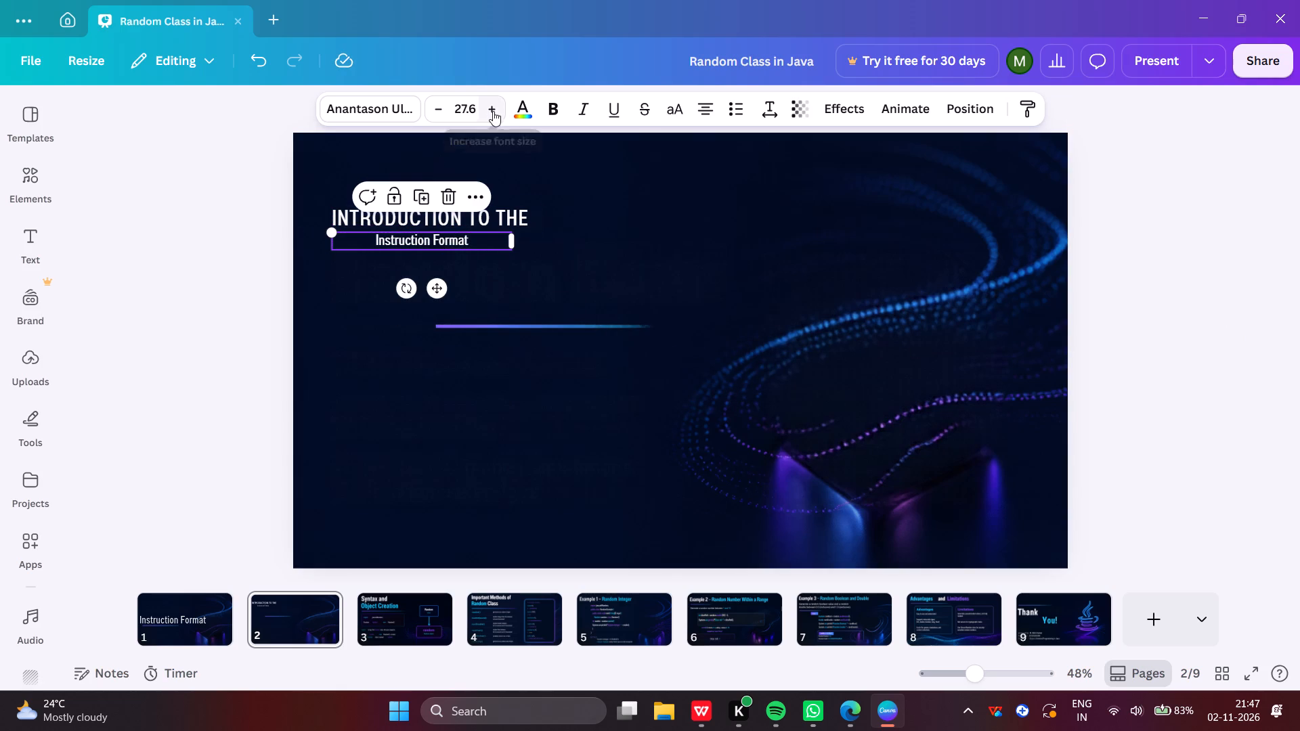
Increase the font size of the "Instruction Format" heading on slide 2 to 69.6.
triple_click(494, 111)
triple_click(494, 111)
triple_click(494, 111)
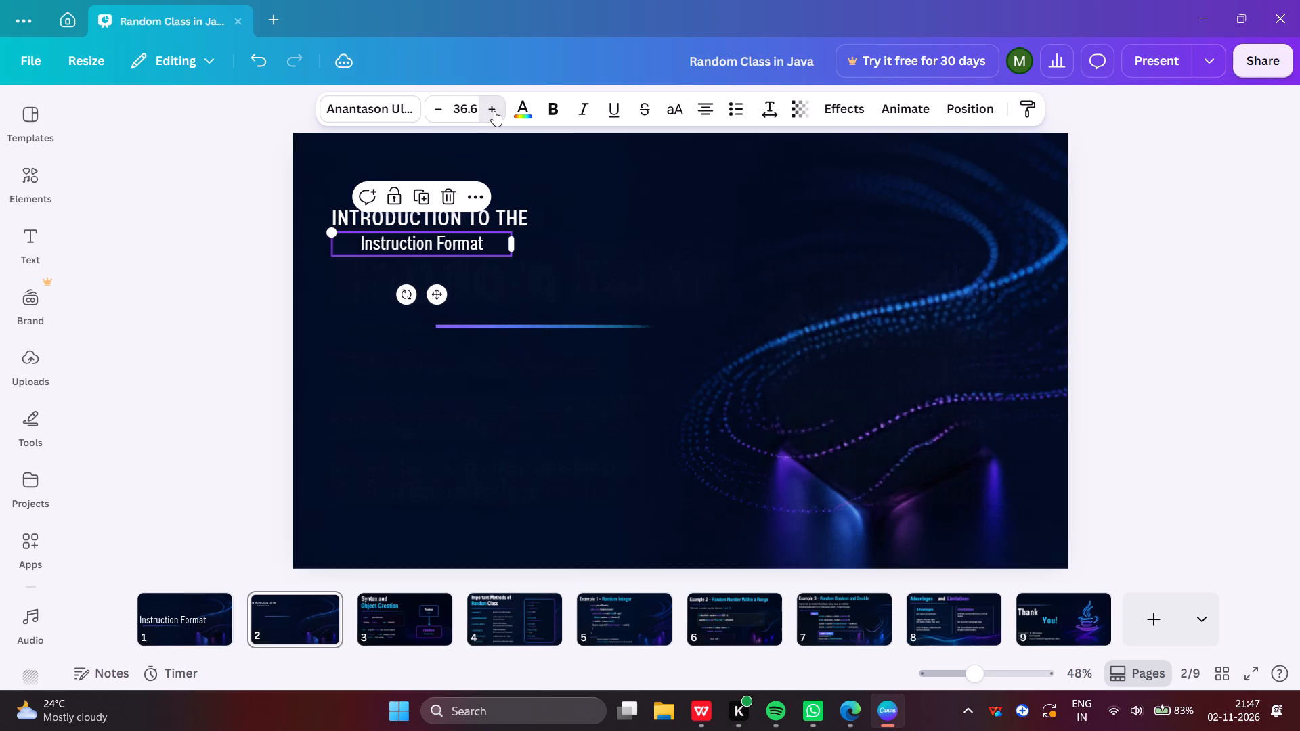
triple_click(494, 111)
triple_click(494, 111)
triple_click(494, 111)
triple_click(494, 111)
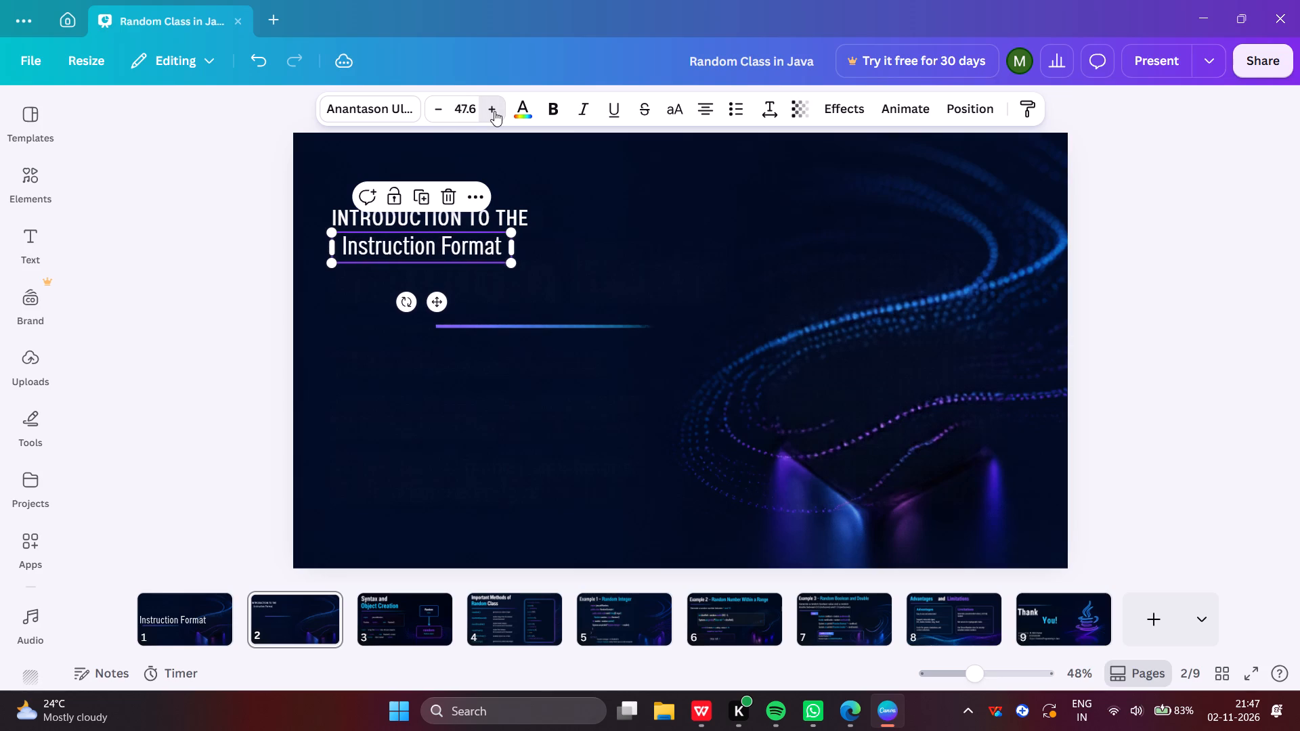
triple_click(494, 111)
triple_click(494, 111)
left_click(494, 111)
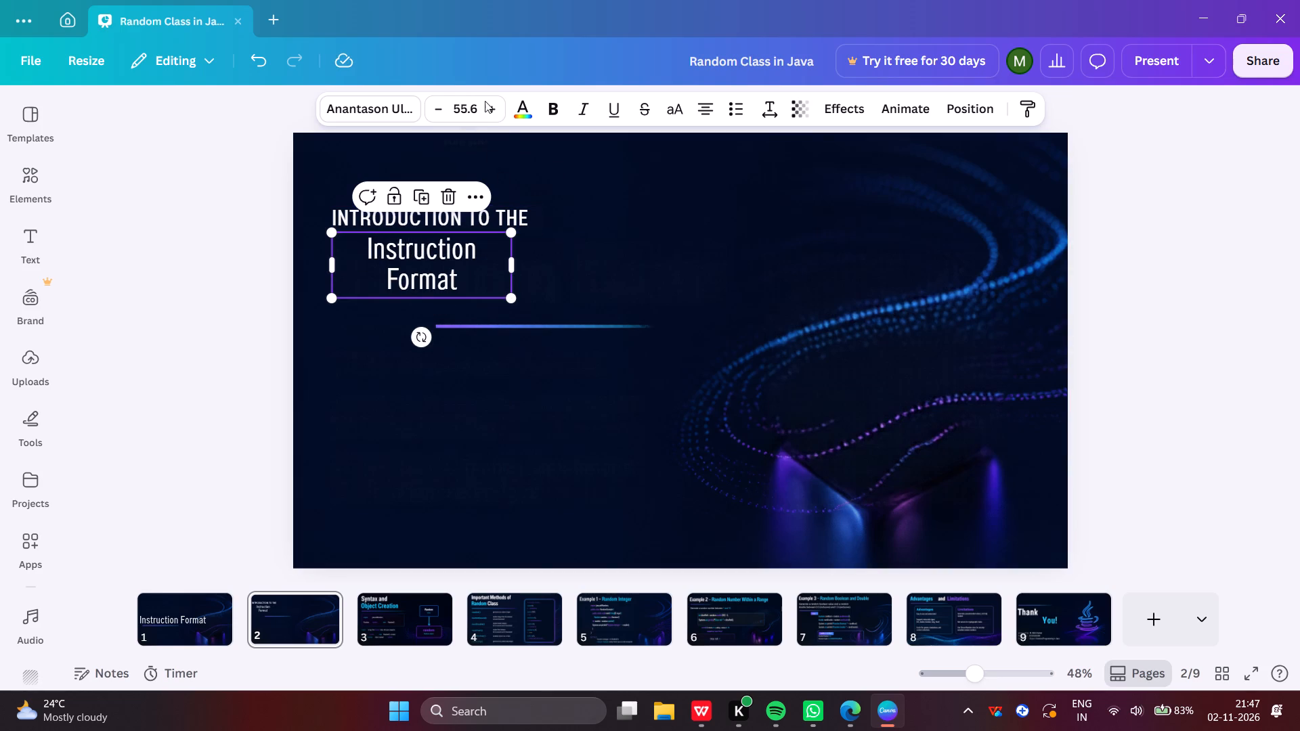
triple_click(497, 113)
triple_click(497, 113)
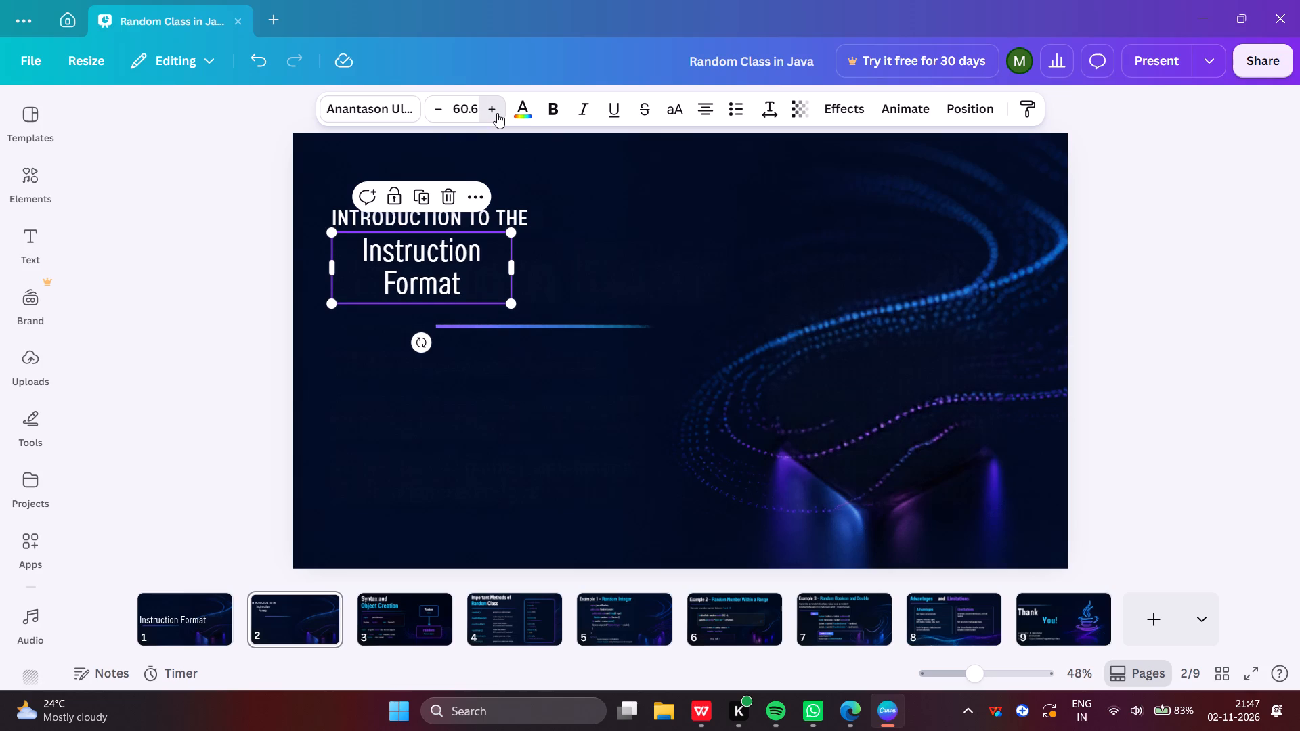
triple_click(497, 113)
triple_click(497, 113)
double_click(497, 113)
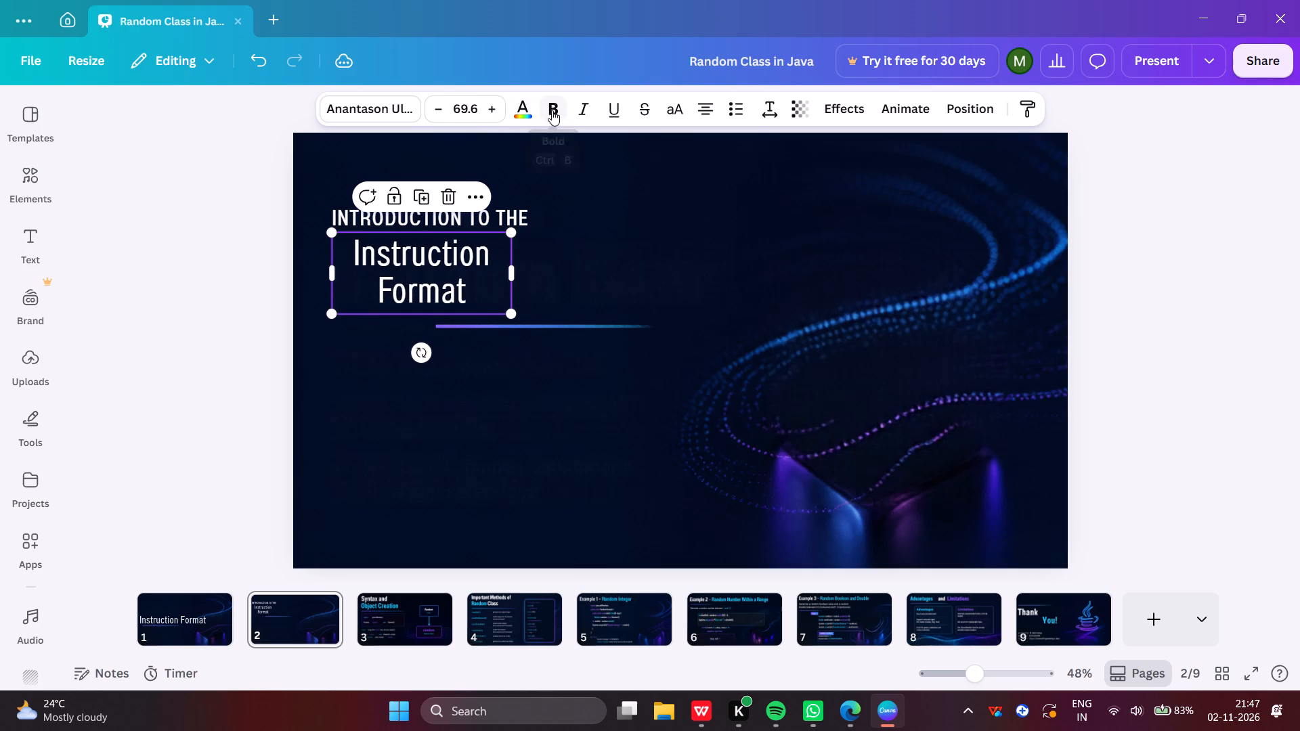
Make the slide 2 "Instruction Format" heading bold and widen its text box so it fits on one line.
left_click(555, 110)
left_click_drag(512, 273, 590, 254)
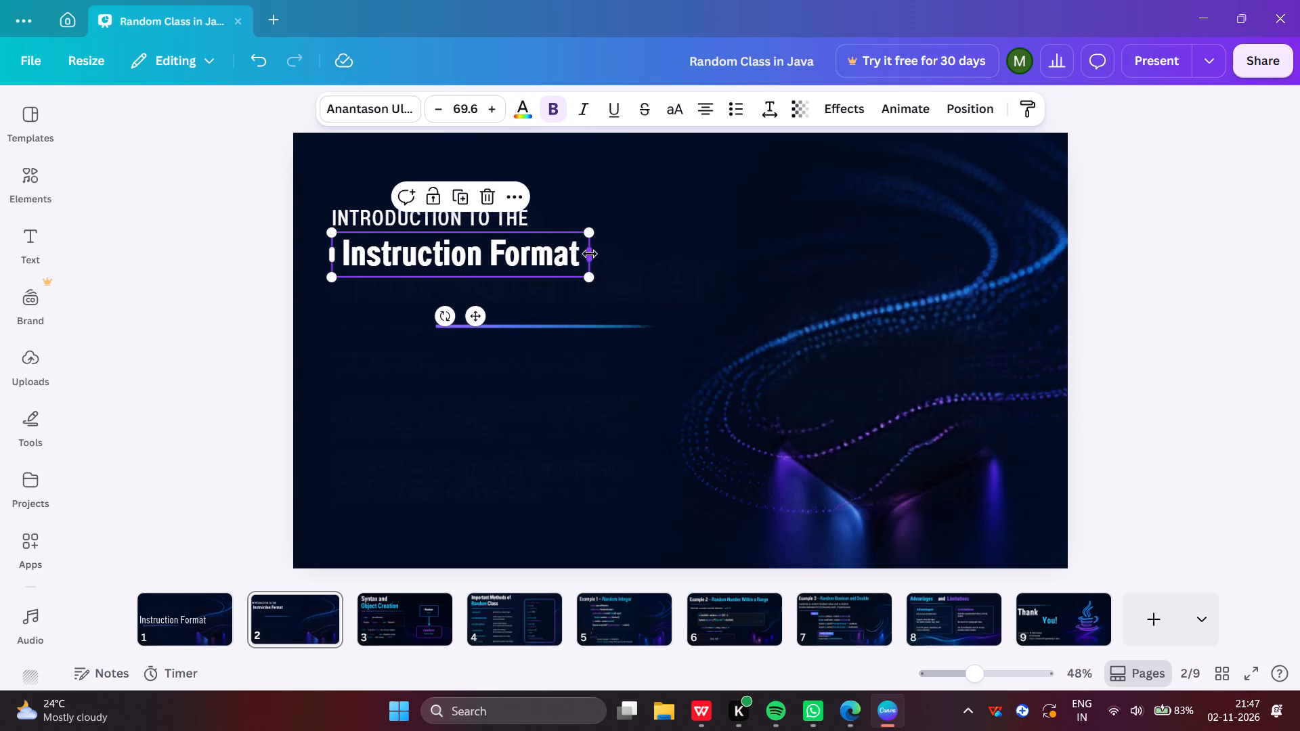
left_click(1137, 228)
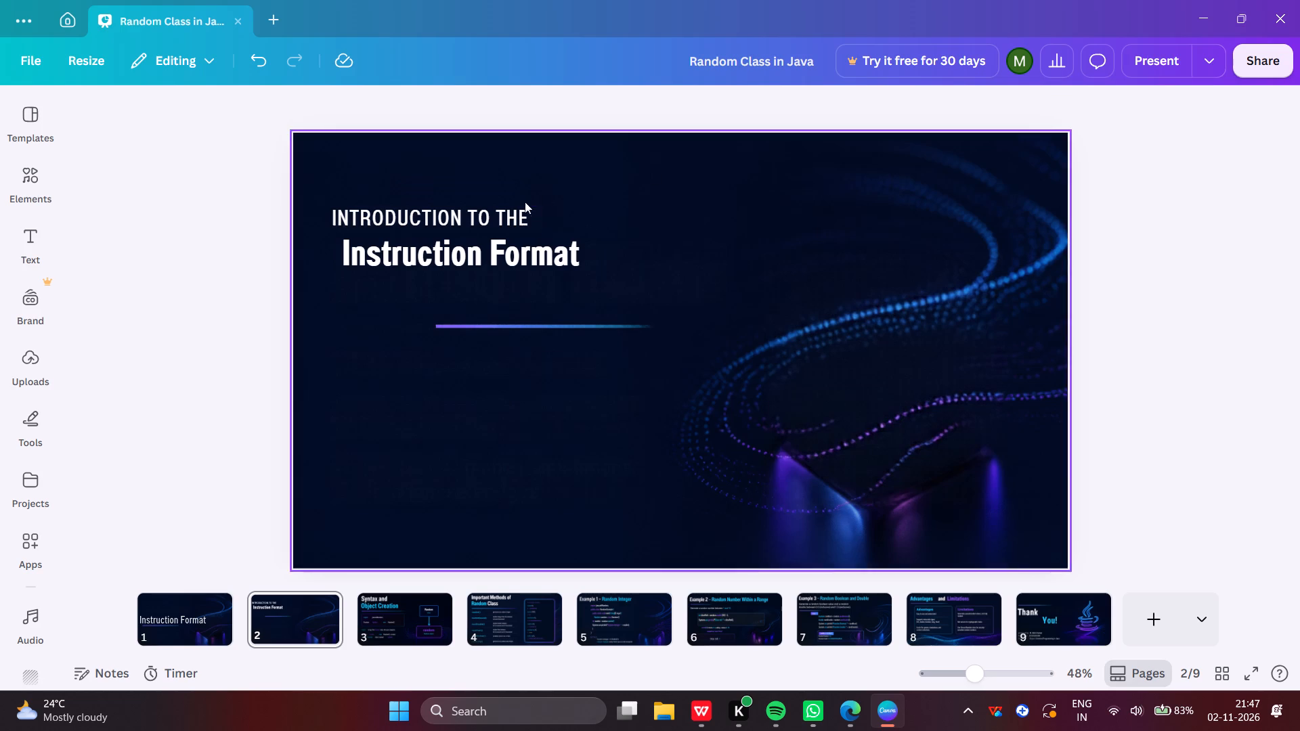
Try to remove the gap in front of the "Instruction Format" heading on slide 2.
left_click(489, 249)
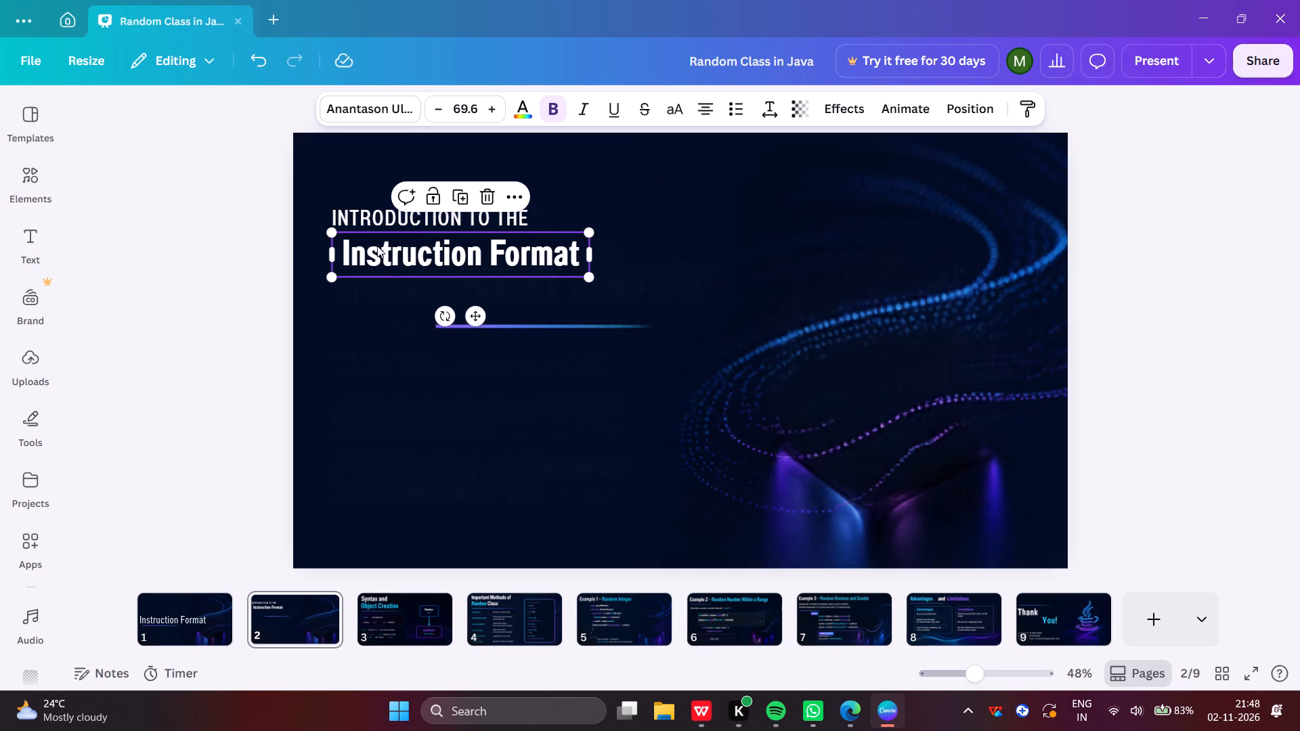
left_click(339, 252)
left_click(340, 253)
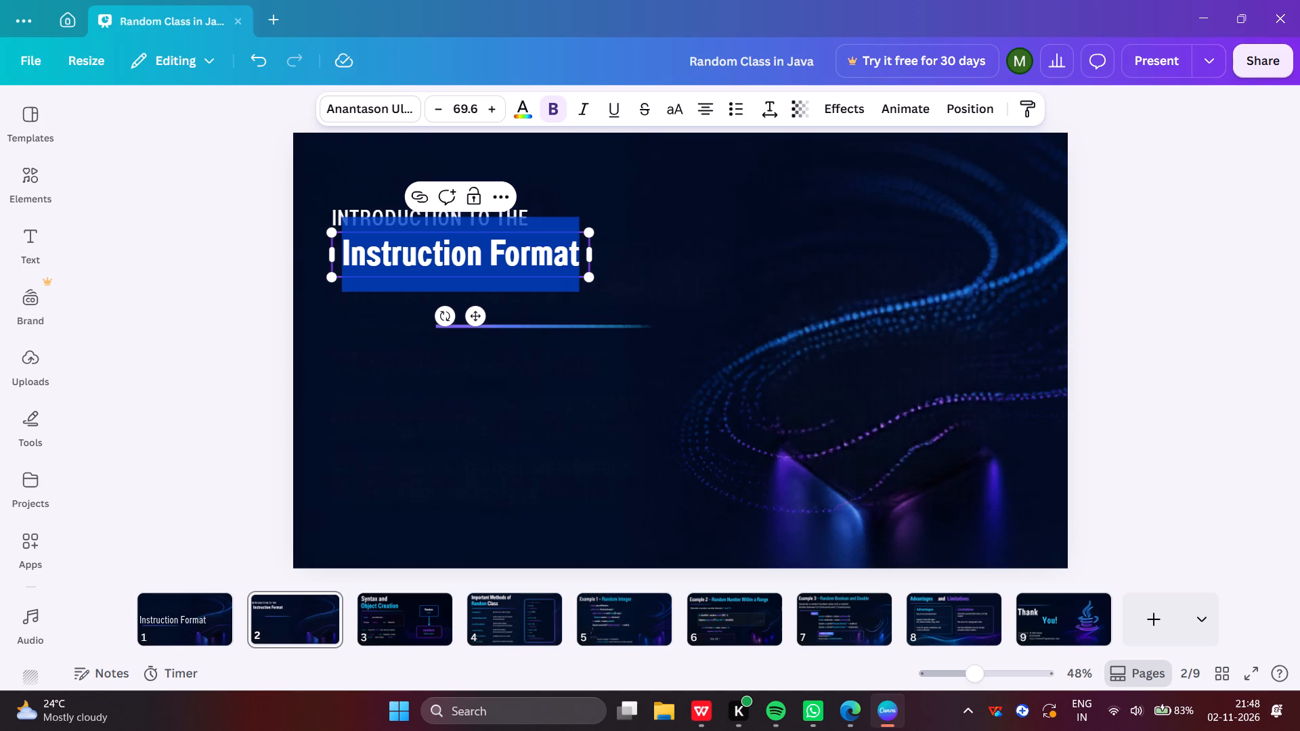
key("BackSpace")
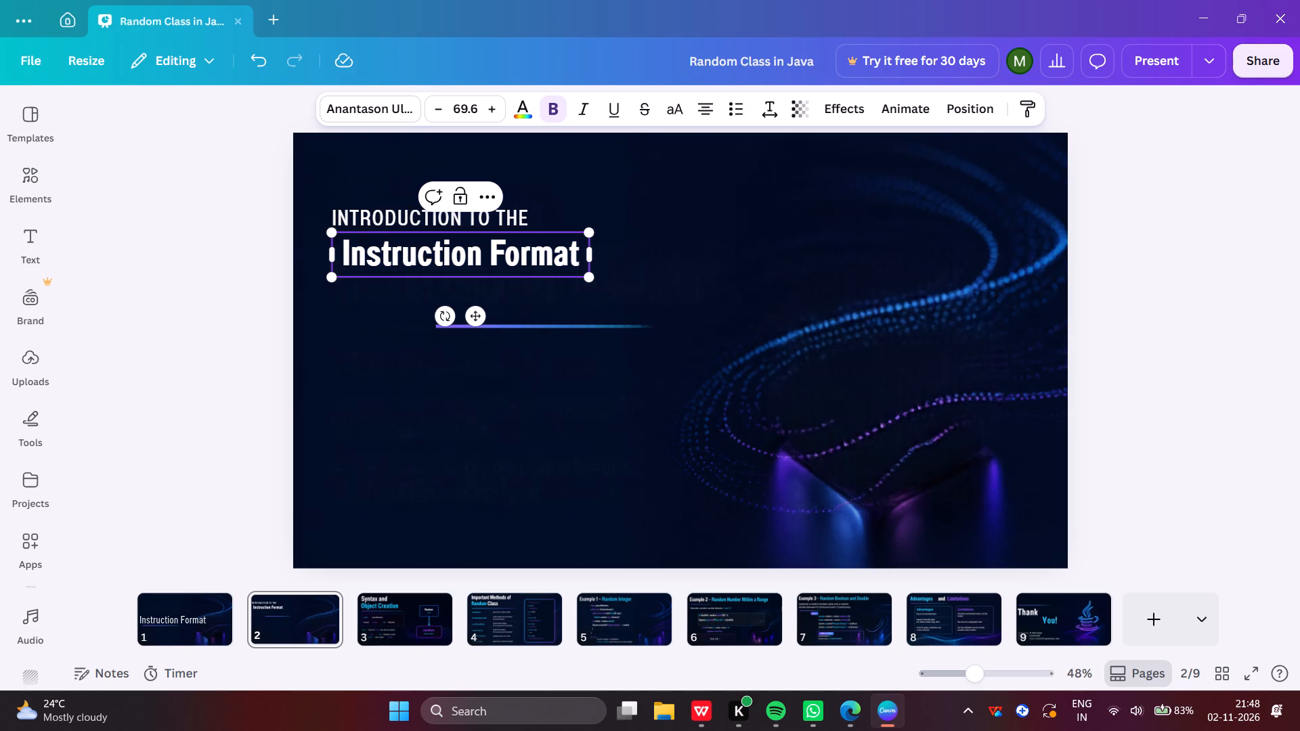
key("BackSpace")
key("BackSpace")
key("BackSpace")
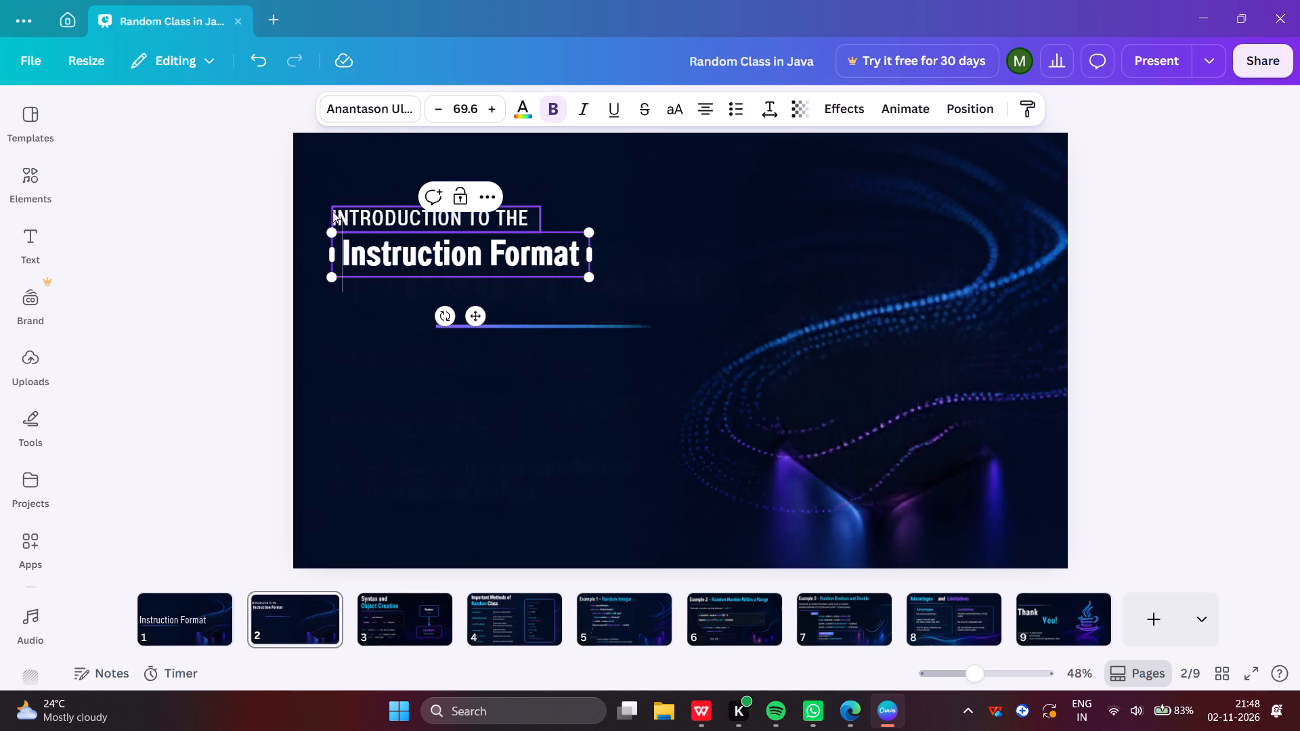
Remove the bold from "INTRODUCTION TO THE" on slide 2 and set its font size to 42.7.
left_click(332, 211)
left_click(558, 106)
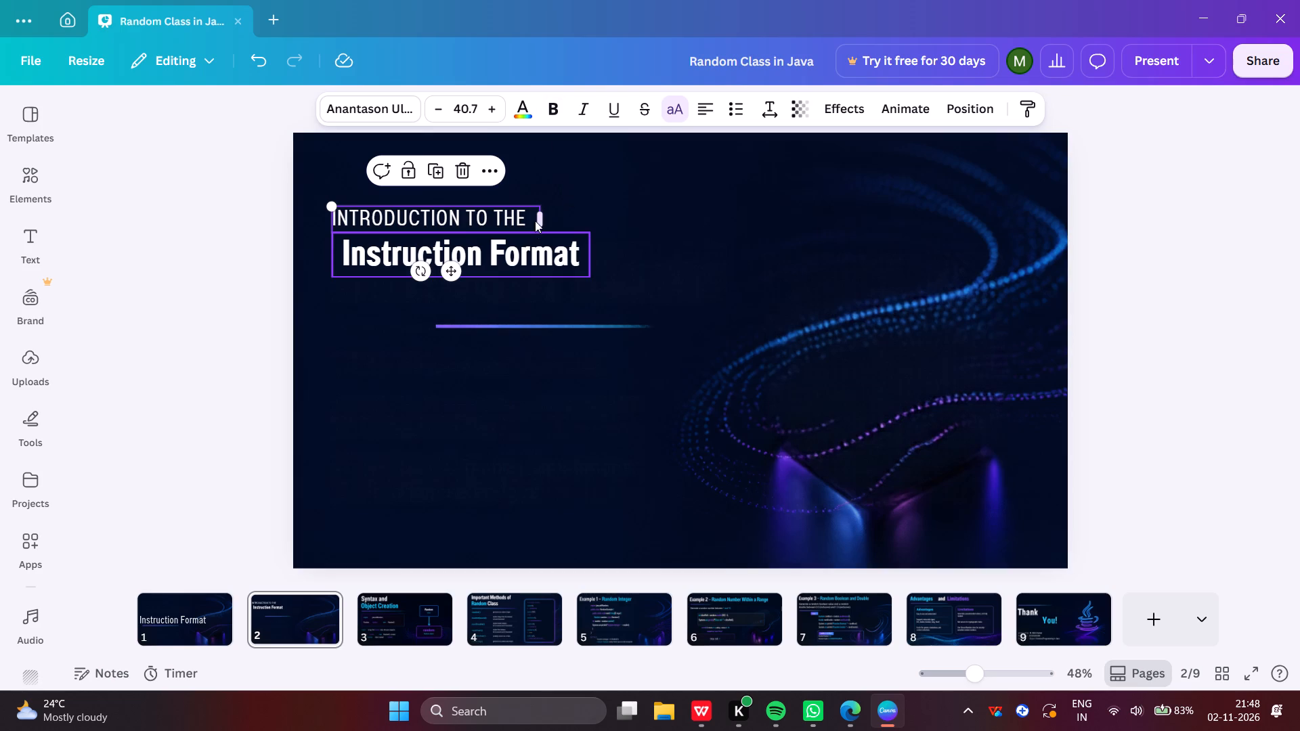
double_click(496, 109)
left_click(496, 109)
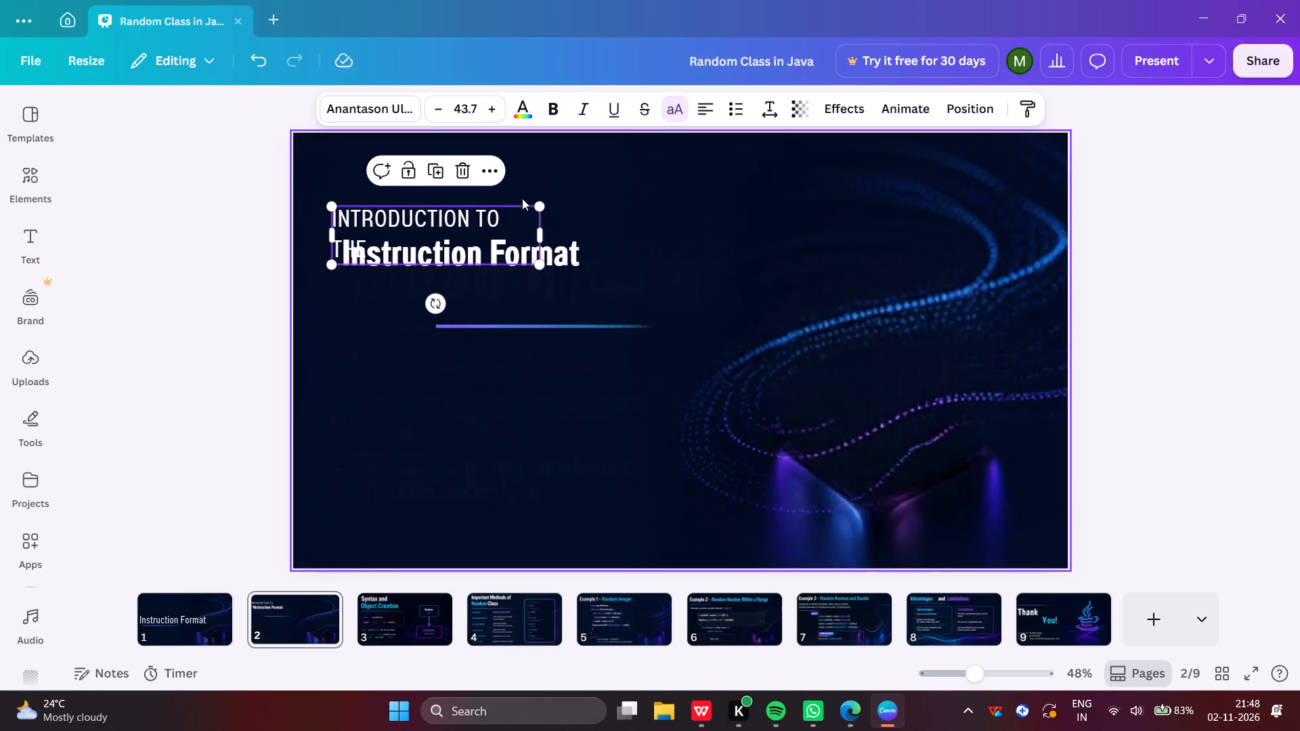
left_click(439, 104)
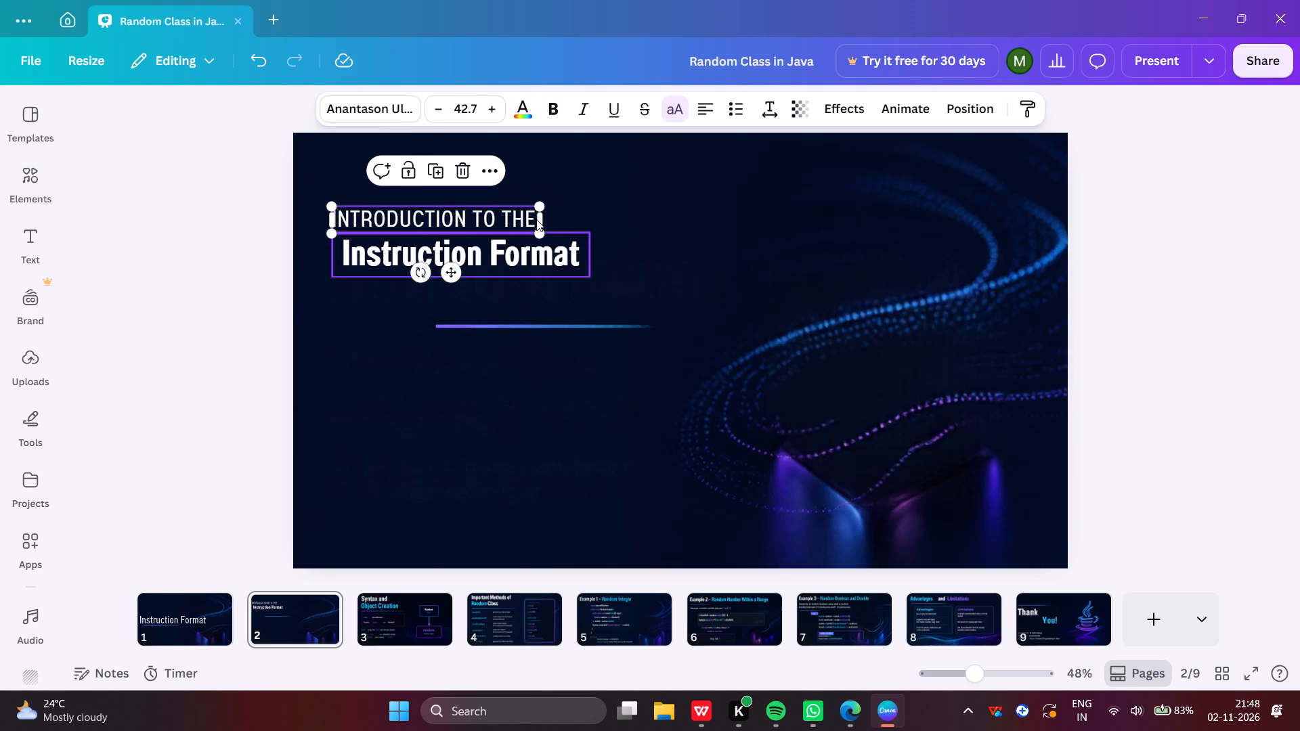
Shift "INTRODUCTION TO THE" slightly so it lines up with the start of the "Instruction Format" heading below it.
left_click_drag(516, 218, 542, 229)
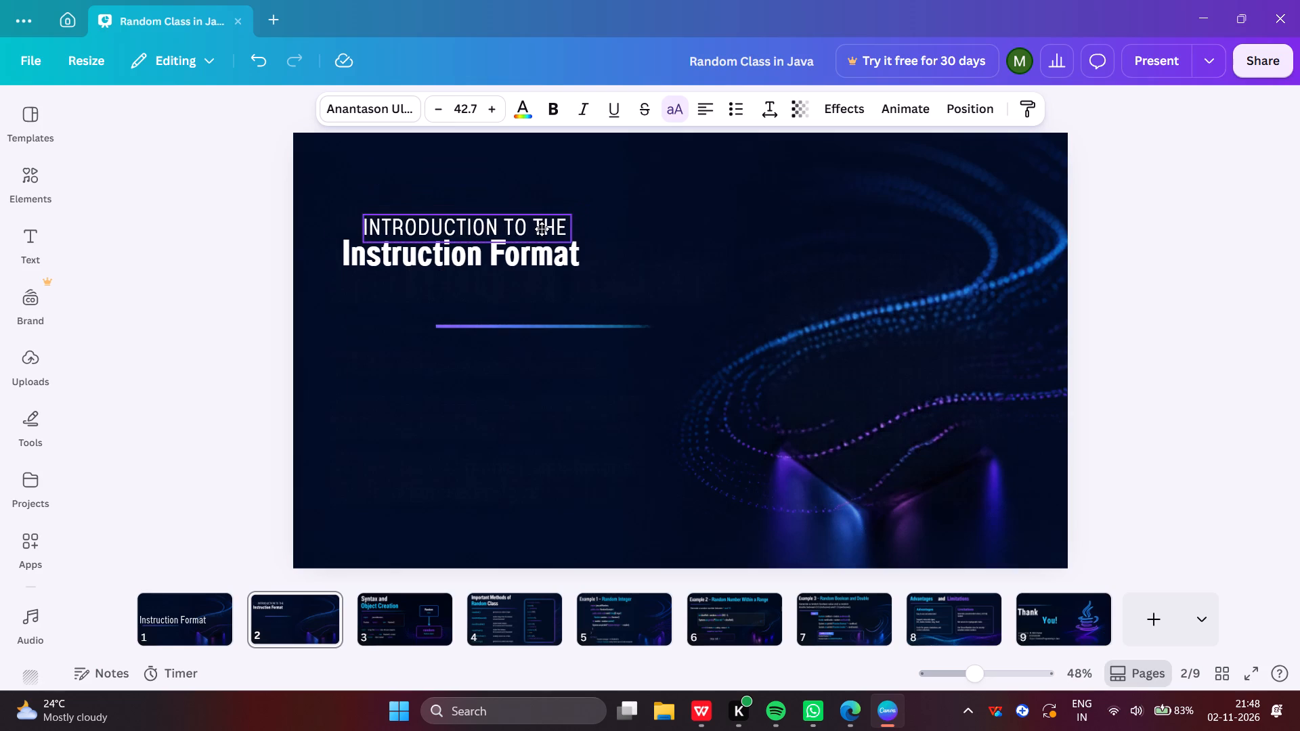
left_click_drag(542, 229, 527, 216)
Make the whole "Instruction Format" title on slide 1 bold.
left_click(209, 627)
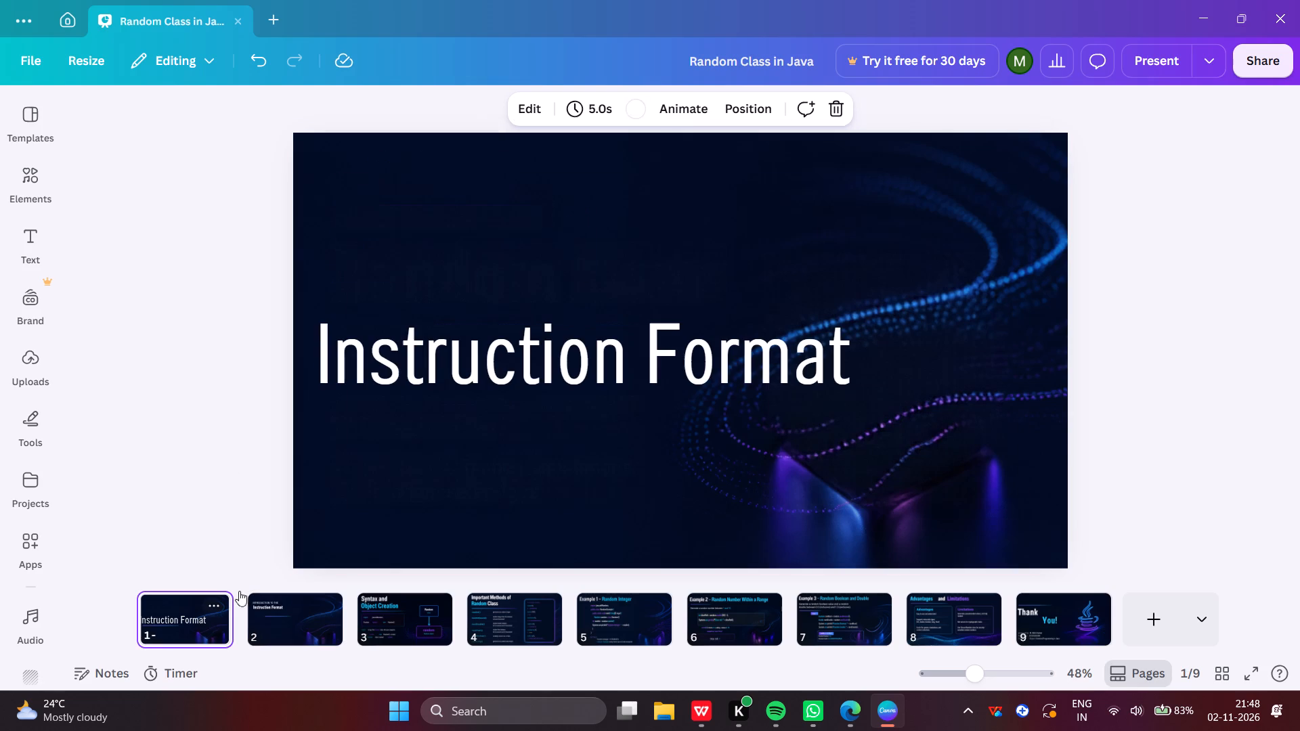
left_click_drag(332, 350, 333, 323)
left_click(333, 323)
left_click_drag(333, 323, 797, 326)
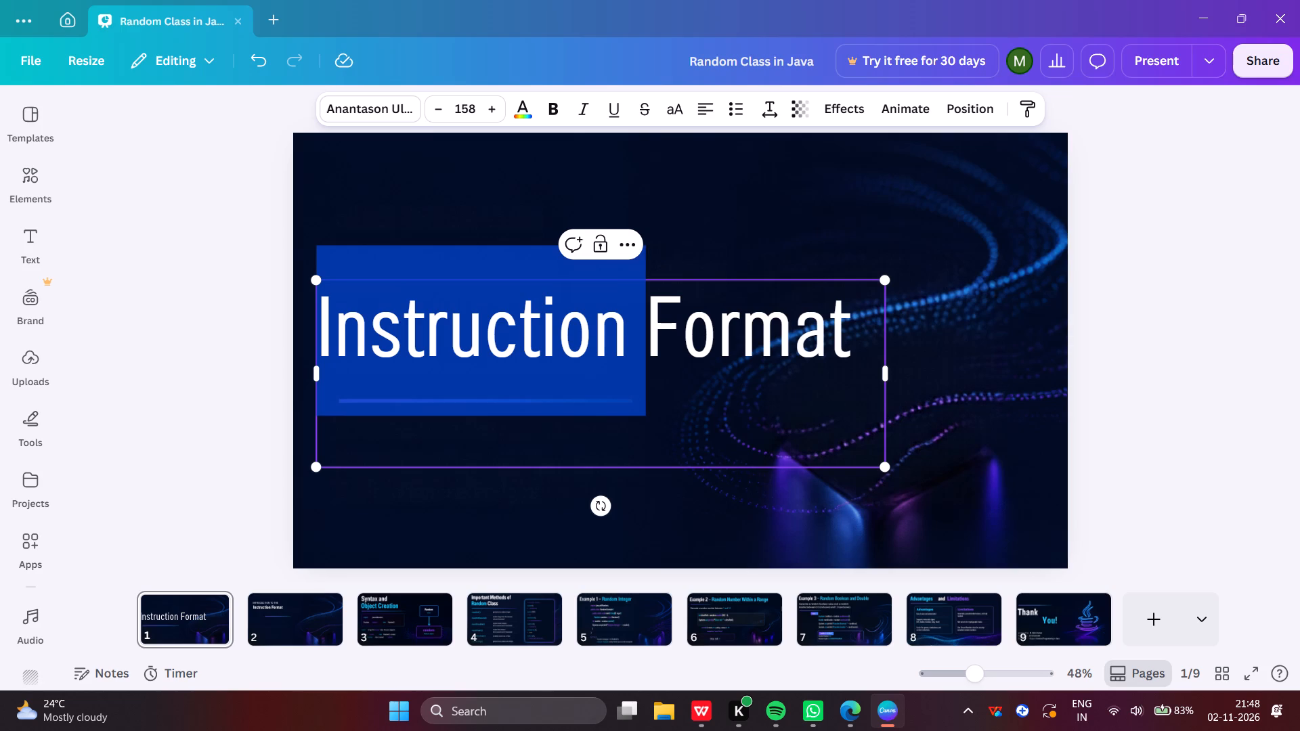
left_click_drag(797, 326, 794, 325)
left_click(546, 106)
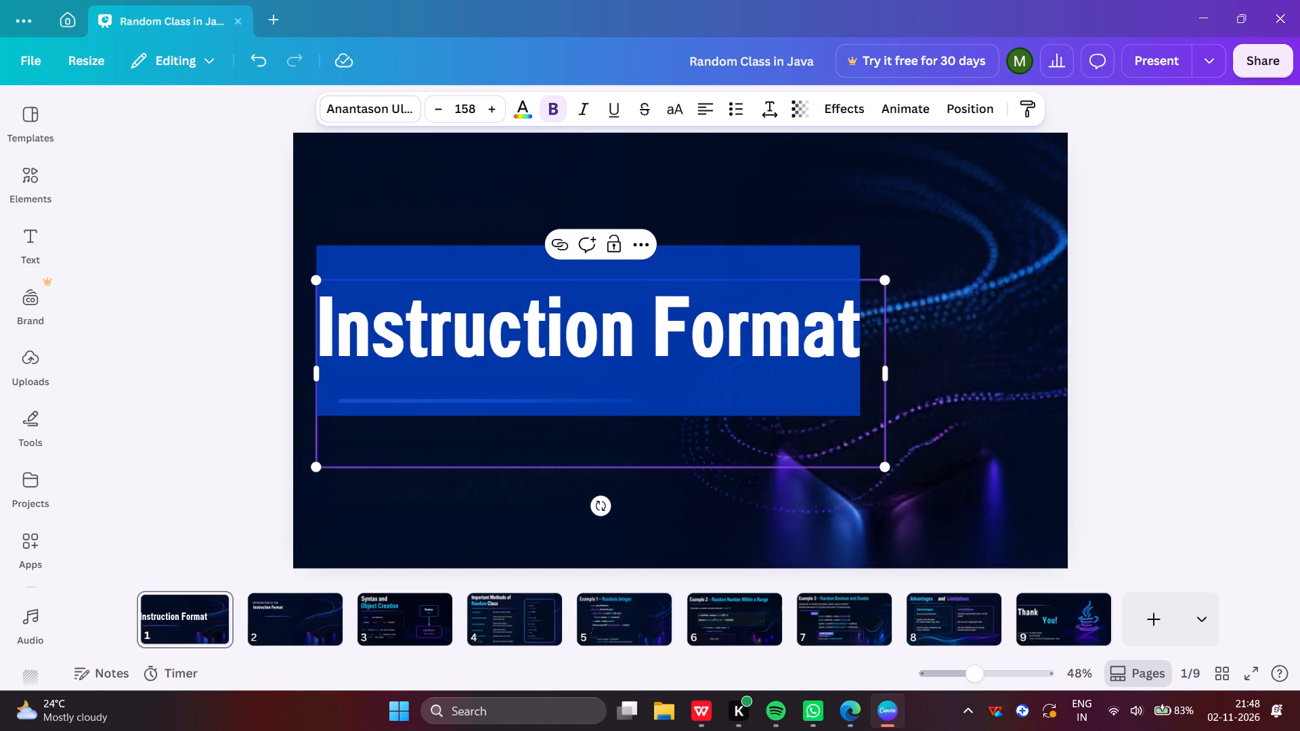
left_click(1191, 267)
Move the slide 1 "Instruction Format" title down so it sits just above the gradient line.
left_click_drag(691, 342, 699, 369)
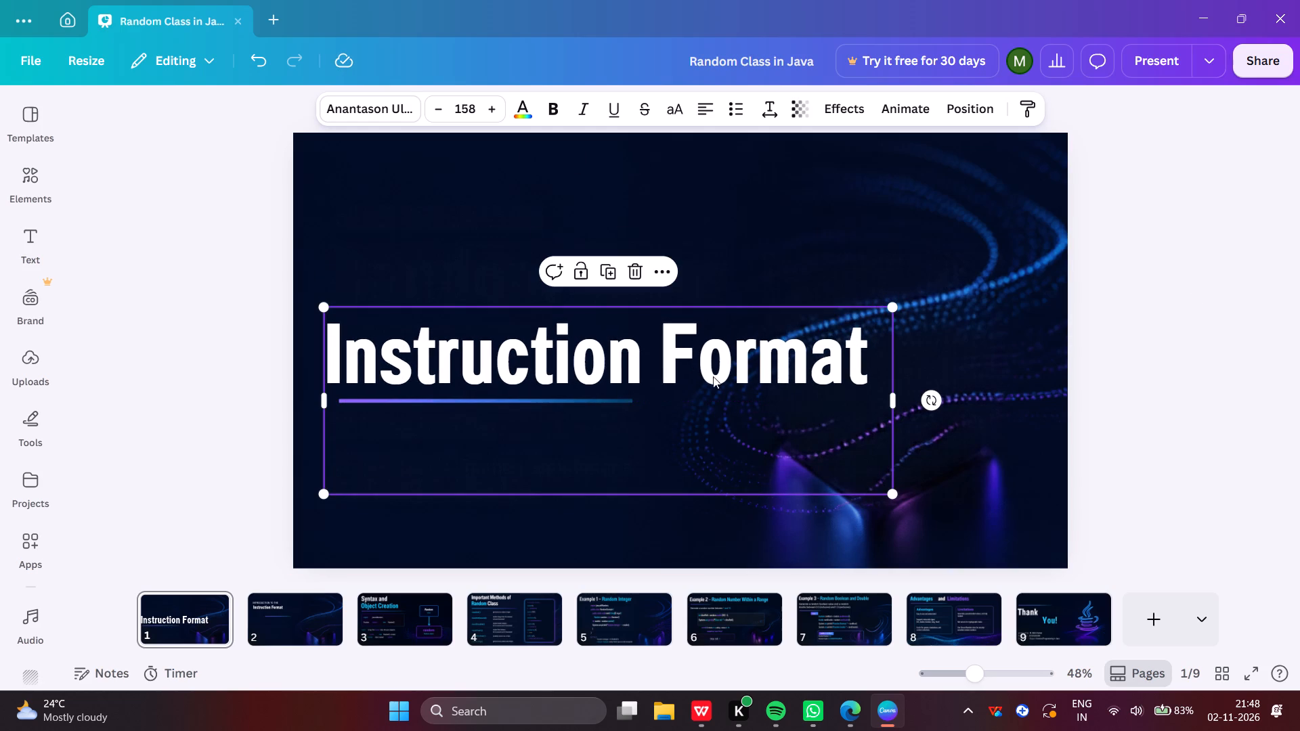
left_click(1179, 386)
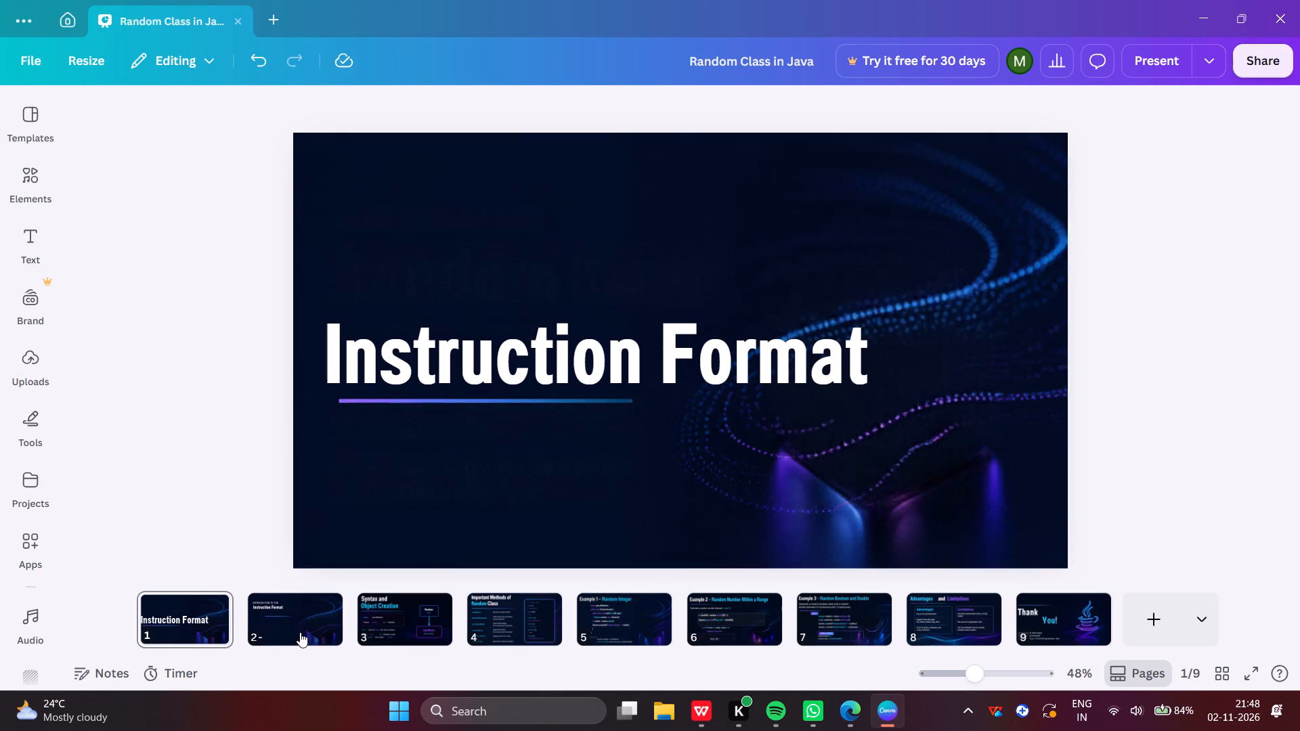
Move the gradient line on slide 2 up to sit directly beneath the "Instruction Format" heading.
left_click(302, 634)
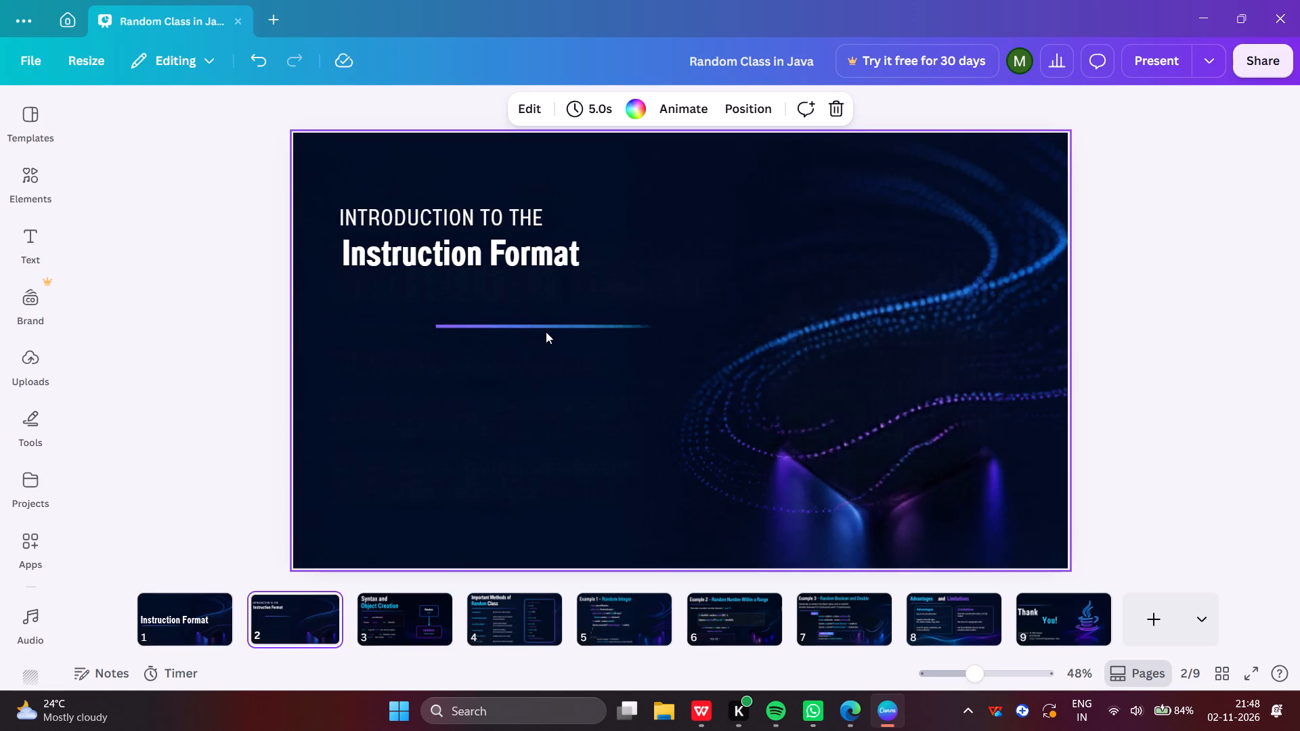
left_click_drag(555, 319, 471, 270)
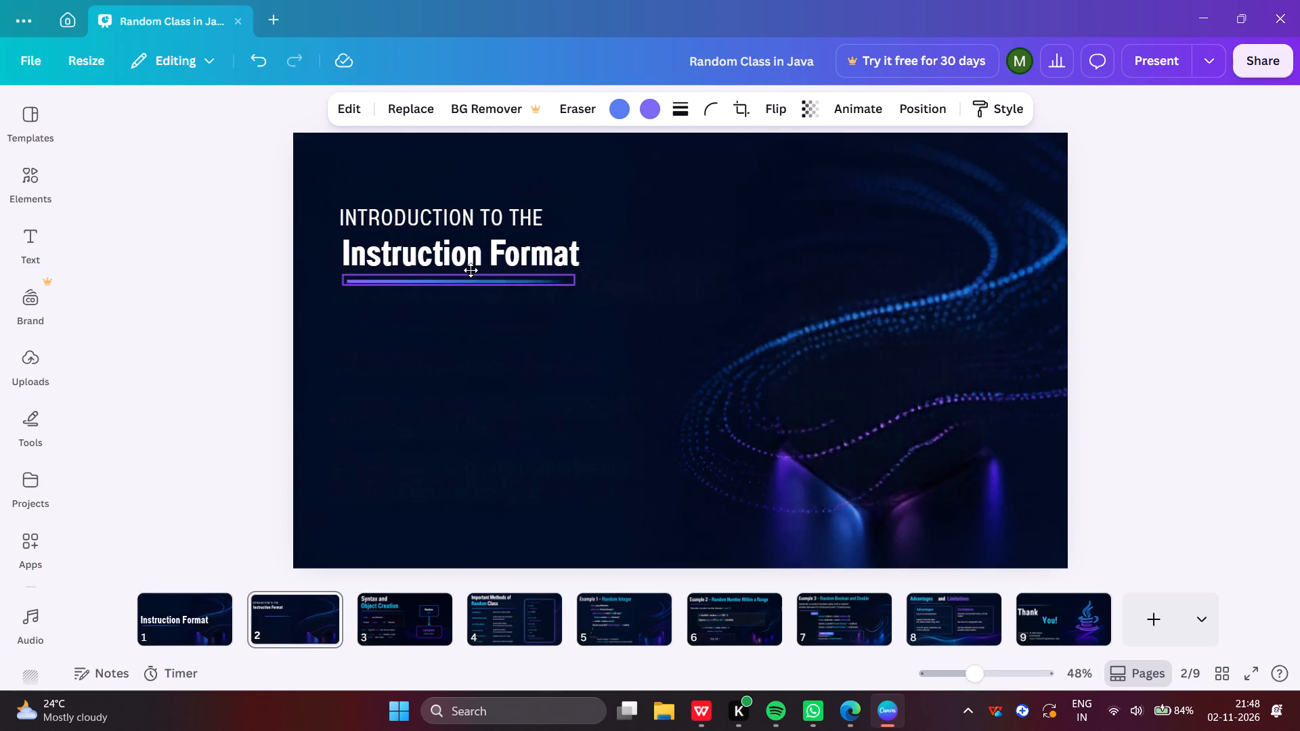
left_click_drag(471, 270, 474, 269)
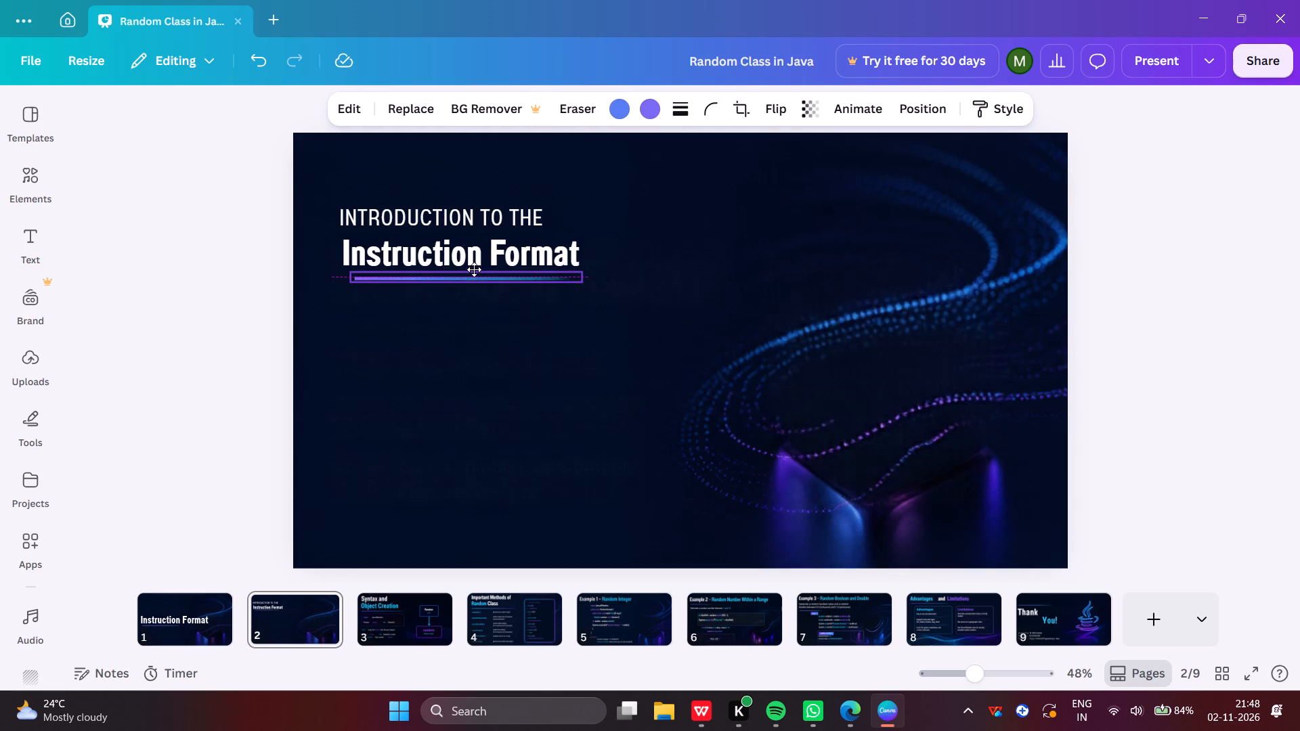
left_click_drag(474, 269, 474, 270)
Lengthen the slide 2 gradient line to a width of about 634 and make it slightly thicker.
left_click_drag(584, 268, 603, 265)
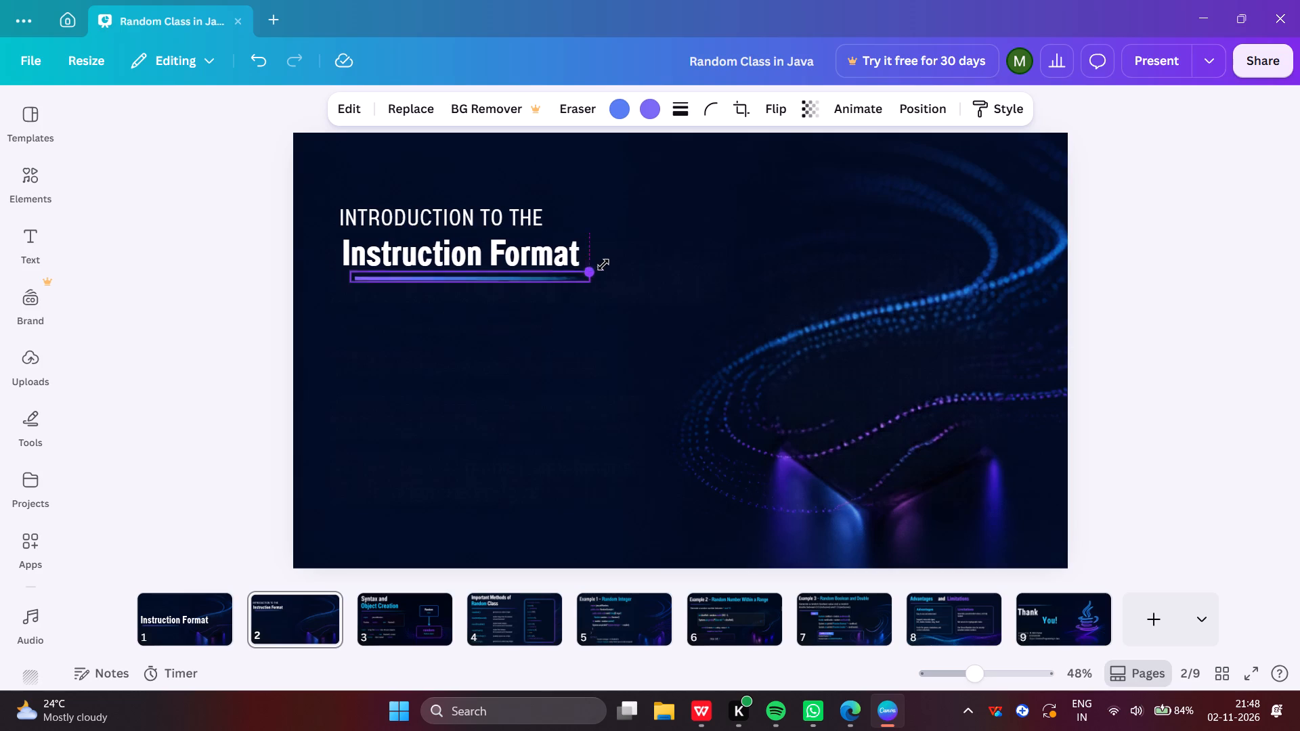
left_click_drag(603, 265, 608, 264)
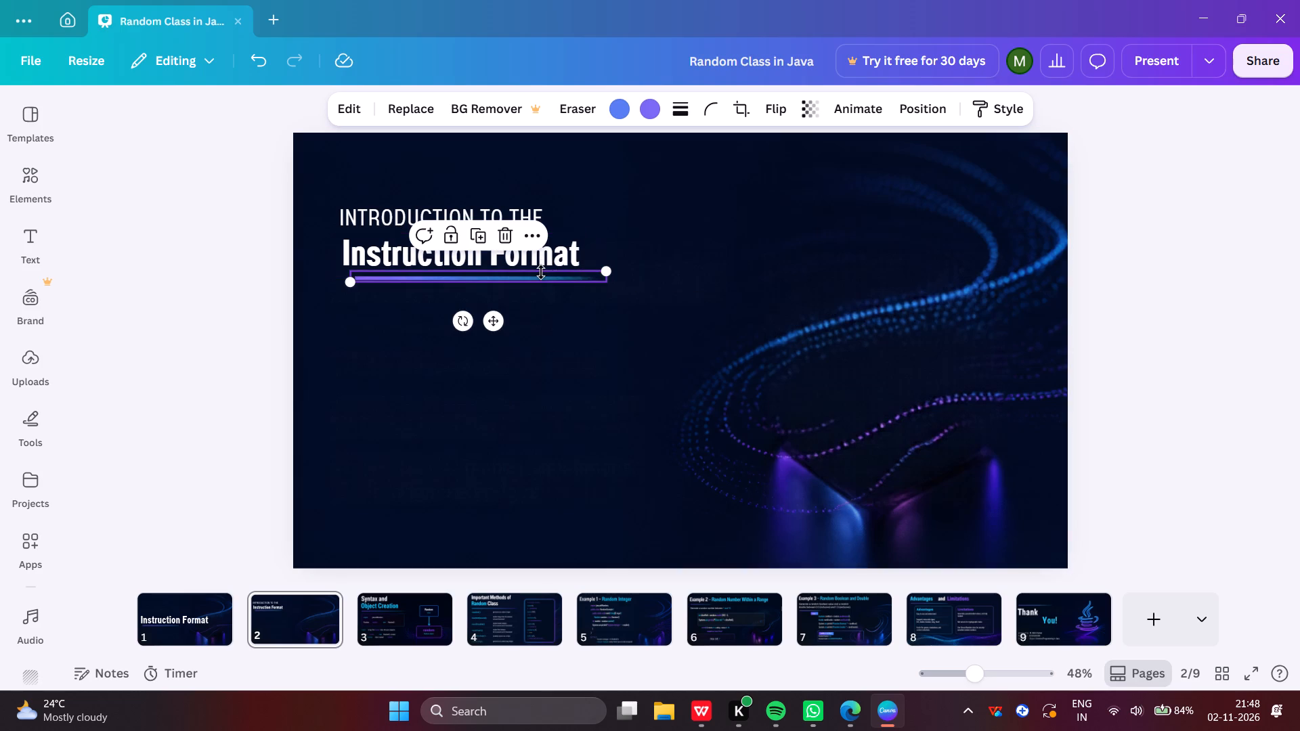
left_click_drag(534, 280, 517, 281)
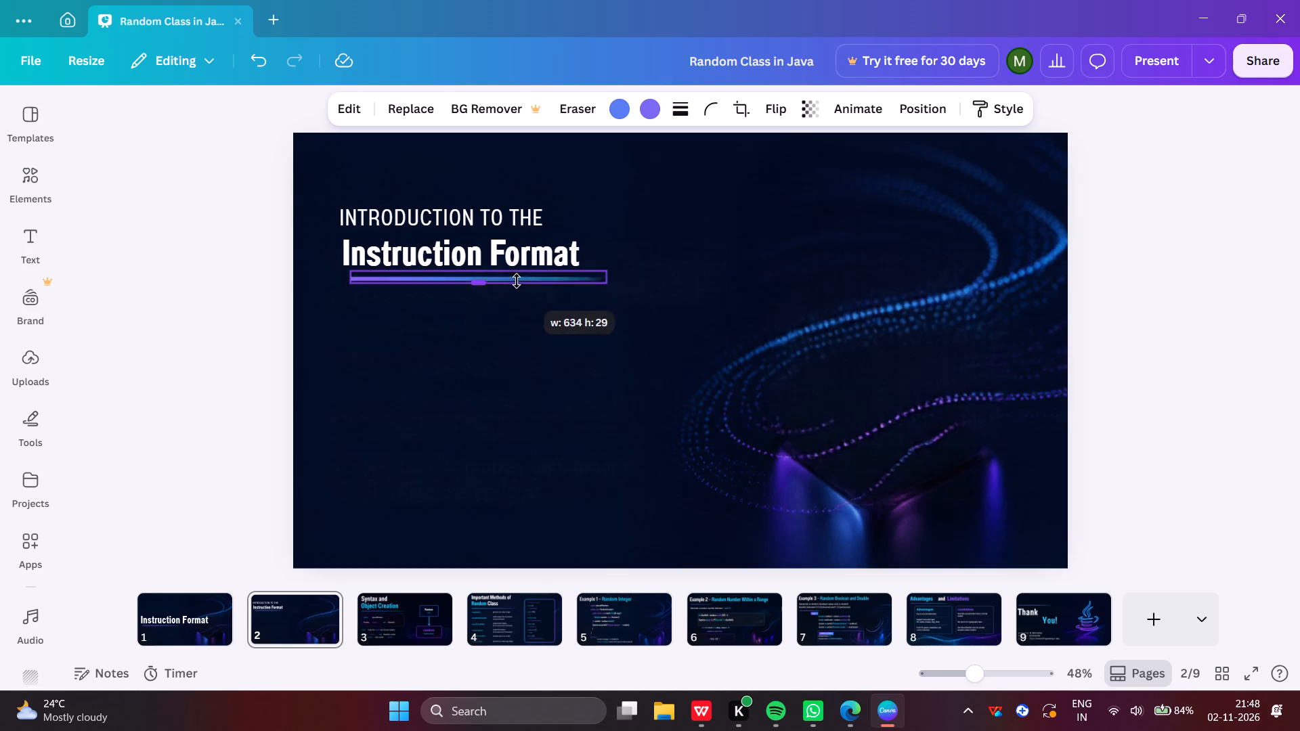
left_click_drag(517, 281, 510, 278)
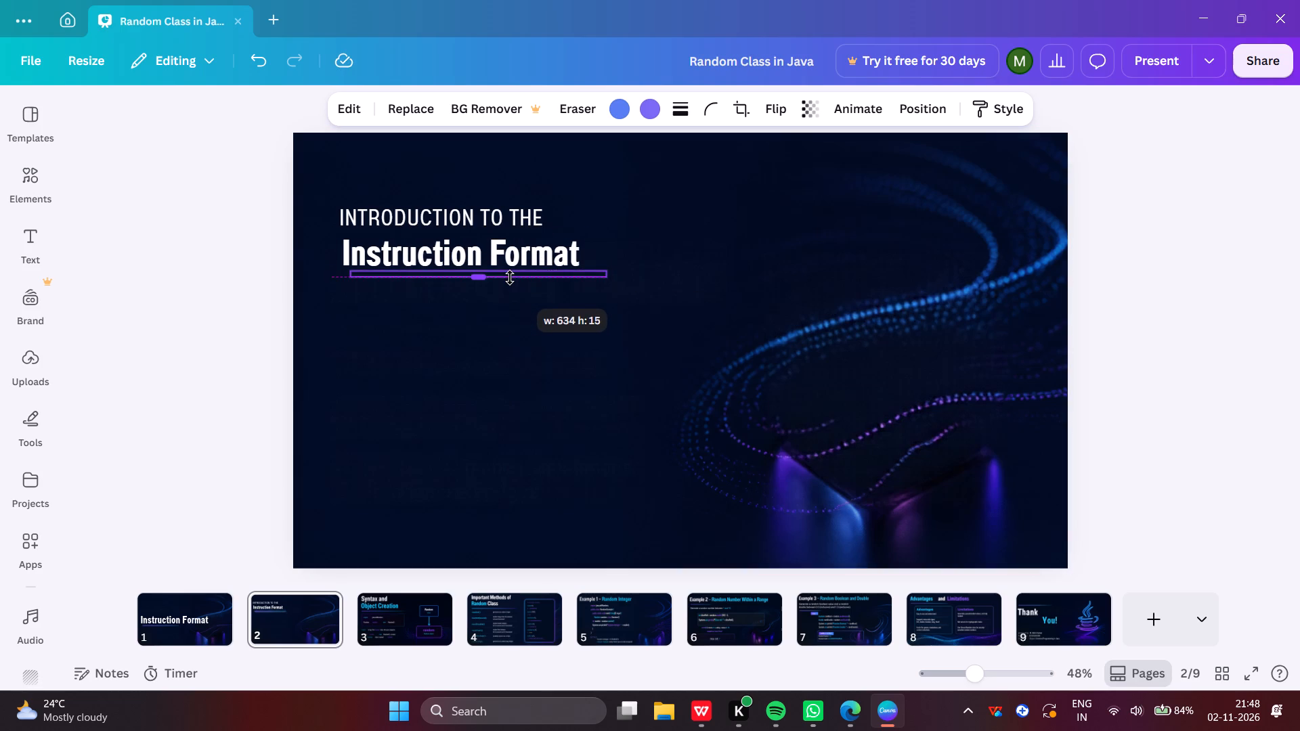
left_click_drag(510, 278, 511, 282)
left_click(223, 329)
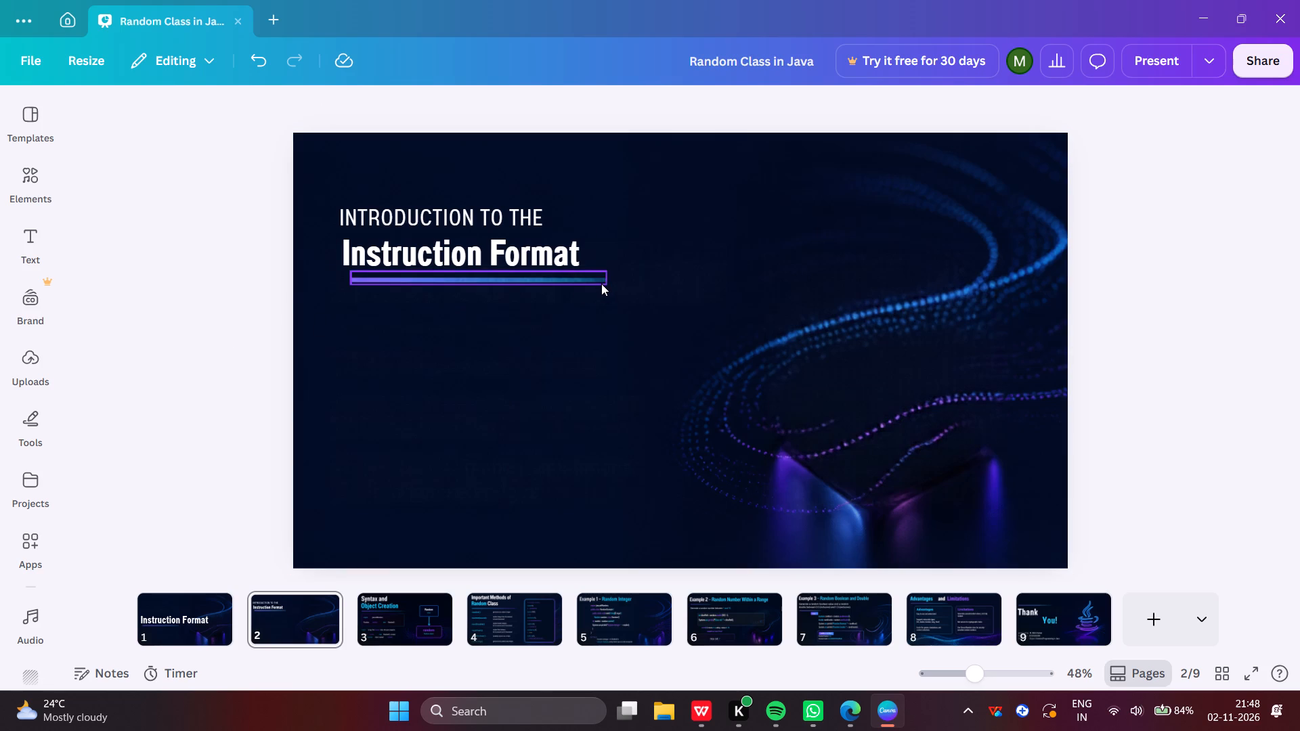
Align the gradient line's left end with the left edge of "INTRODUCTION TO THE", keeping it just under the heading.
left_click_drag(601, 284, 590, 281)
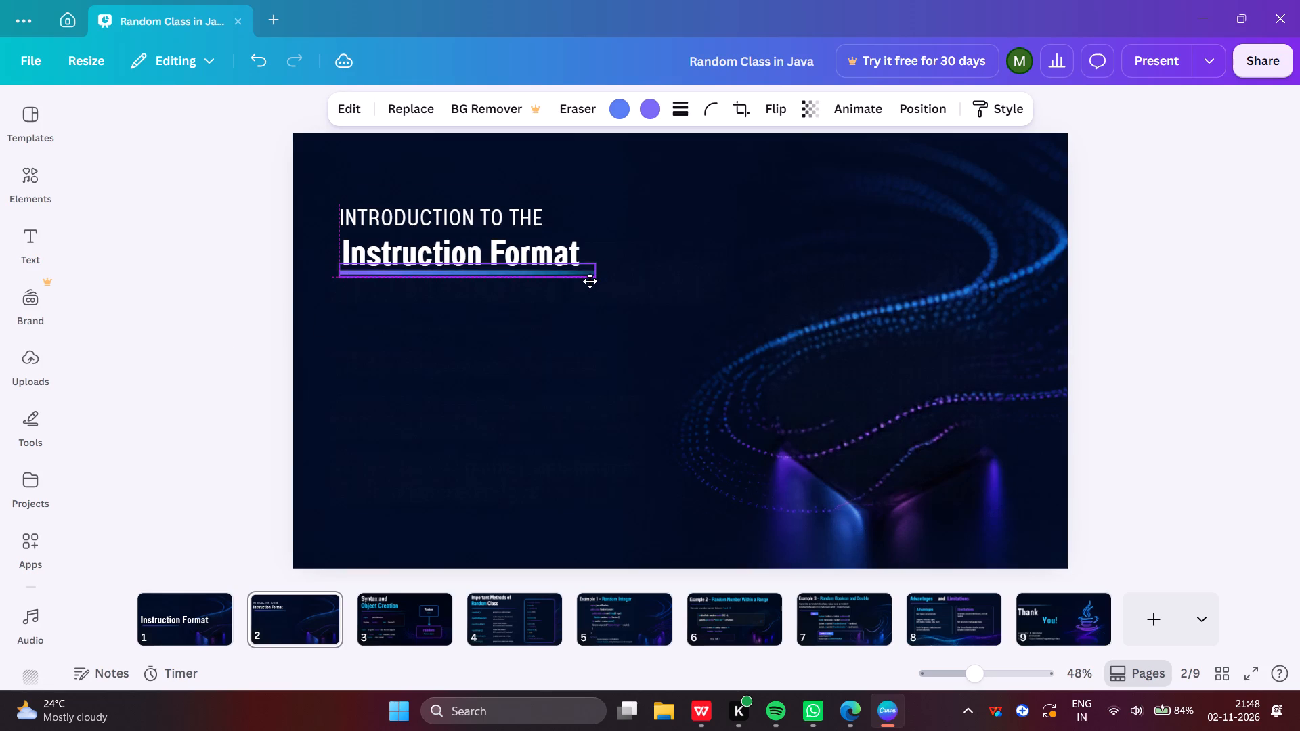
left_click_drag(590, 281, 589, 281)
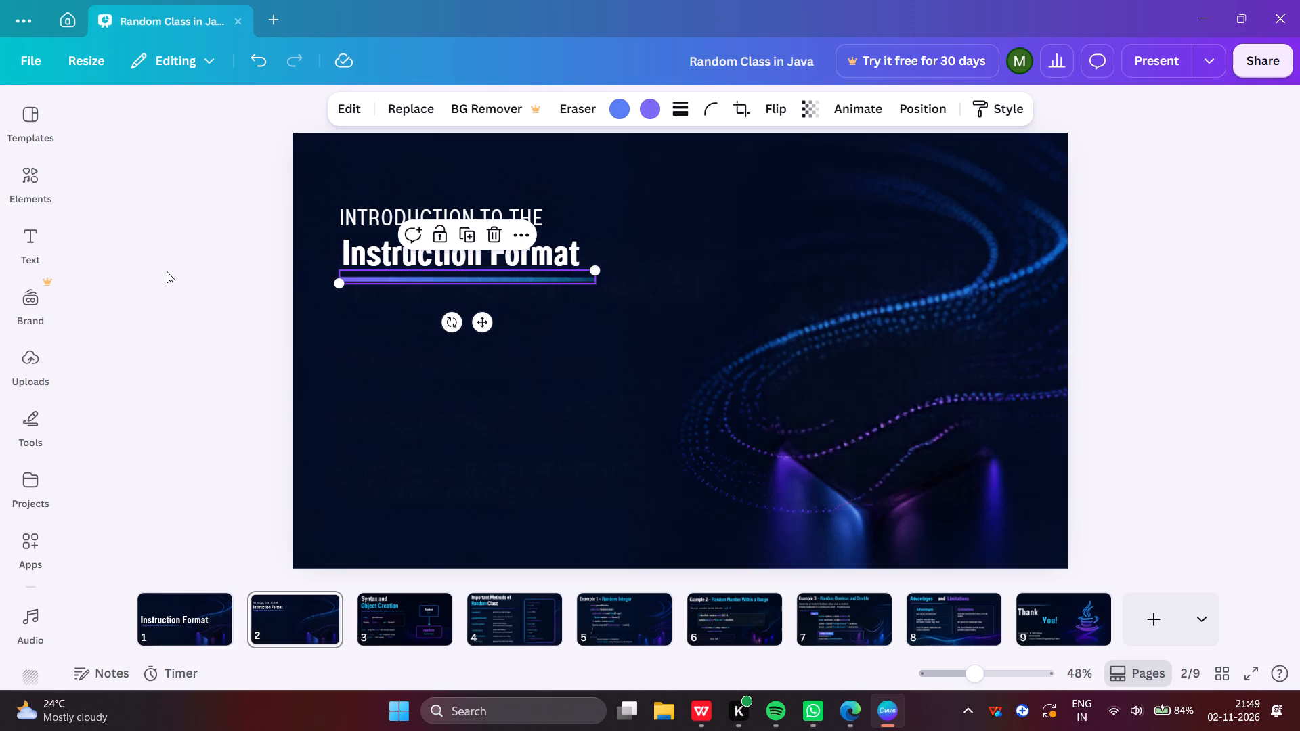
left_click(167, 271)
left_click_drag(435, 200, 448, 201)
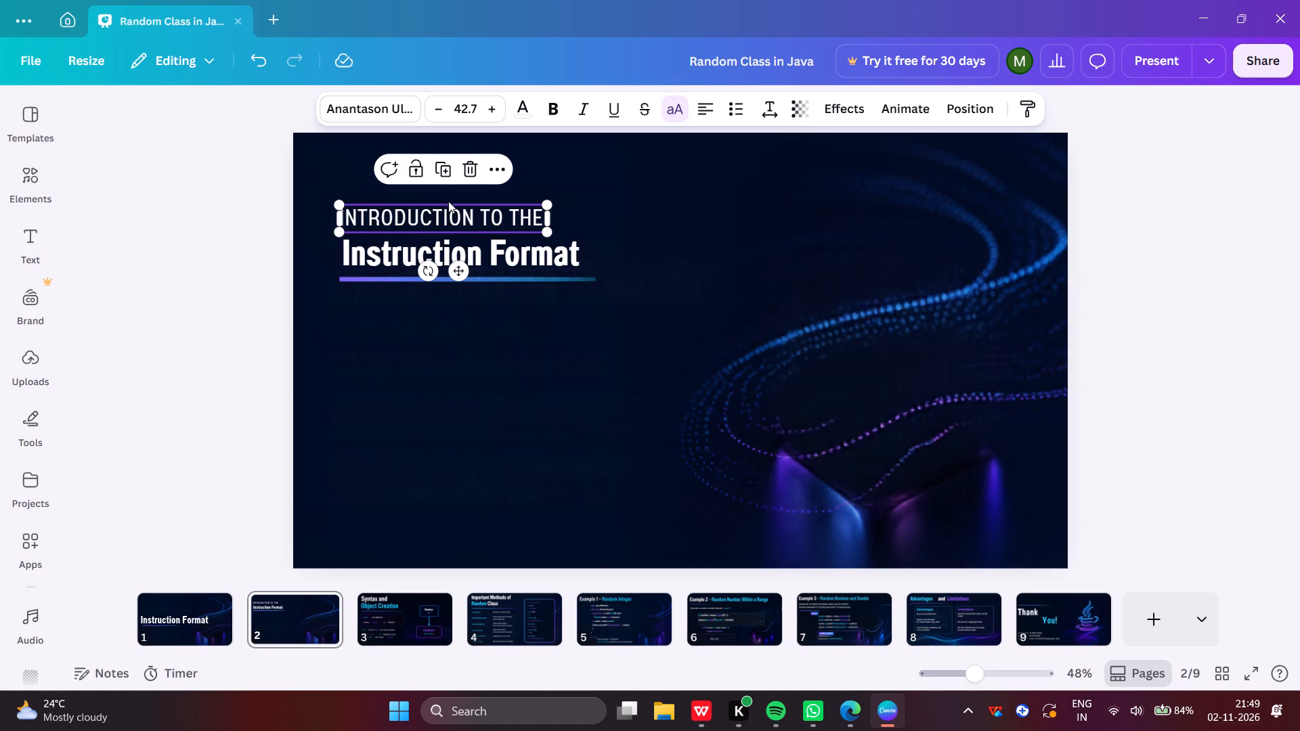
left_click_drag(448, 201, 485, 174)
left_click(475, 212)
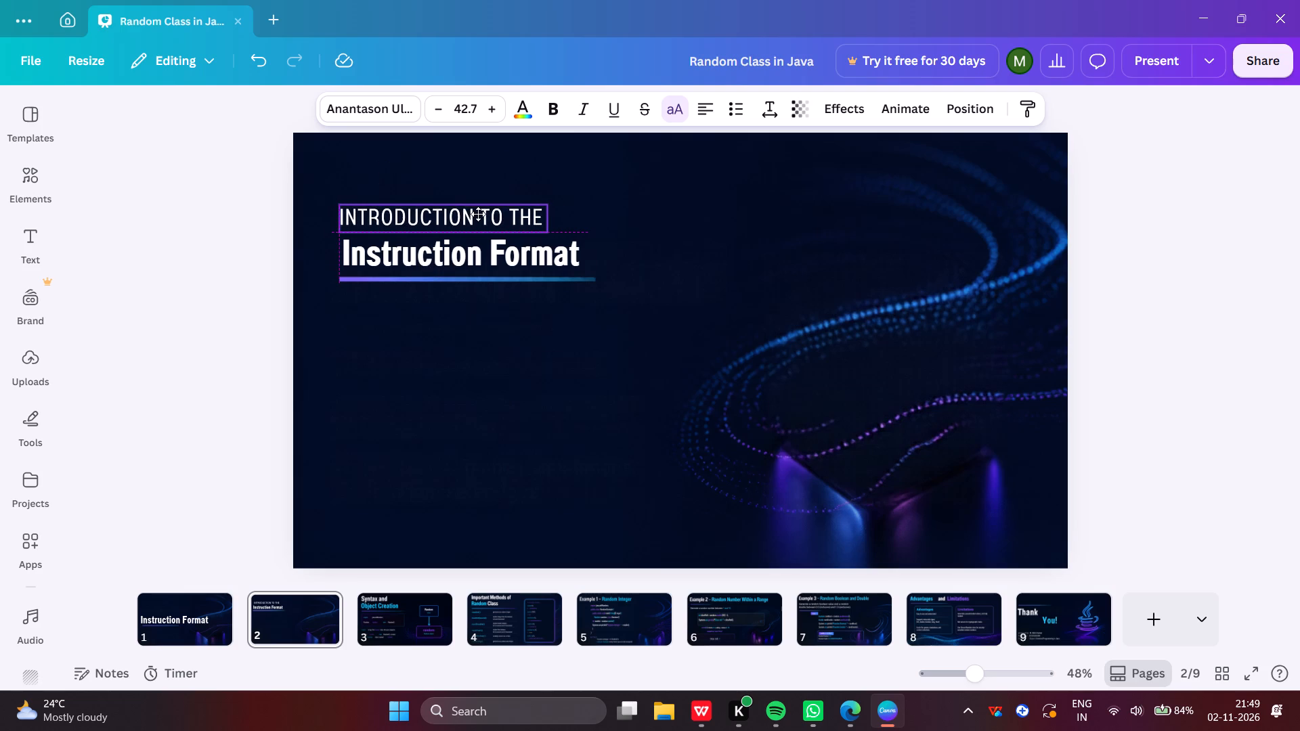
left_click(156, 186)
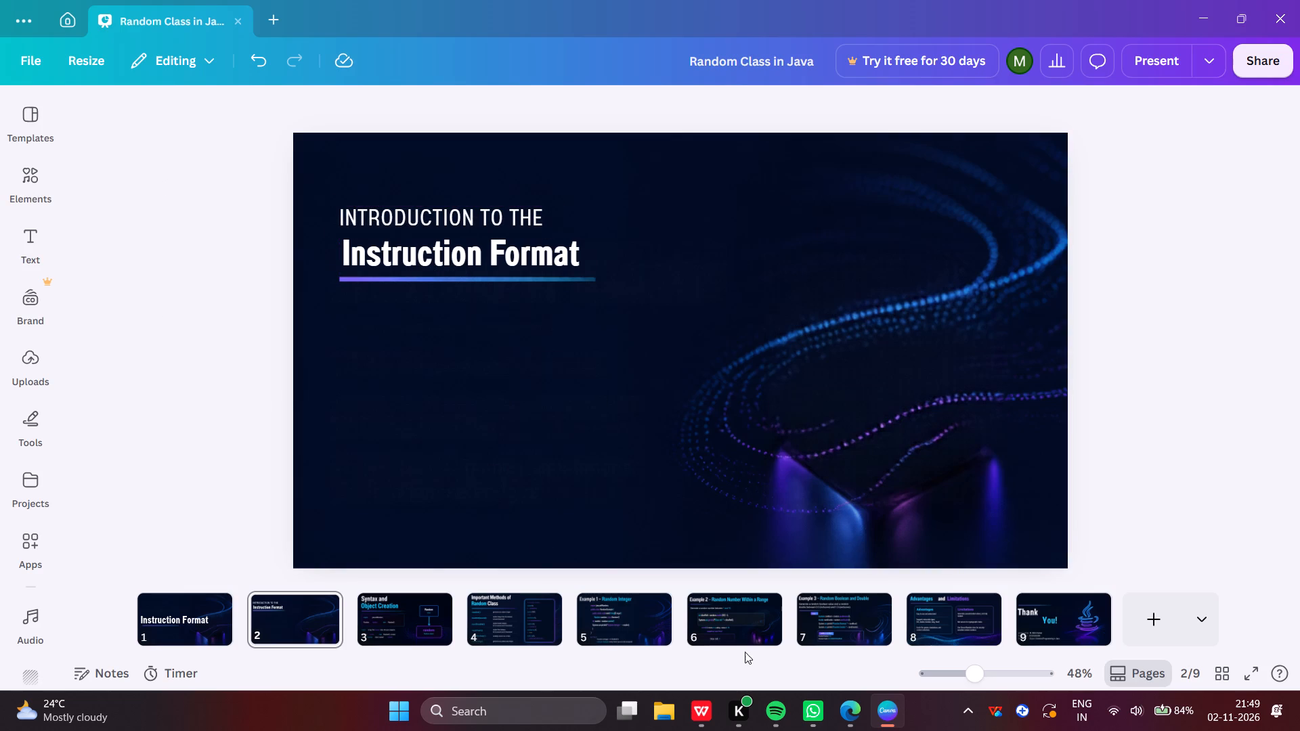
Copy the bullet defining an instruction format from slide 22 of Unit-III_COA_I.pptx in WPS Office and paste it onto Canva slide 2.
left_click(706, 728)
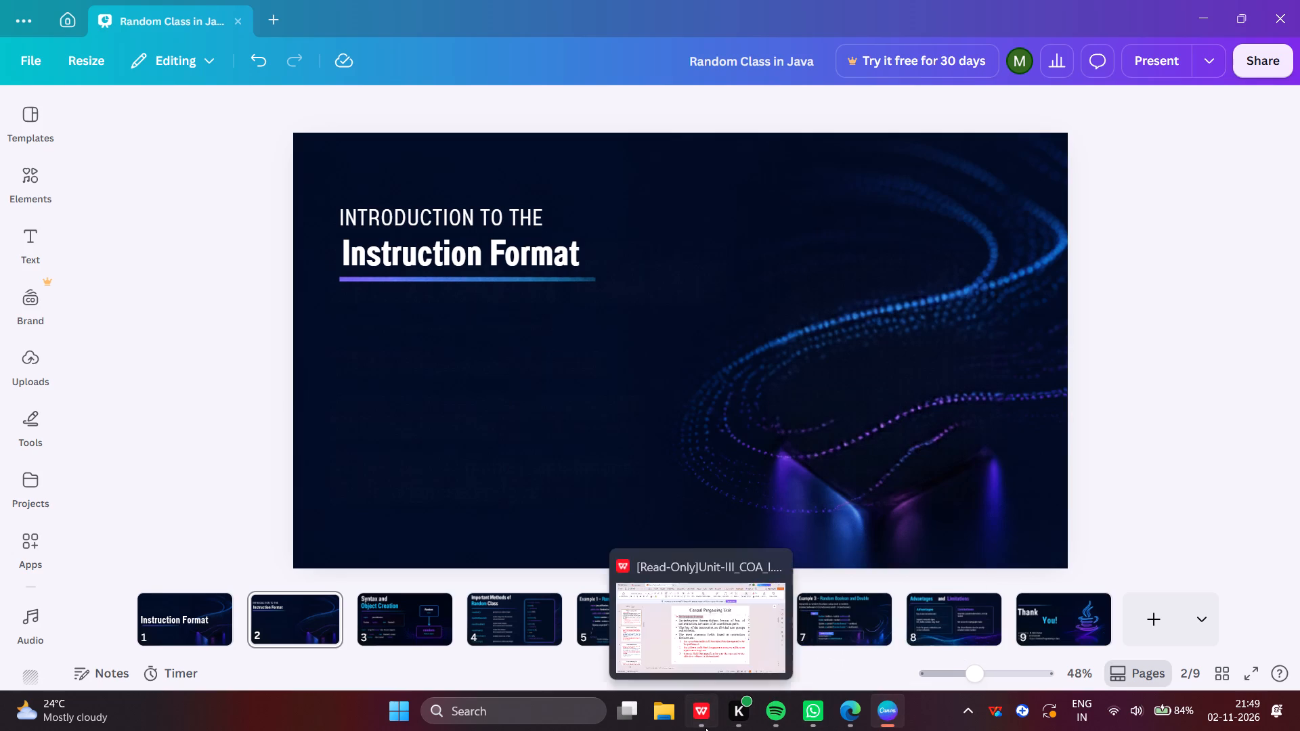
left_click(464, 291)
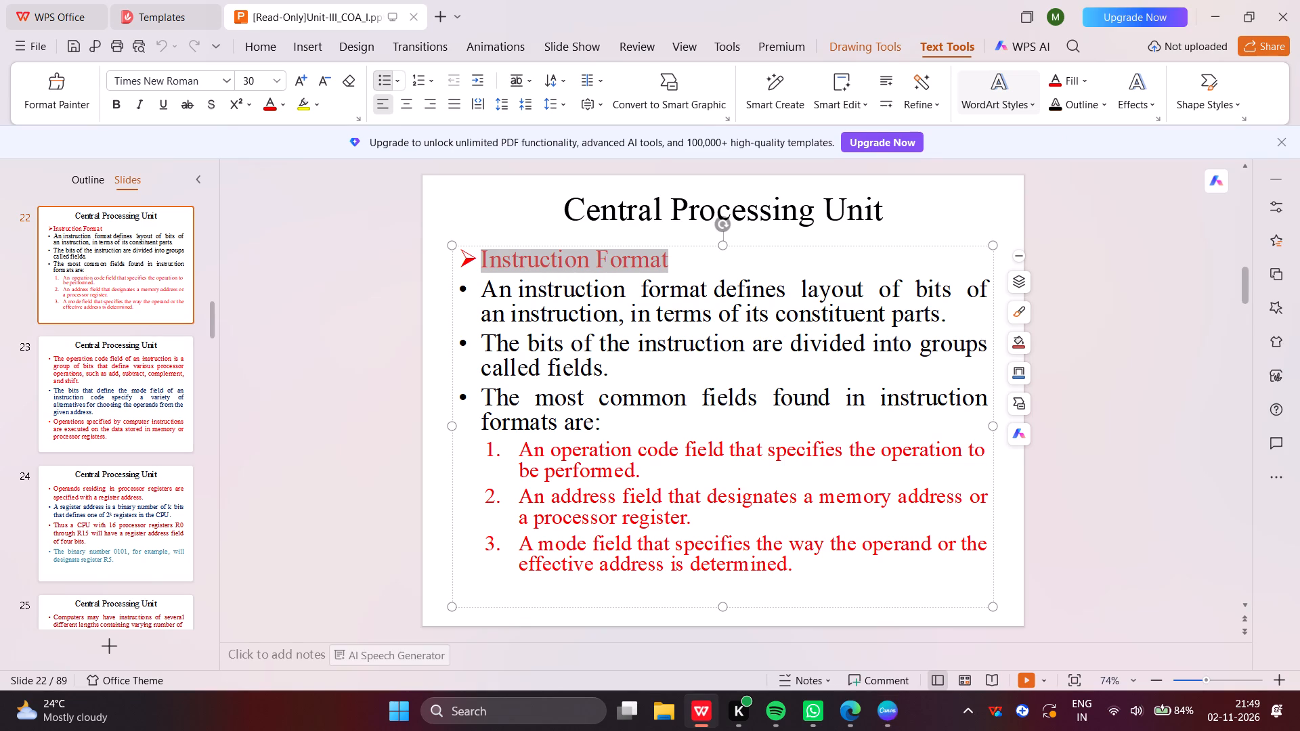
left_click_drag(464, 291, 622, 422)
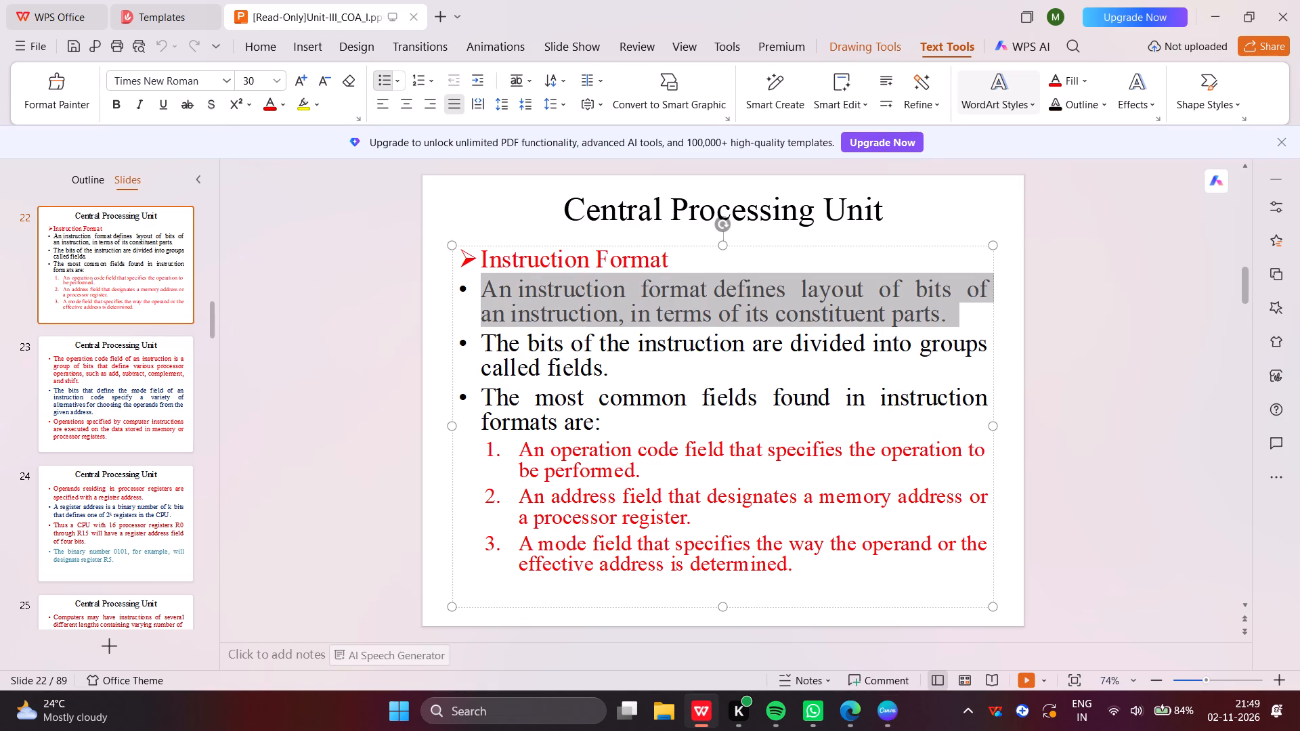
left_click_drag(622, 422, 622, 421)
key("ctrl+c")
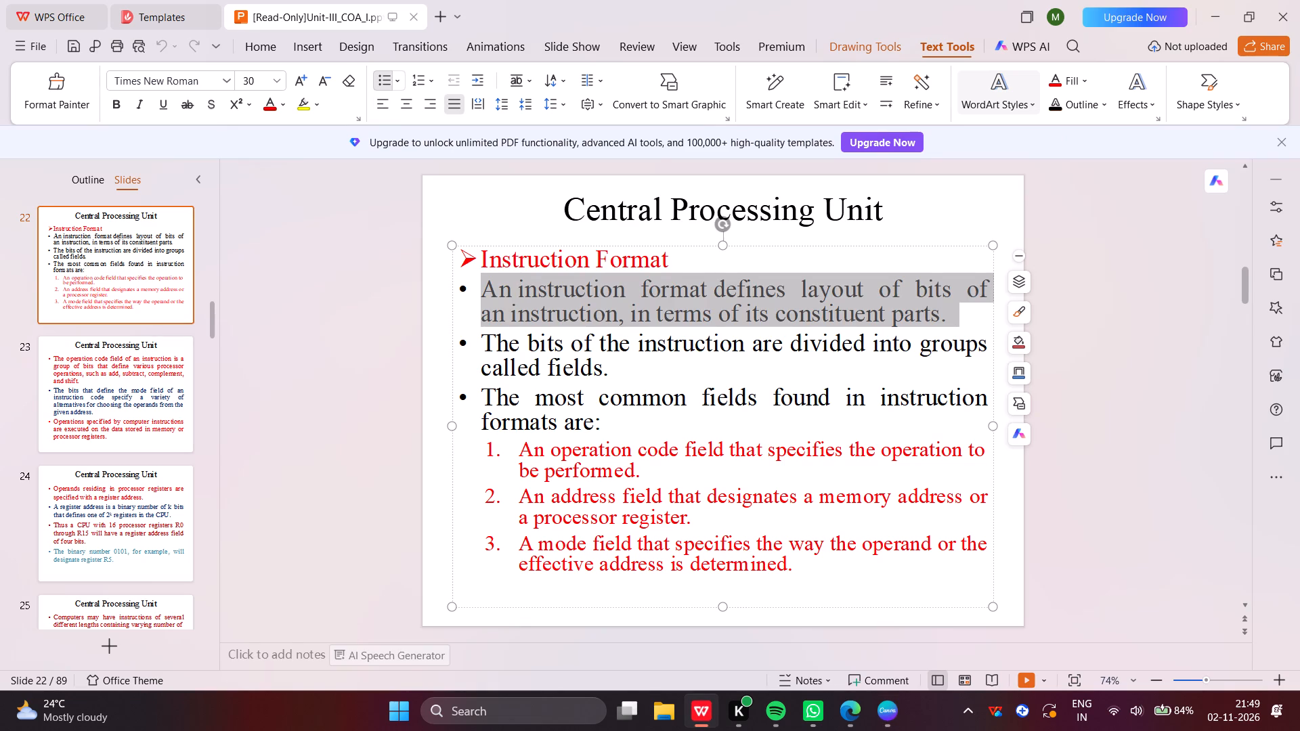
left_click(884, 724)
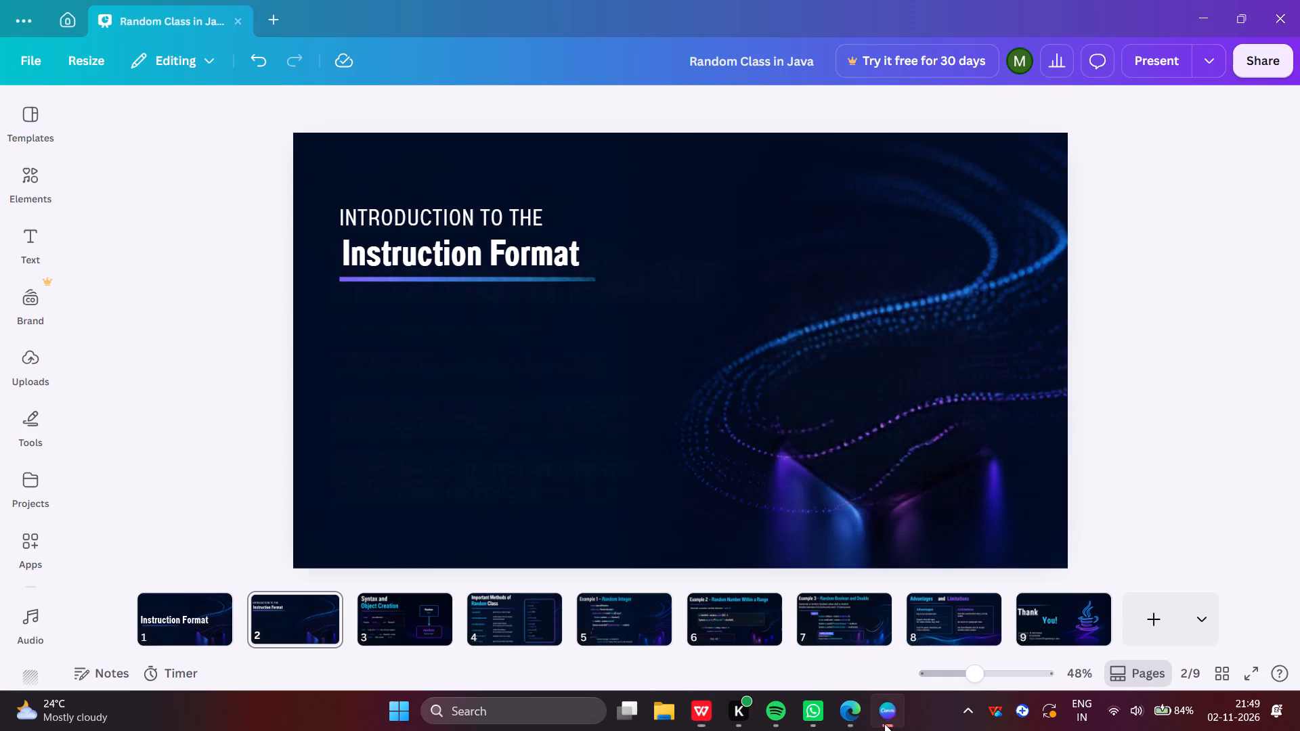
key("ctrl+v")
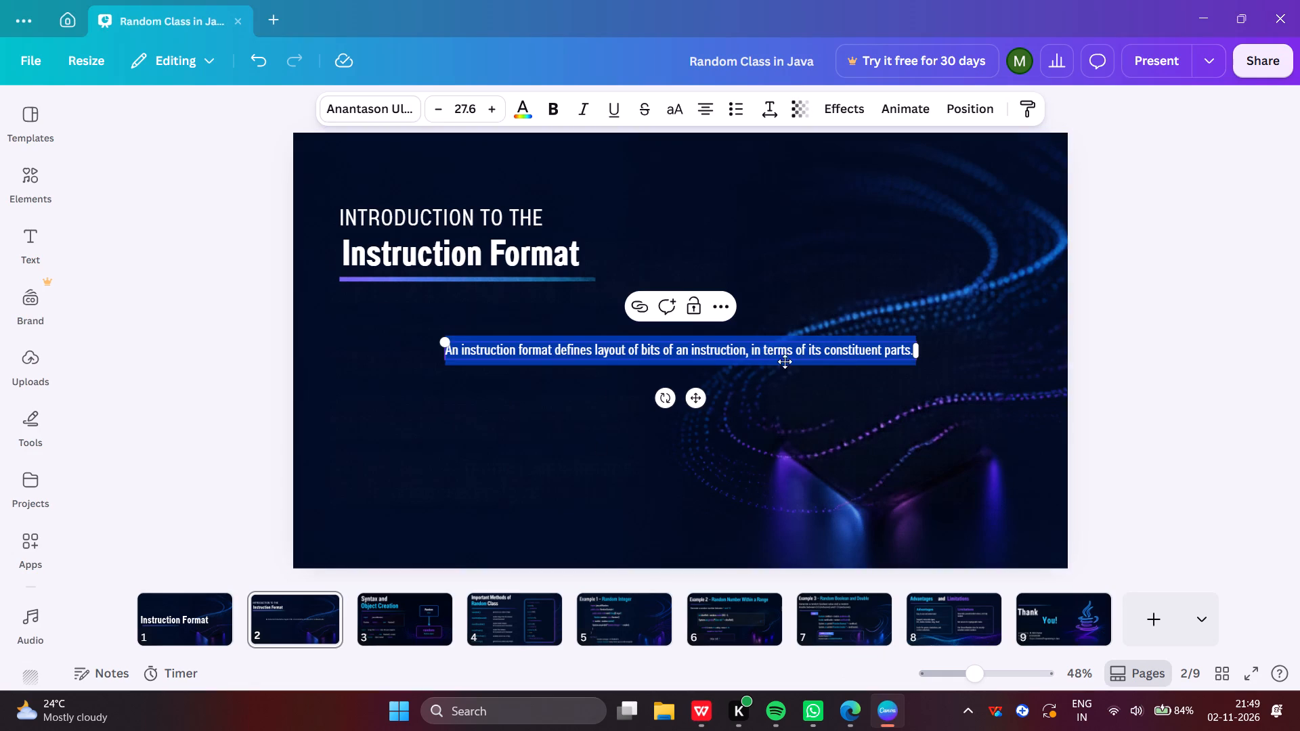
Increase the font size of the pasted instruction format definition on slide 2 to 42.6.
triple_click(492, 107)
triple_click(492, 107)
triple_click(492, 107)
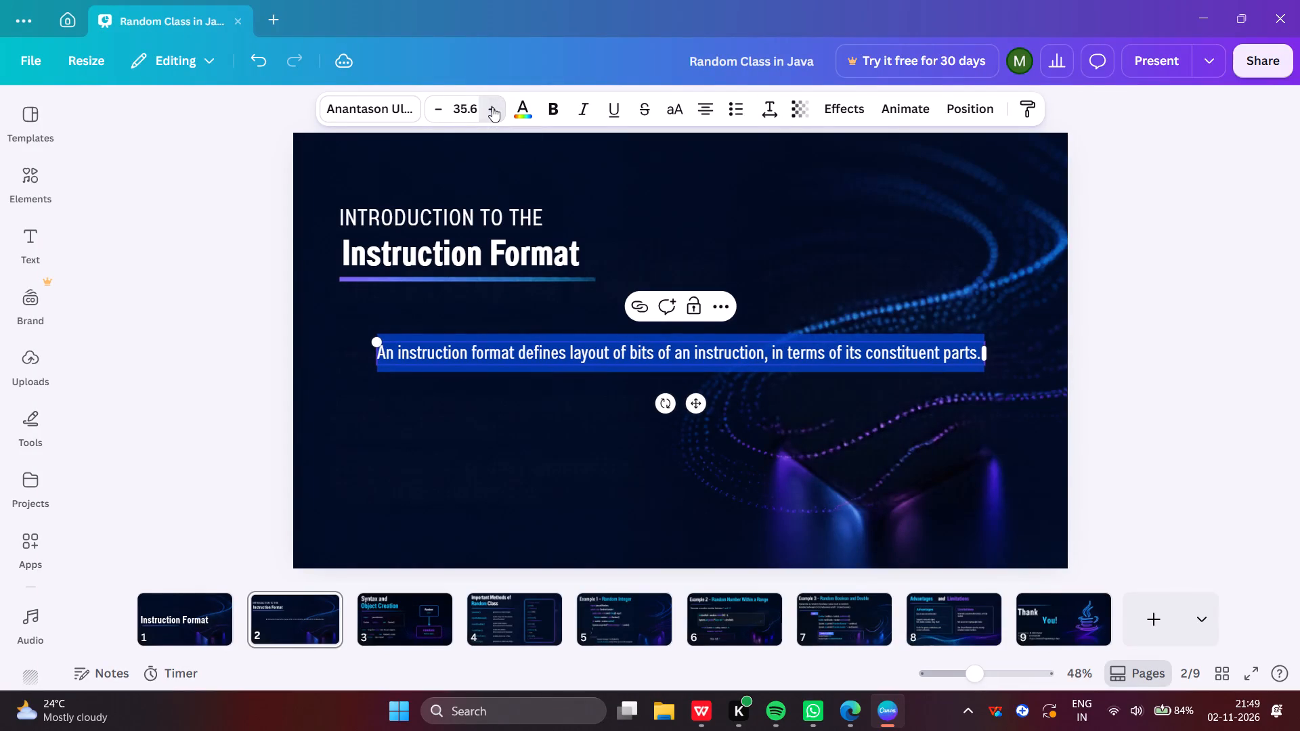
triple_click(492, 107)
left_click(492, 107)
left_click(492, 107)
left_click(492, 107)
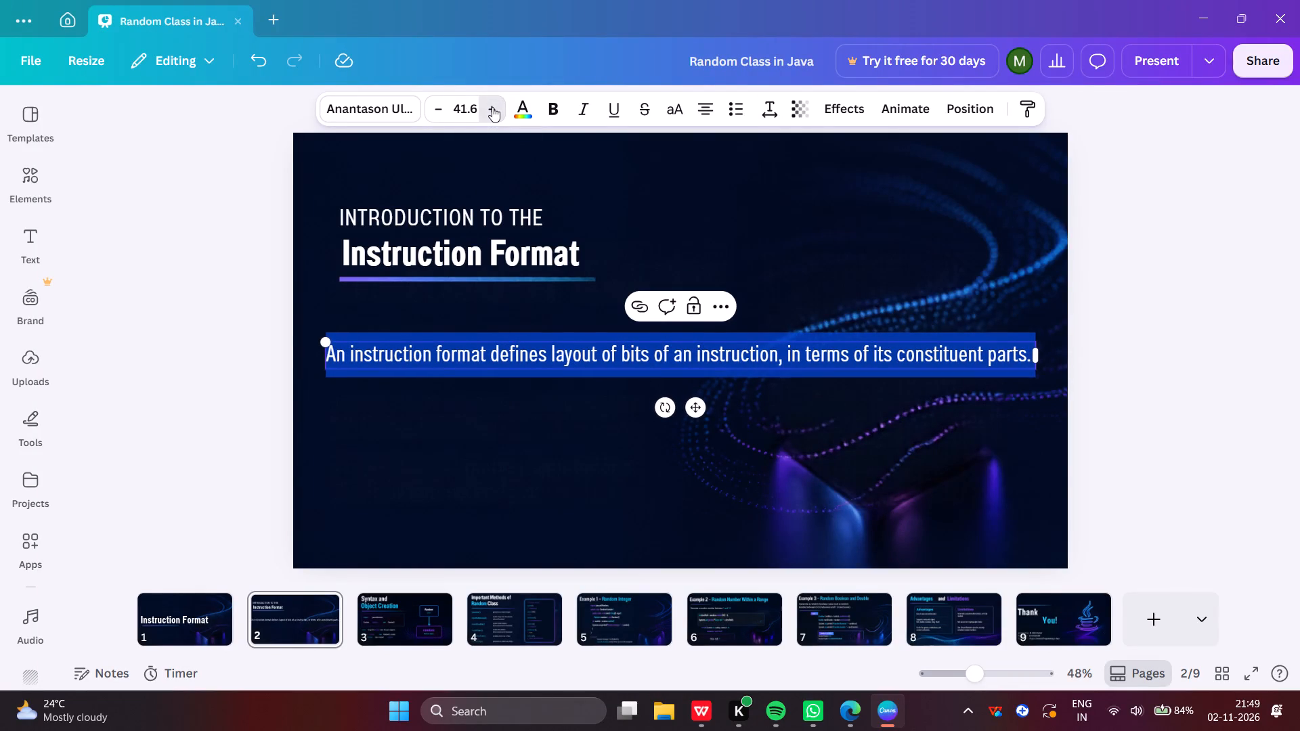
left_click(1158, 280)
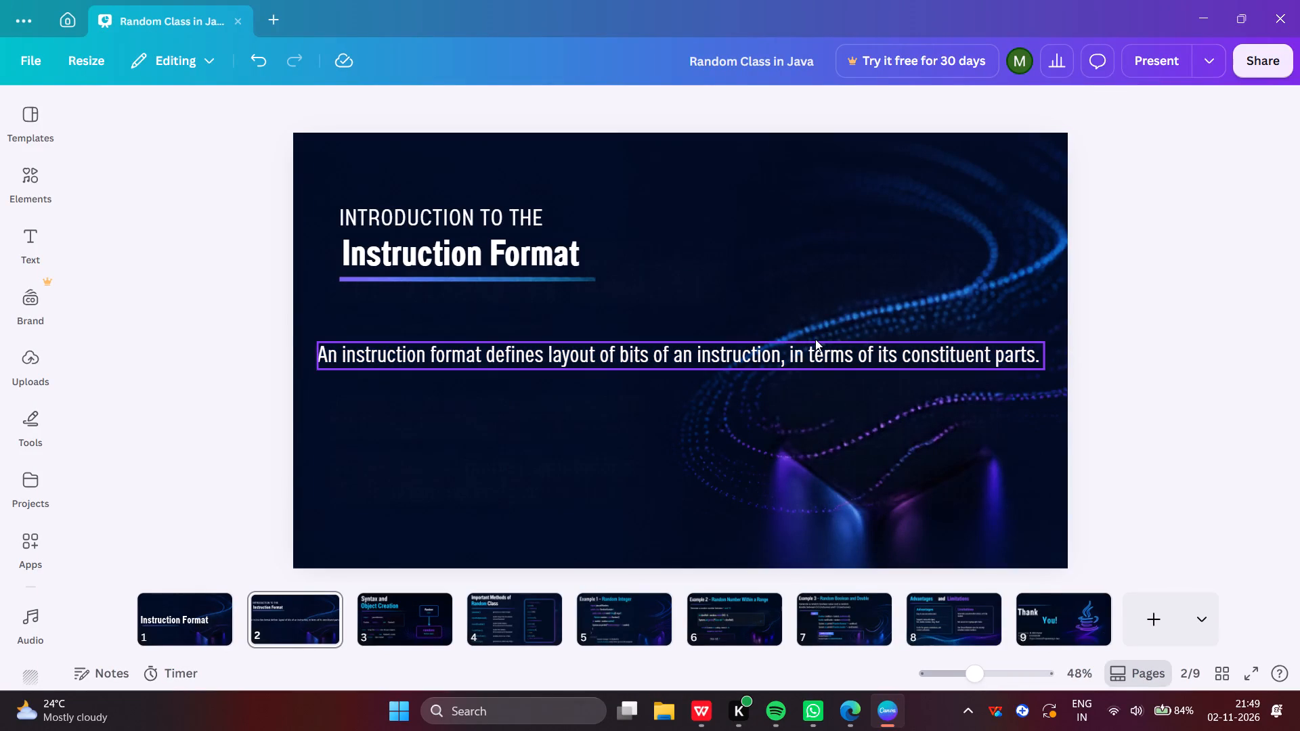
Move the definition text up to sit just beneath the gradient line, centred horizontally on the slide.
left_click_drag(815, 339, 780, 341)
left_click(780, 341)
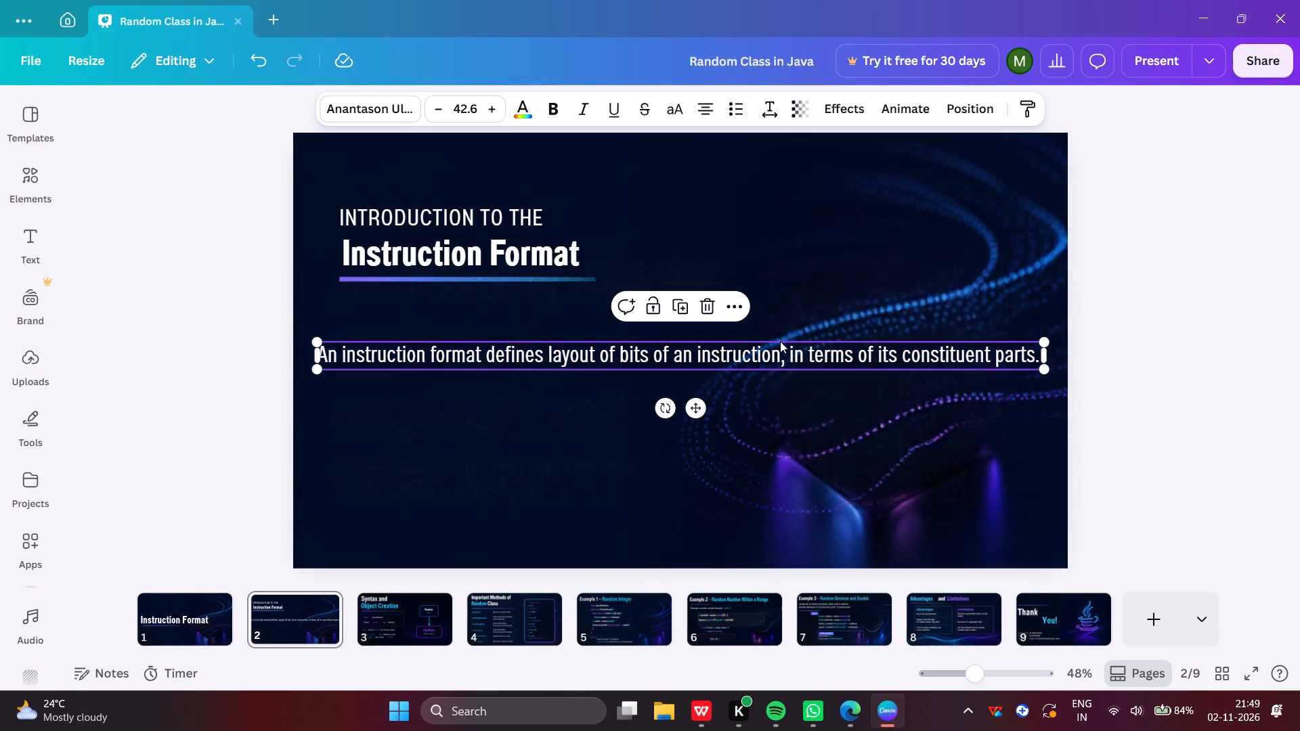
left_click_drag(780, 341, 773, 308)
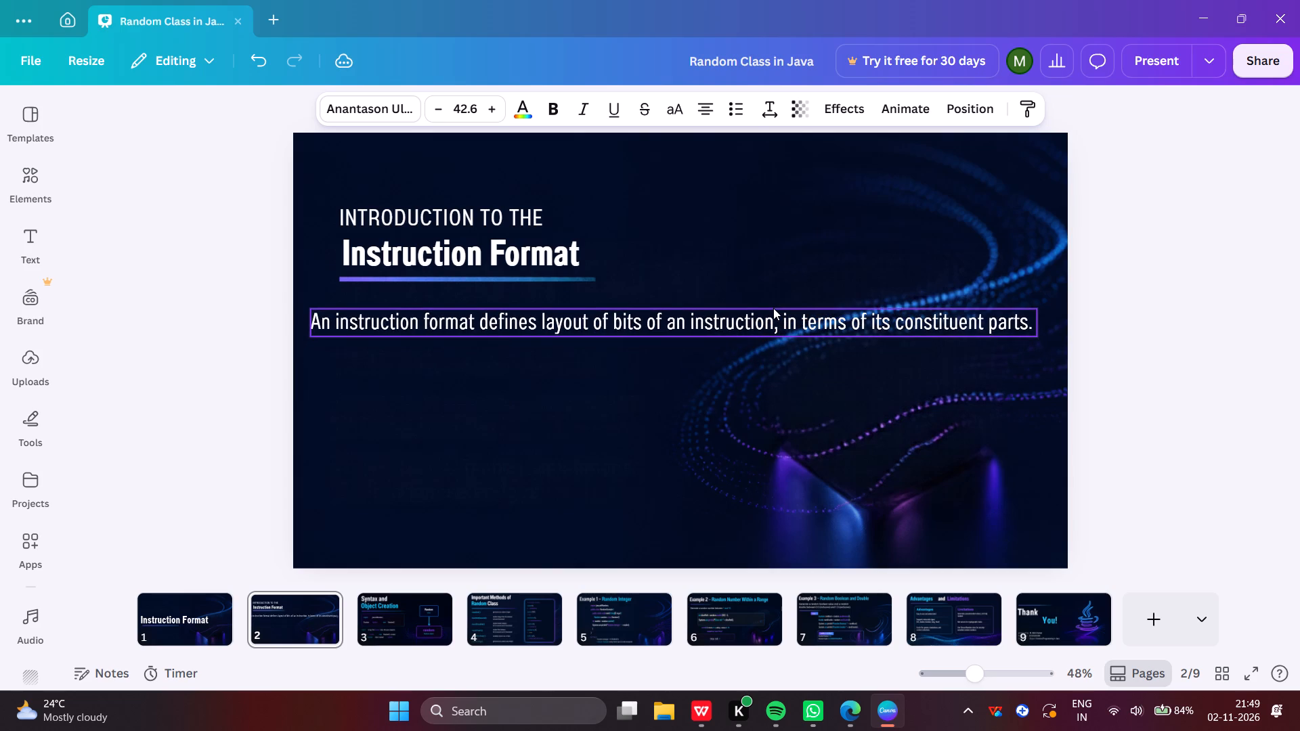
left_click_drag(773, 308, 775, 301)
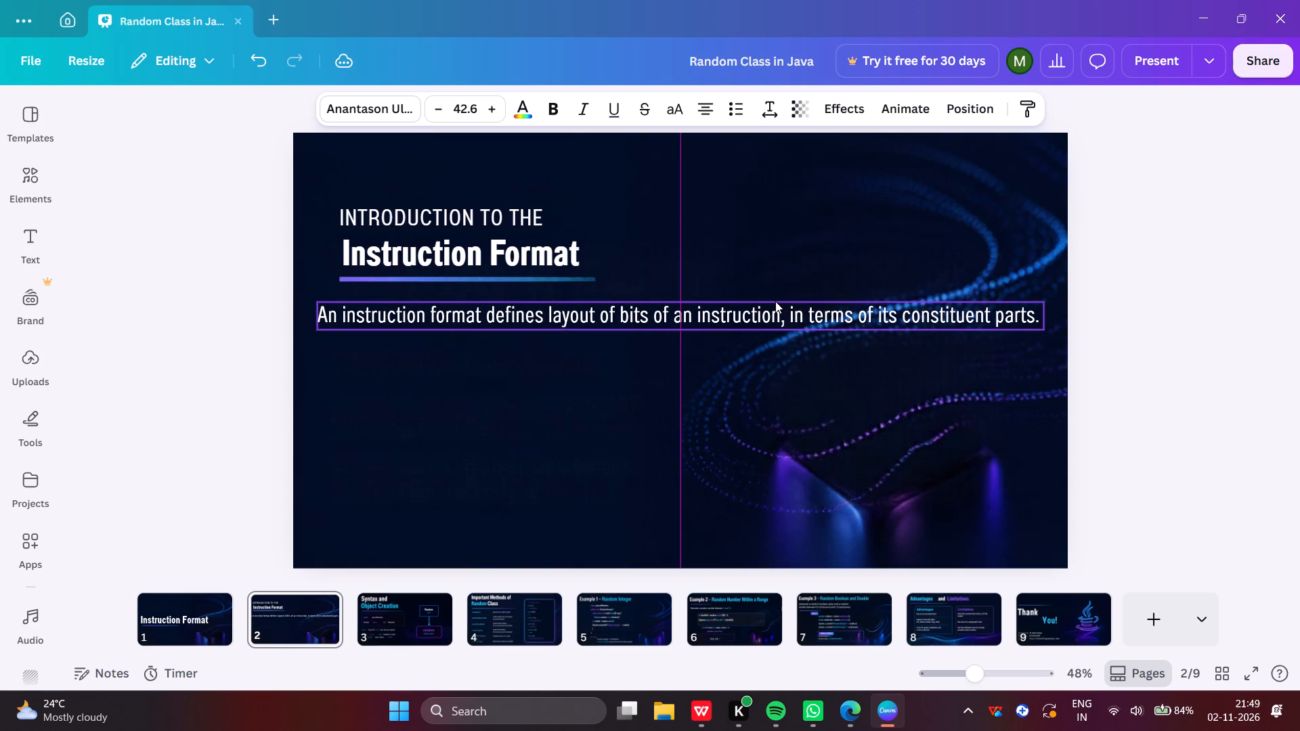
left_click_drag(775, 301, 774, 303)
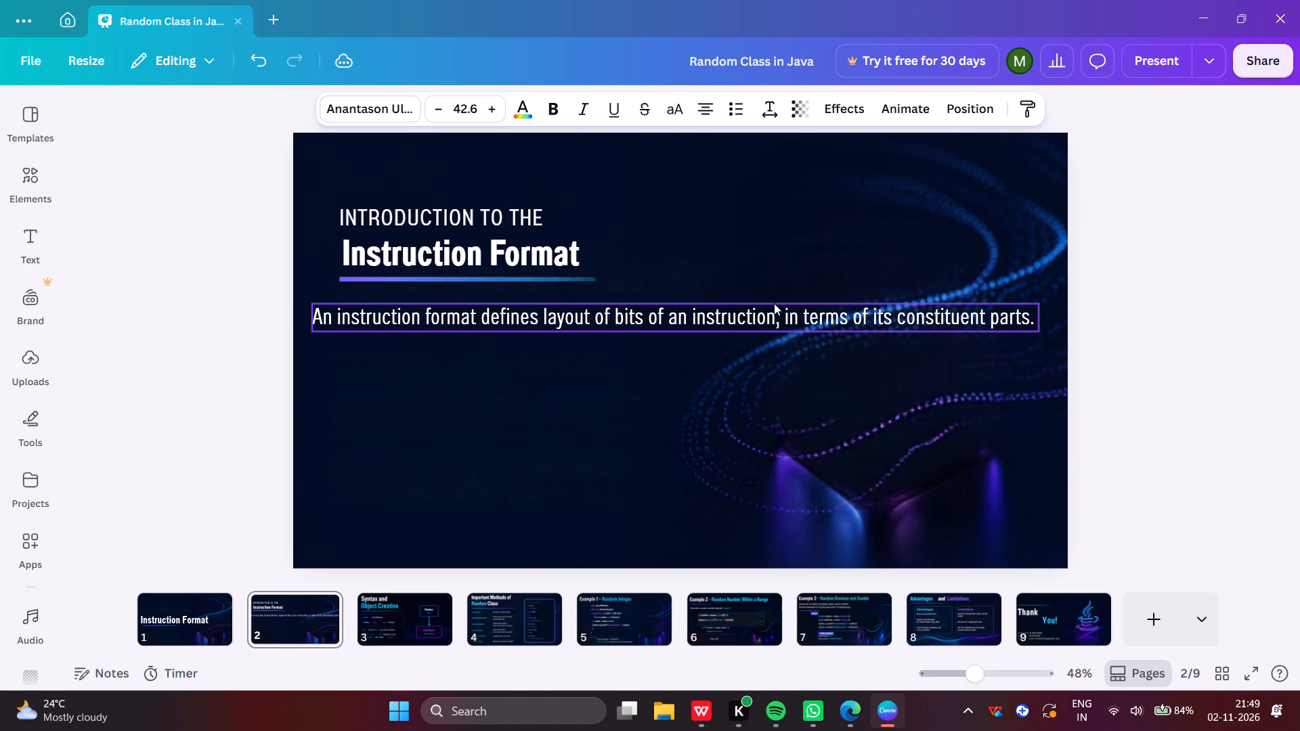
left_click_drag(774, 303, 775, 303)
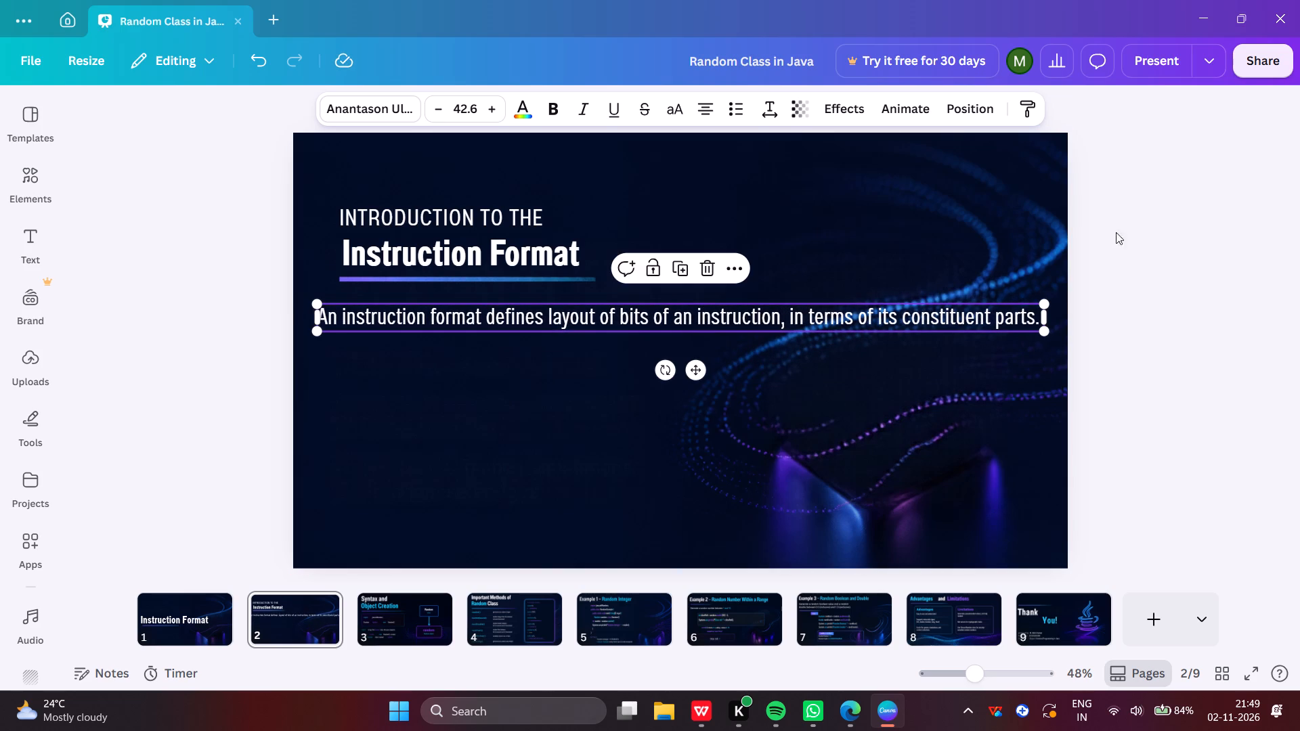
left_click(1135, 234)
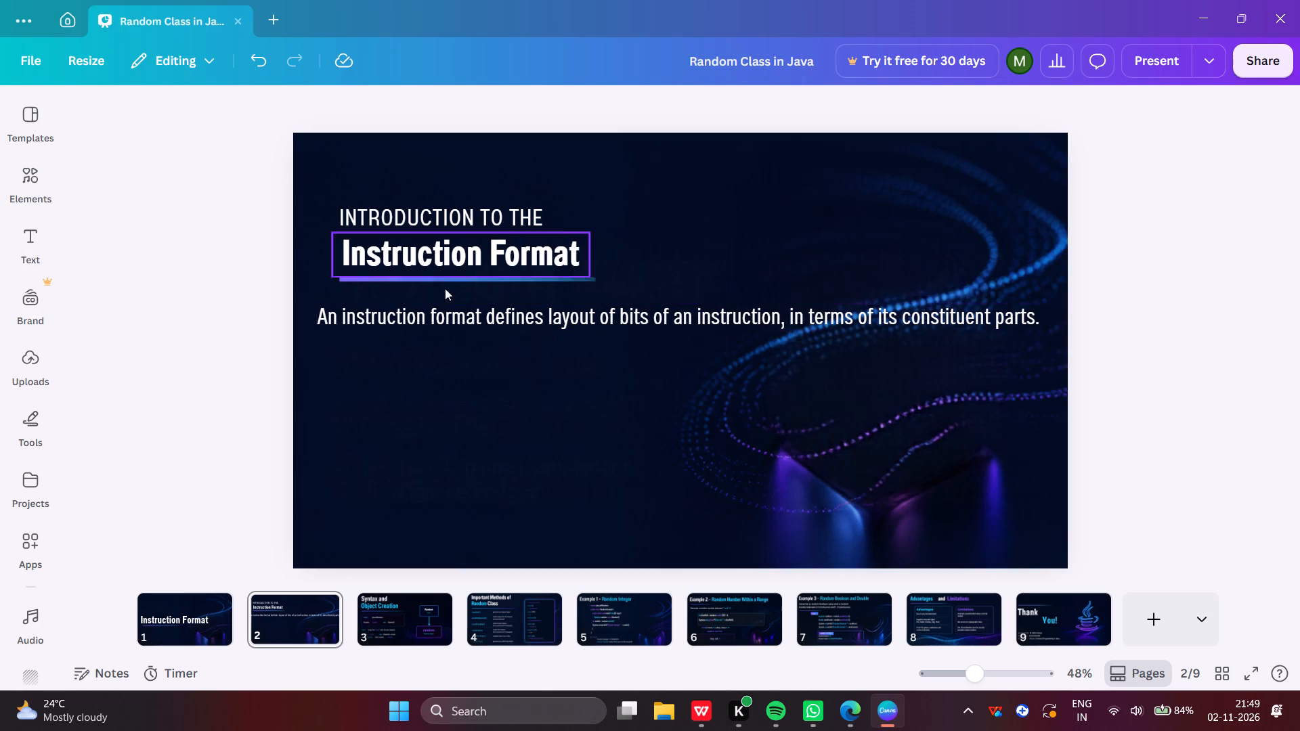
Format the definition as a bulleted item and widen its text box leftward so the sentence fits on one line.
left_click(422, 324)
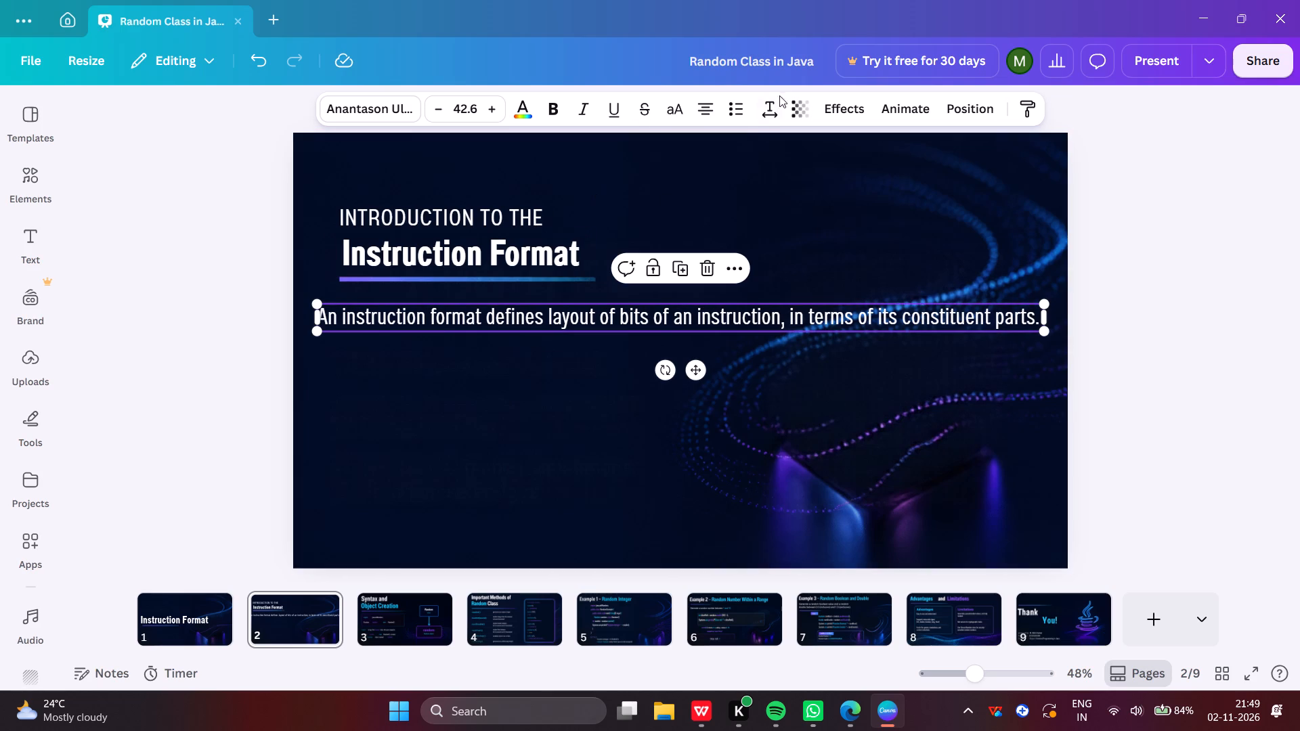
left_click(735, 102)
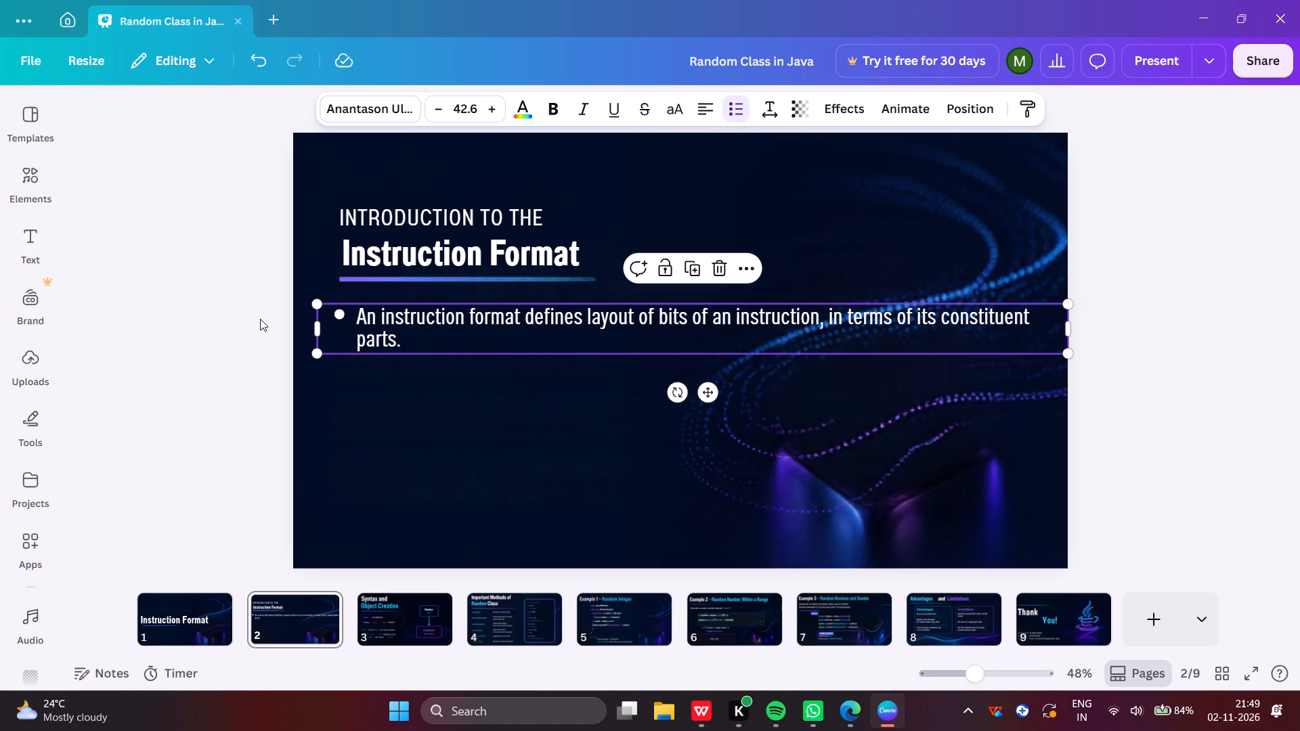
left_click_drag(315, 326, 294, 332)
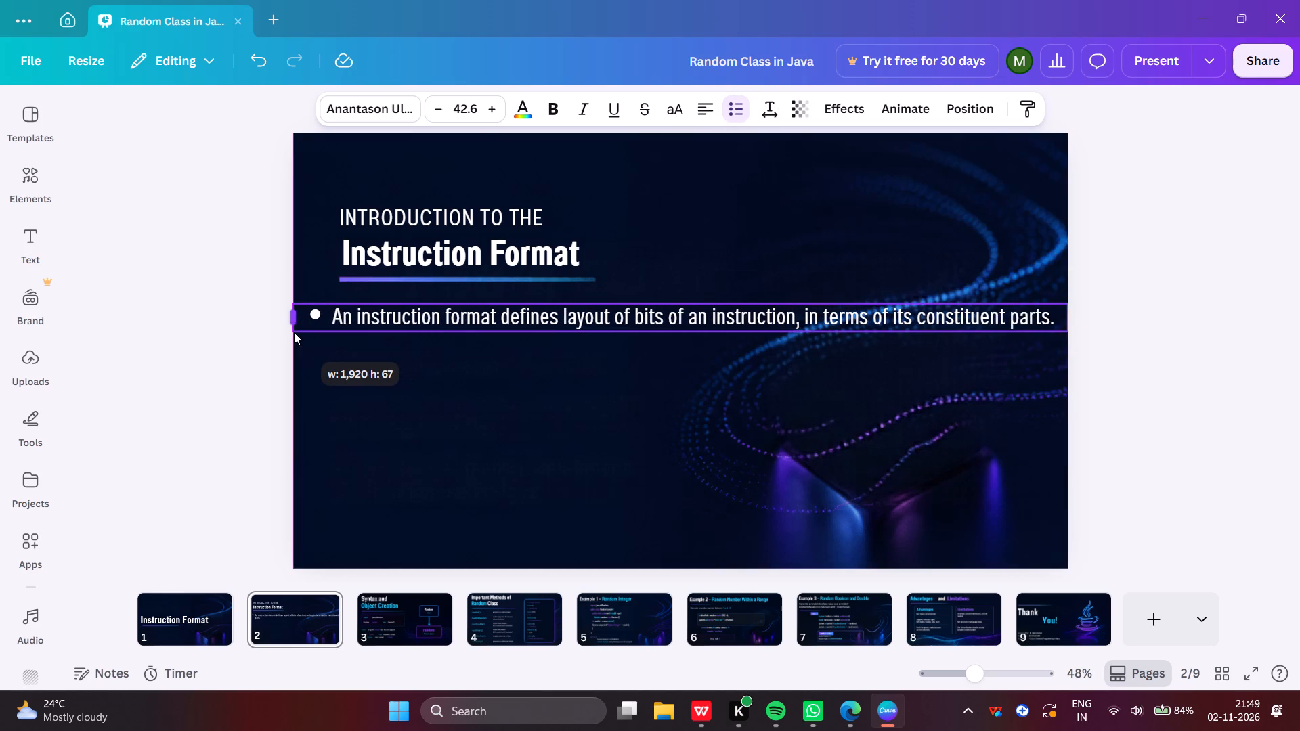
left_click_drag(294, 332, 297, 332)
left_click(1127, 219)
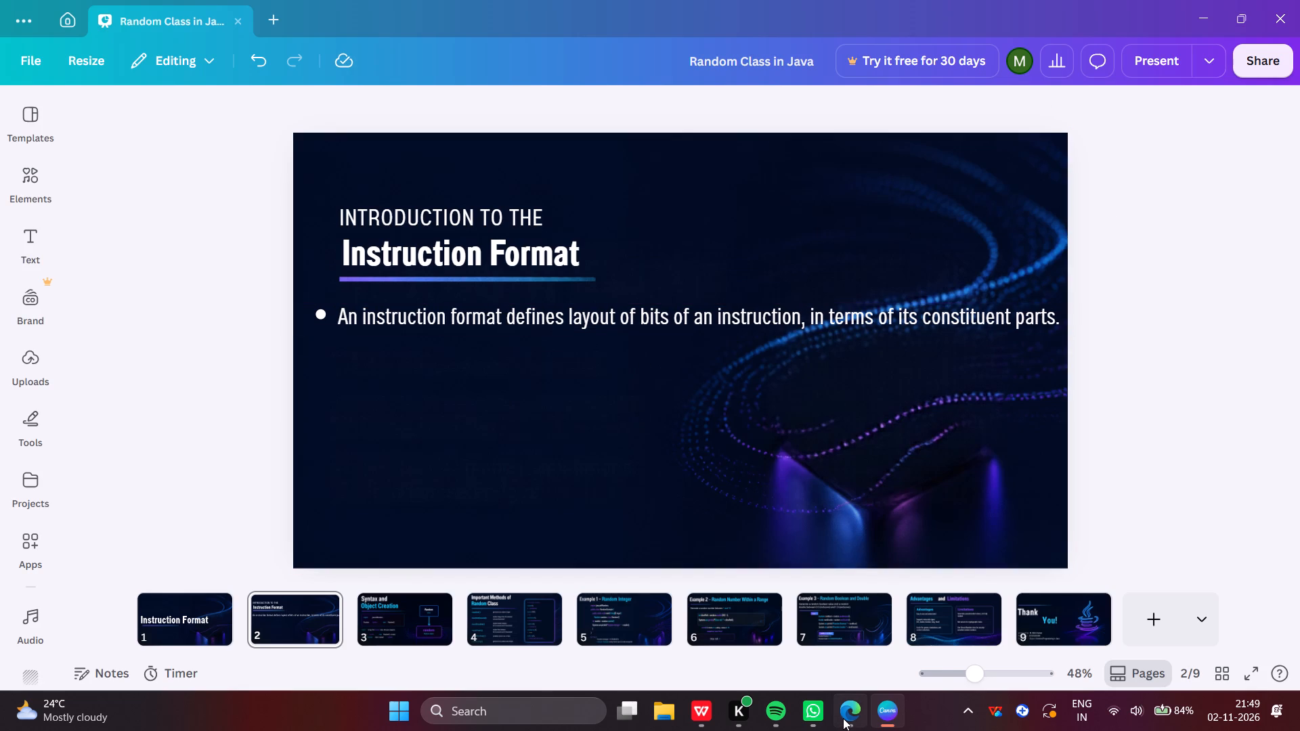
Copy the remaining two bullets and three numbered field items from slide 22 of Unit-III_COA_I.pptx in WPS Office and paste them onto Canva slide 2.
left_click(705, 720)
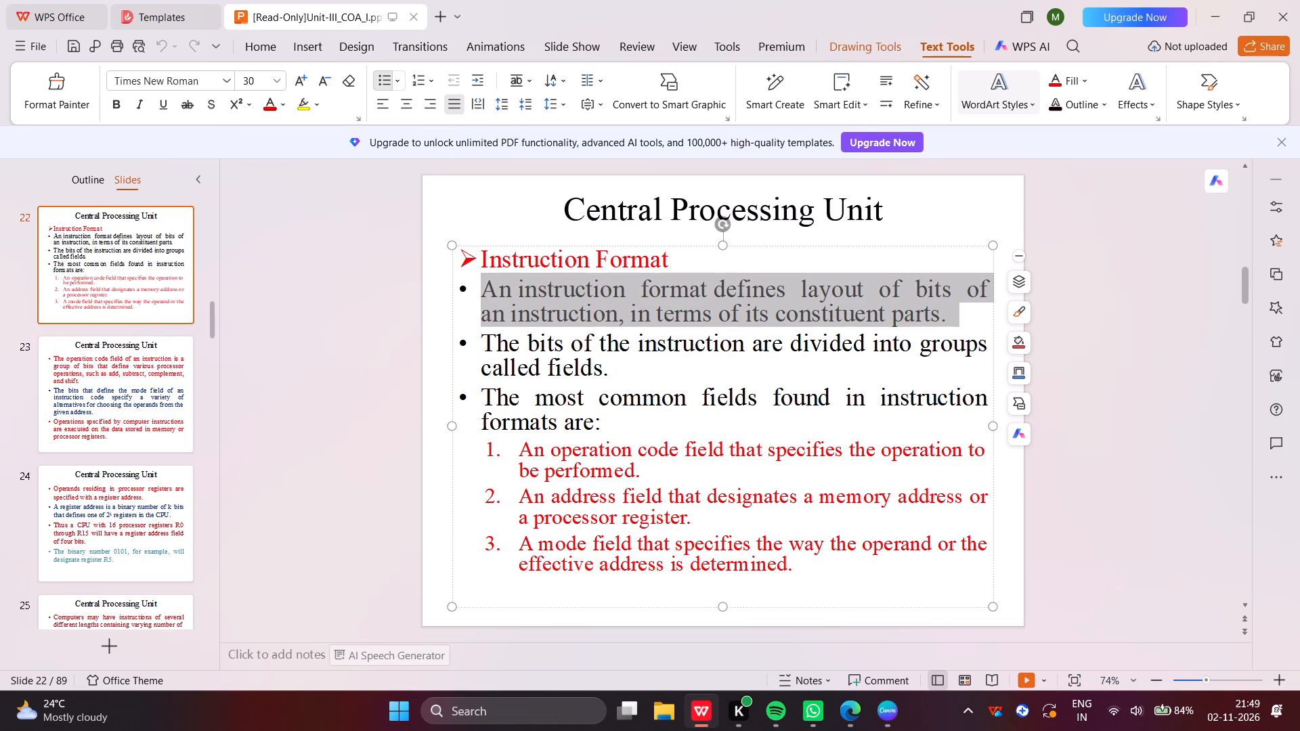
left_click_drag(483, 341, 621, 438)
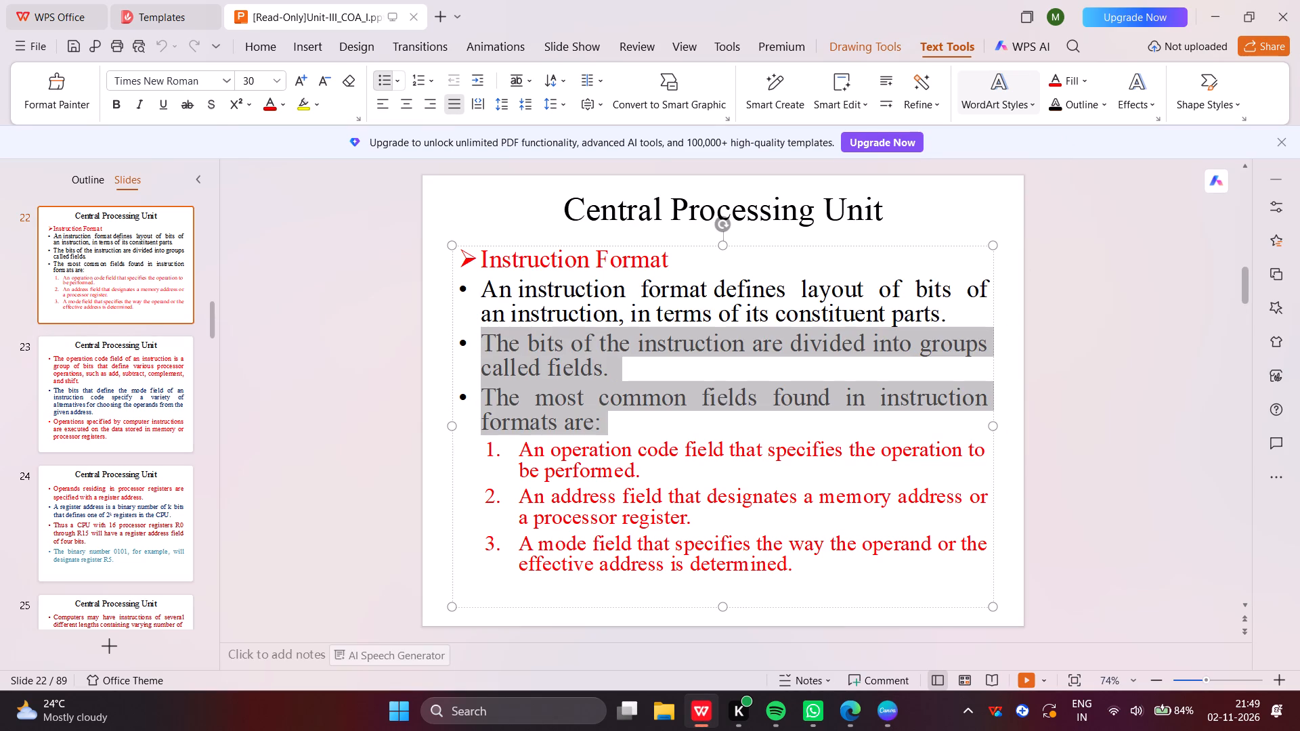
left_click_drag(621, 438, 430, 416)
left_click_drag(430, 416, 807, 650)
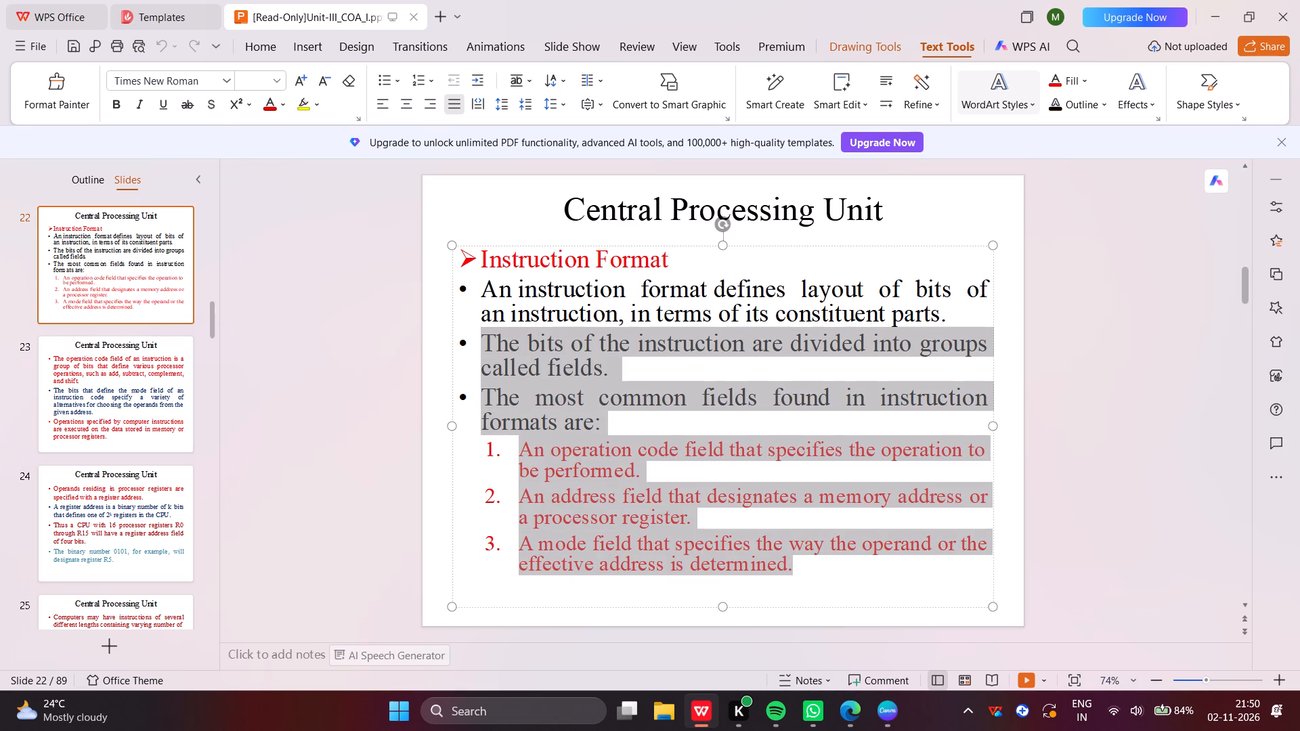
left_click_drag(807, 650, 830, 585)
key("ctrl+c")
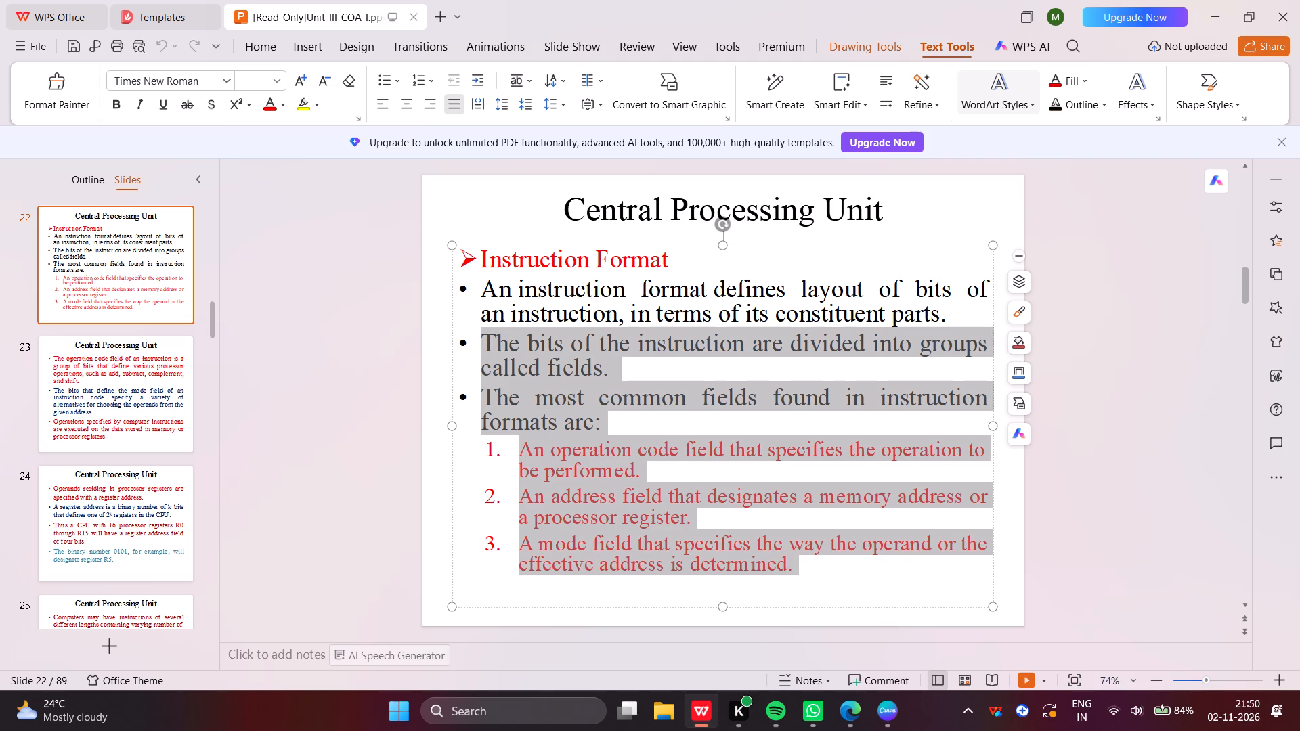
left_click(886, 718)
key("ctrl+v")
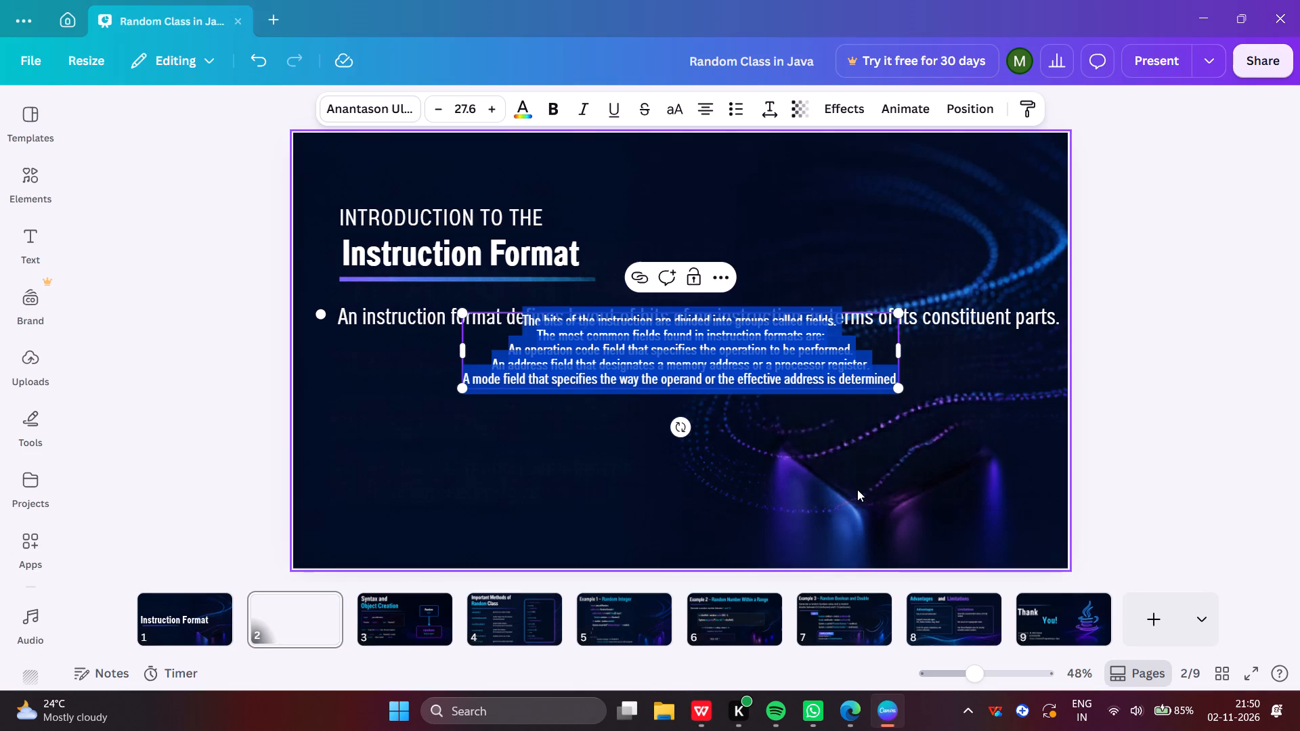
Widen the newly pasted text box leftward and move it below the definition bullet.
left_click_drag(497, 353, 488, 414)
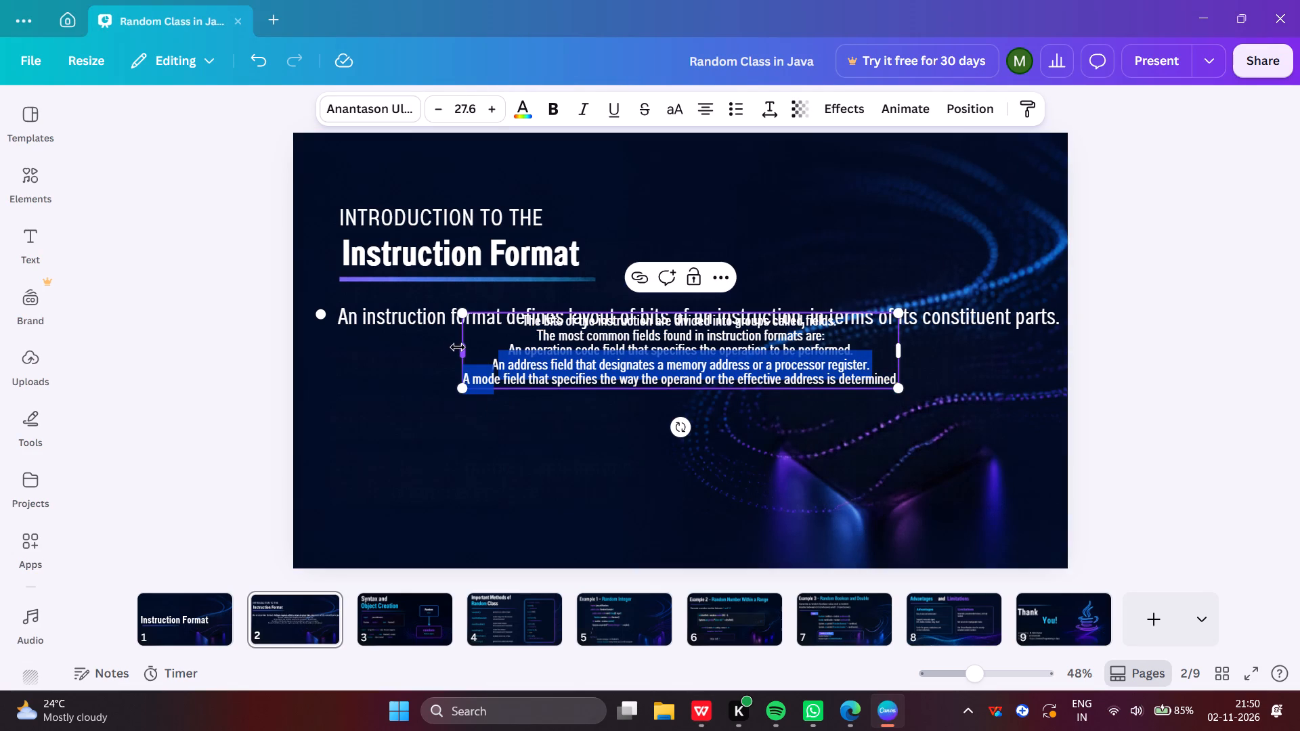
left_click_drag(458, 347, 330, 379)
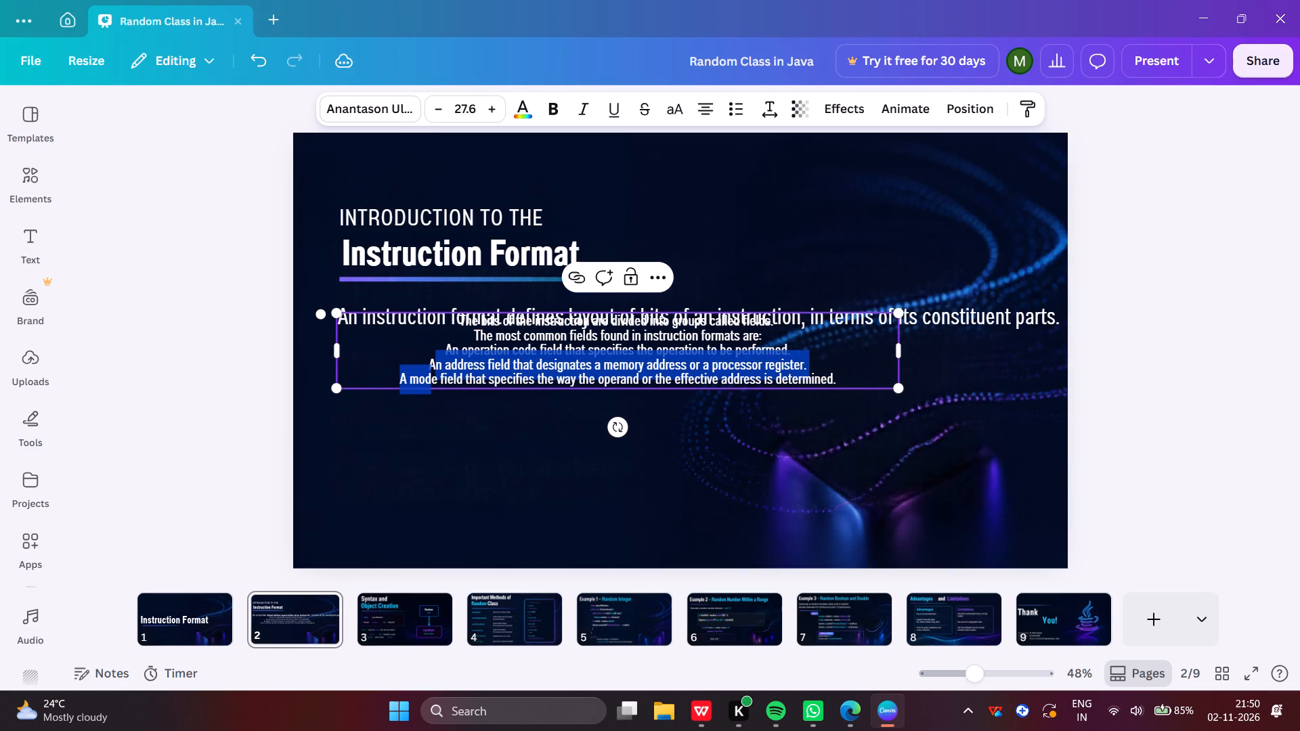
left_click(1096, 366)
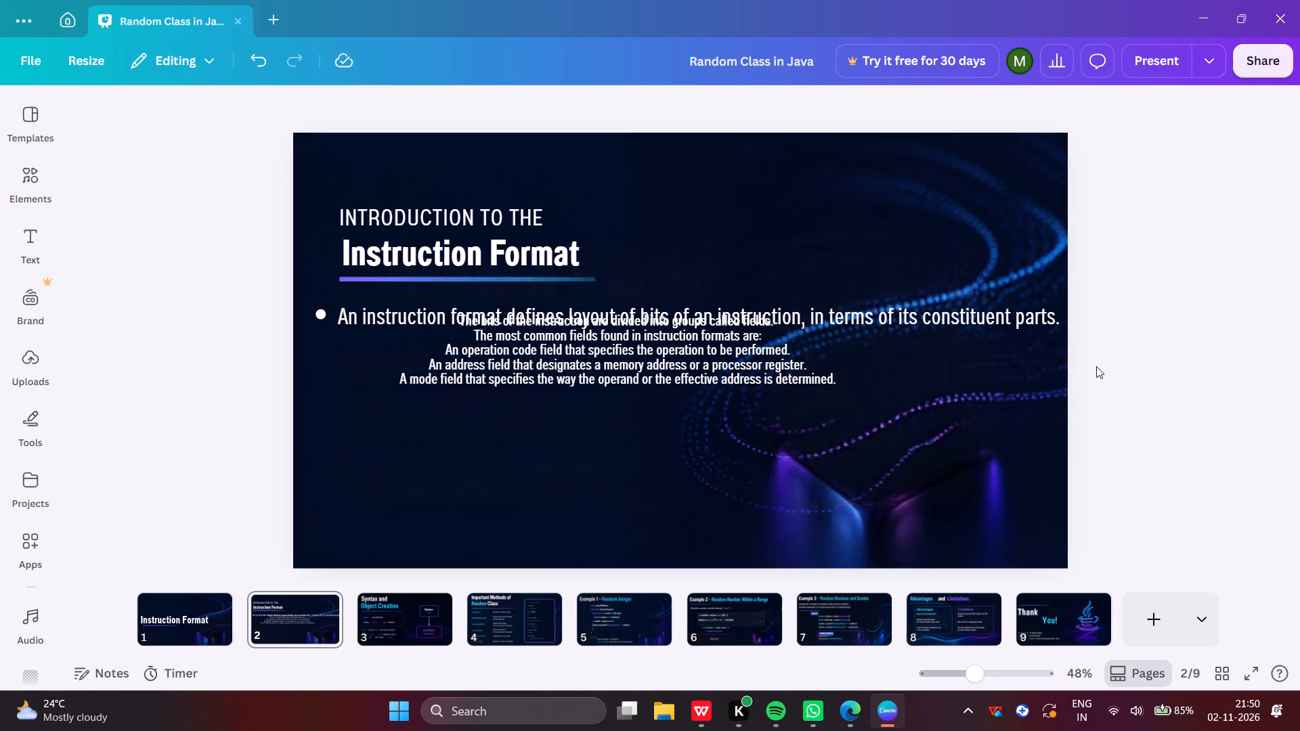
left_click_drag(785, 361, 765, 401)
Format the five pasted lines as a bulleted list and extend their text box to the slide's right edge.
left_click(733, 111)
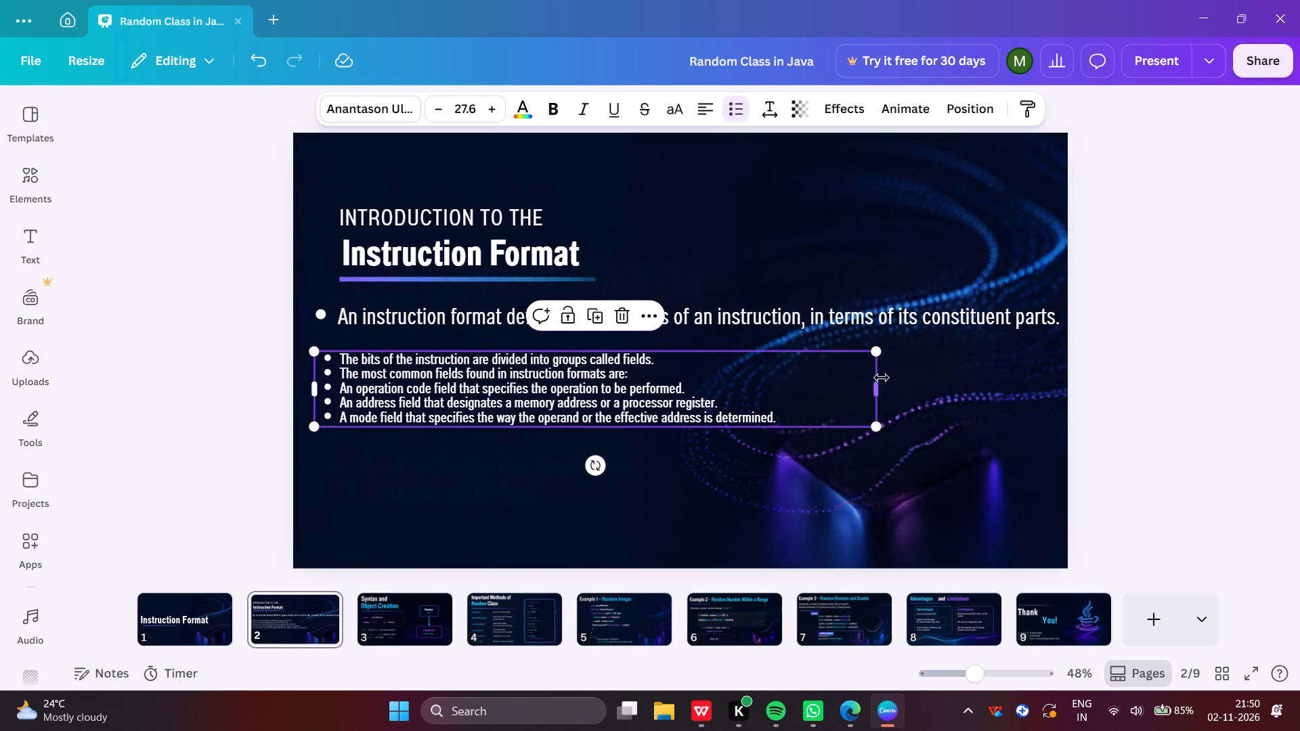
left_click_drag(882, 395, 1061, 363)
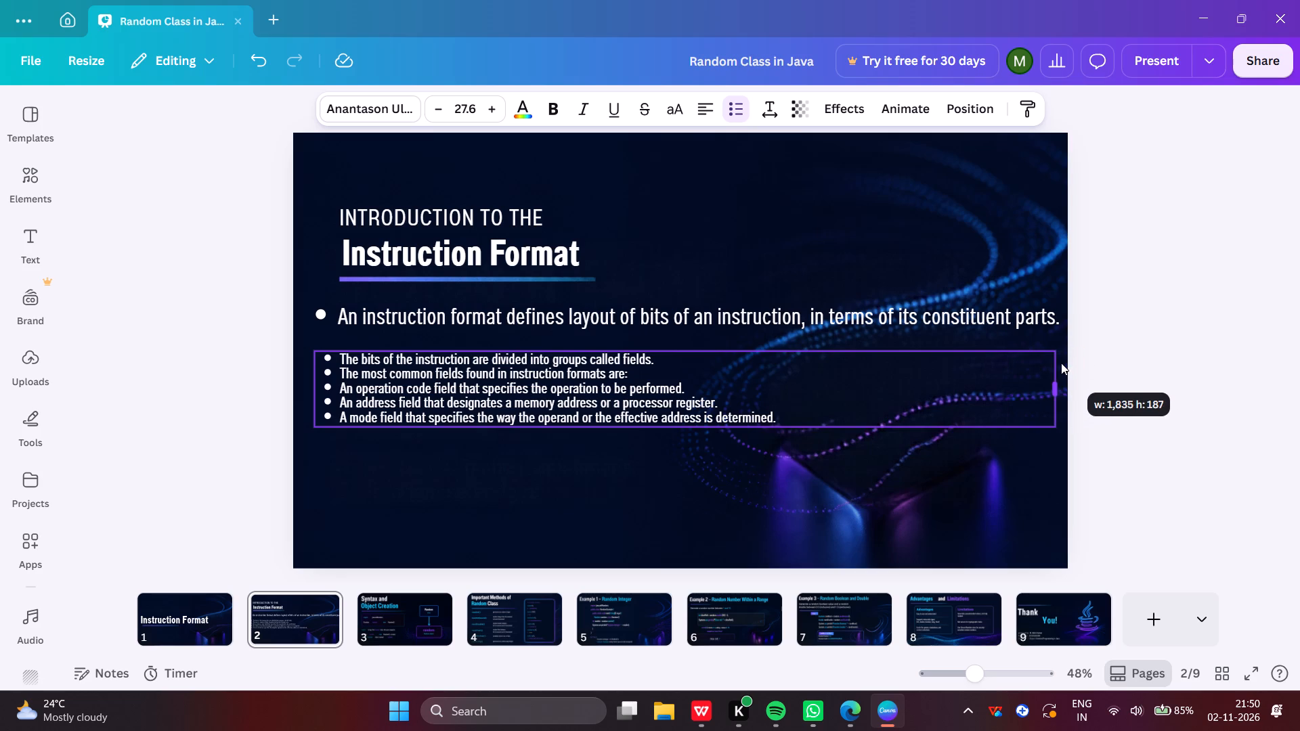
left_click_drag(1061, 363, 1069, 356)
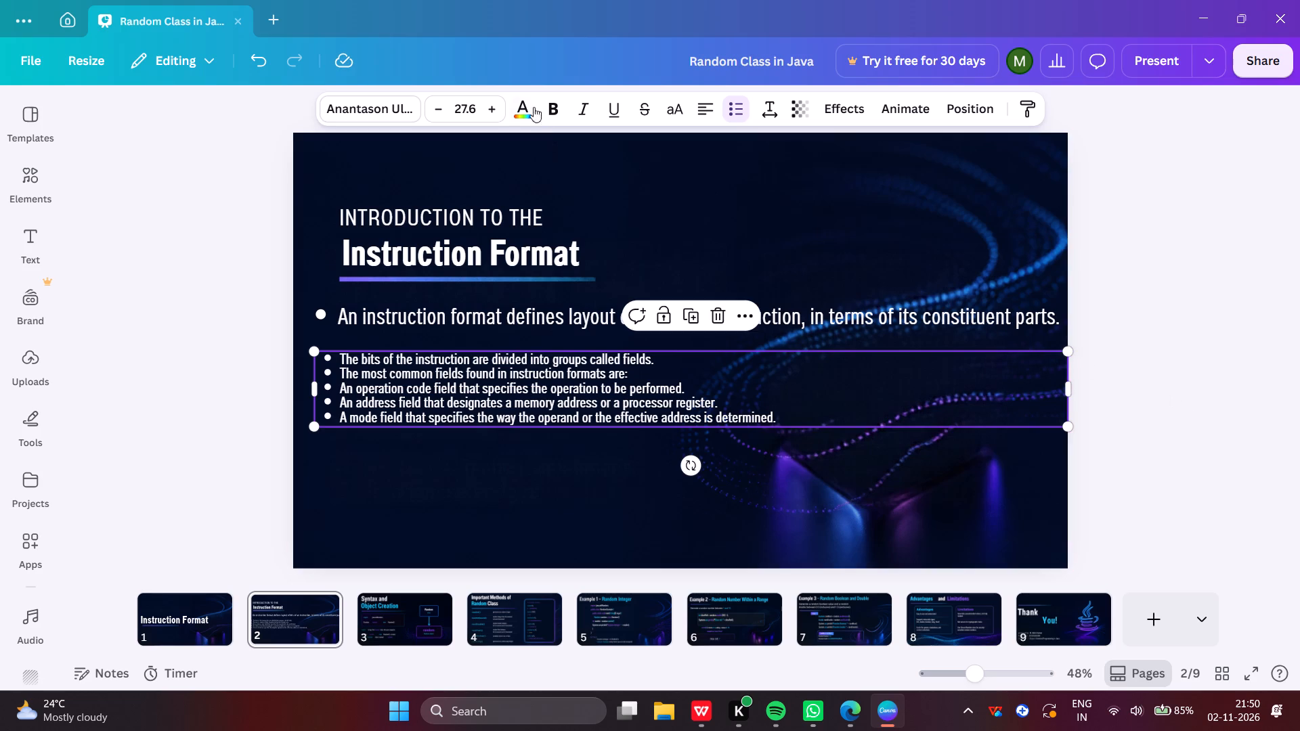
Increase the font size of the five-item bulleted list to 47.6.
triple_click(492, 108)
triple_click(492, 108)
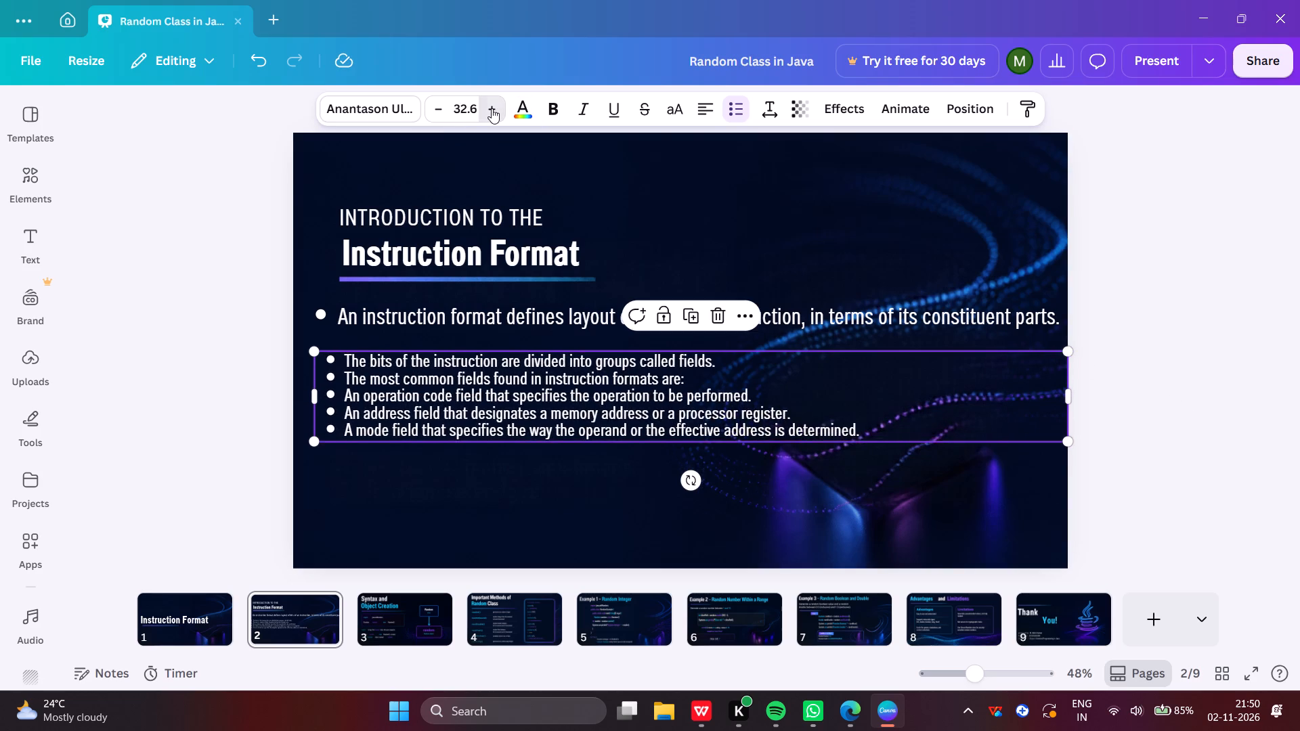
triple_click(492, 108)
triple_click(492, 108)
triple_click(492, 108)
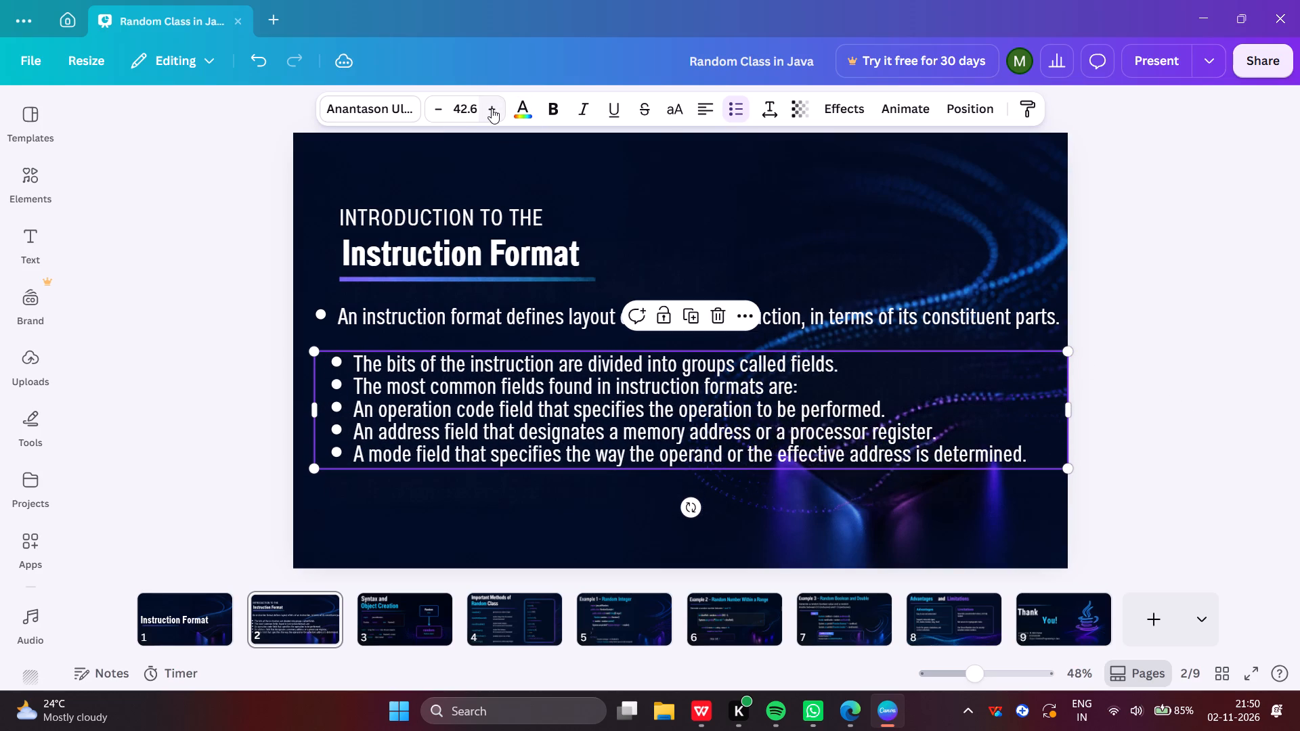
triple_click(492, 108)
left_click(492, 108)
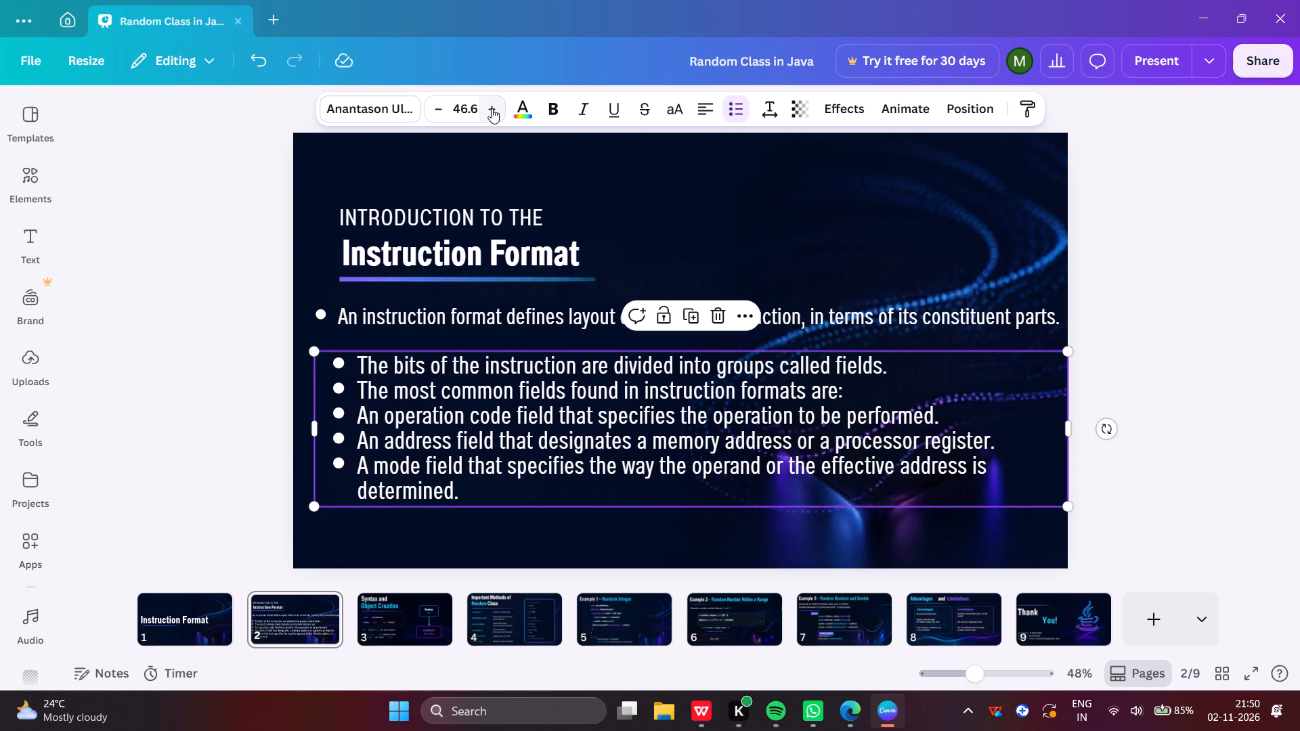
left_click(492, 108)
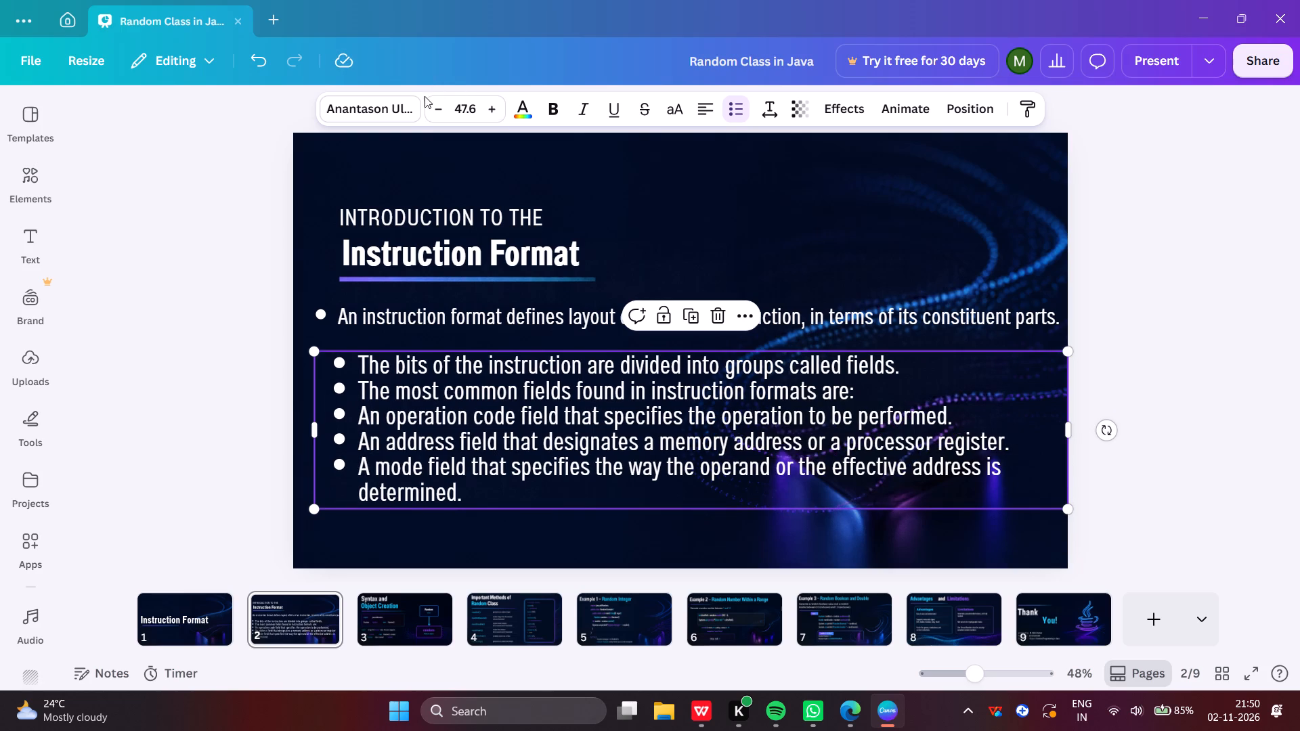
left_click(1260, 248)
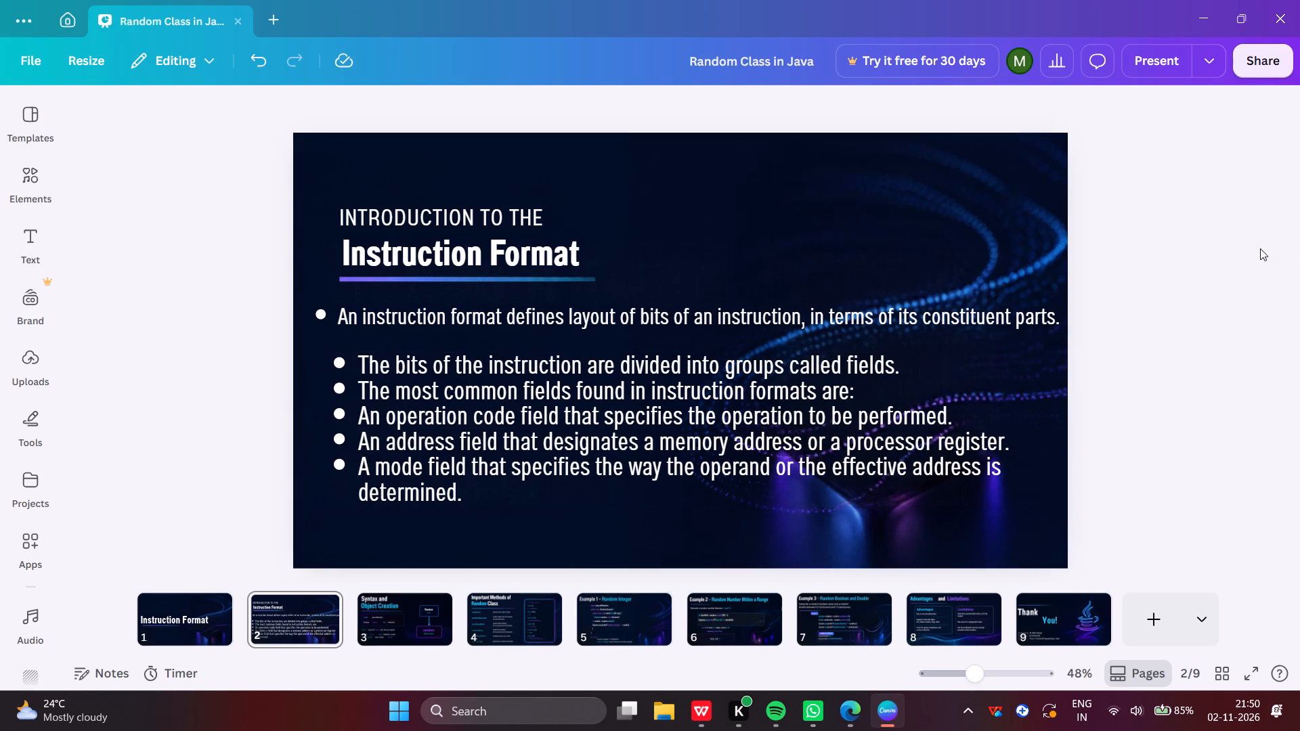
Move the five-item bulleted list up and slightly left to sit directly beneath the definition bullet.
left_click_drag(741, 423, 730, 407)
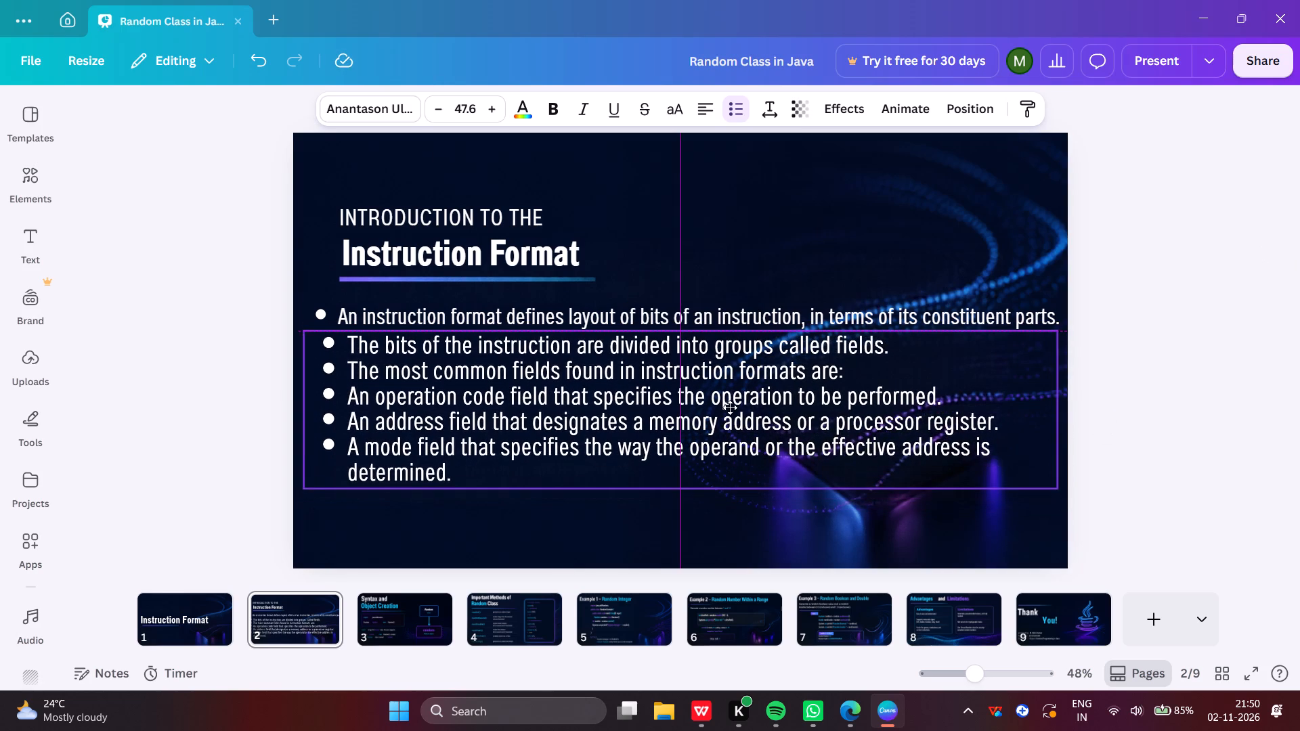
left_click_drag(730, 407, 728, 407)
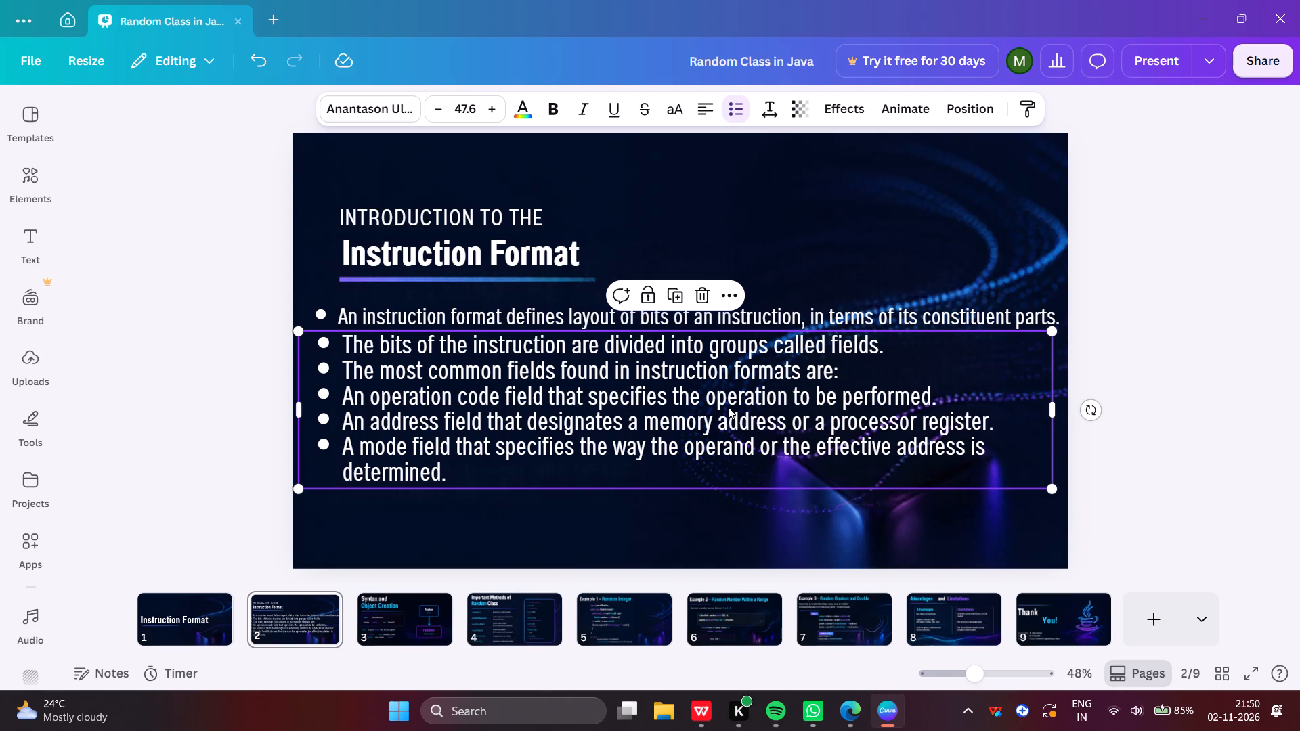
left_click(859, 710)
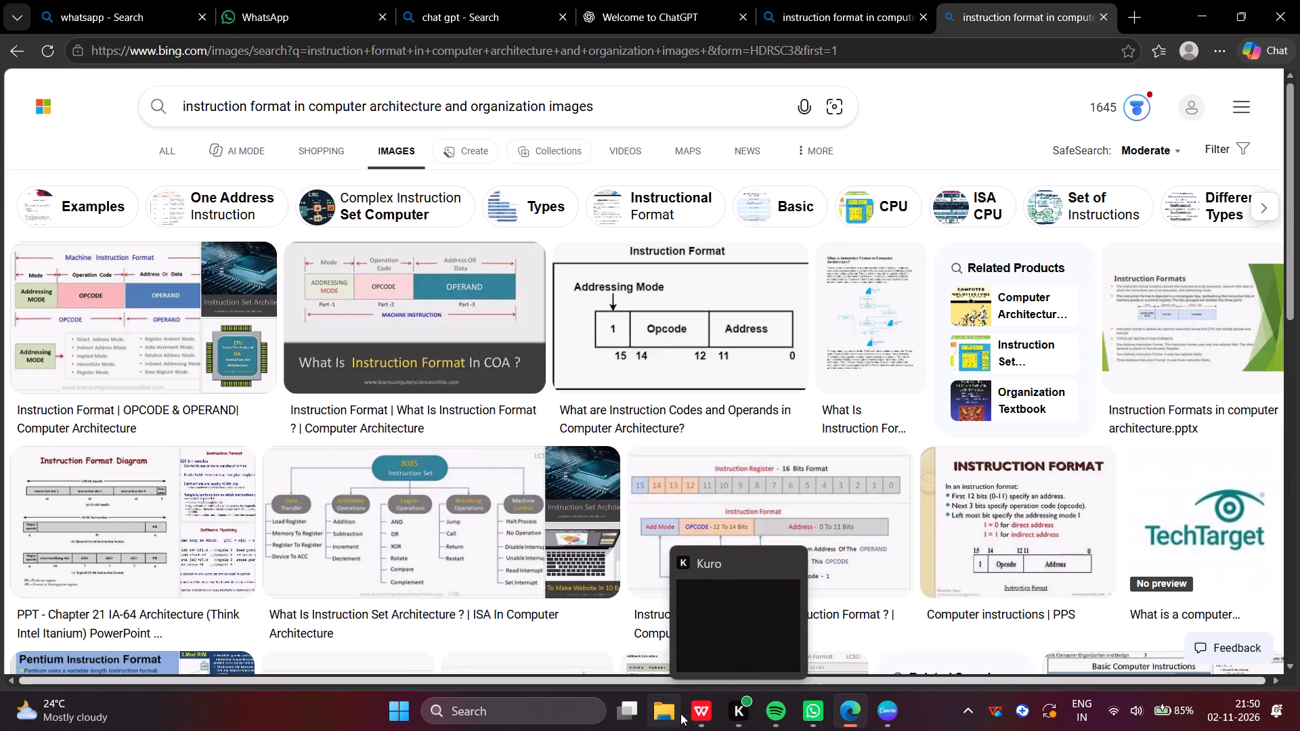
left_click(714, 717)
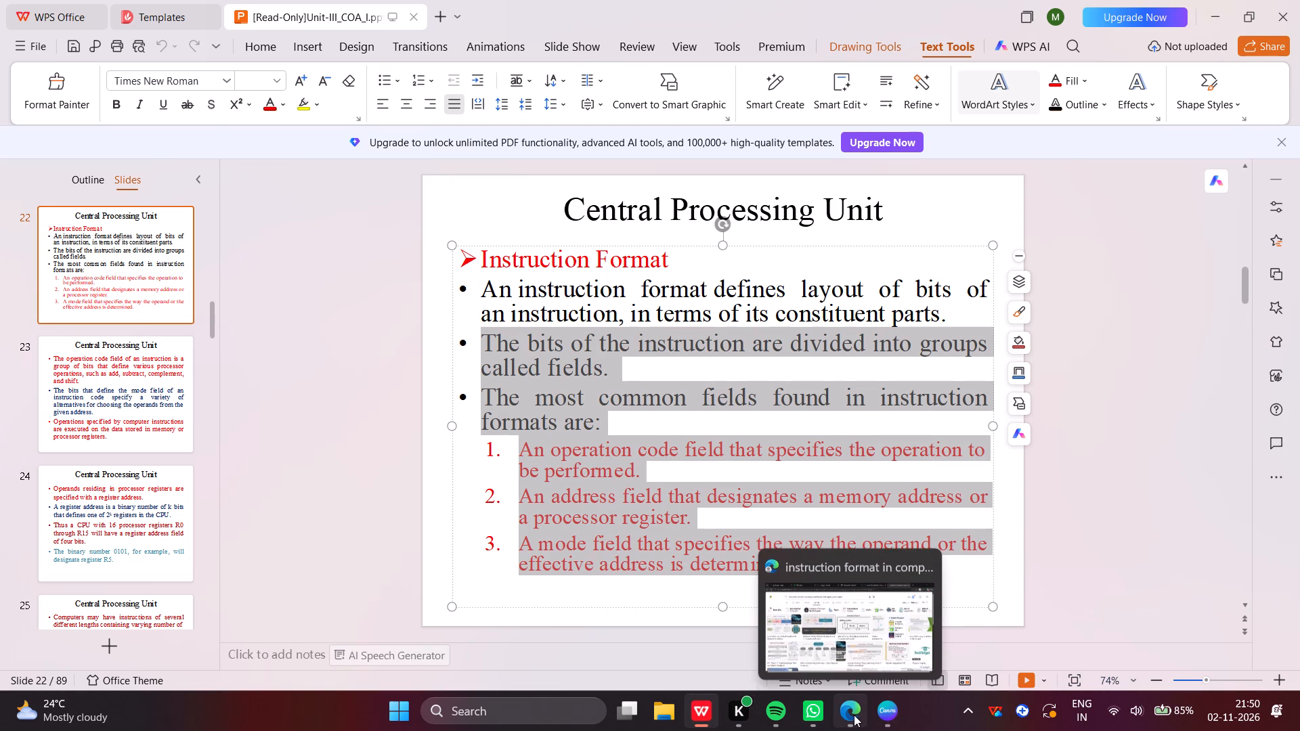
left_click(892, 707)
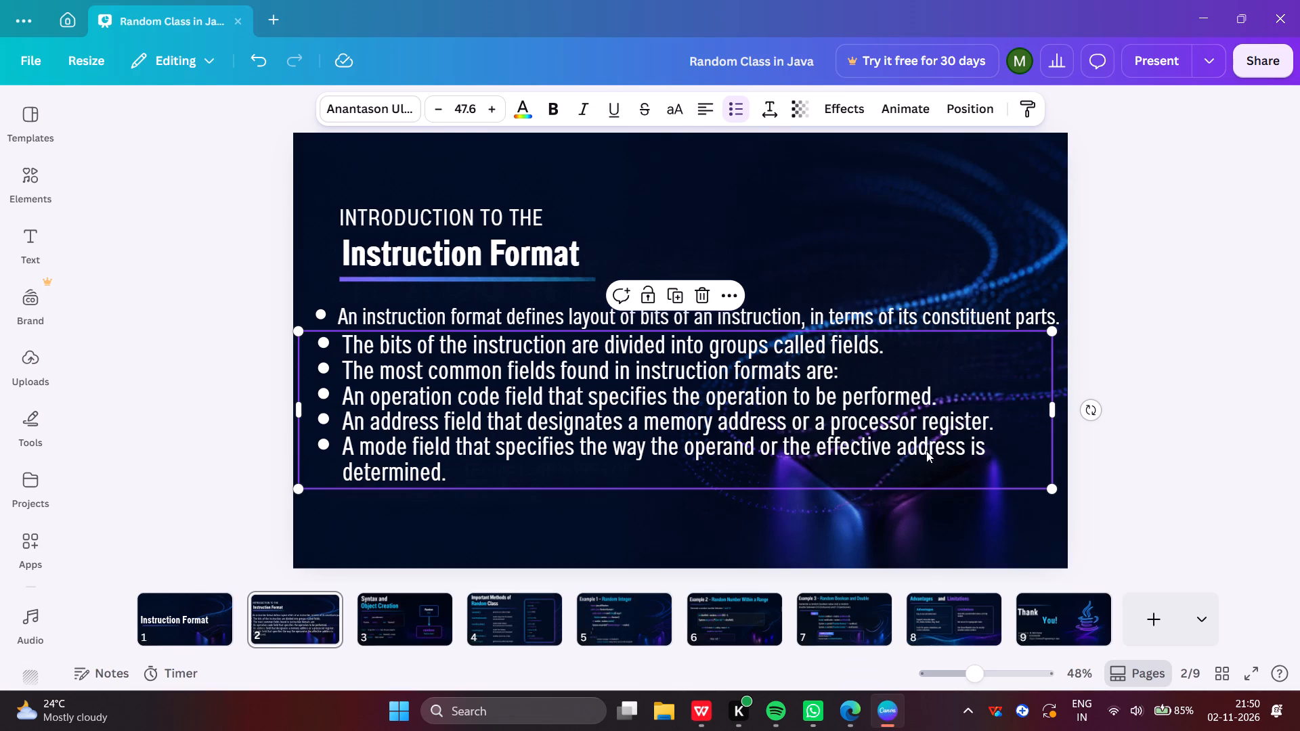
Replace the bullets before the operation code and address field lines with the numbers 1. and 2.
left_click(336, 393)
left_click(336, 393)
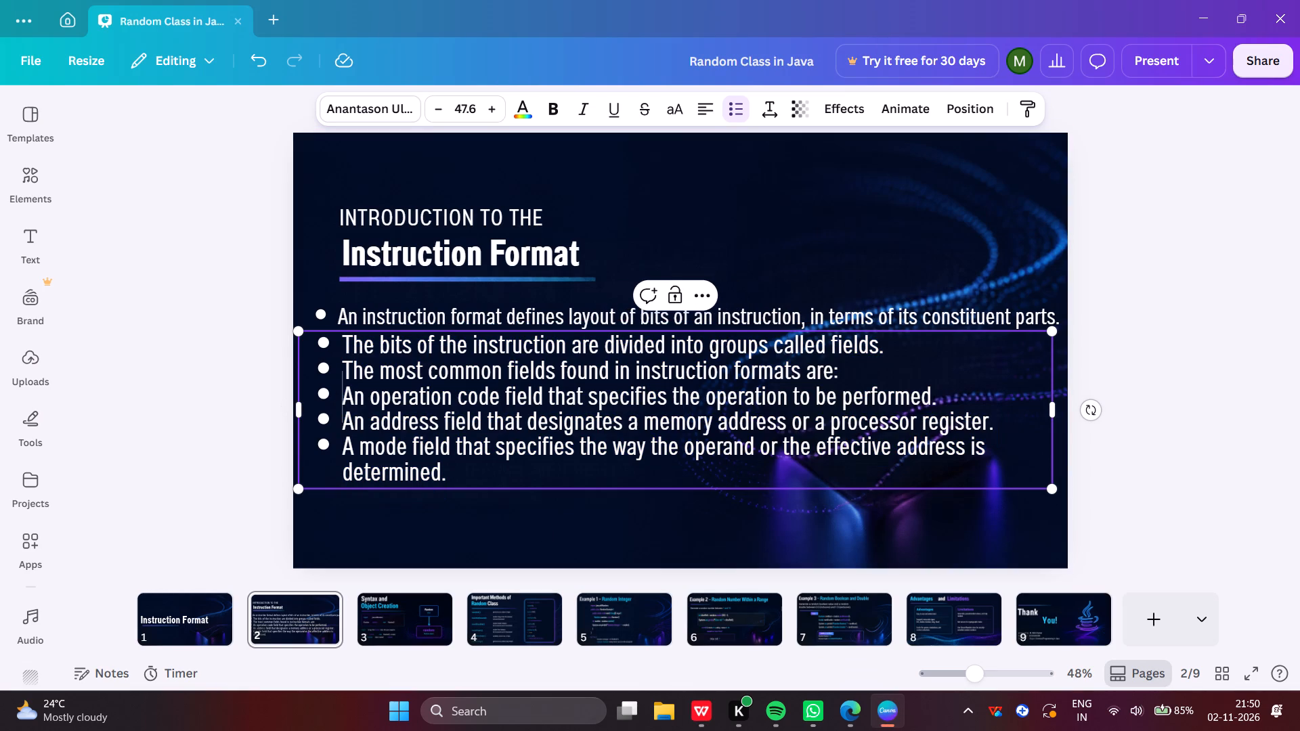
key("BackSpace")
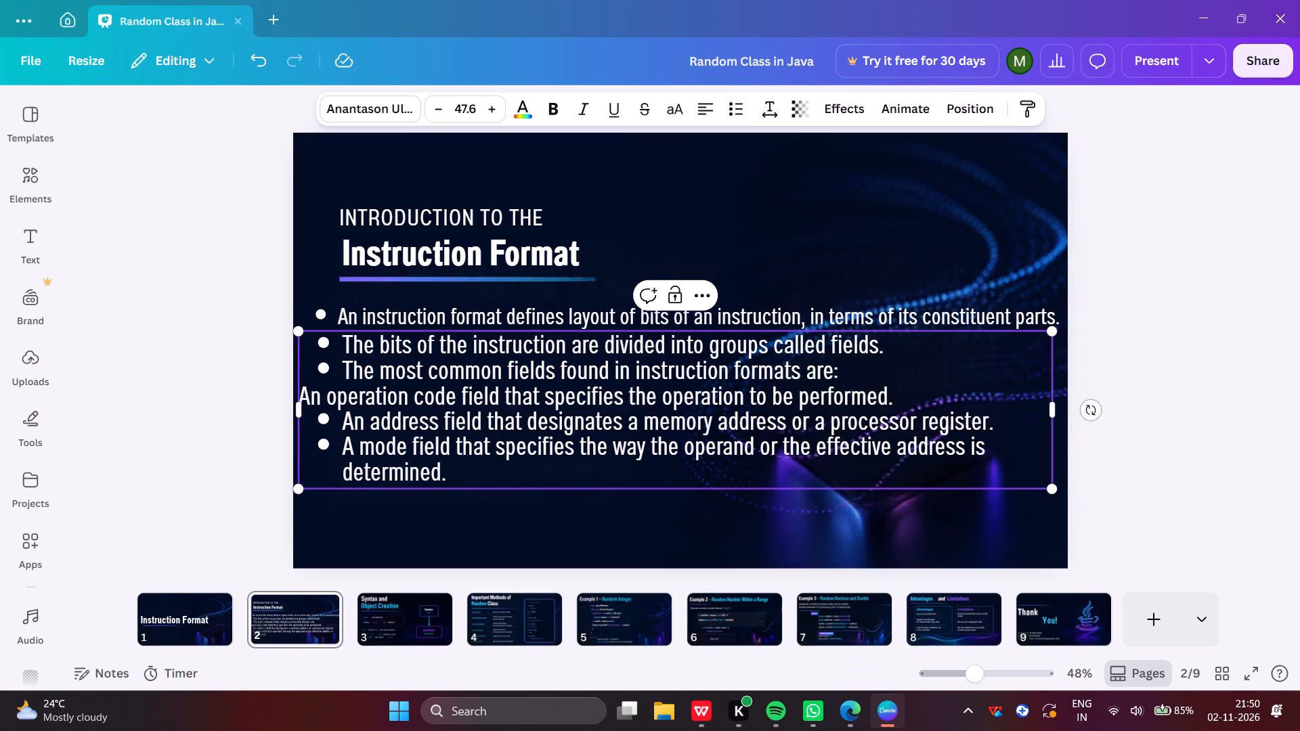
type("1.")
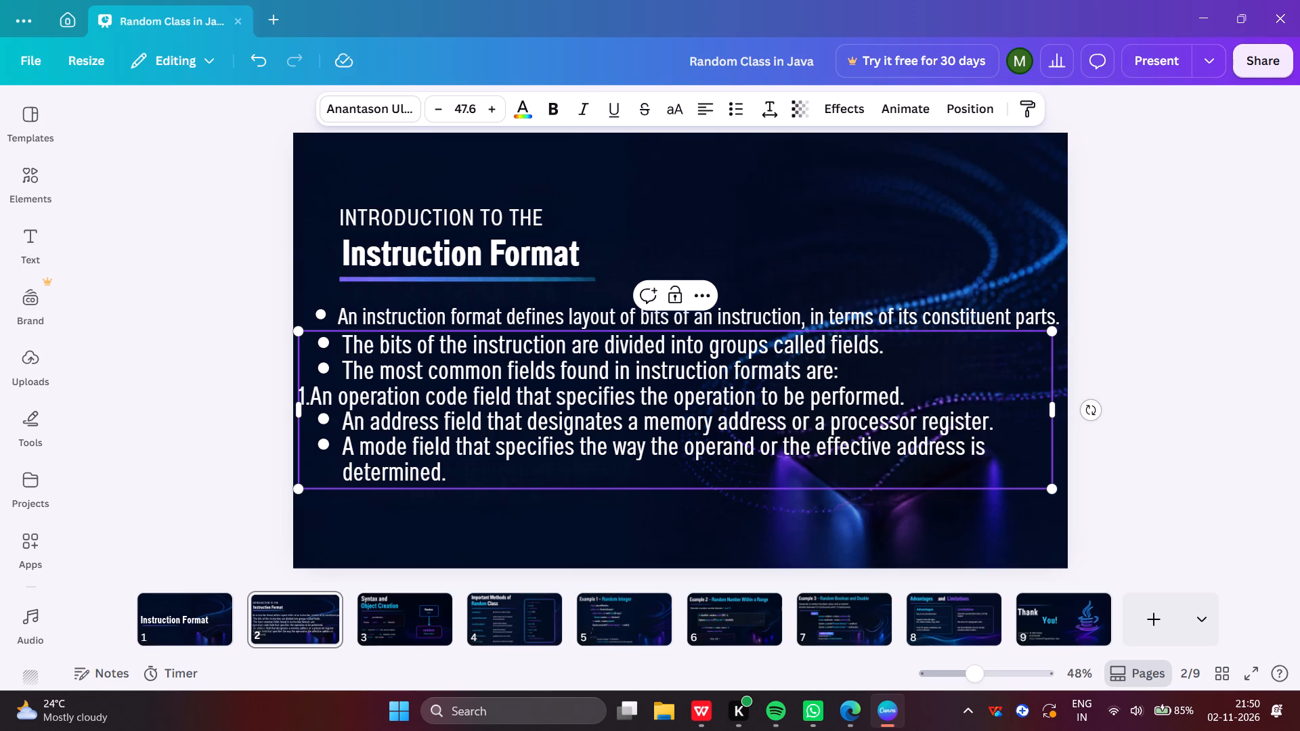
key("space")
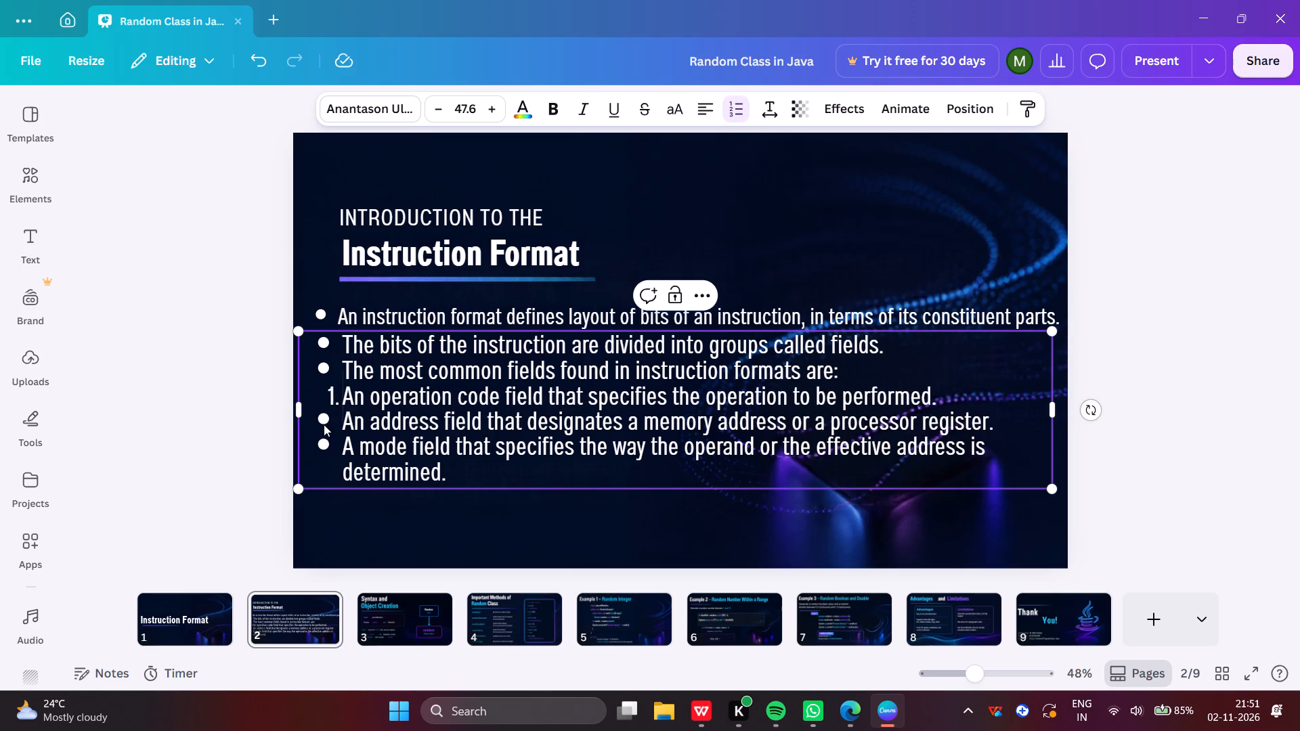
left_click(331, 424)
key("BackSpace")
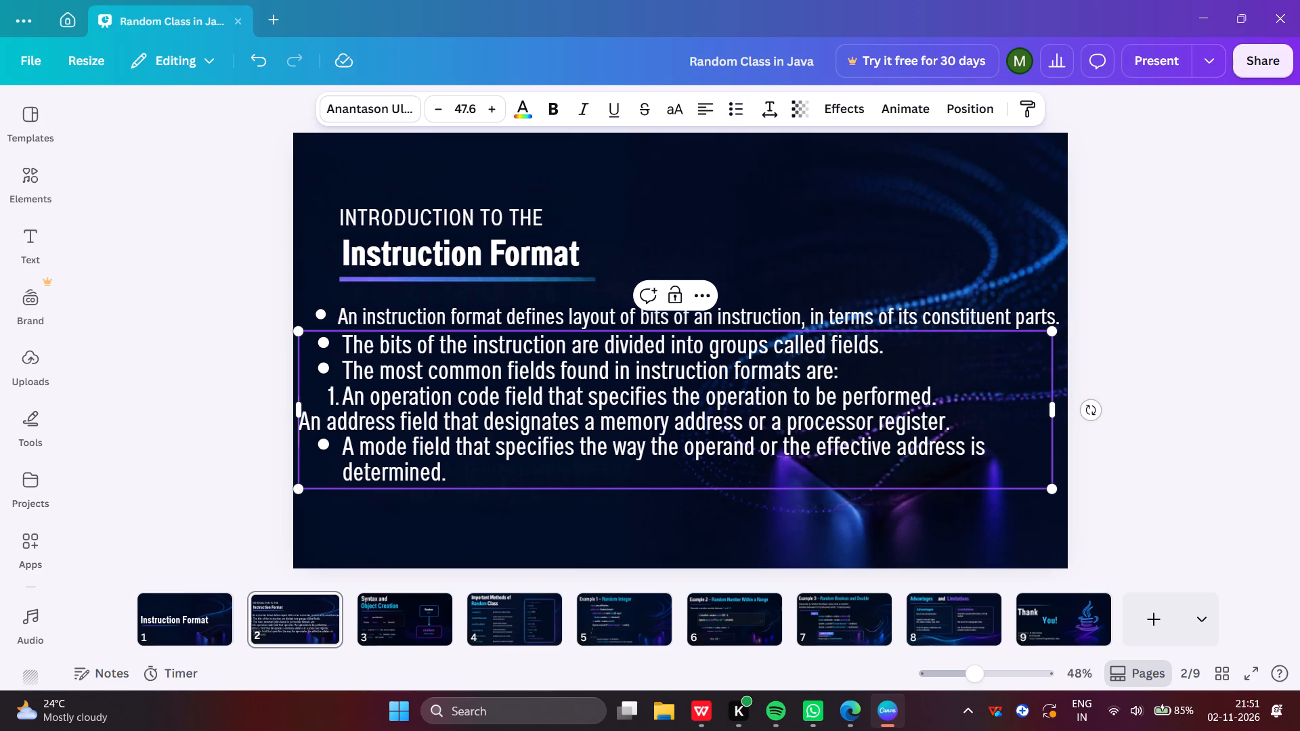
type("2.")
key("space")
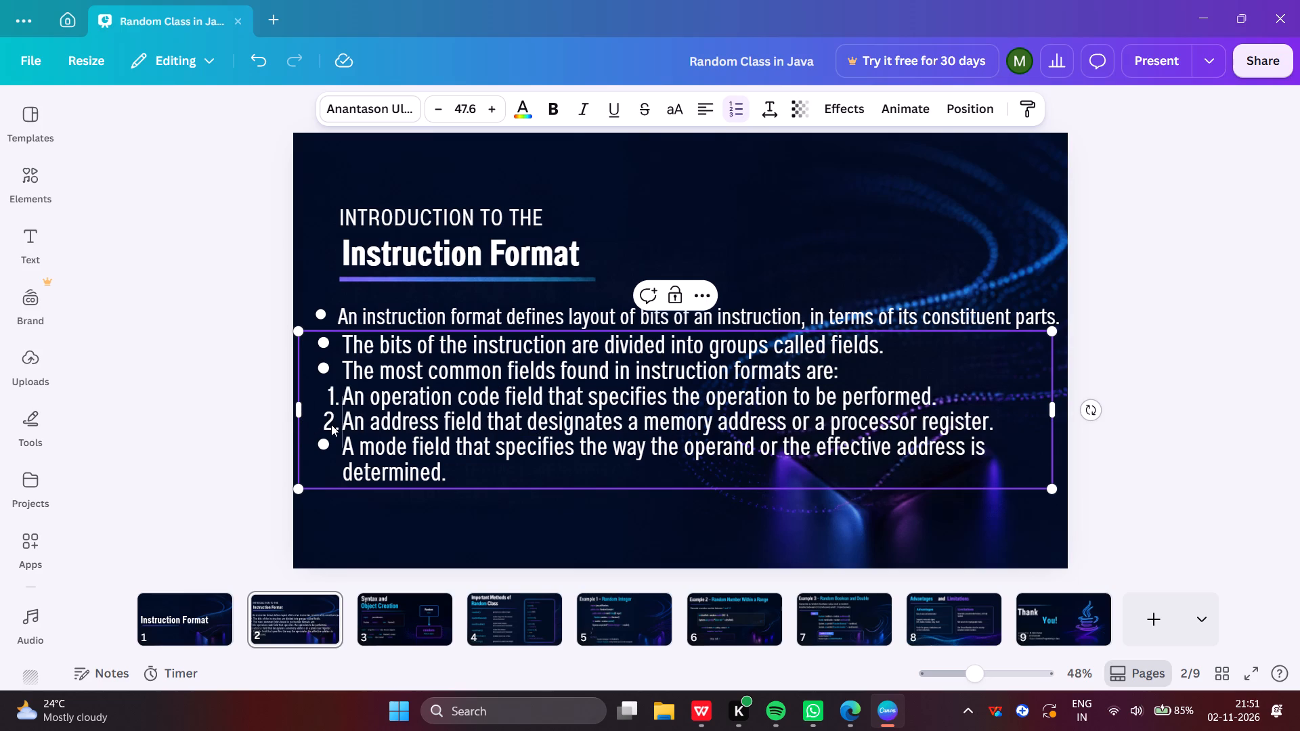
Replace the bullet before the mode field line with the number 3., aligned with the other numbered items.
left_click(334, 447)
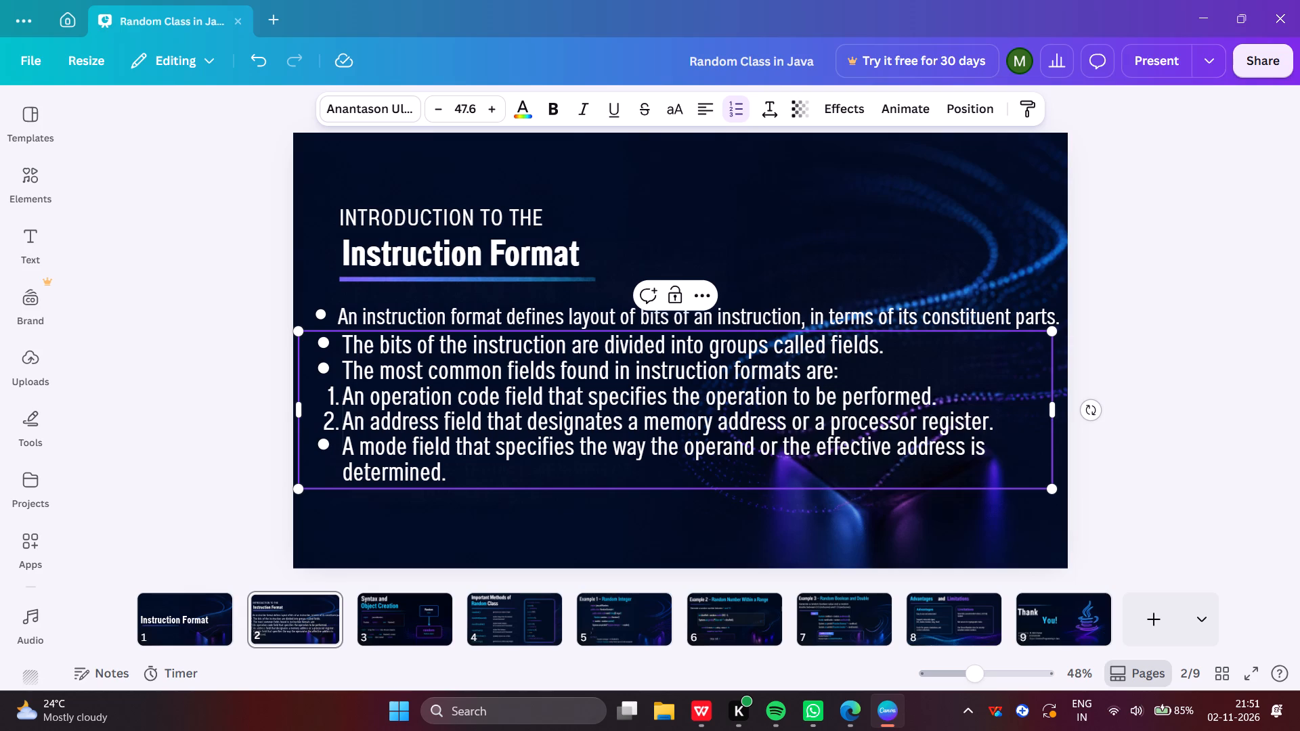
left_click(336, 440)
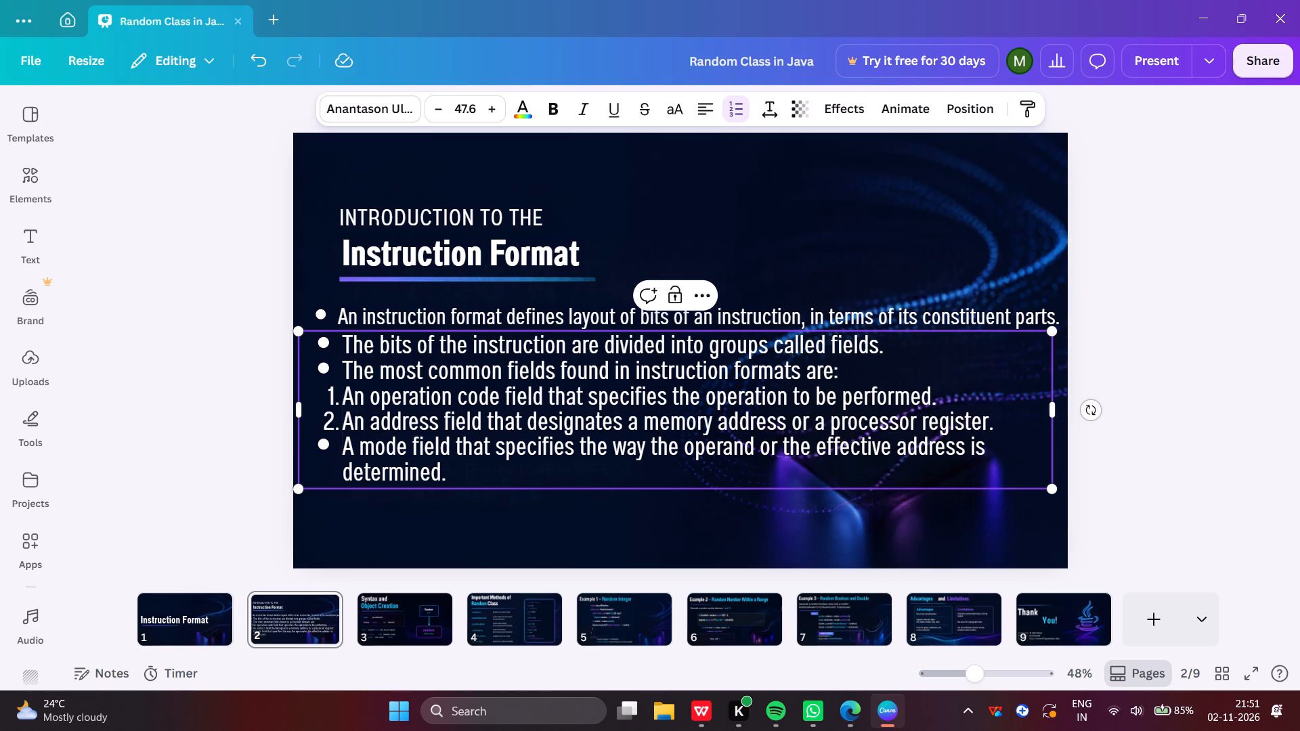
left_click(336, 450)
key("BackSpace")
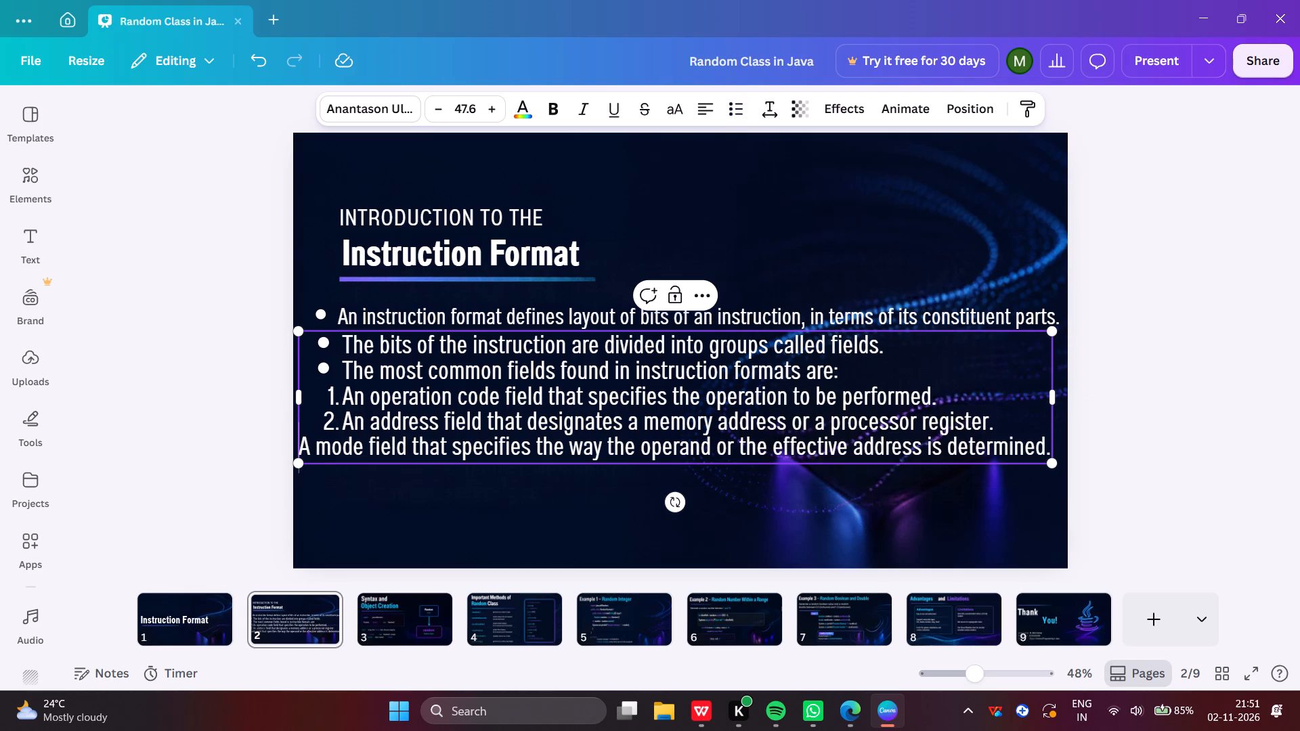
type("3.")
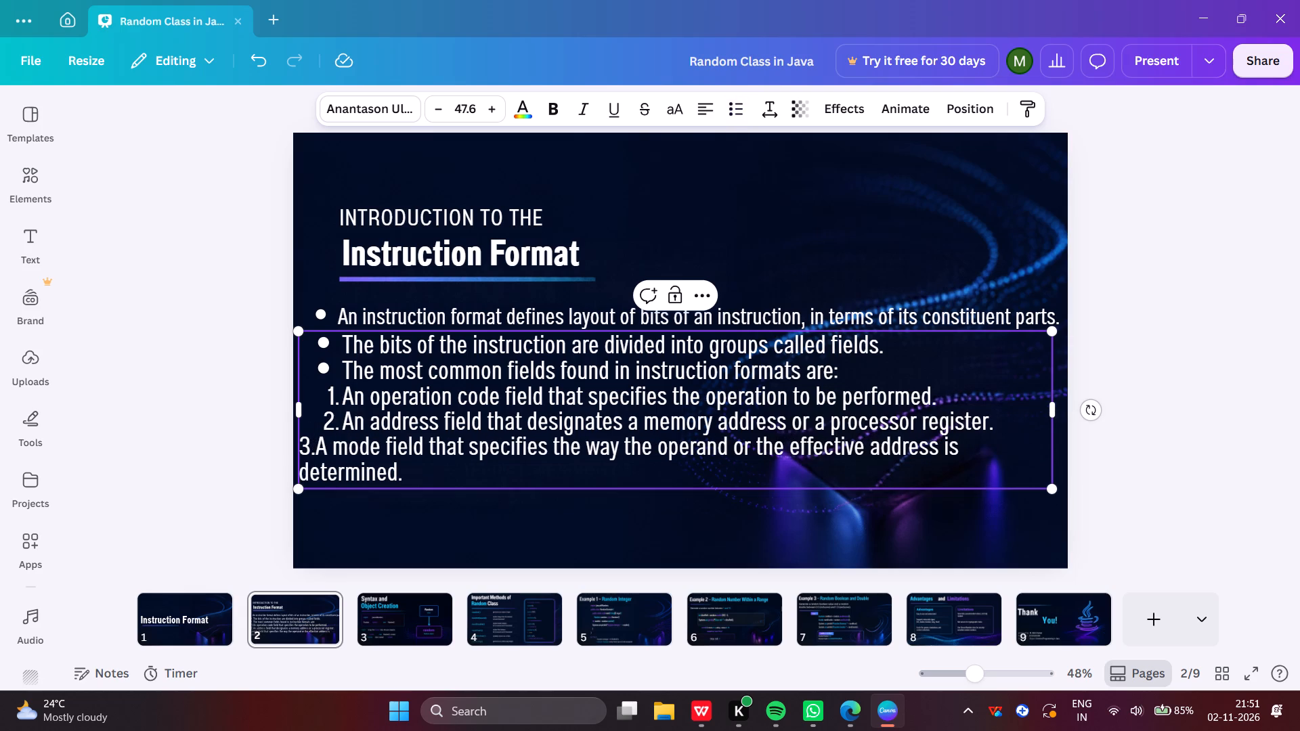
left_click(336, 450)
key("space")
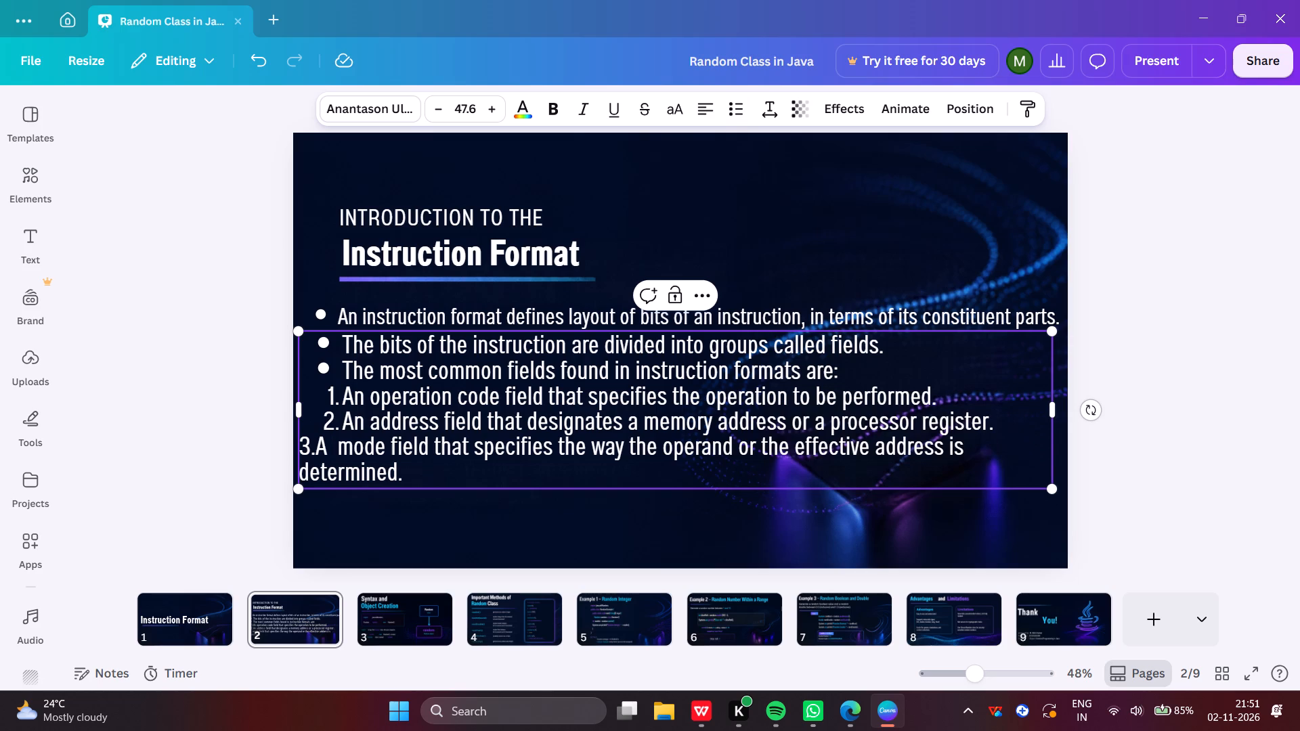
key("BackSpace")
key("Left")
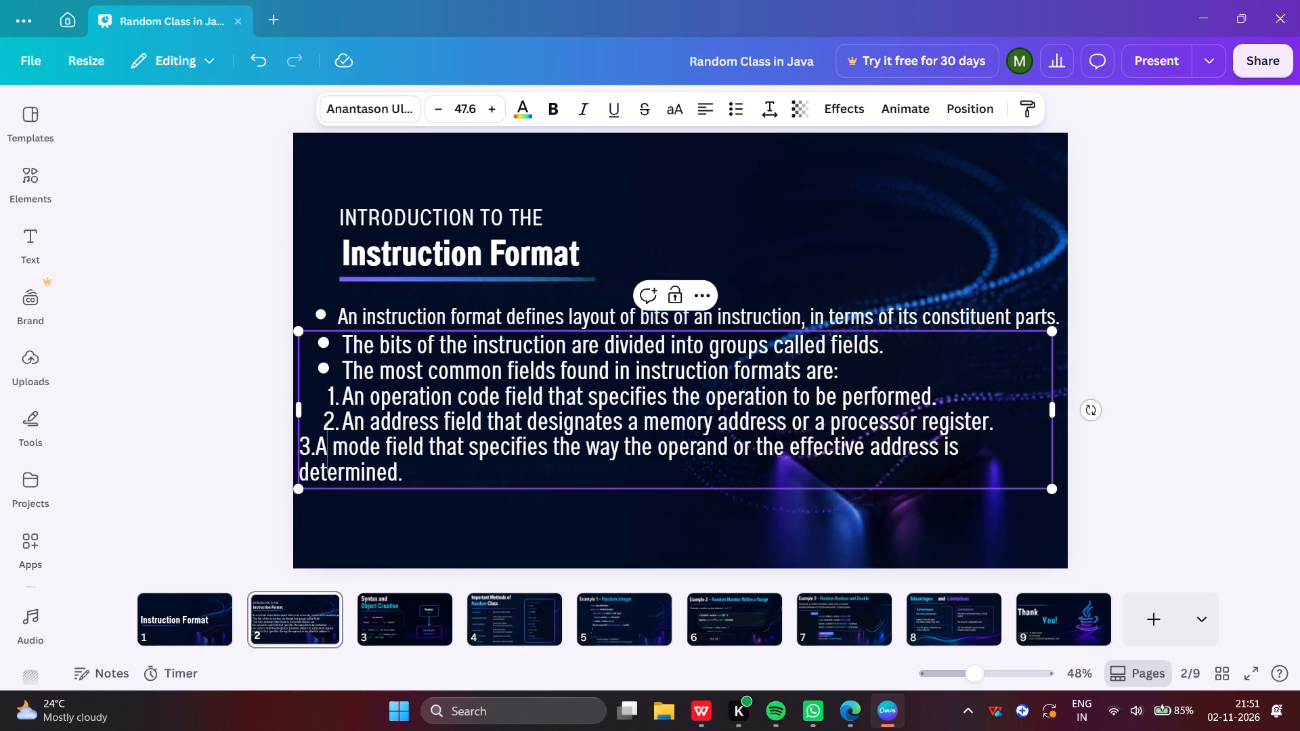
key("Left")
key("space")
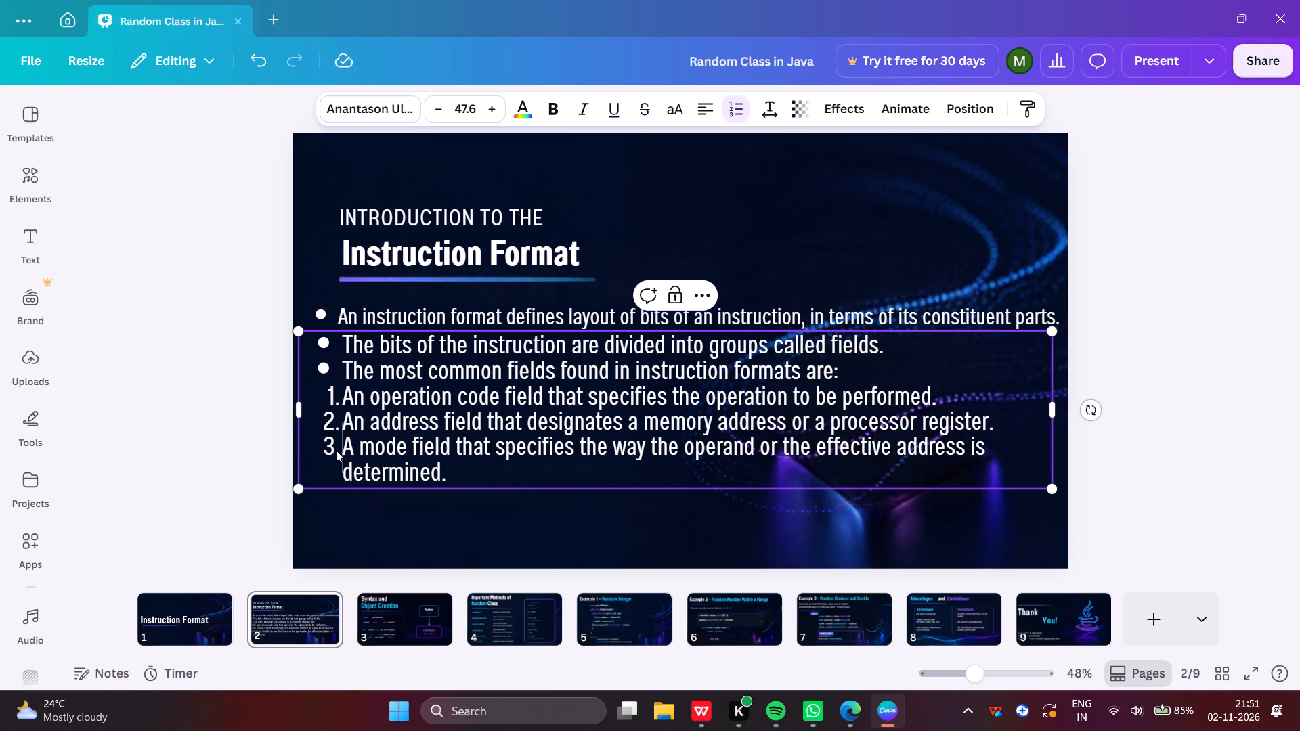
left_click(239, 408)
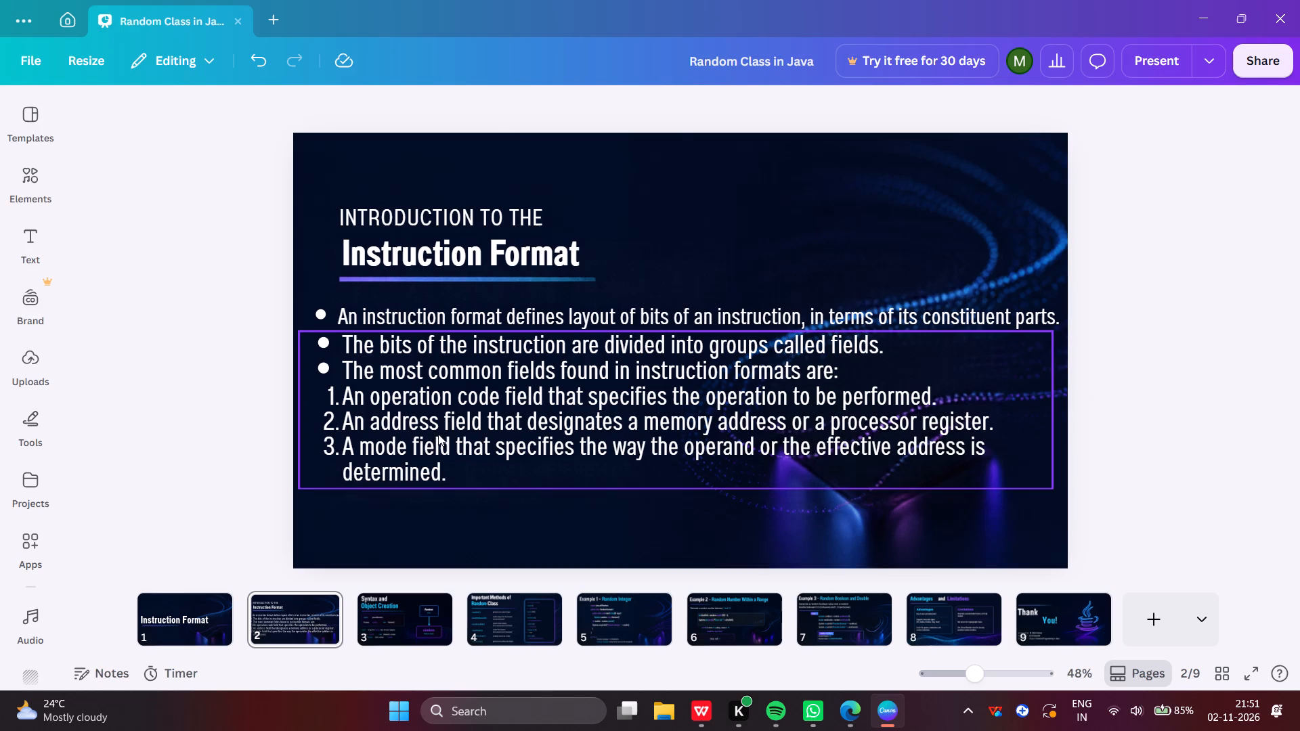
Move the mixed bulleted and numbered list slightly down to leave a small gap beneath the definition bullet.
left_click_drag(435, 431, 433, 440)
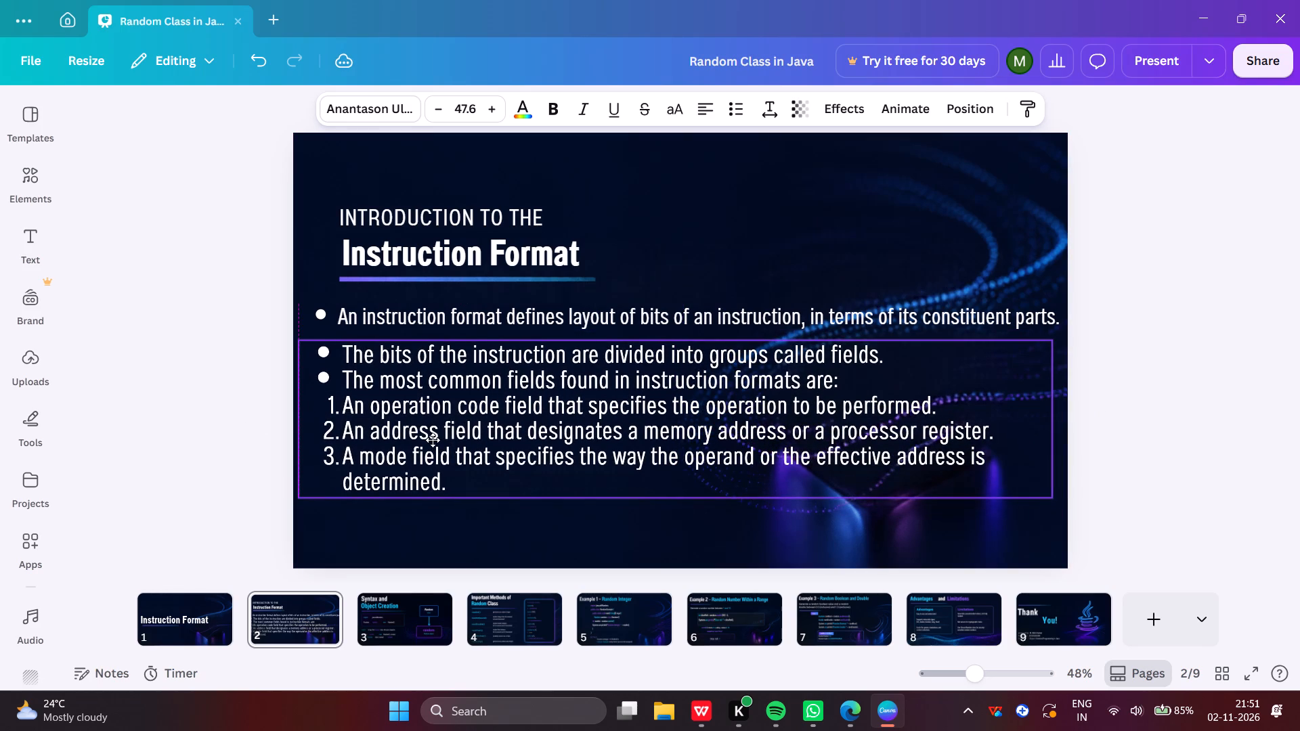
left_click_drag(433, 440, 434, 435)
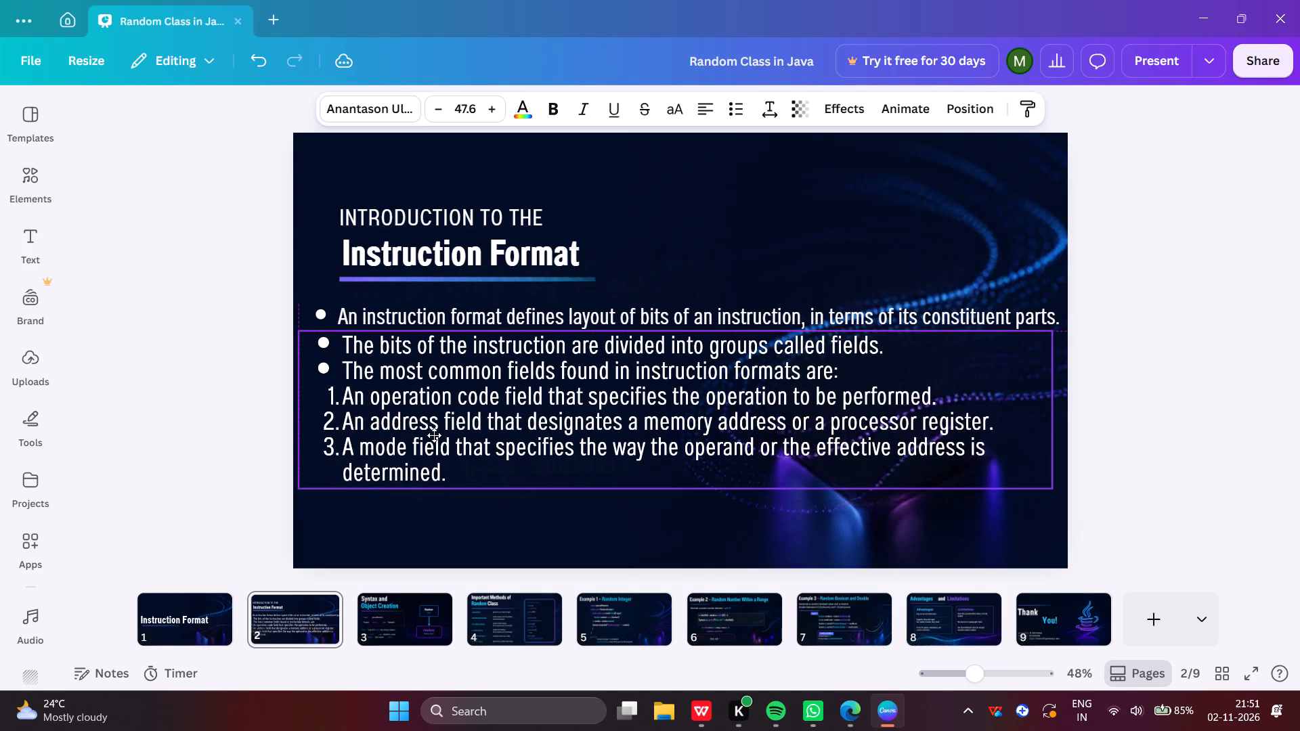
left_click_drag(434, 435, 434, 438)
left_click(224, 410)
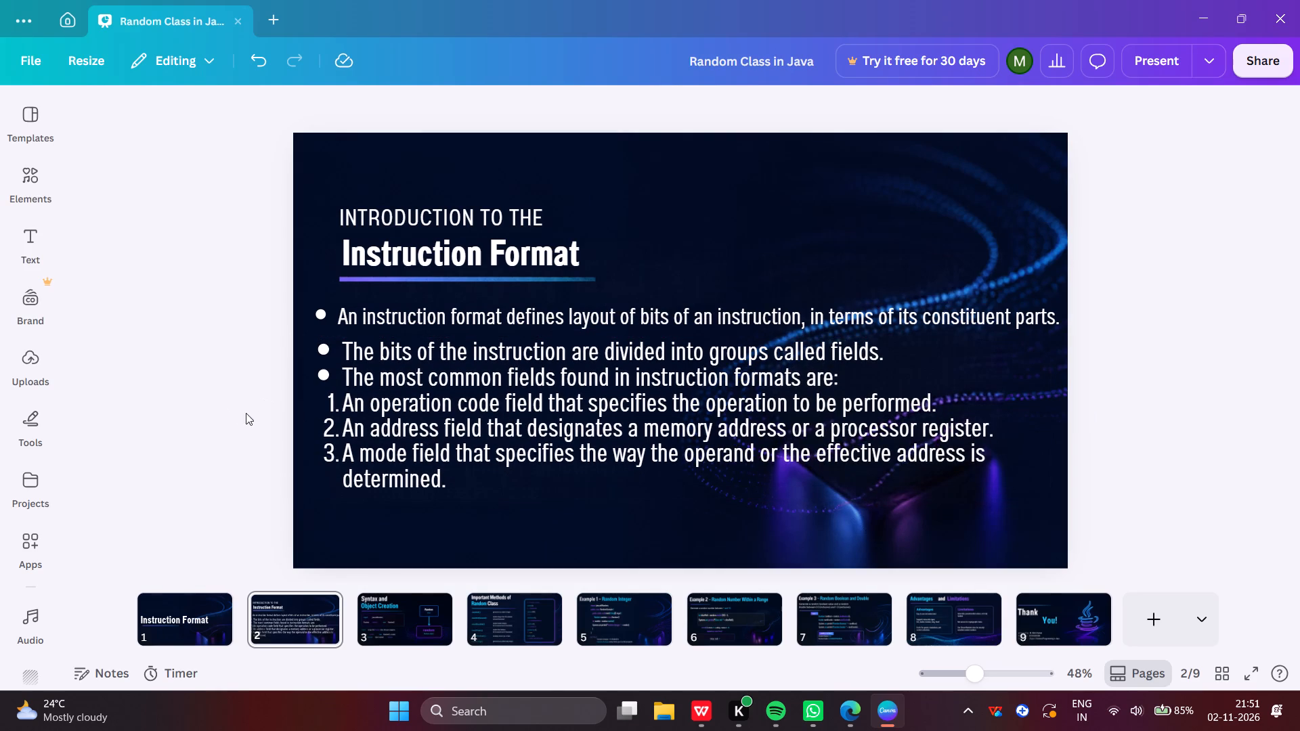
Copy the title "Central Processing Unit" from slide 23 of Unit-III_COA_I.pptx in WPS Office, and return to page 2 in Canva.
left_click(393, 606)
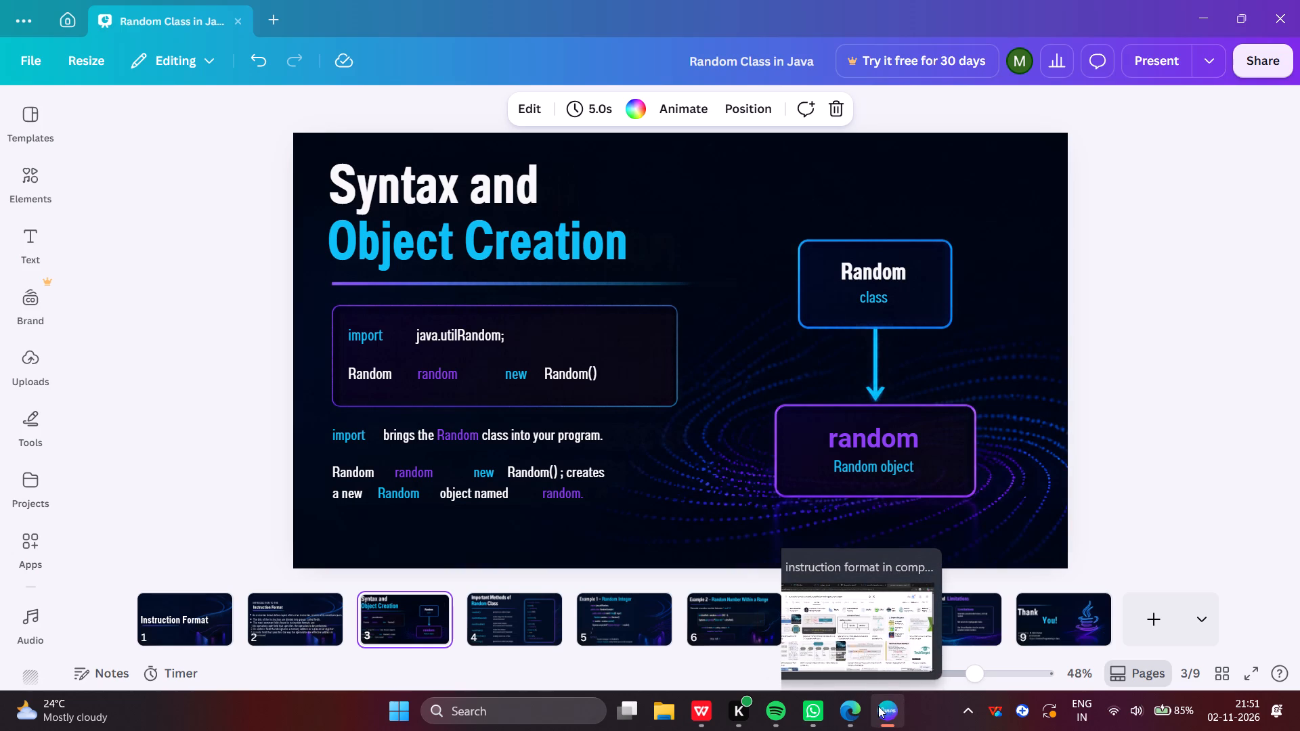
left_click(701, 714)
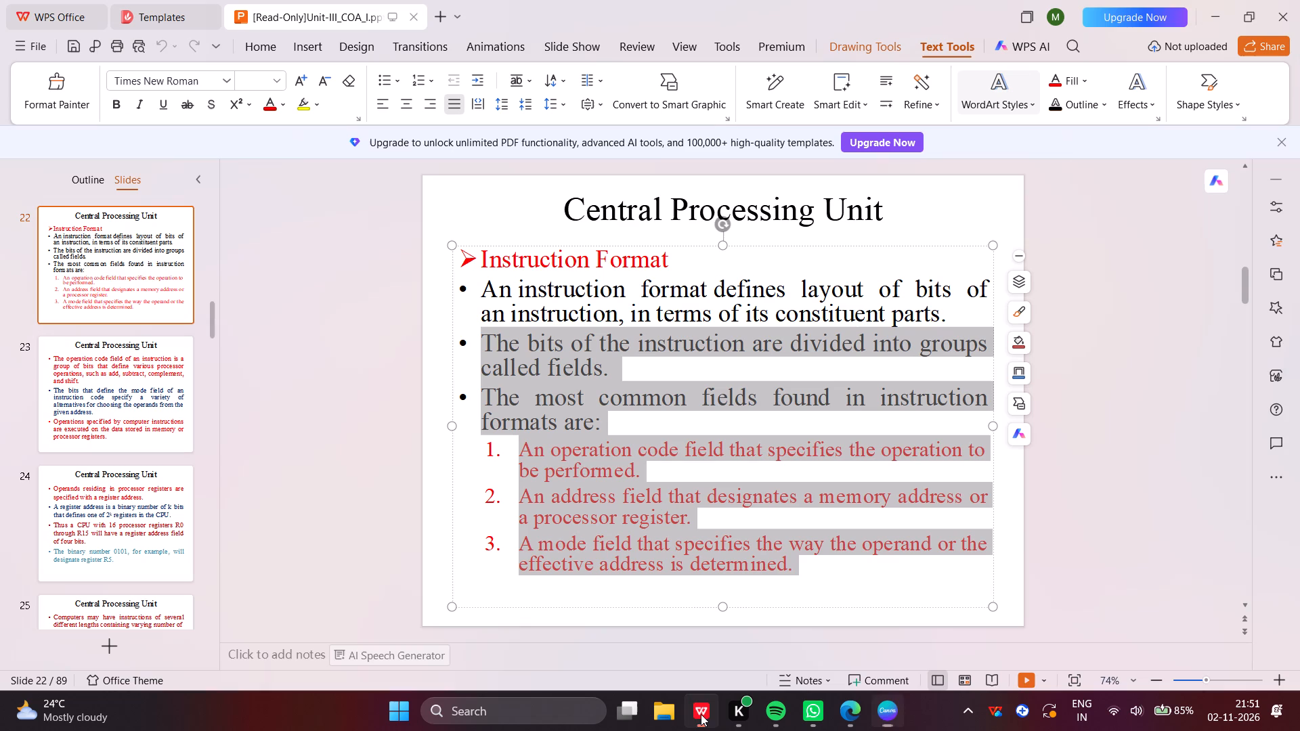
left_click(104, 365)
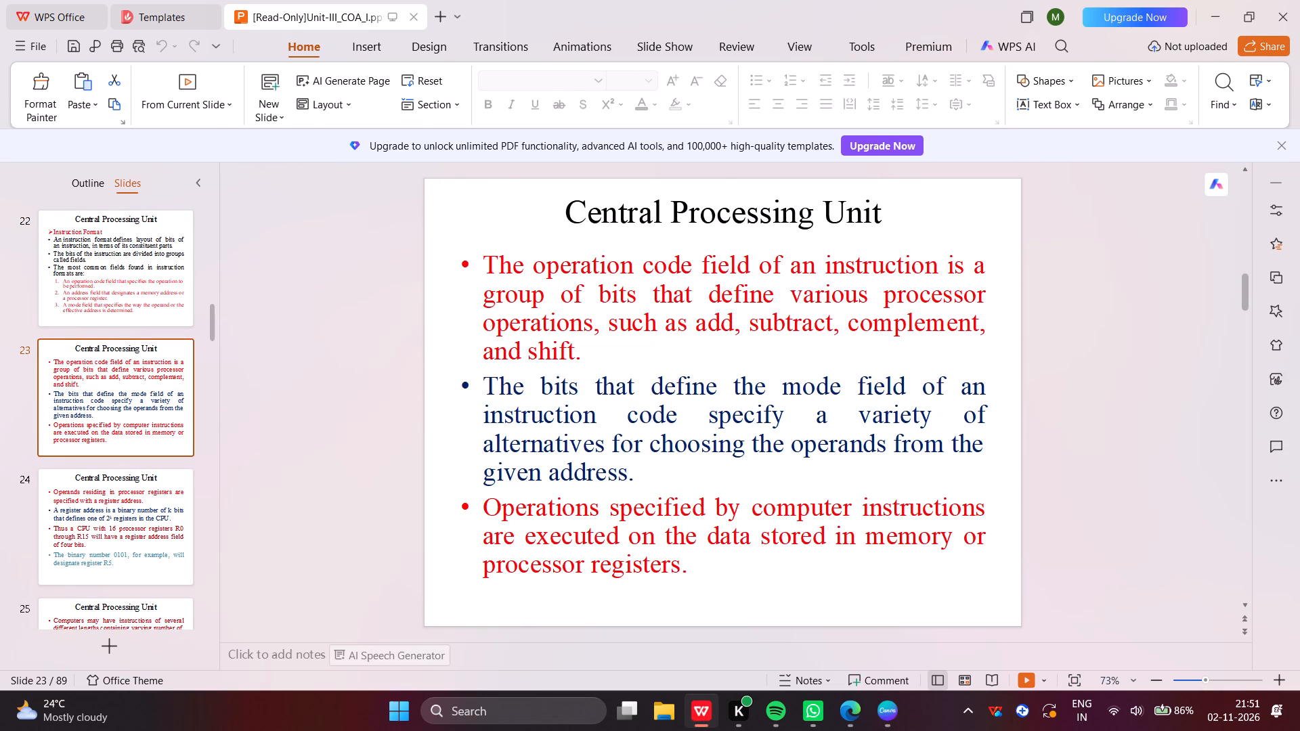
left_click_drag(571, 203, 902, 180)
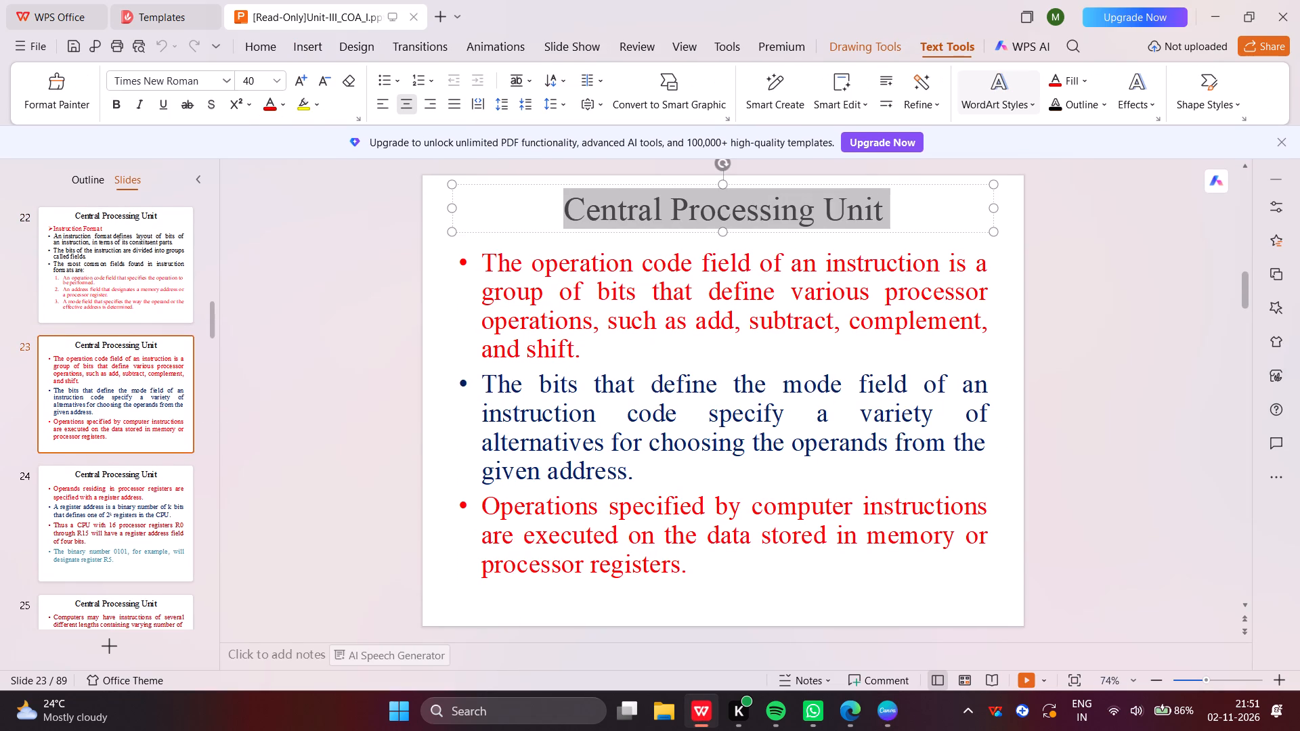
key("ctrl+space")
key("ctrl+c")
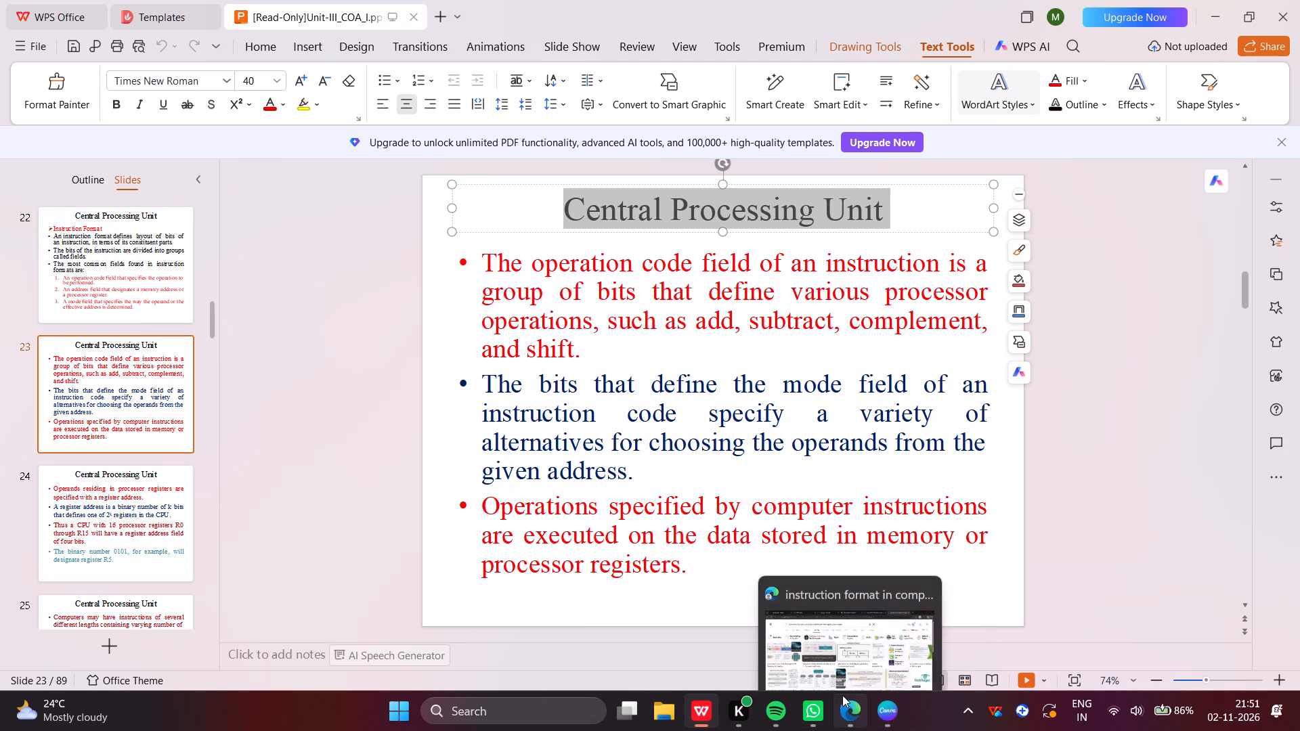
left_click(888, 707)
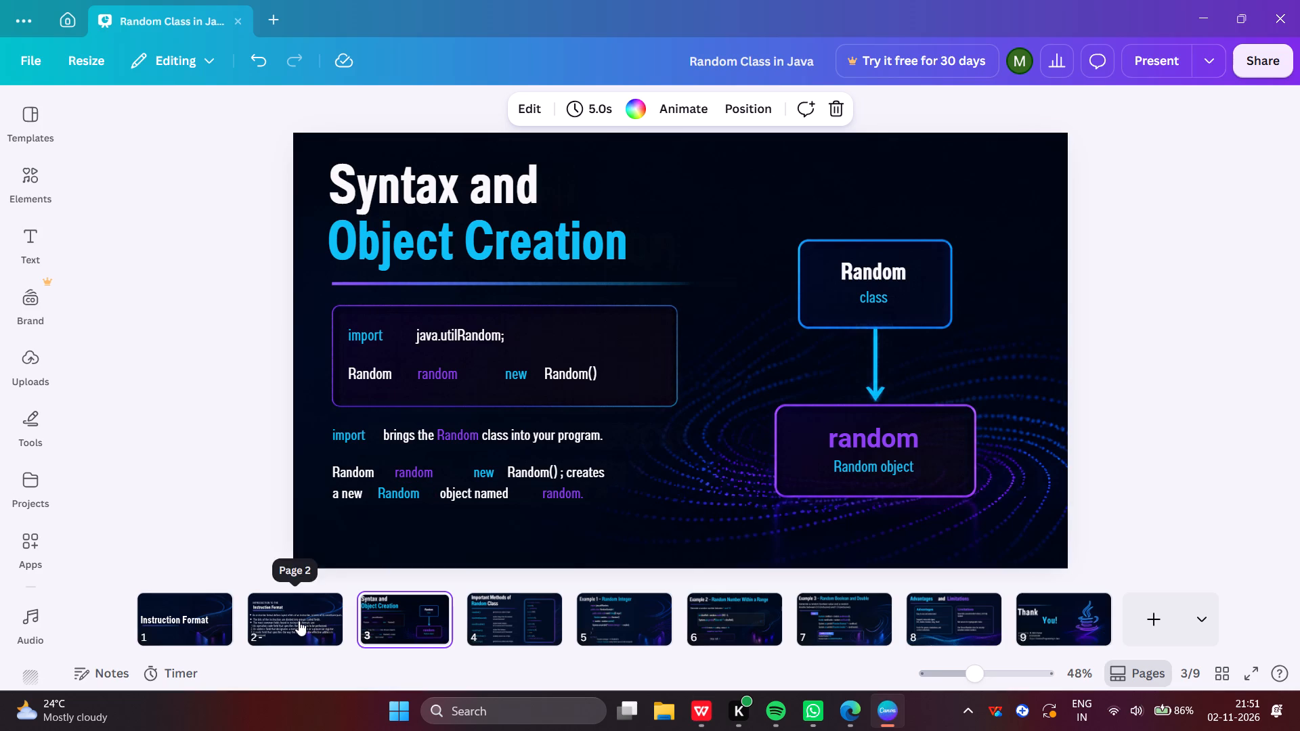
left_click(299, 621)
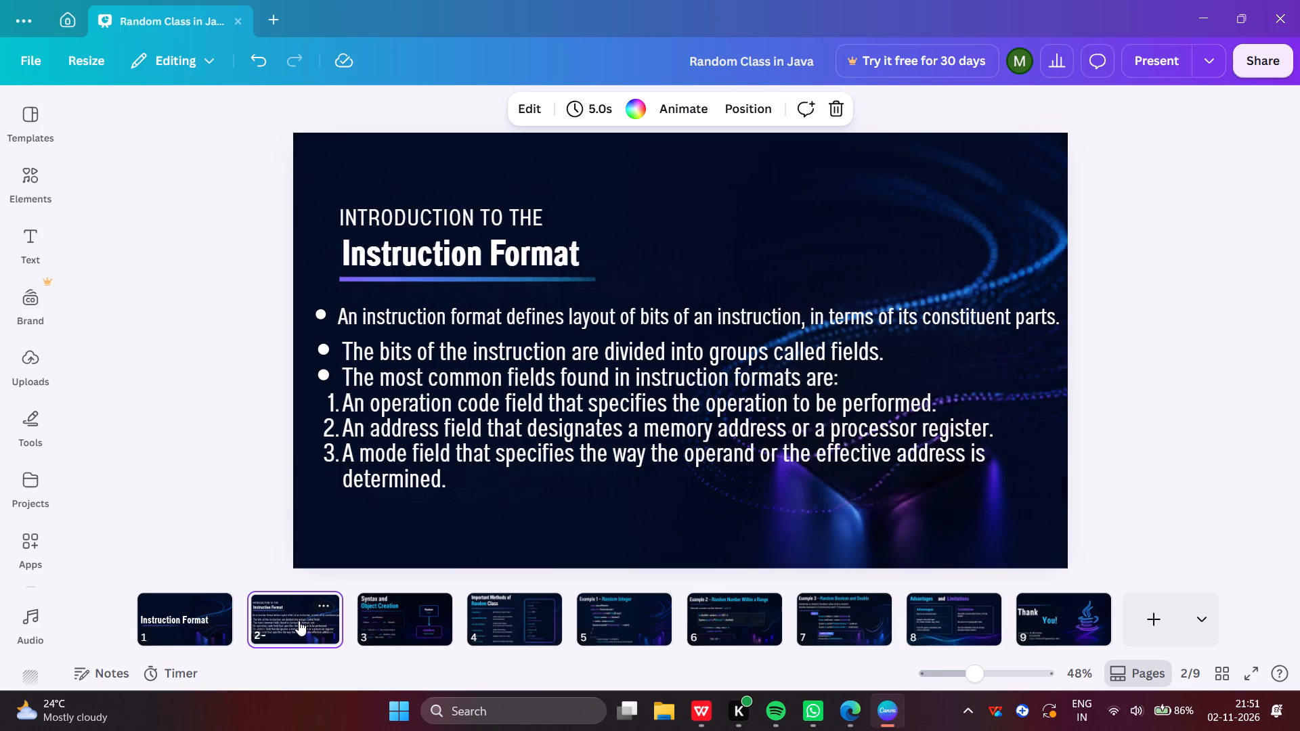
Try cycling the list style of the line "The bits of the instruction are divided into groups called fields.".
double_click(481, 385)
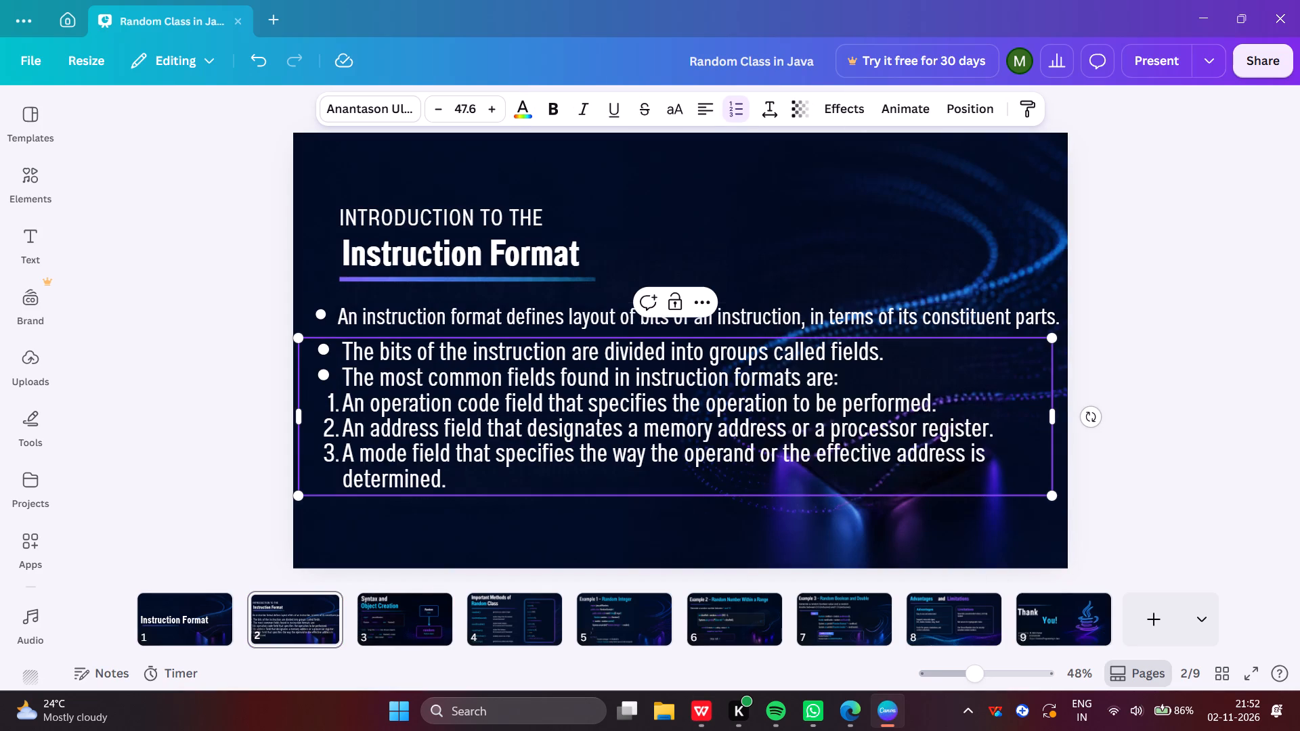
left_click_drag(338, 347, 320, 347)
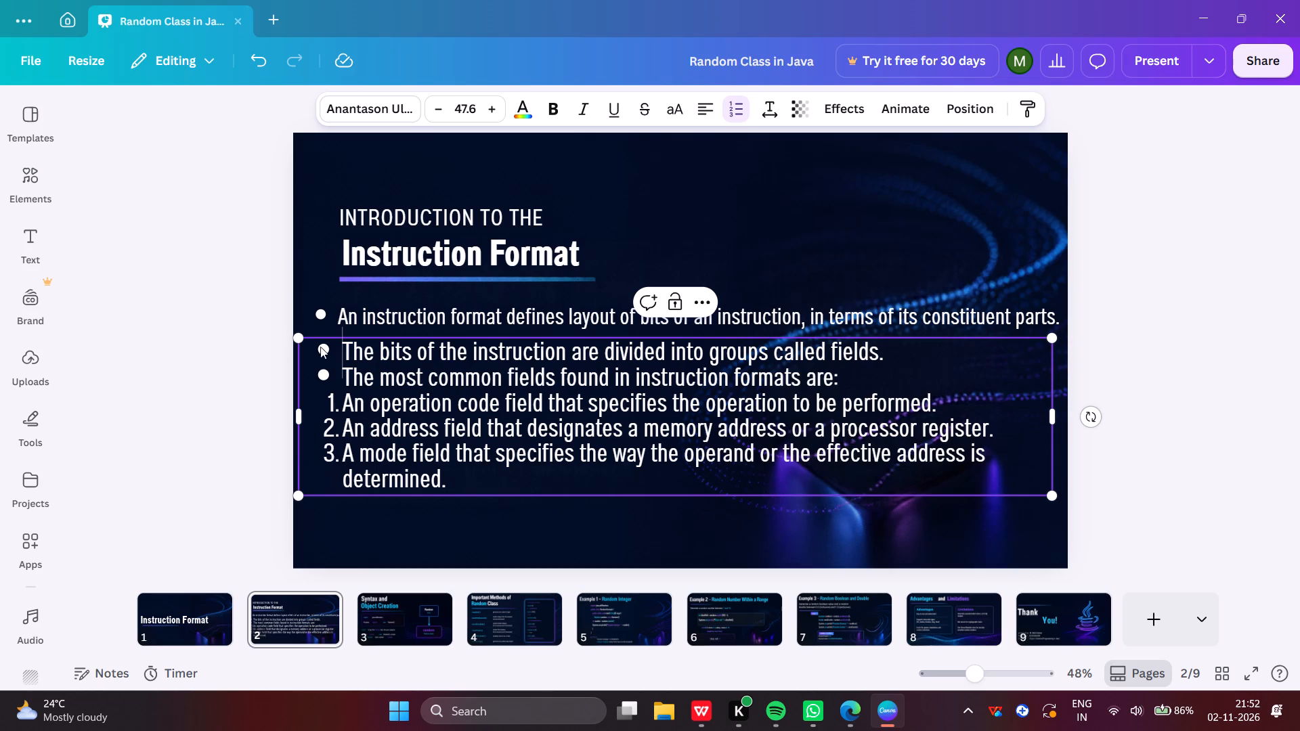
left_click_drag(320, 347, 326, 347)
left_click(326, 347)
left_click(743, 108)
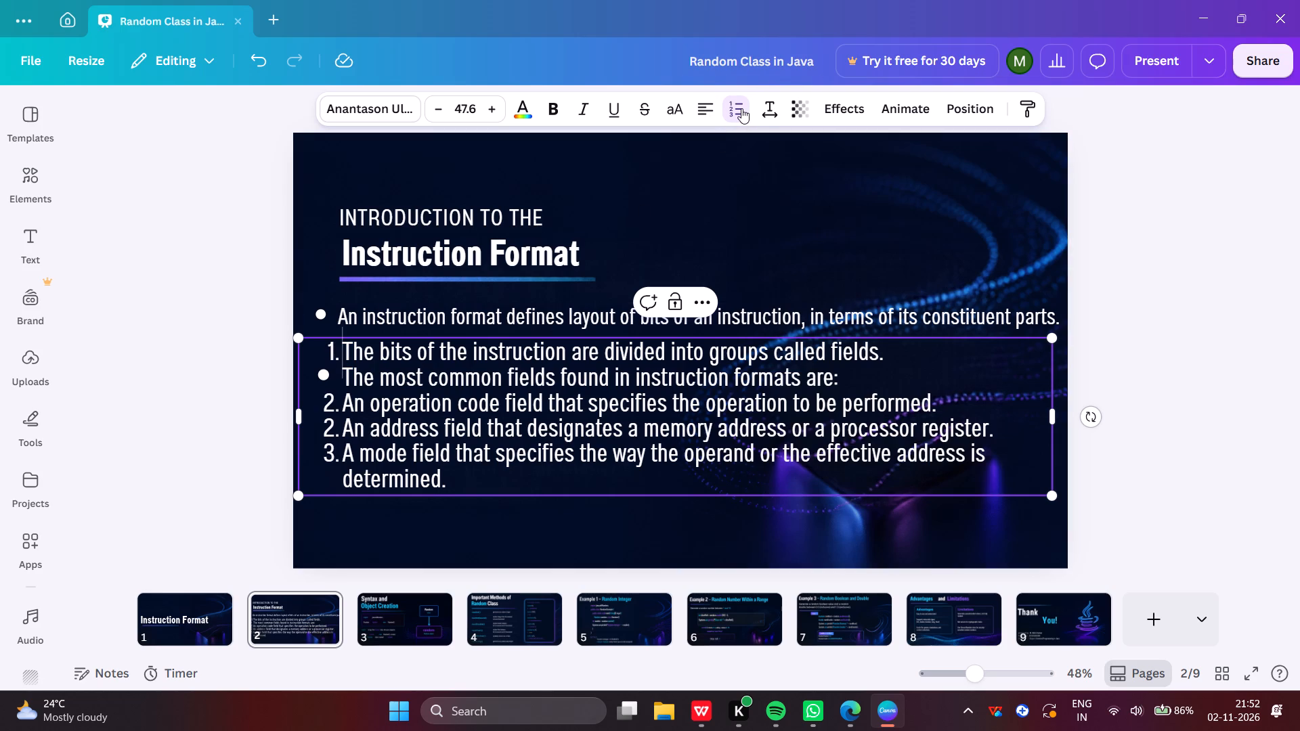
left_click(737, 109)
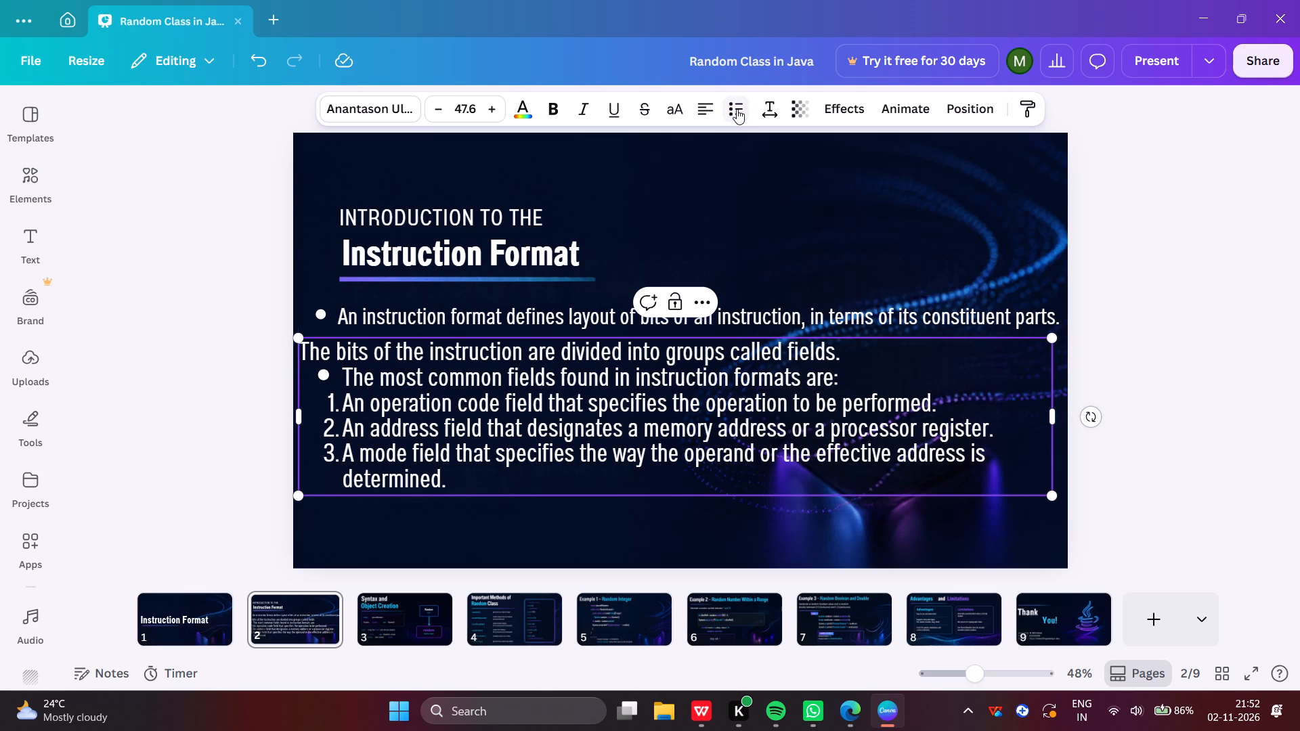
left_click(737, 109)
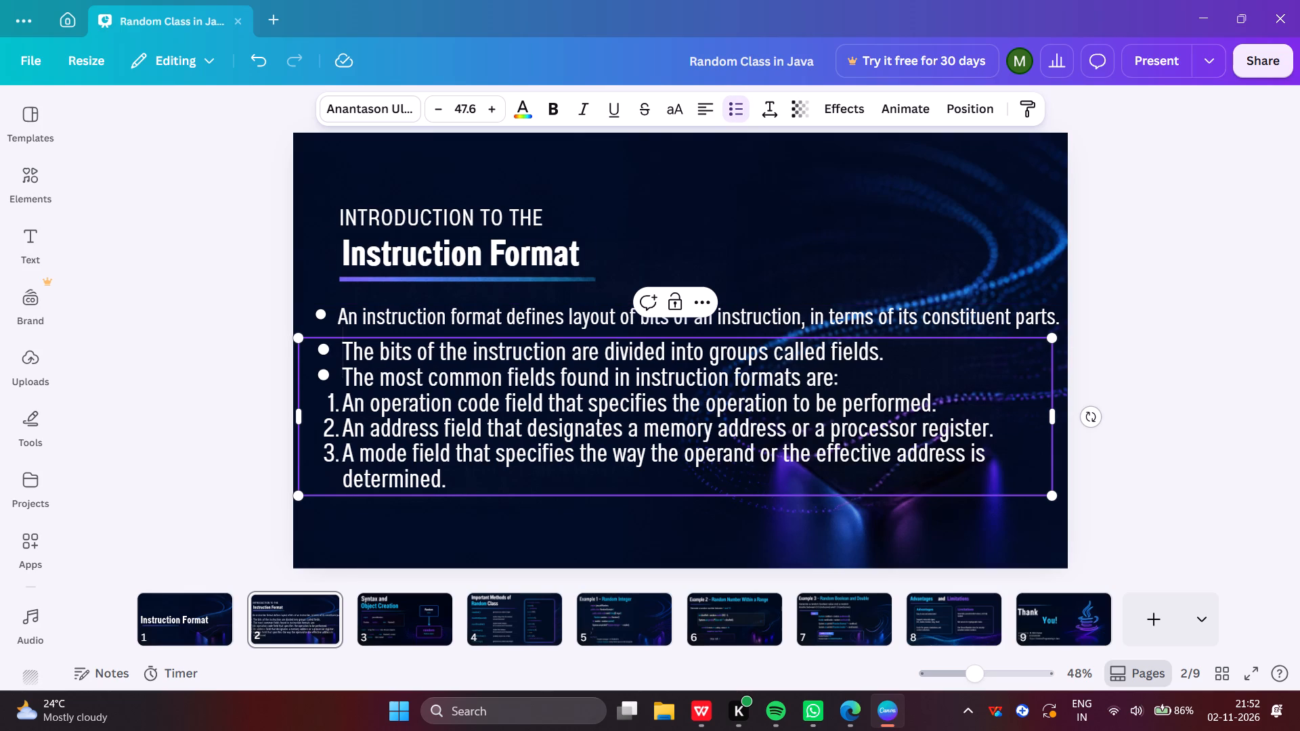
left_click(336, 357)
Insert a blank, unbulleted line between the "most common fields" bullet and the three numbered items.
left_click(867, 378)
key("Up")
key("Return")
key("BackSpace")
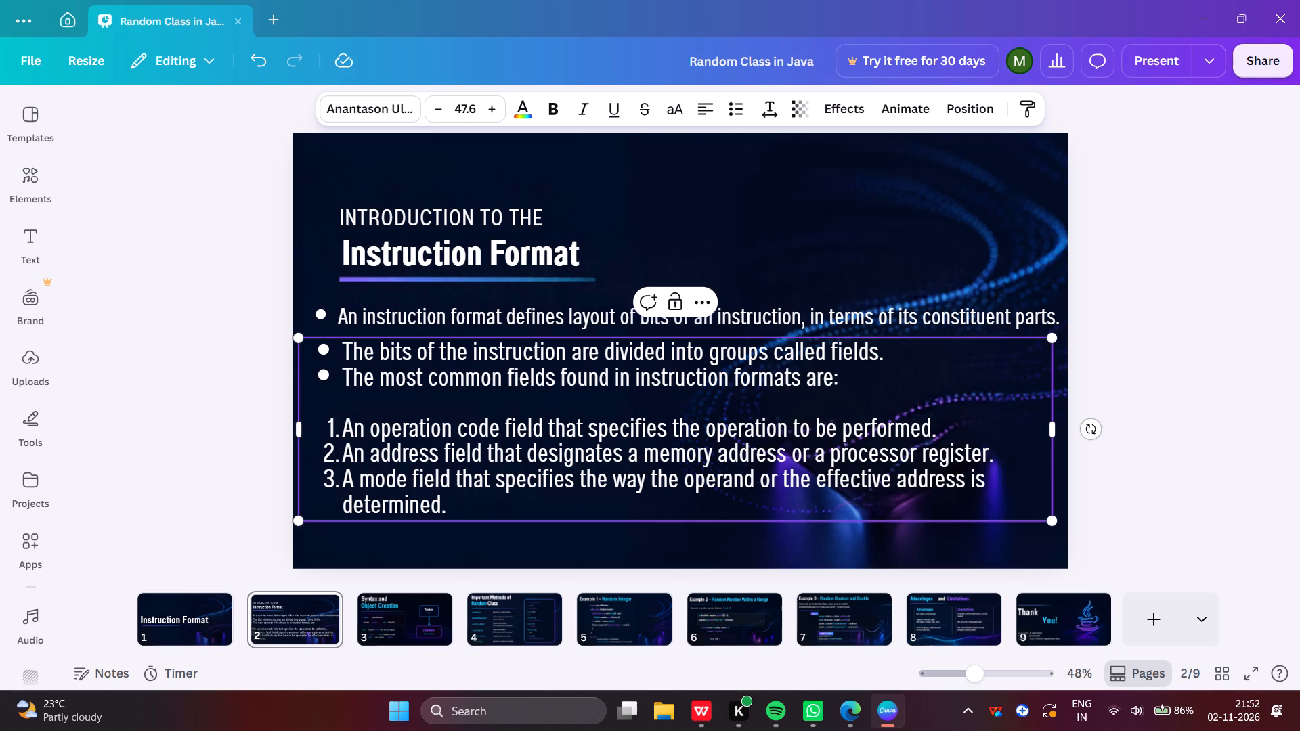
left_click(1142, 349)
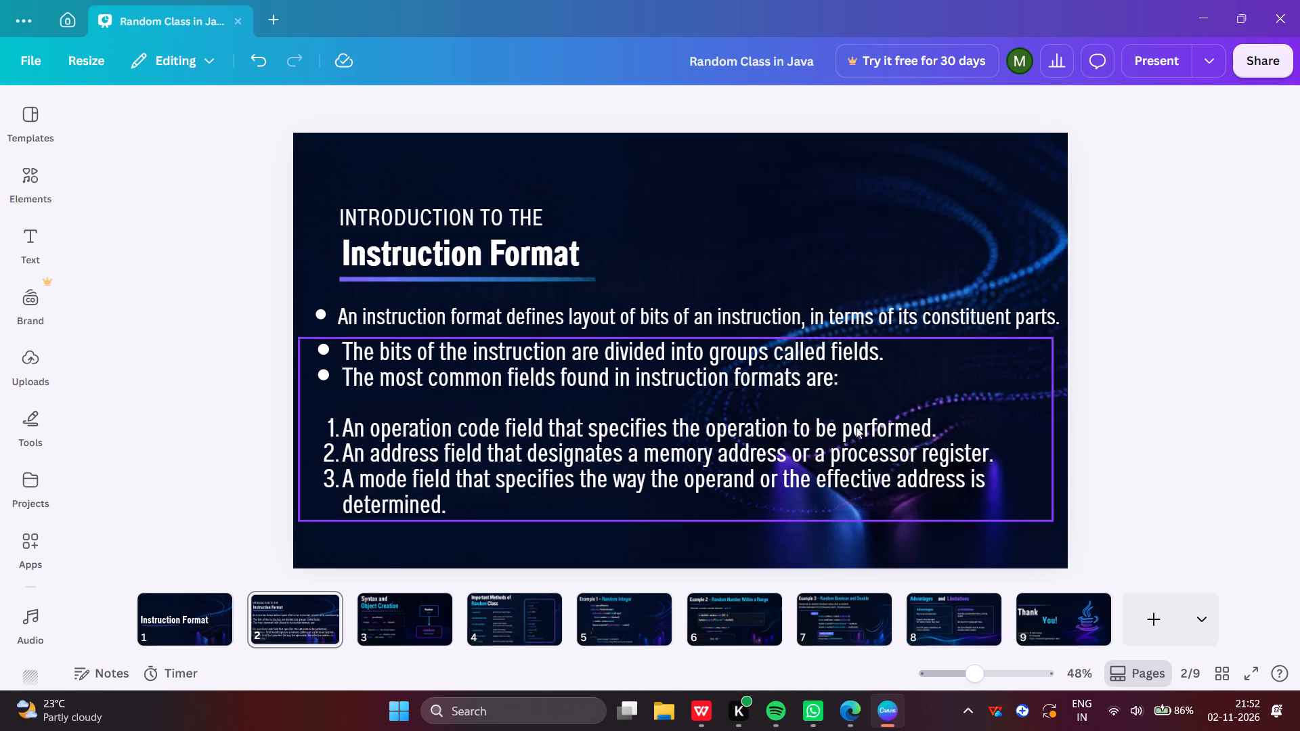
Move the mixed bulleted and numbered list on page 2 slightly up, closer beneath the definition bullet.
left_click_drag(824, 458, 824, 447)
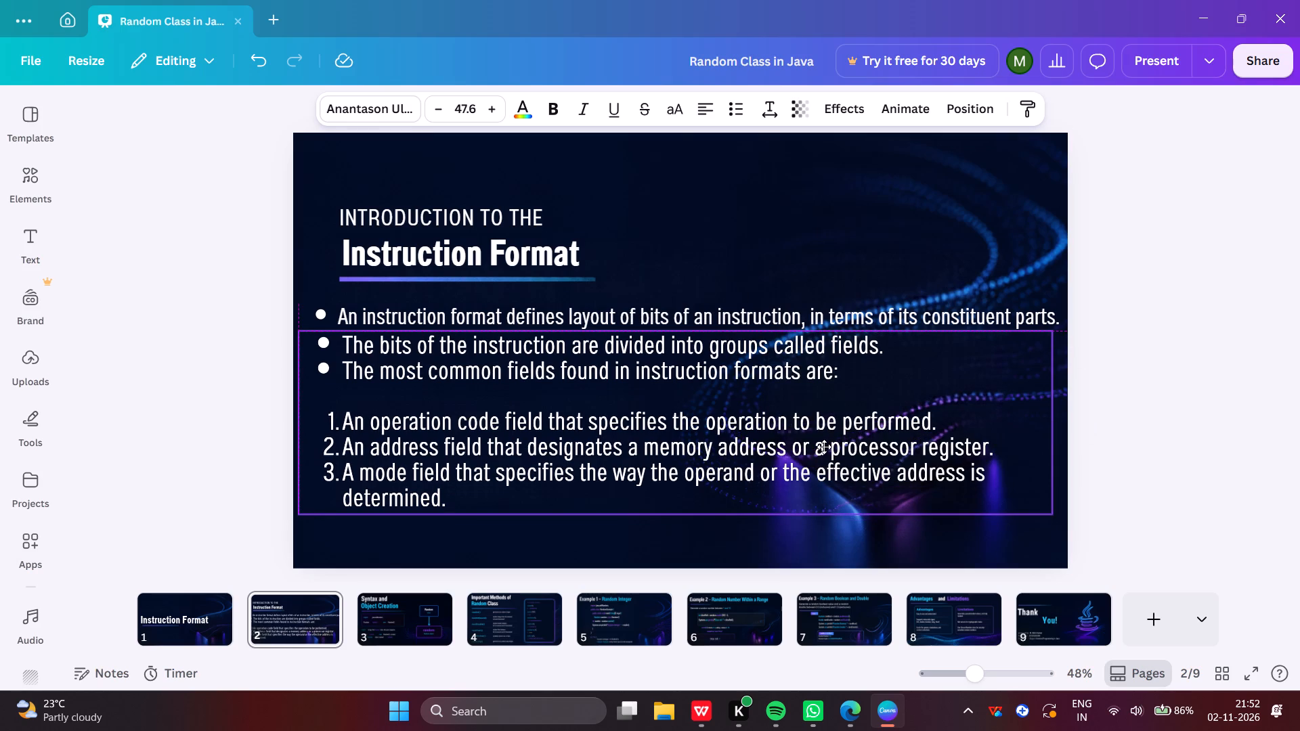
left_click_drag(824, 447, 823, 449)
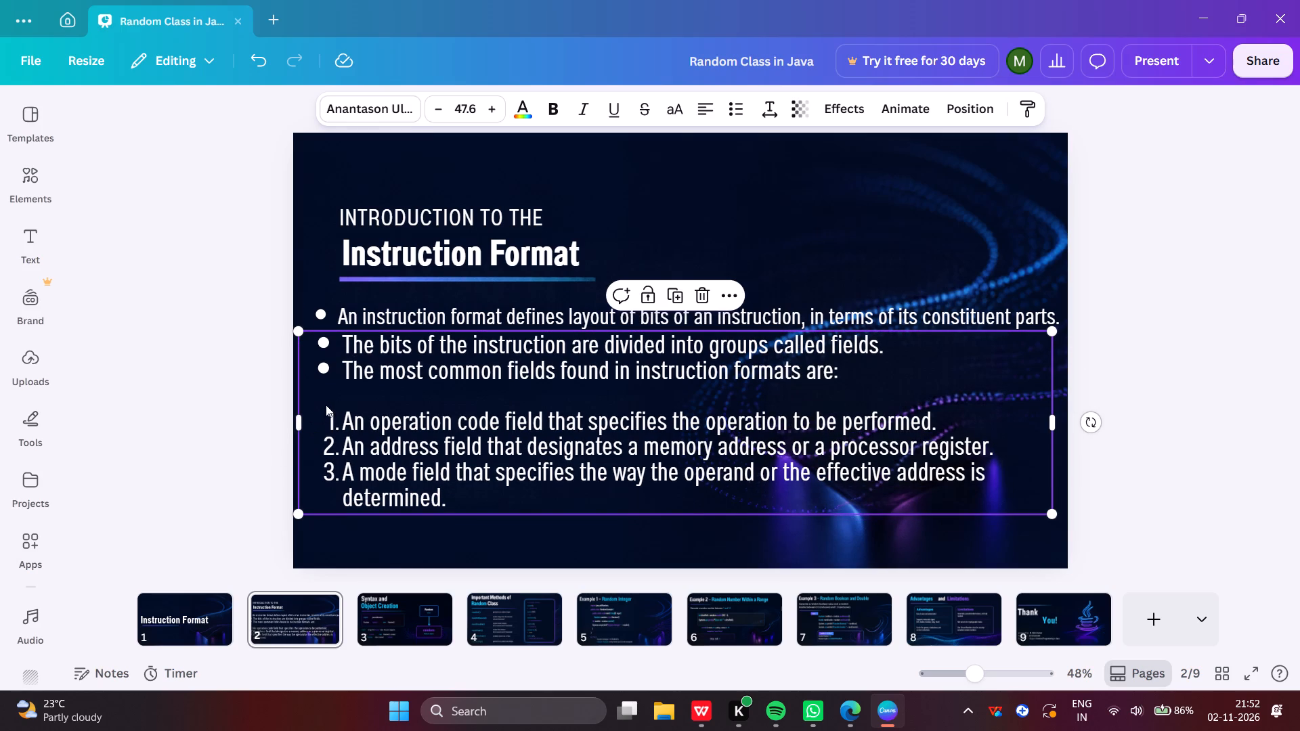
Remove the blank line between the "most common fields" bullet and the first numbered item.
left_click(328, 413)
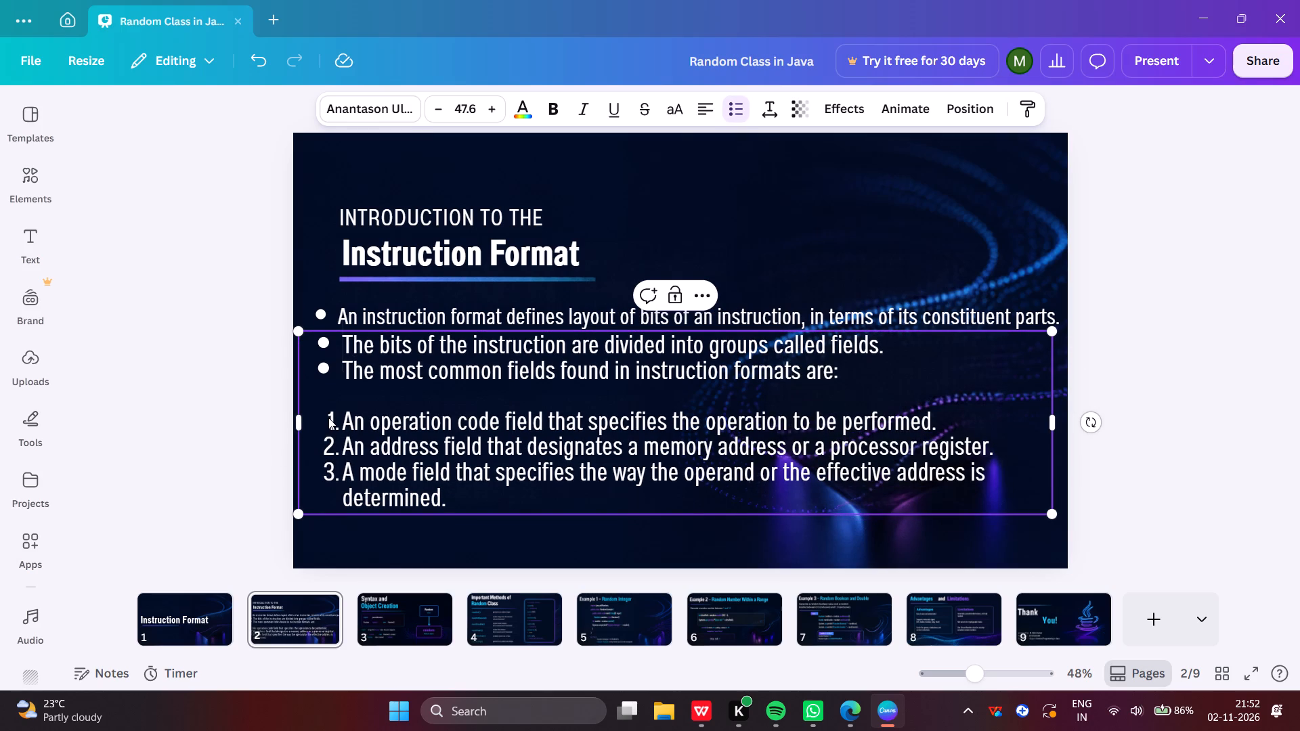
left_click(328, 418)
key("Left")
key("BackSpace")
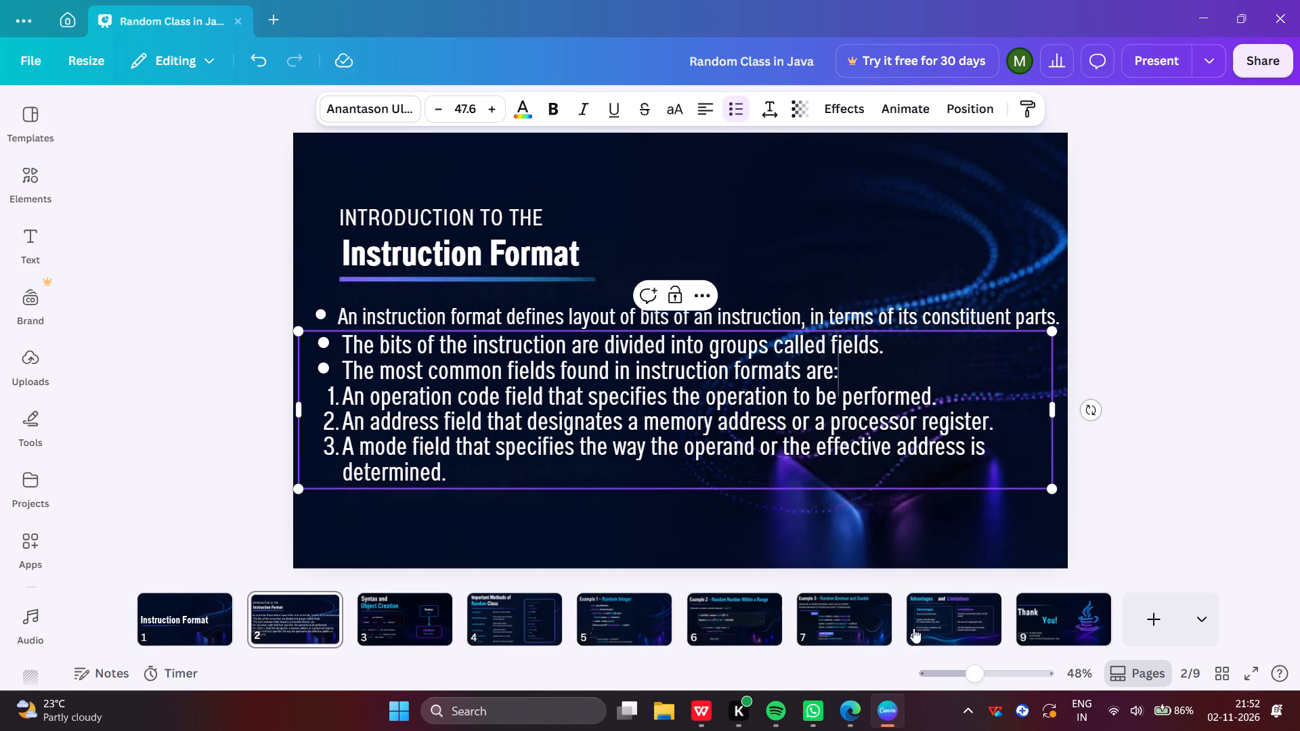
left_click(1125, 421)
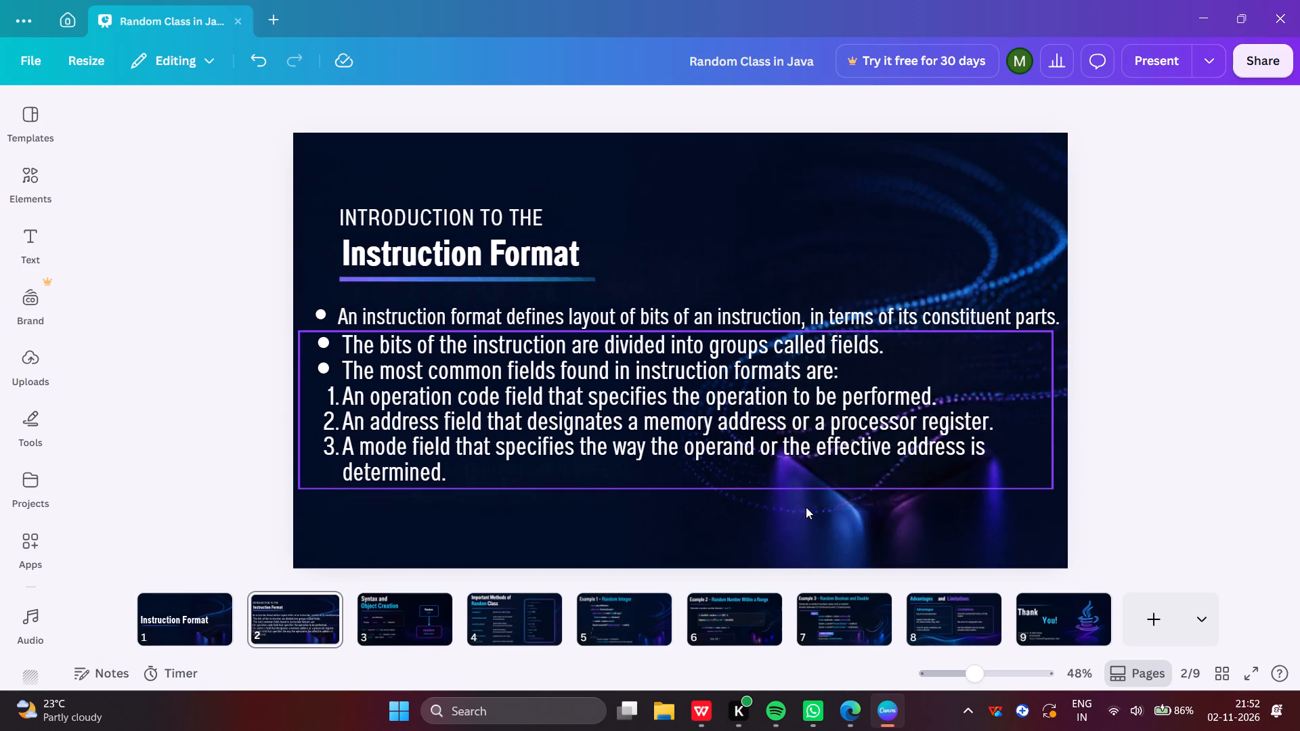
left_click(1238, 320)
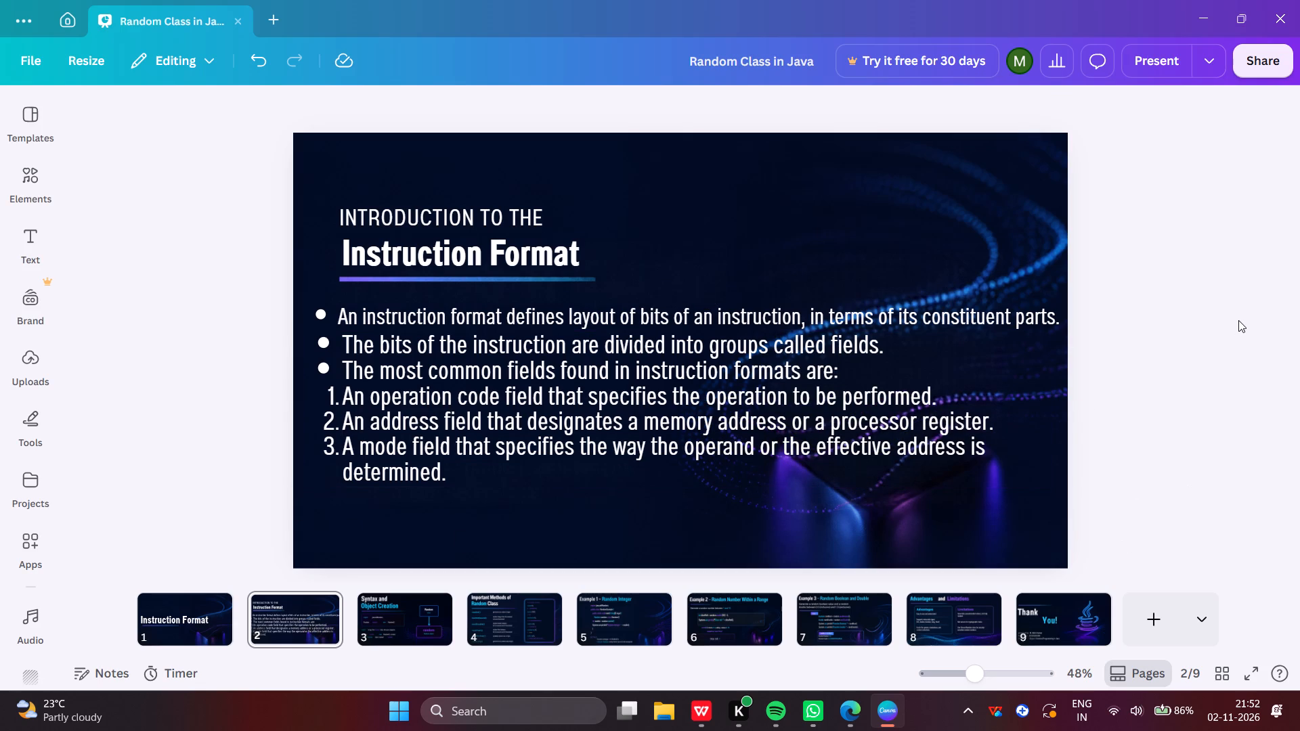
On page 3, replace the heading text "Object Creation" with the copied title "Central Processing Unit".
left_click(425, 628)
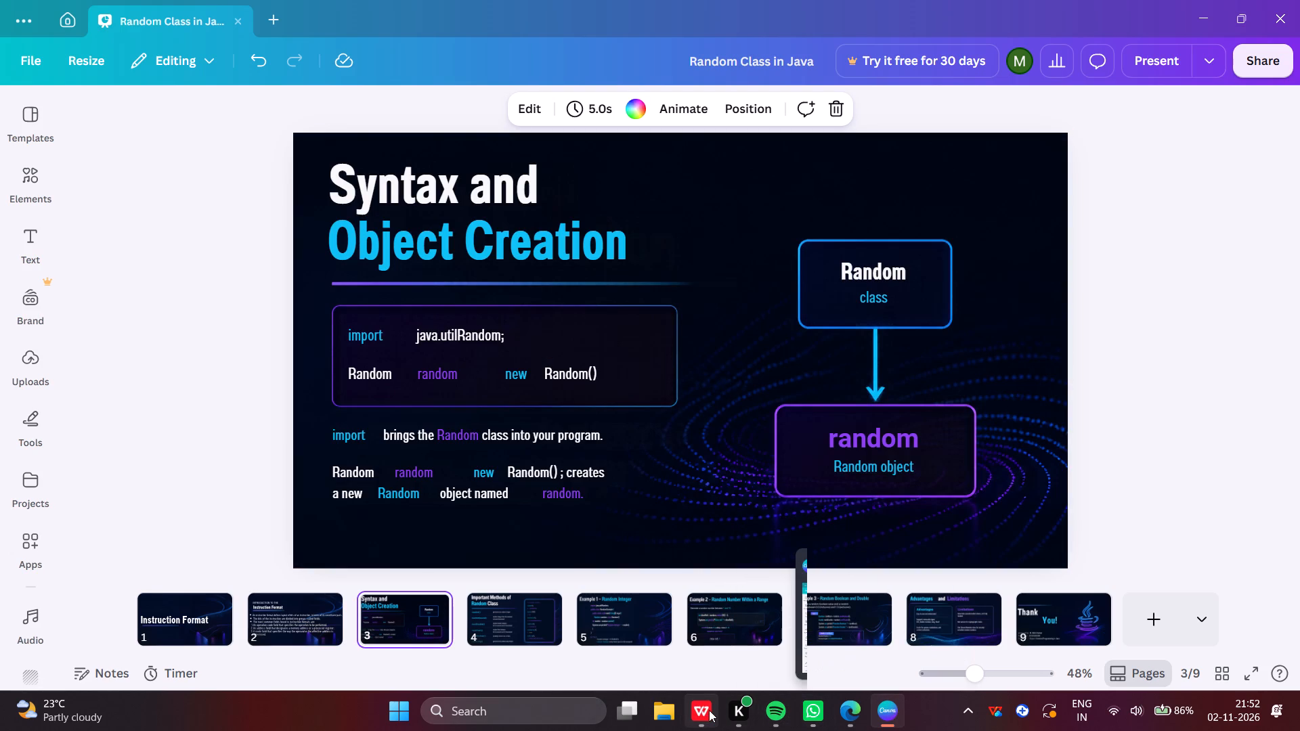
double_click(483, 228)
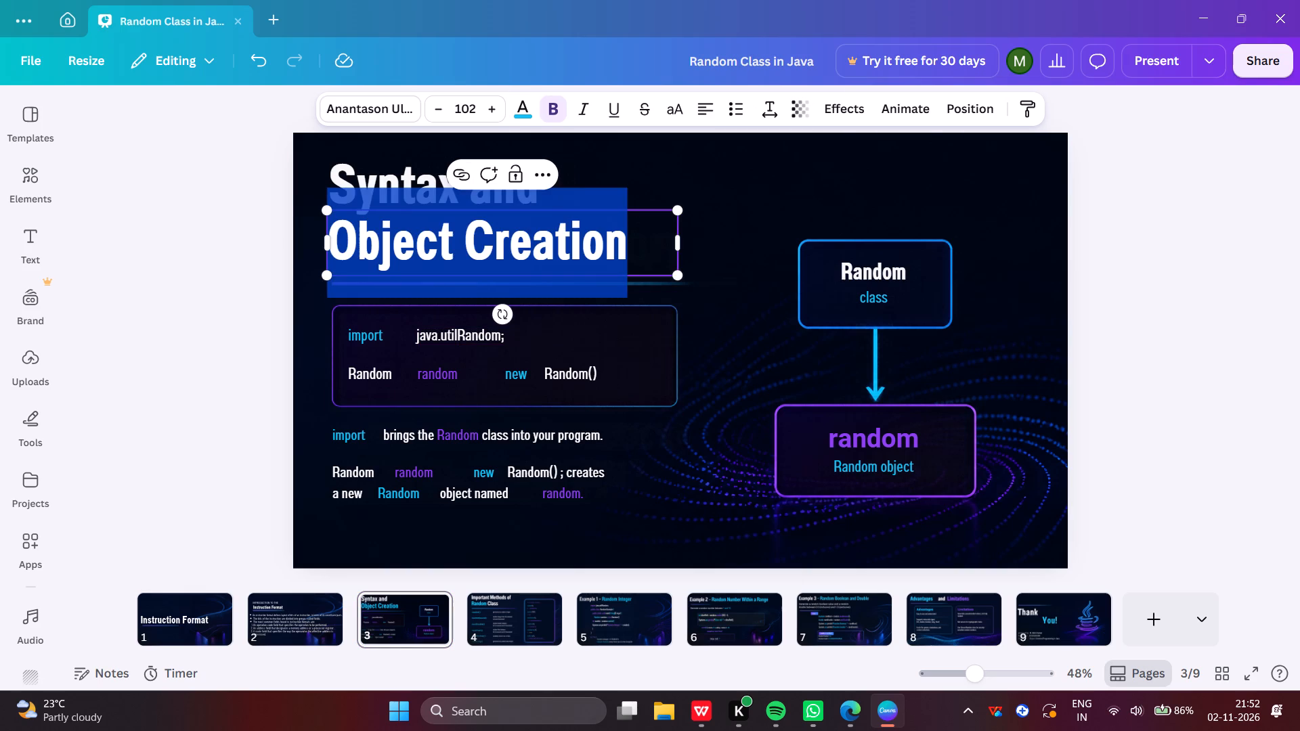
key("BackSpace")
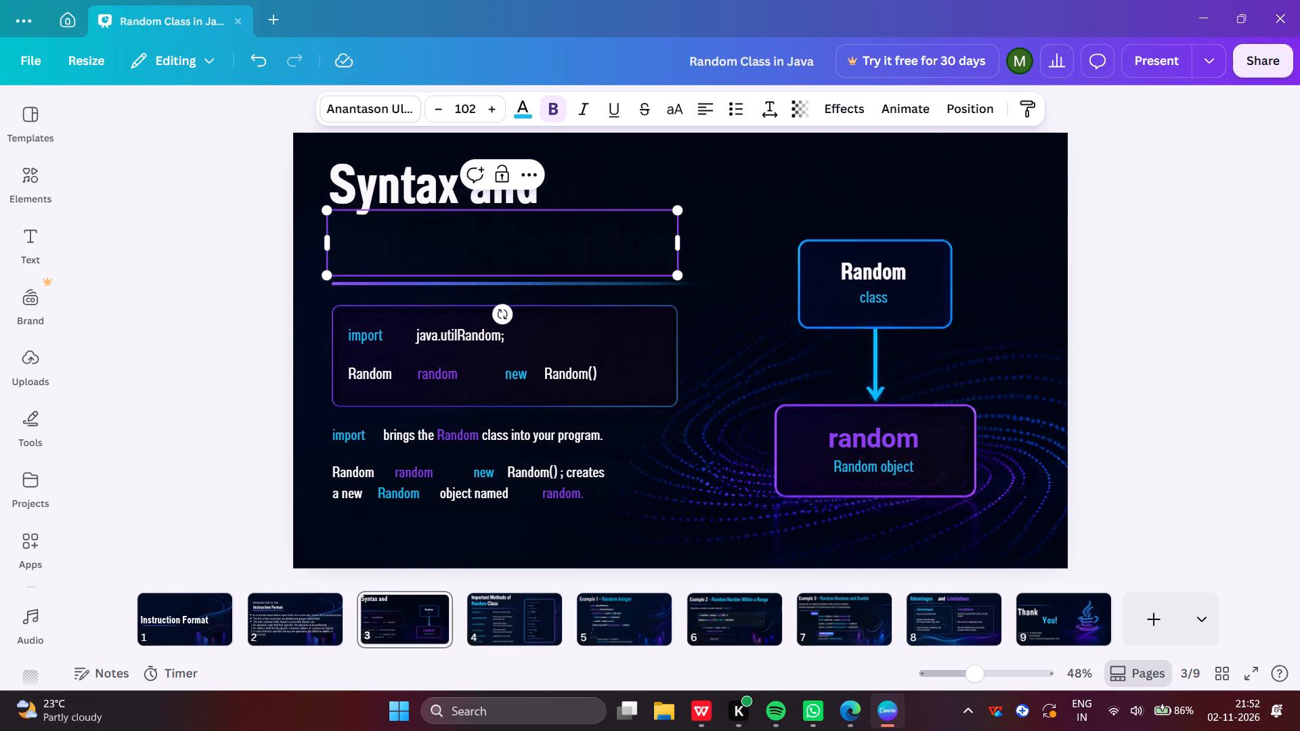
key("ctrl+v")
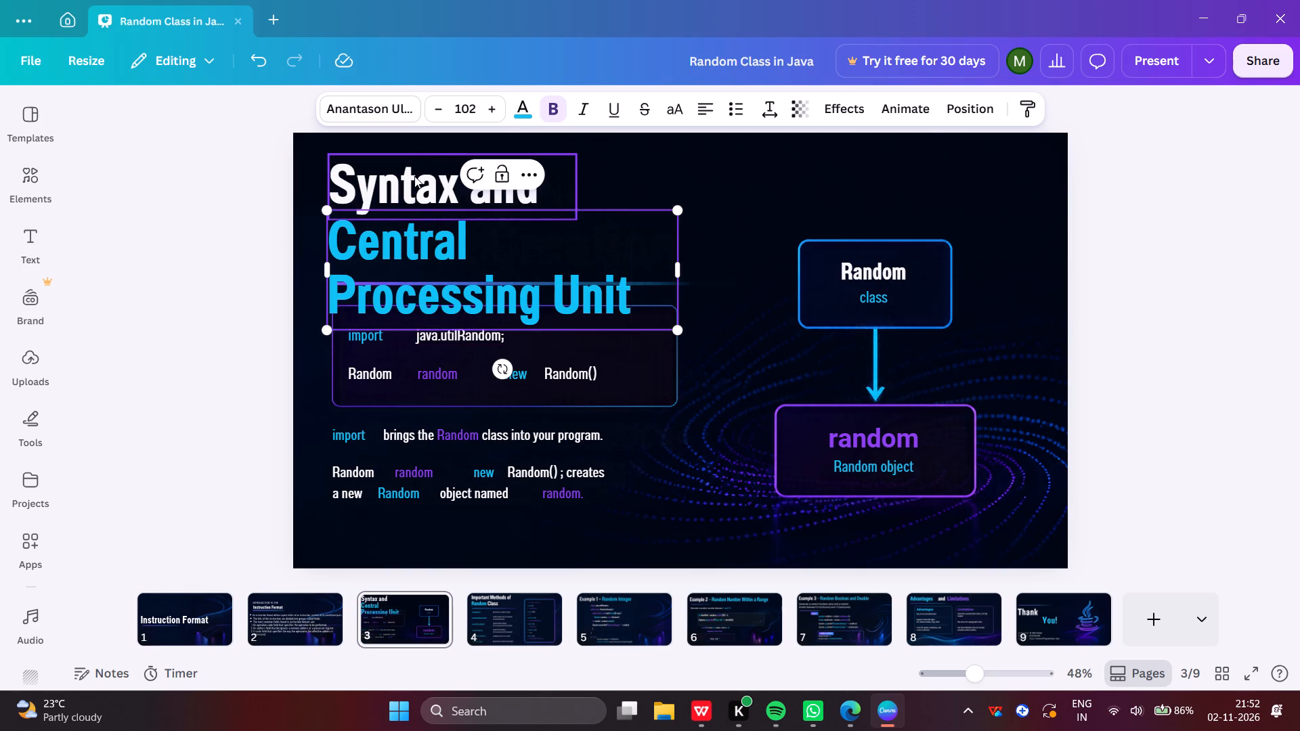
Clear the page 3 heading area by deleting "Syntax and" and the blue "Central Processing Unit" heading.
left_click(414, 177)
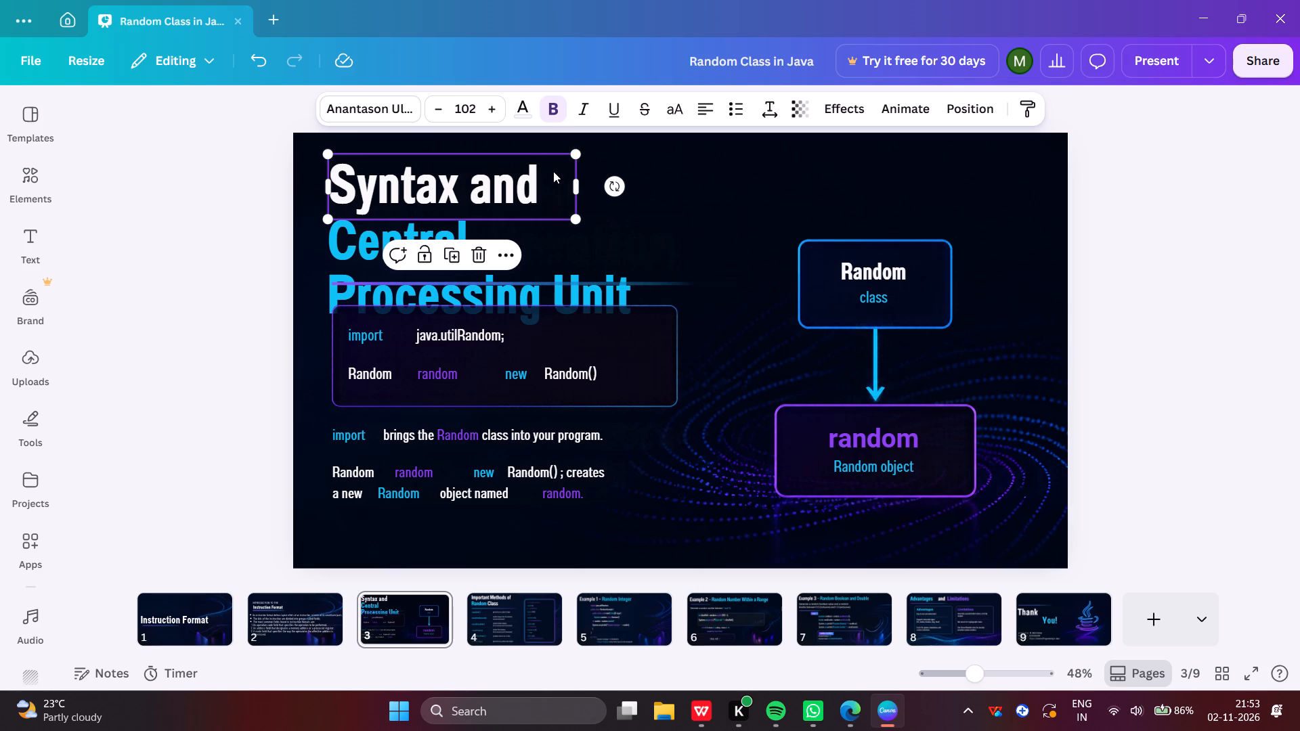
double_click(553, 171)
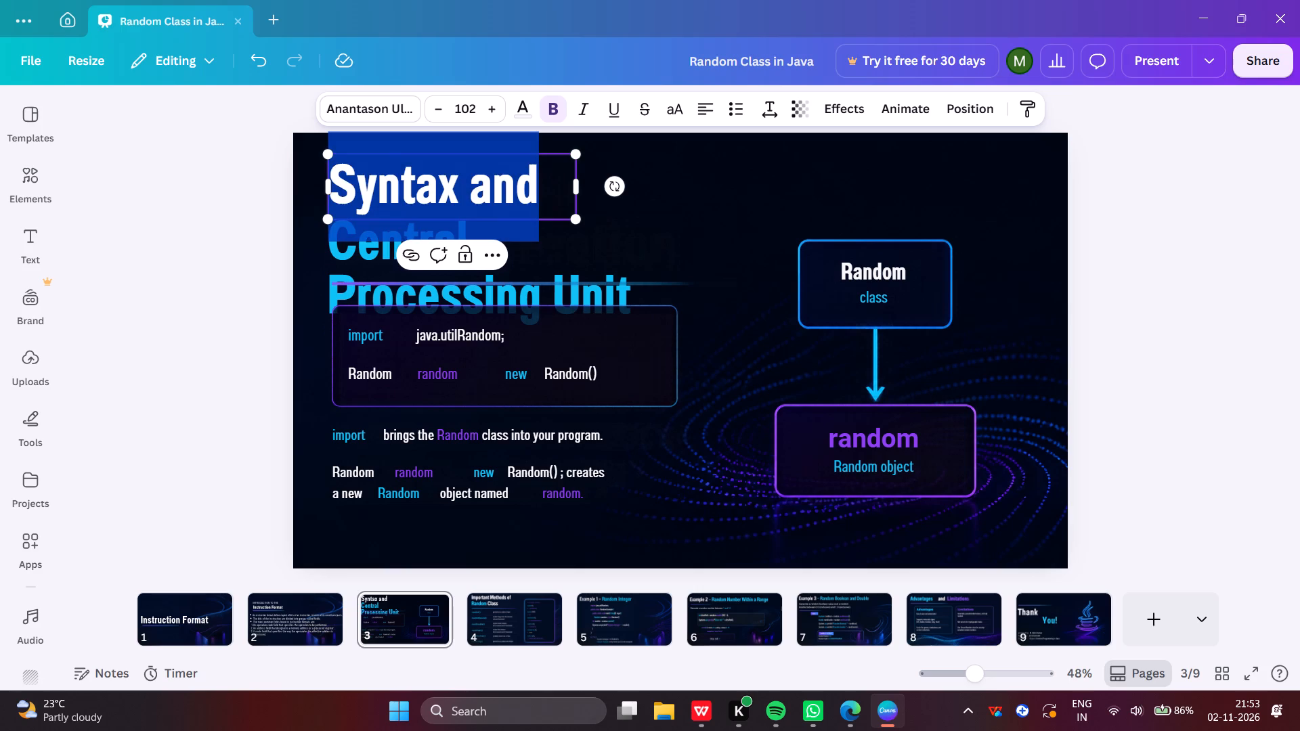
key("Delete")
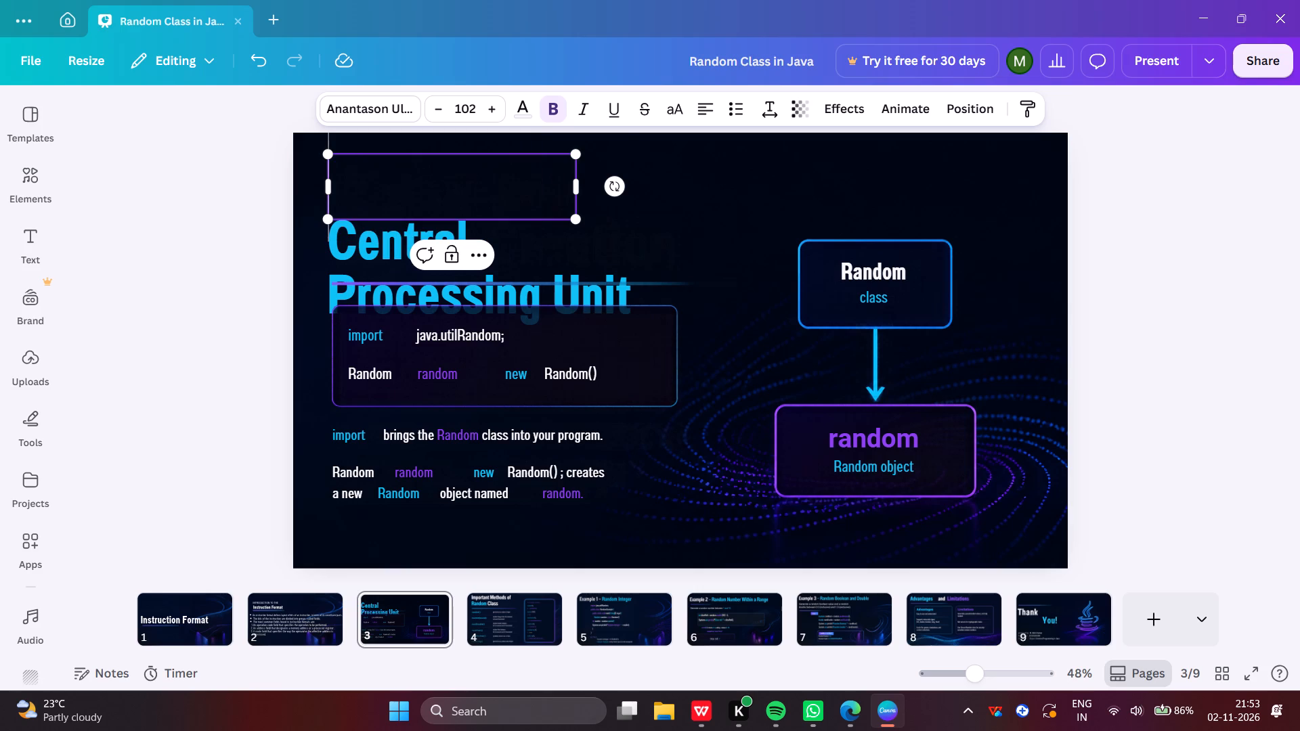
key("Delete")
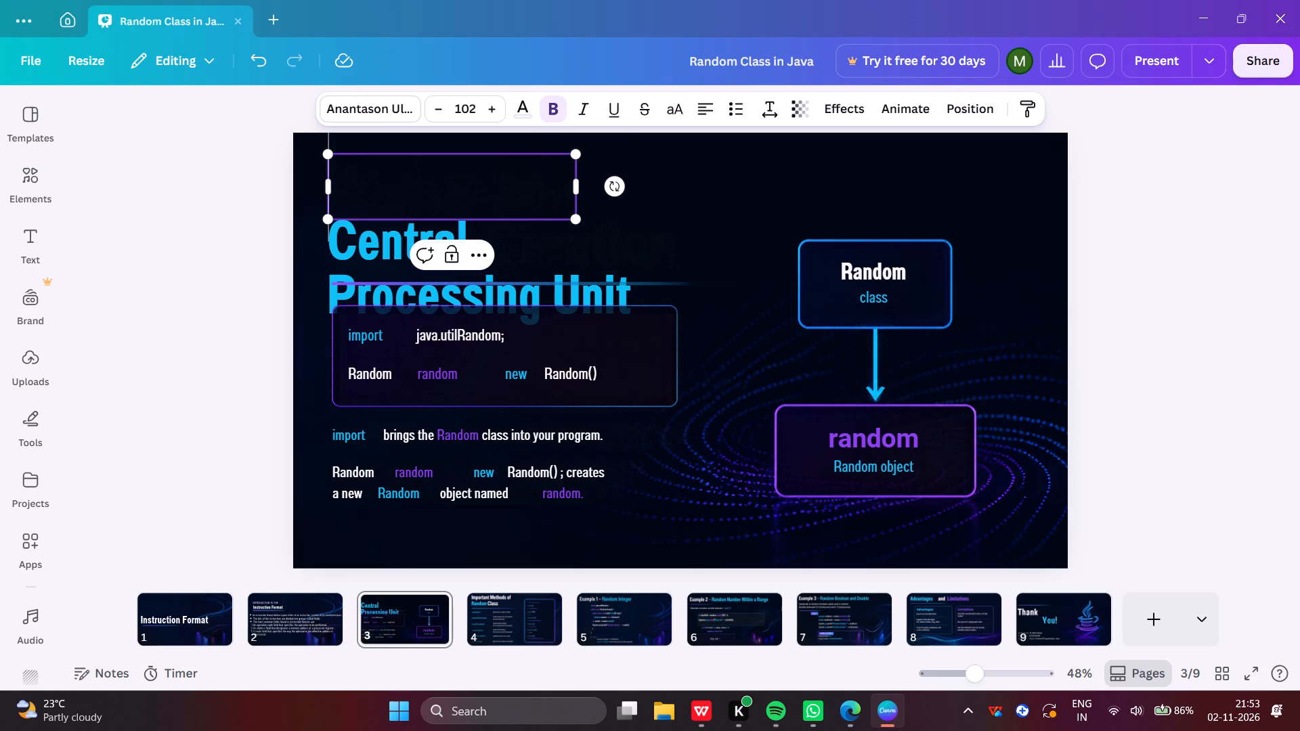
double_click(553, 171)
left_click(553, 171)
left_click(553, 171)
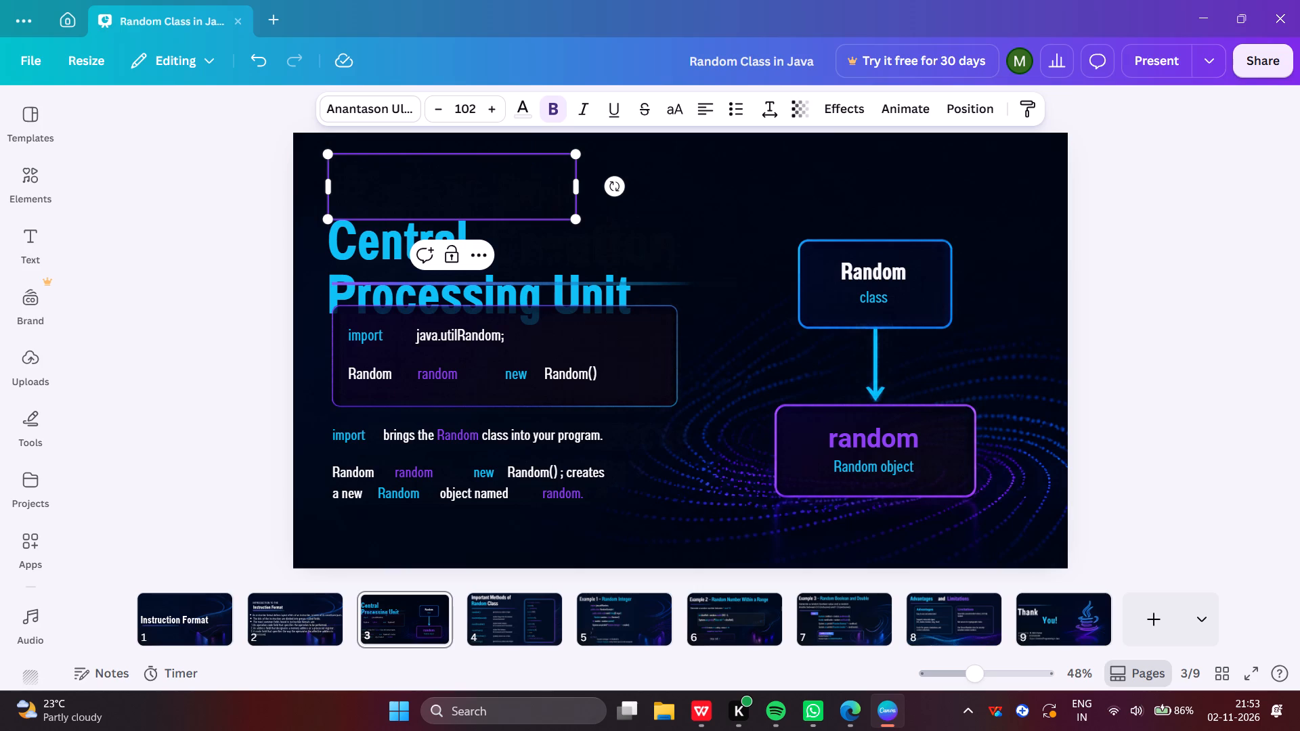
left_click(544, 175)
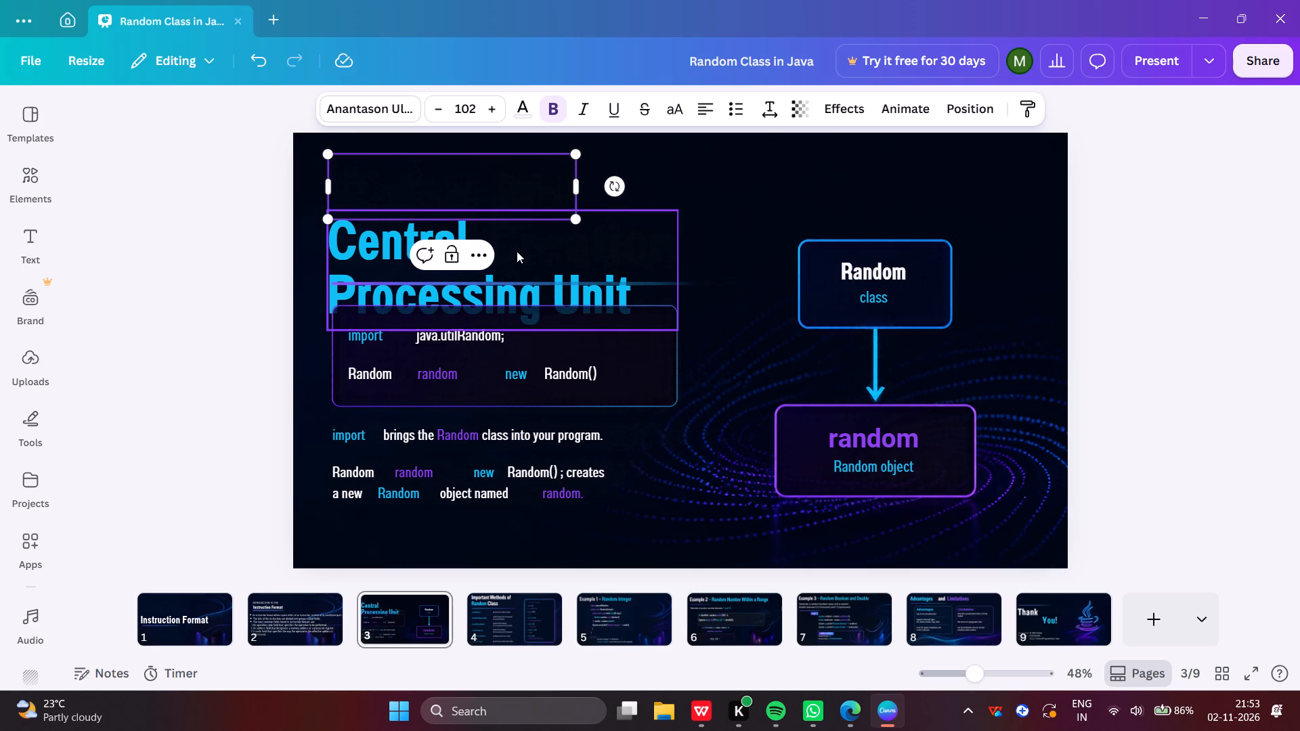
left_click(517, 251)
left_click(523, 175)
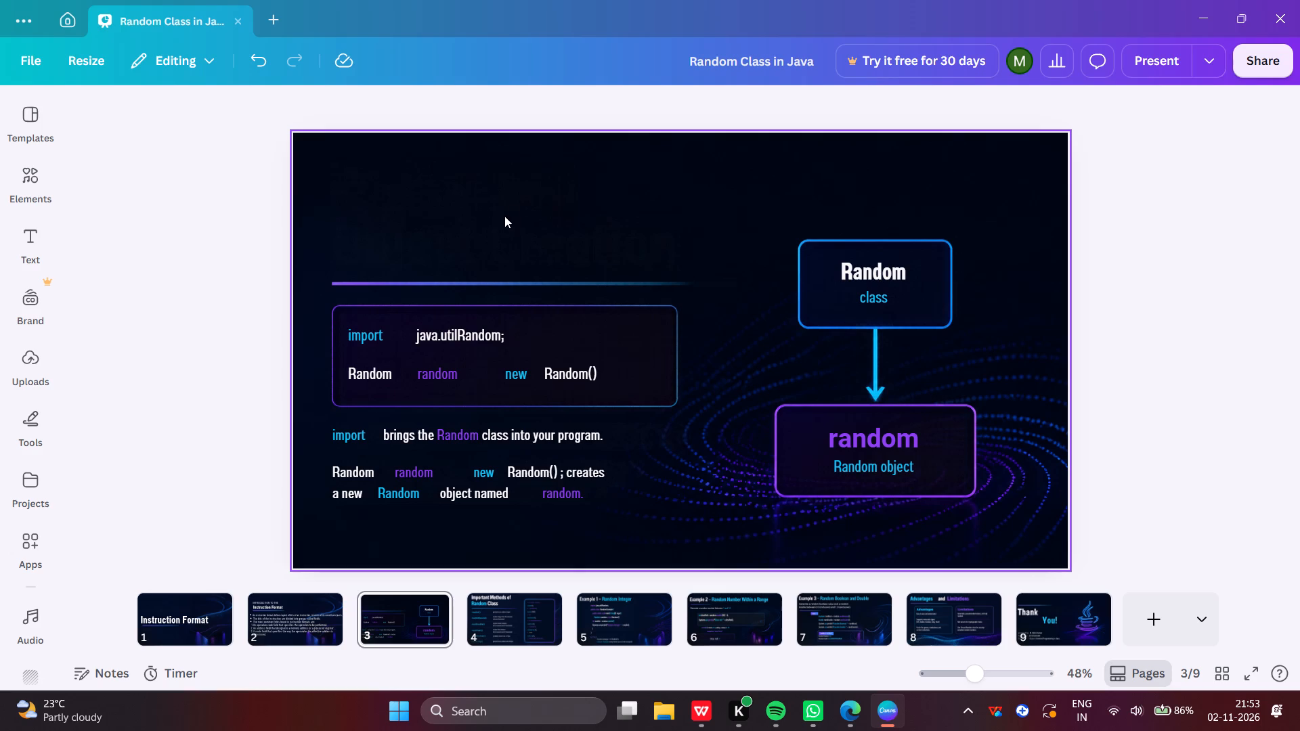
Paste "Central Processing Unit" as a new text box on page 3, make it bold, and enlarge it to size 74.6.
key("ctrl+v")
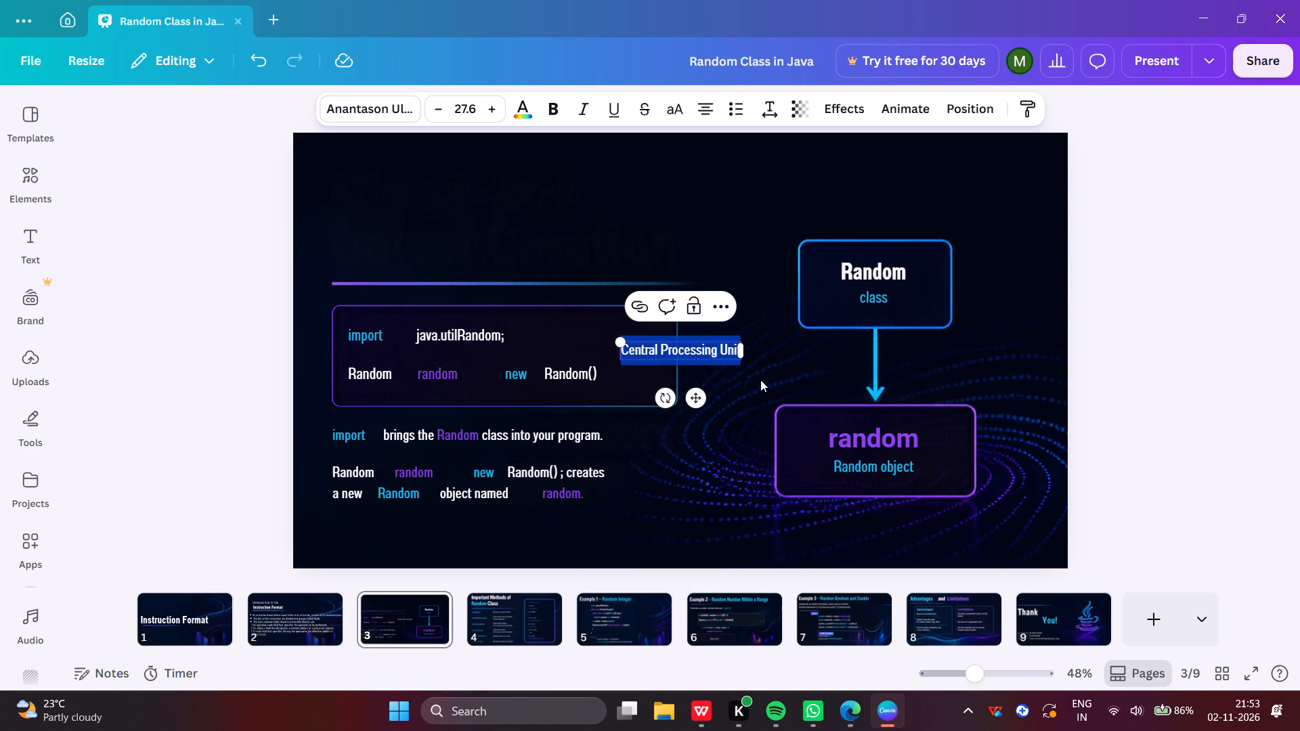
left_click(556, 104)
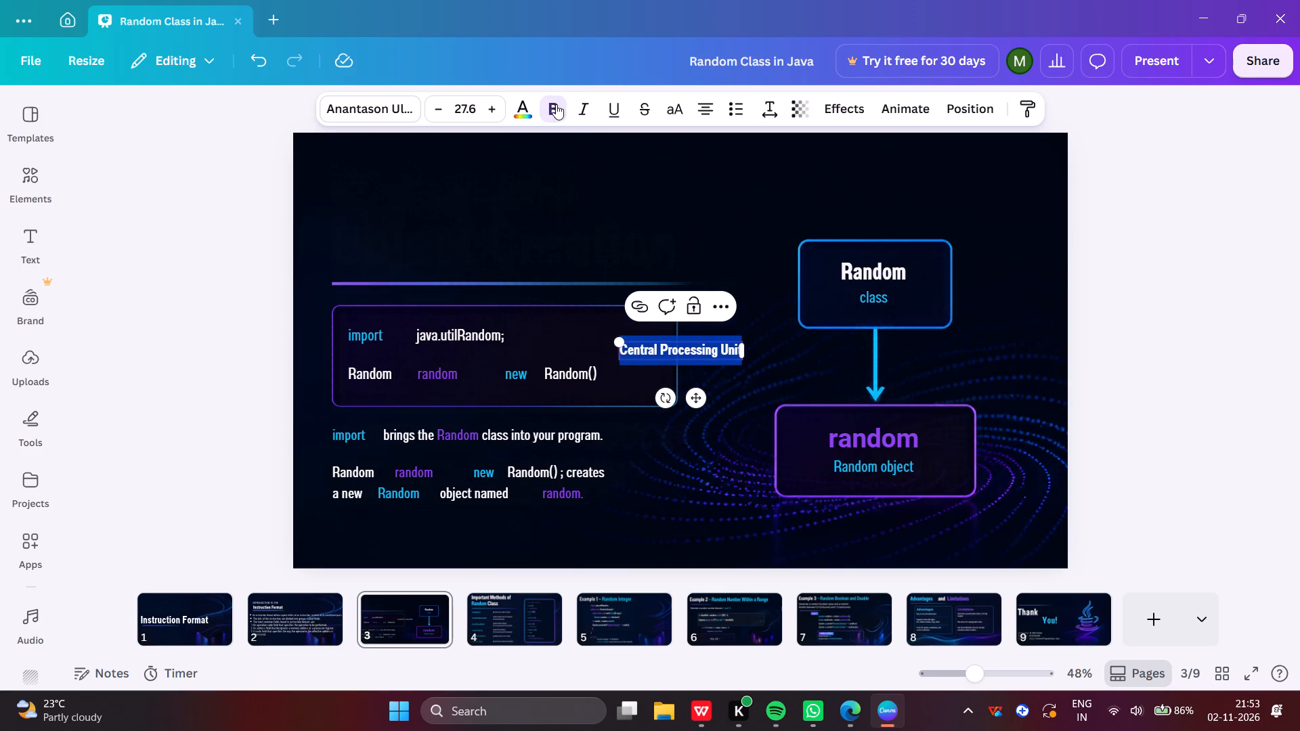
triple_click(494, 105)
triple_click(494, 105)
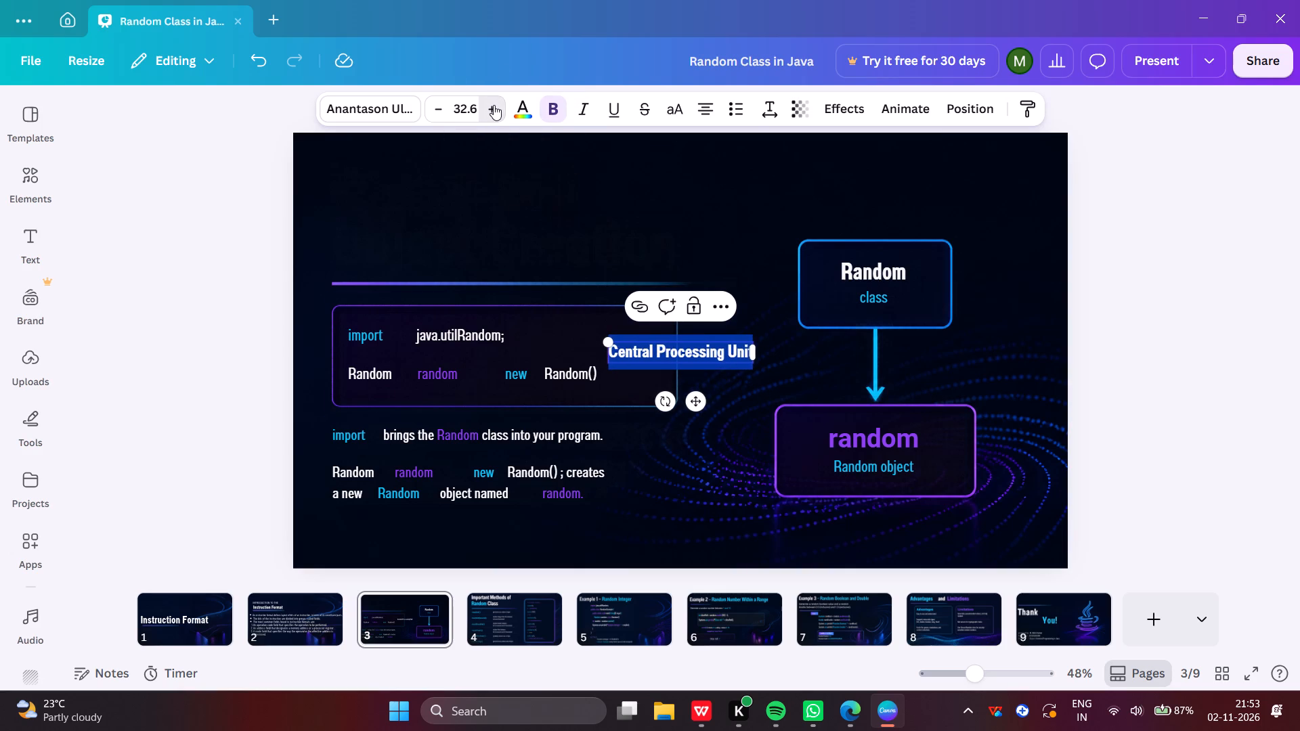
triple_click(494, 105)
triple_click(494, 105)
triple_click(494, 105)
triple_click(494, 105)
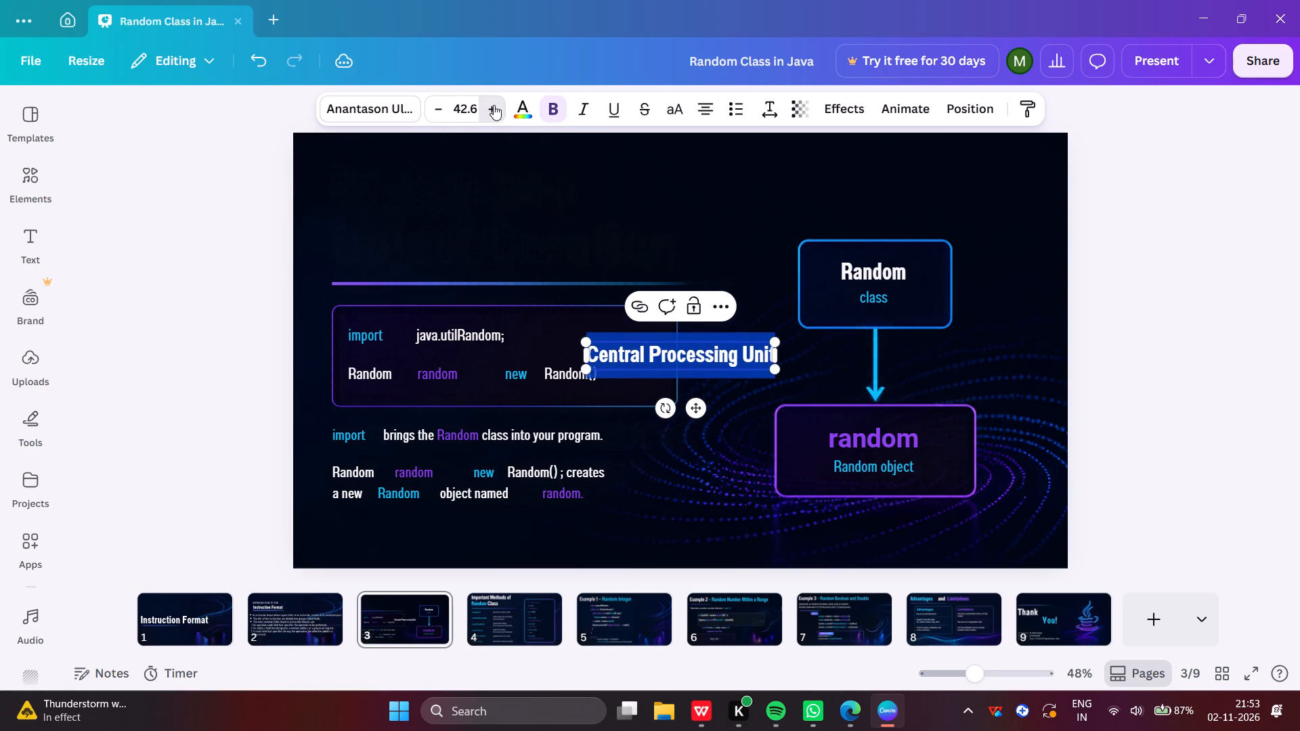
triple_click(494, 105)
triple_click(494, 105)
triple_click(494, 105)
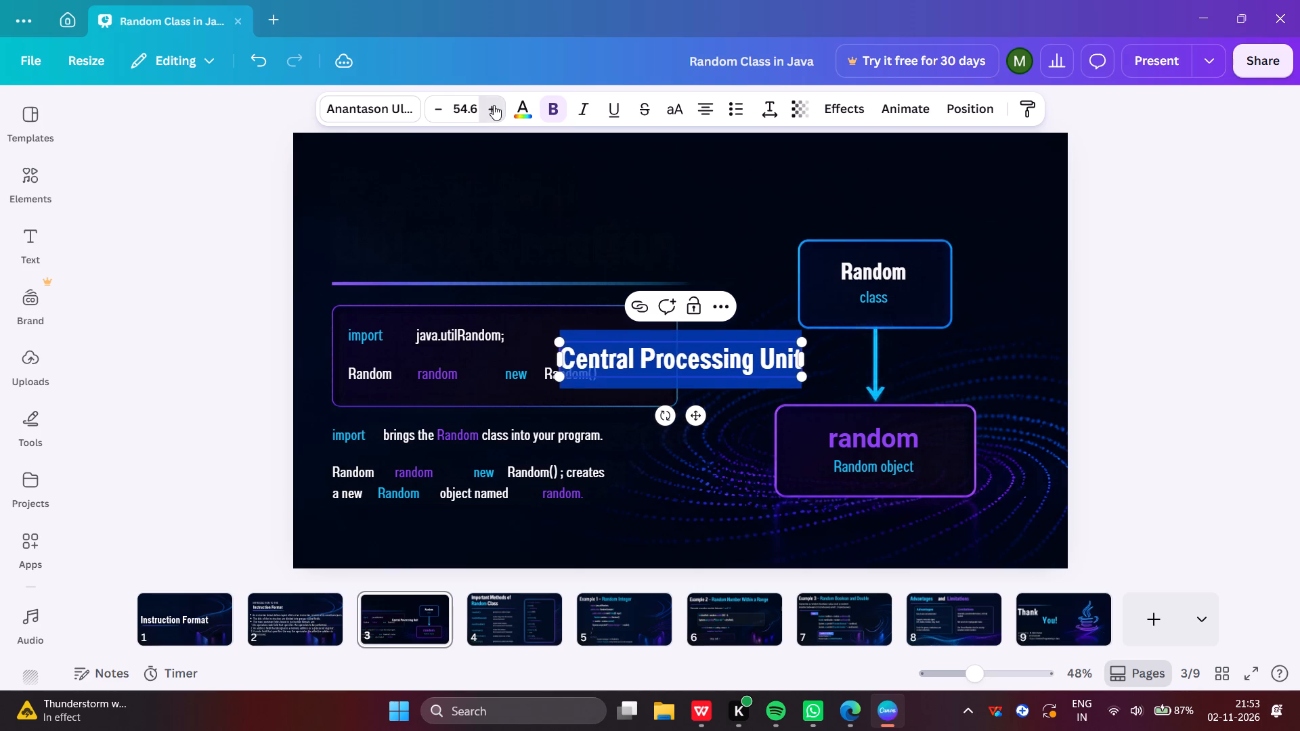
triple_click(494, 105)
triple_click(494, 105)
triple_click(494, 105)
triple_click(494, 105)
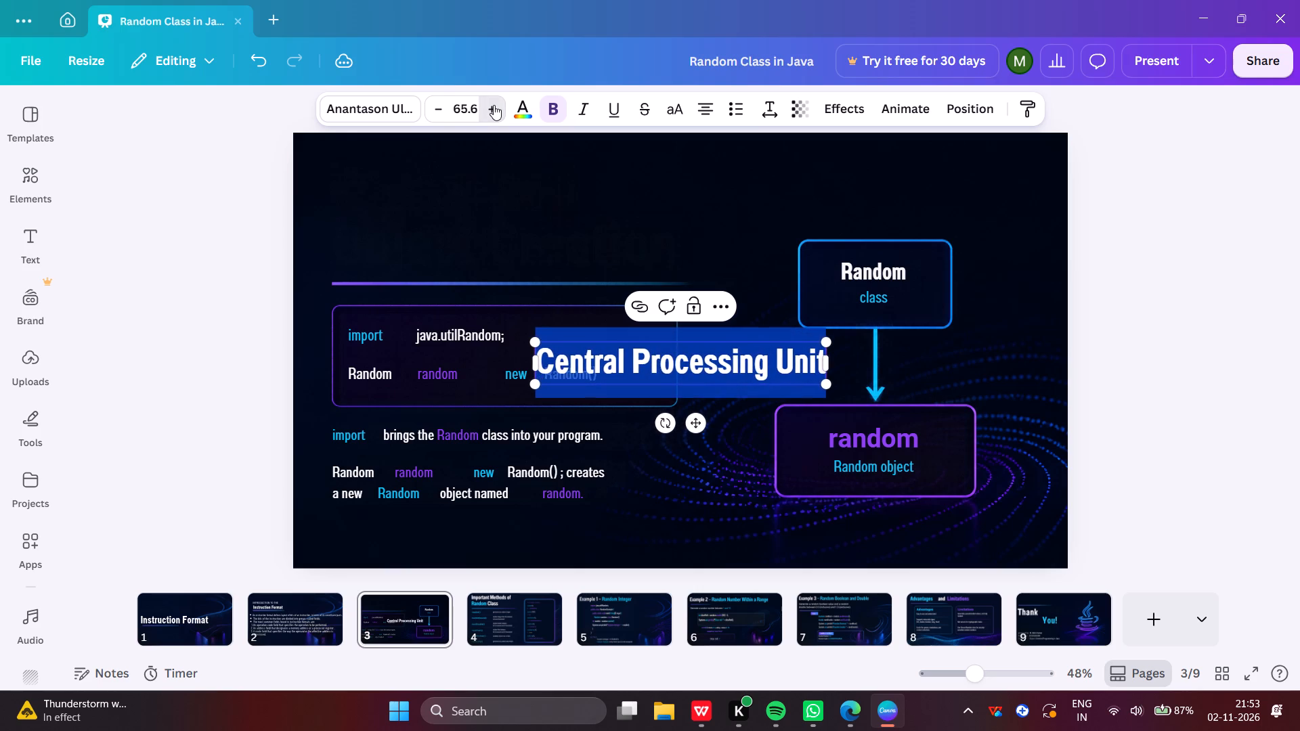
triple_click(494, 105)
triple_click(494, 105)
double_click(494, 105)
left_click_drag(494, 105, 1002, 248)
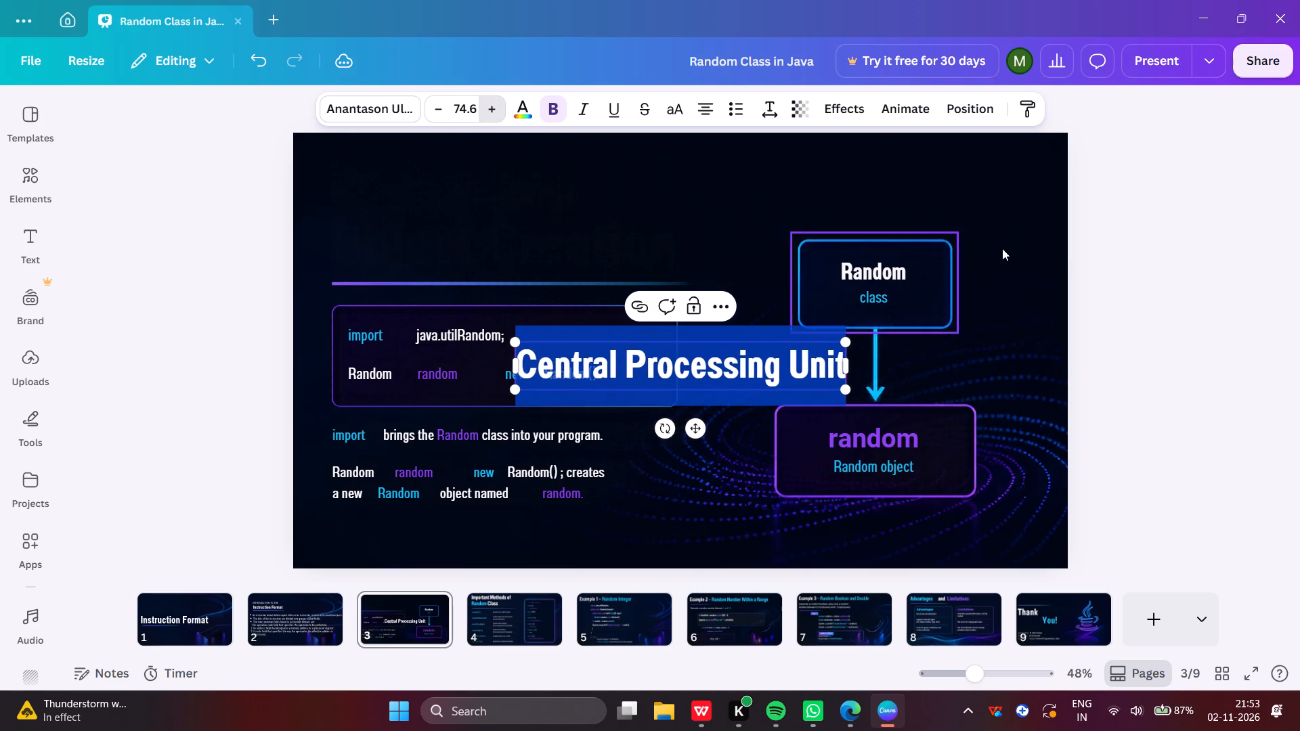
left_click_drag(1002, 248, 1158, 248)
left_click(1158, 248)
Move the "Central Processing Unit" title to the upper-left corner of the page 3 slide.
left_click_drag(755, 340, 684, 299)
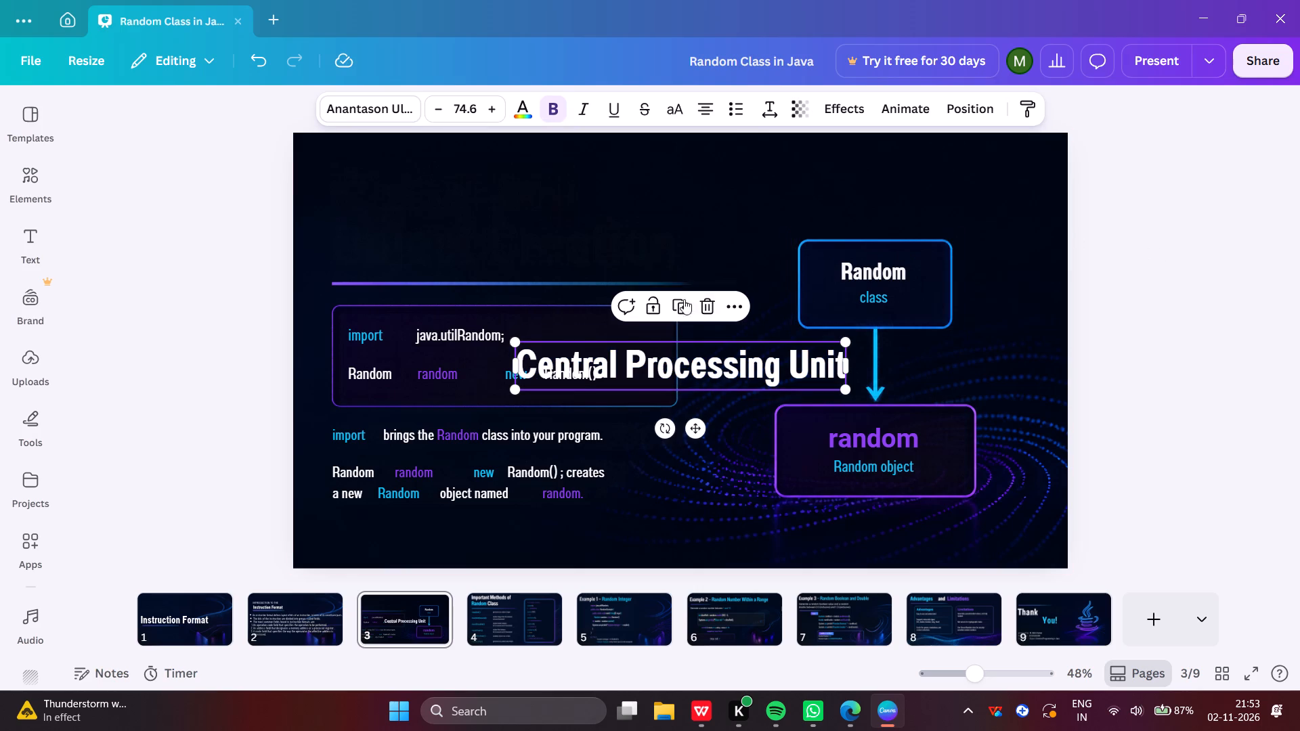
left_click_drag(684, 299, 723, 366)
left_click(723, 366)
left_click_drag(723, 366, 708, 361)
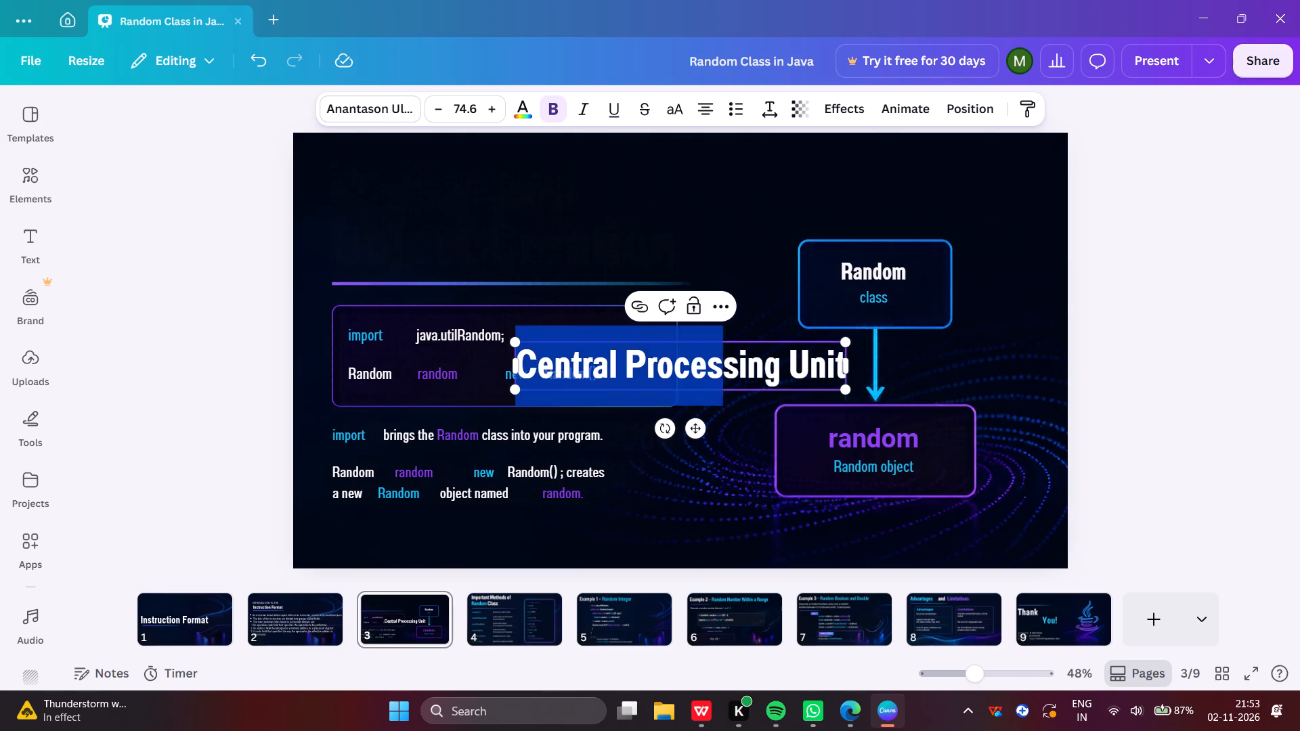
left_click_drag(708, 361, 794, 359)
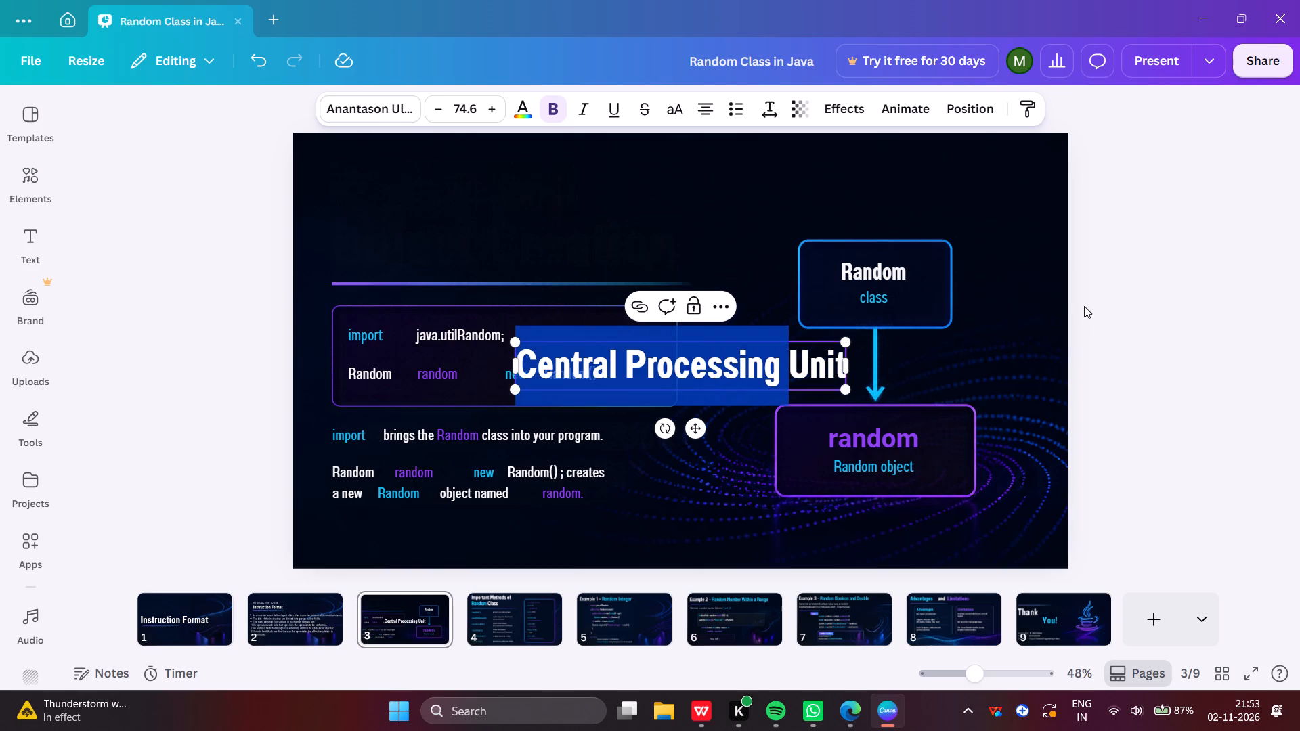
left_click(1099, 288)
left_click_drag(711, 369, 648, 346)
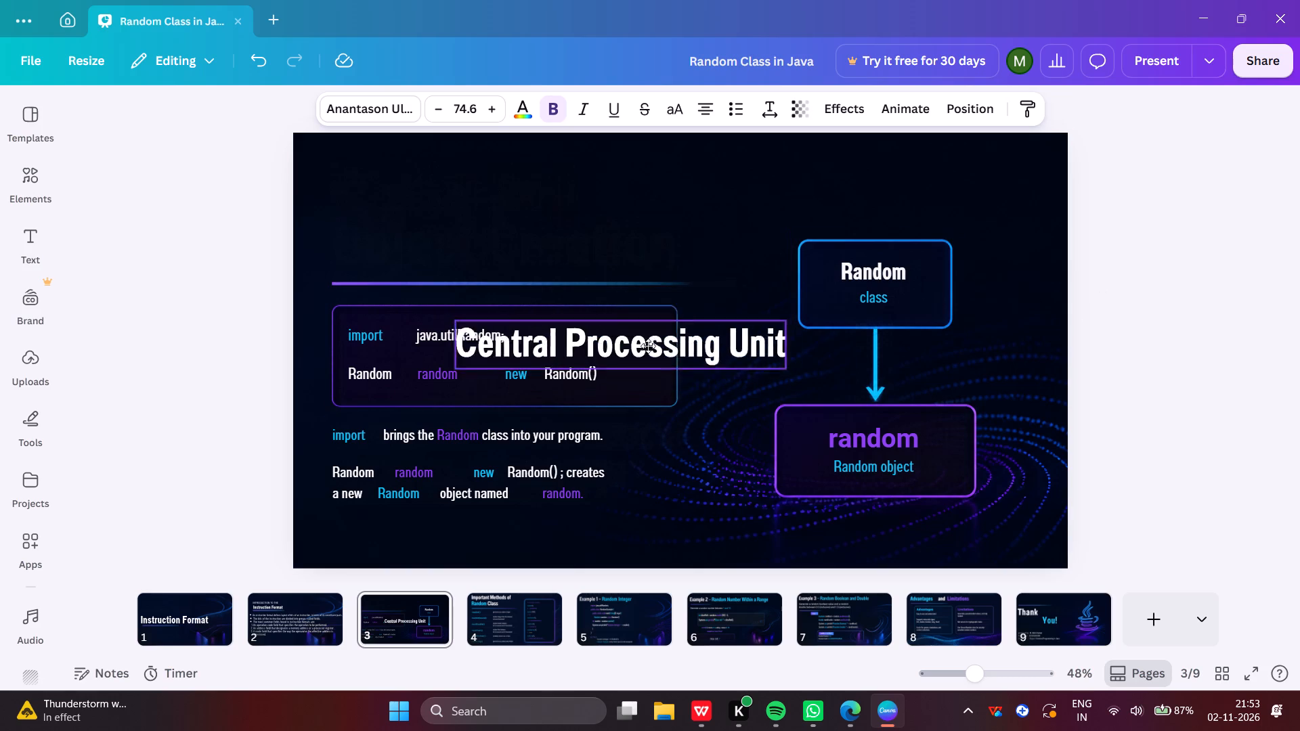
left_click_drag(648, 346, 533, 263)
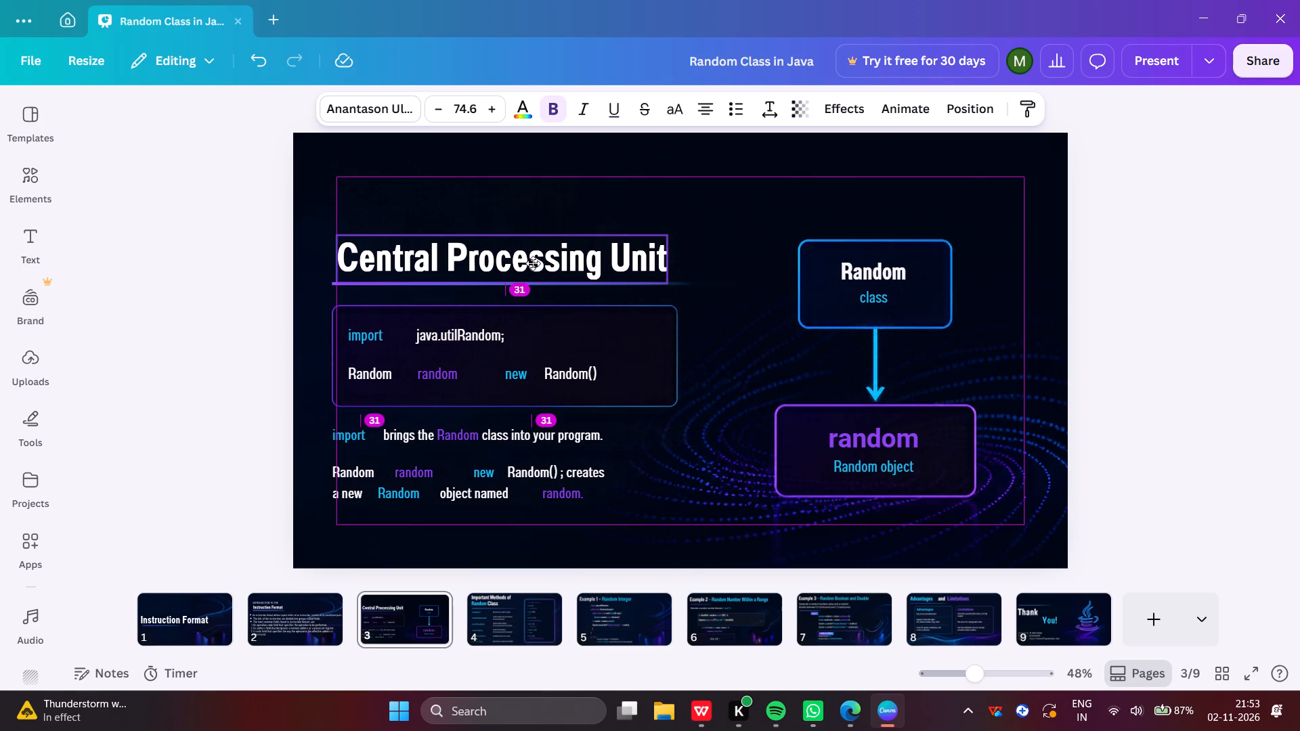
left_click_drag(533, 263, 526, 263)
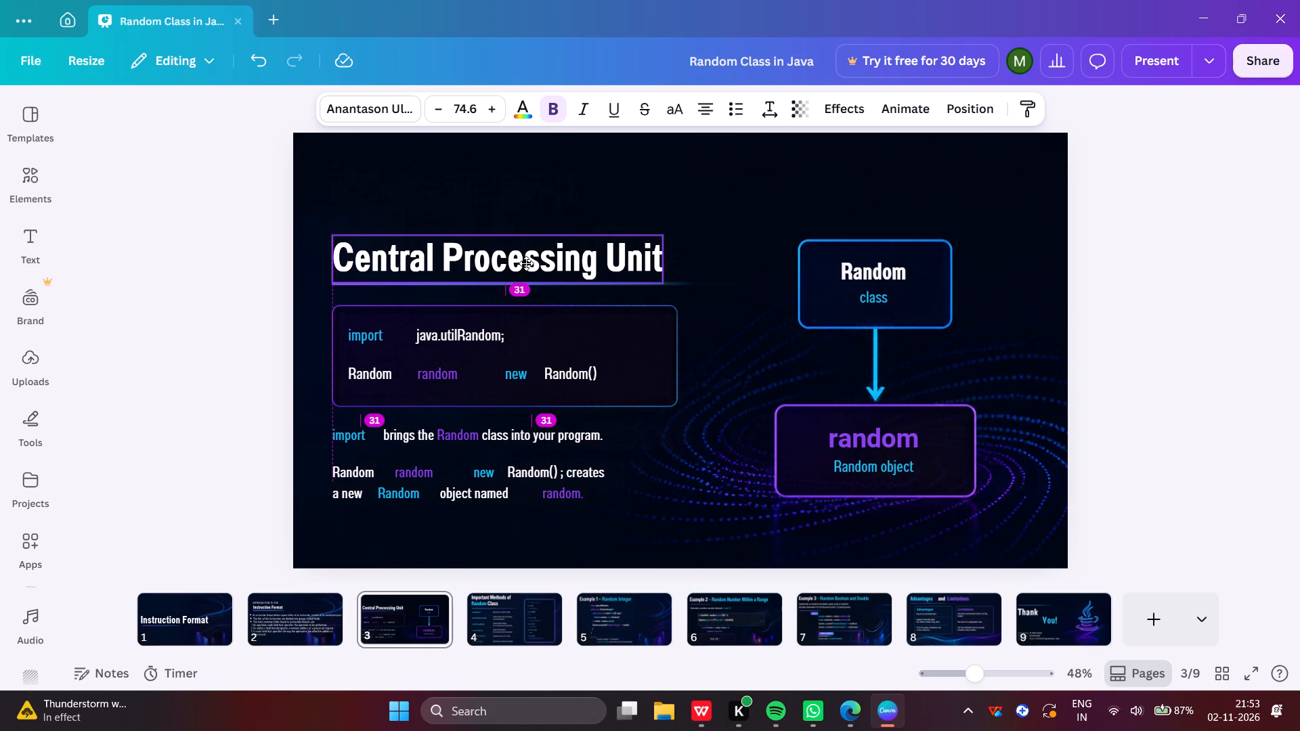
left_click_drag(526, 263, 517, 142)
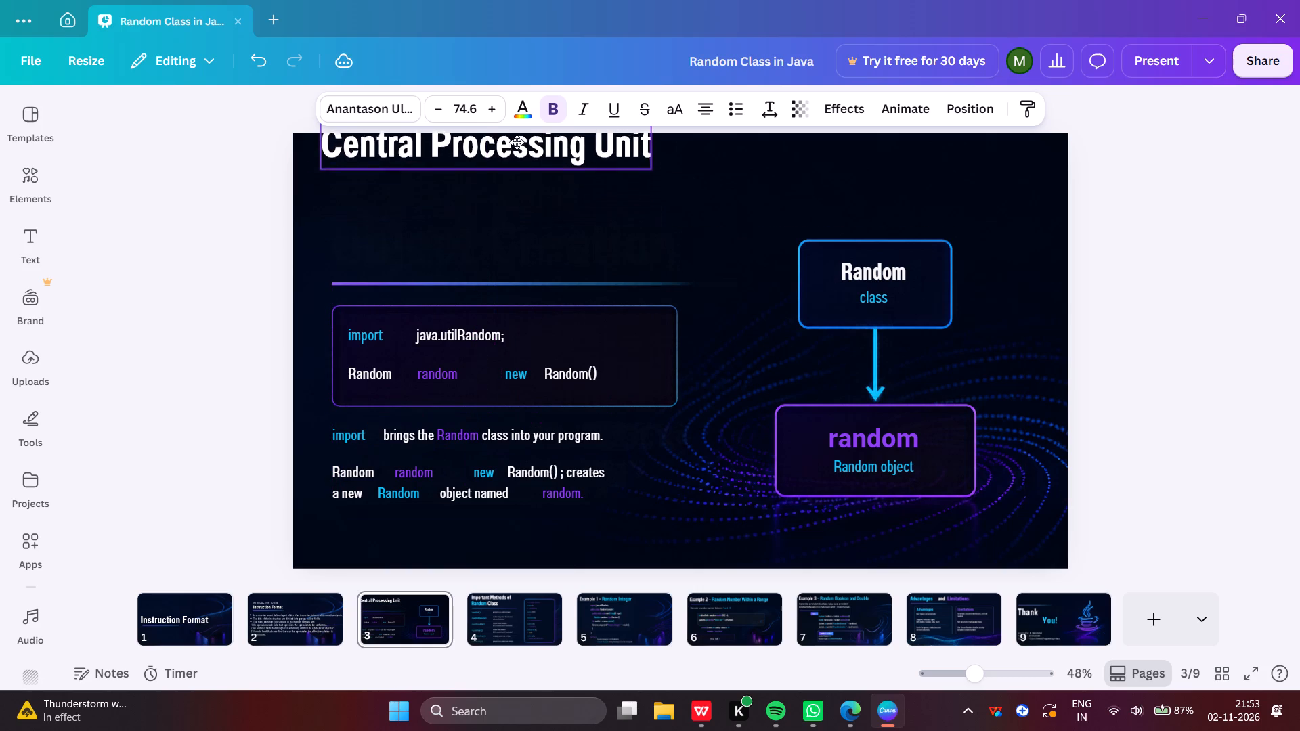
left_click_drag(517, 142, 512, 179)
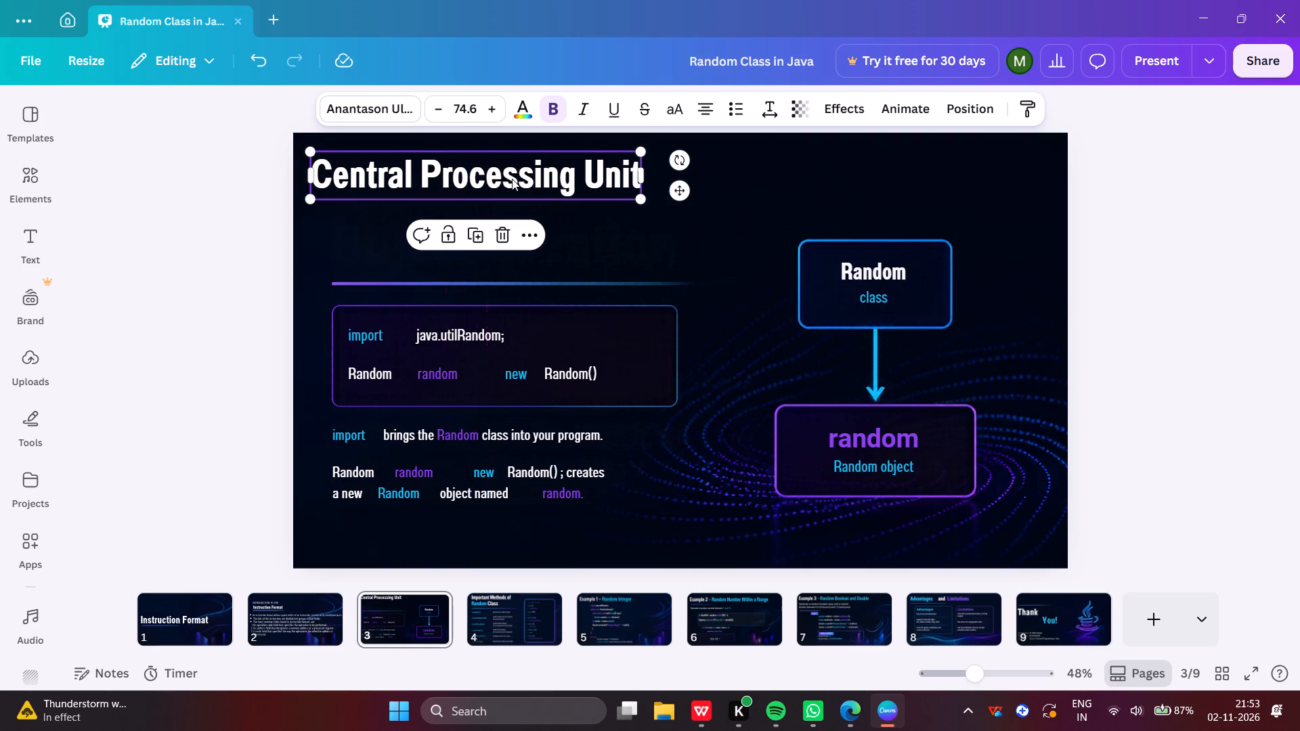
left_click(253, 285)
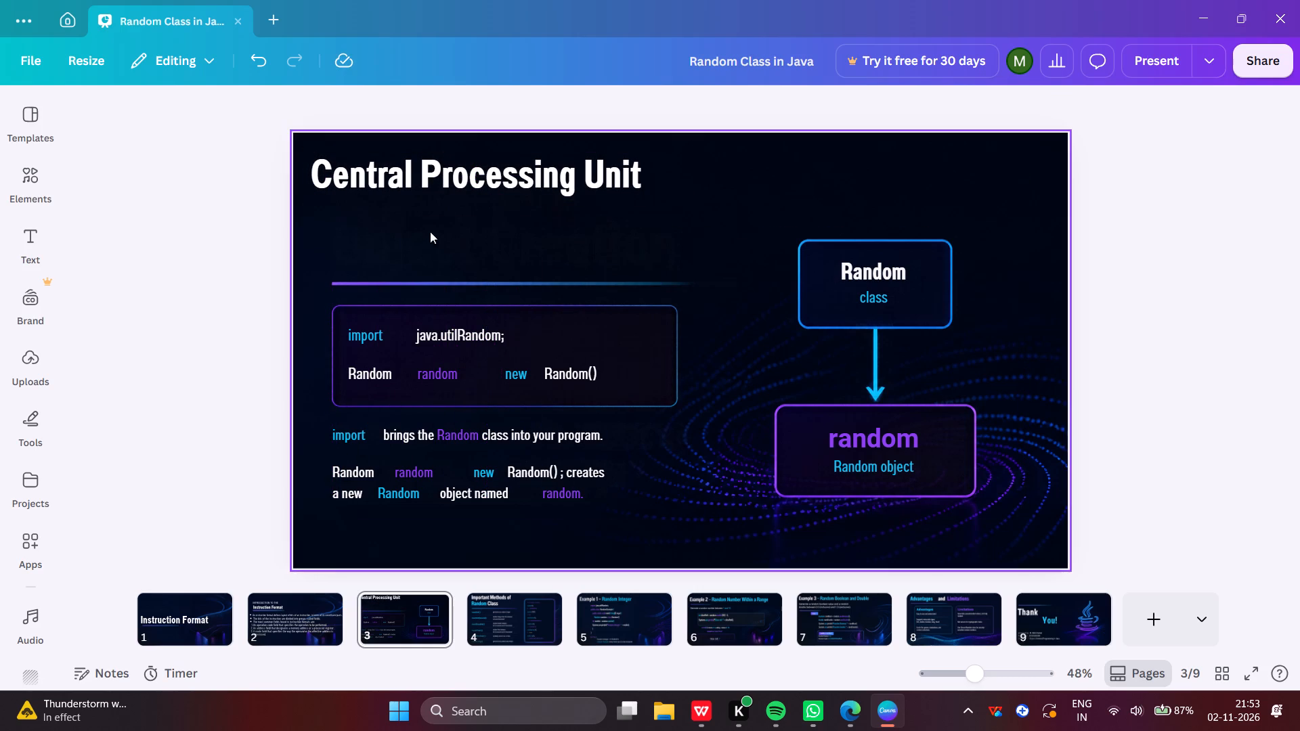
Move the purple-blue gradient line on page 3 up so it sits directly under the "Central Processing Unit" title.
left_click_drag(440, 282, 412, 160)
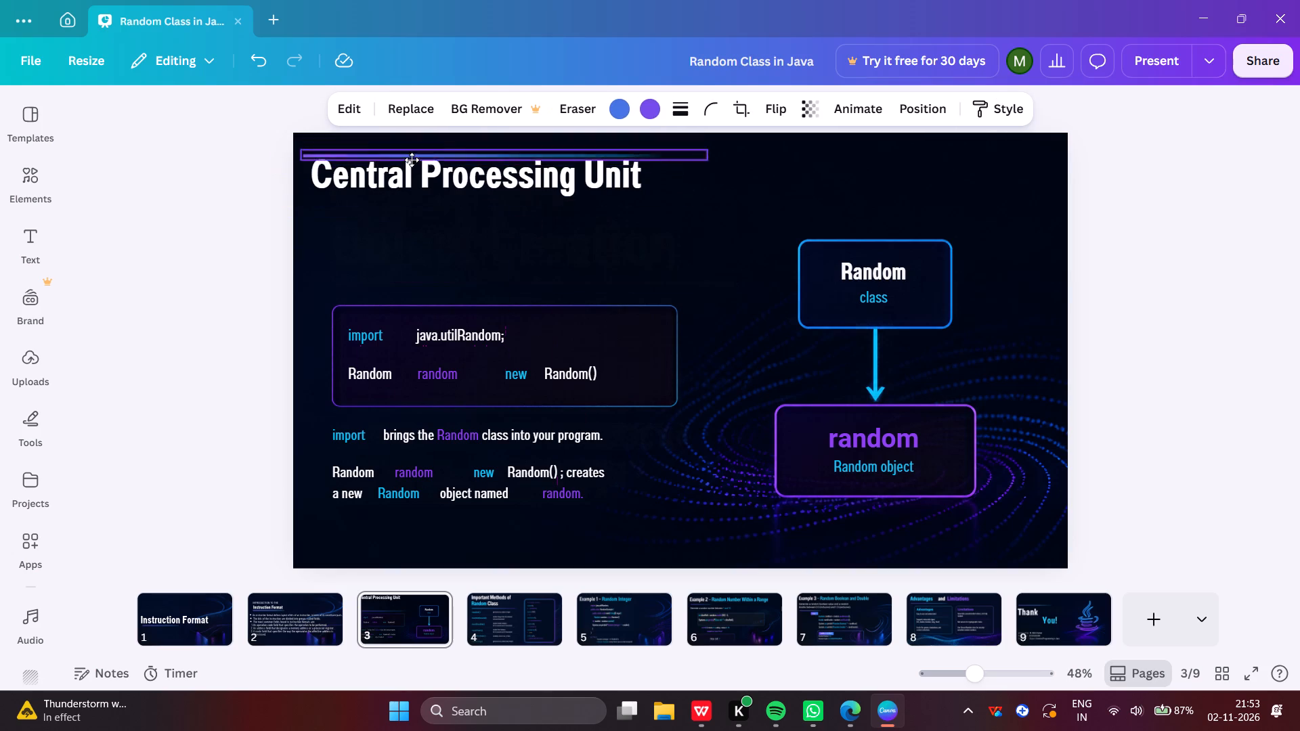
left_click_drag(412, 160, 408, 194)
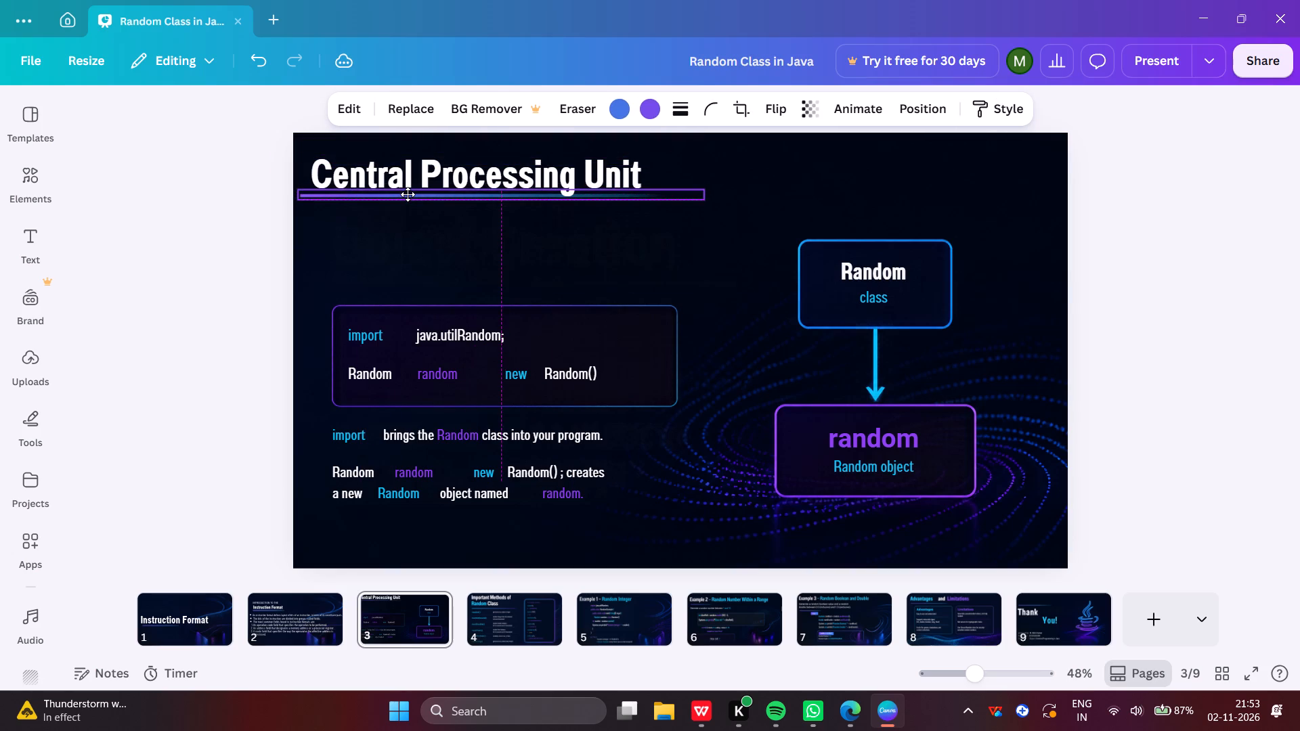
left_click_drag(408, 194, 413, 194)
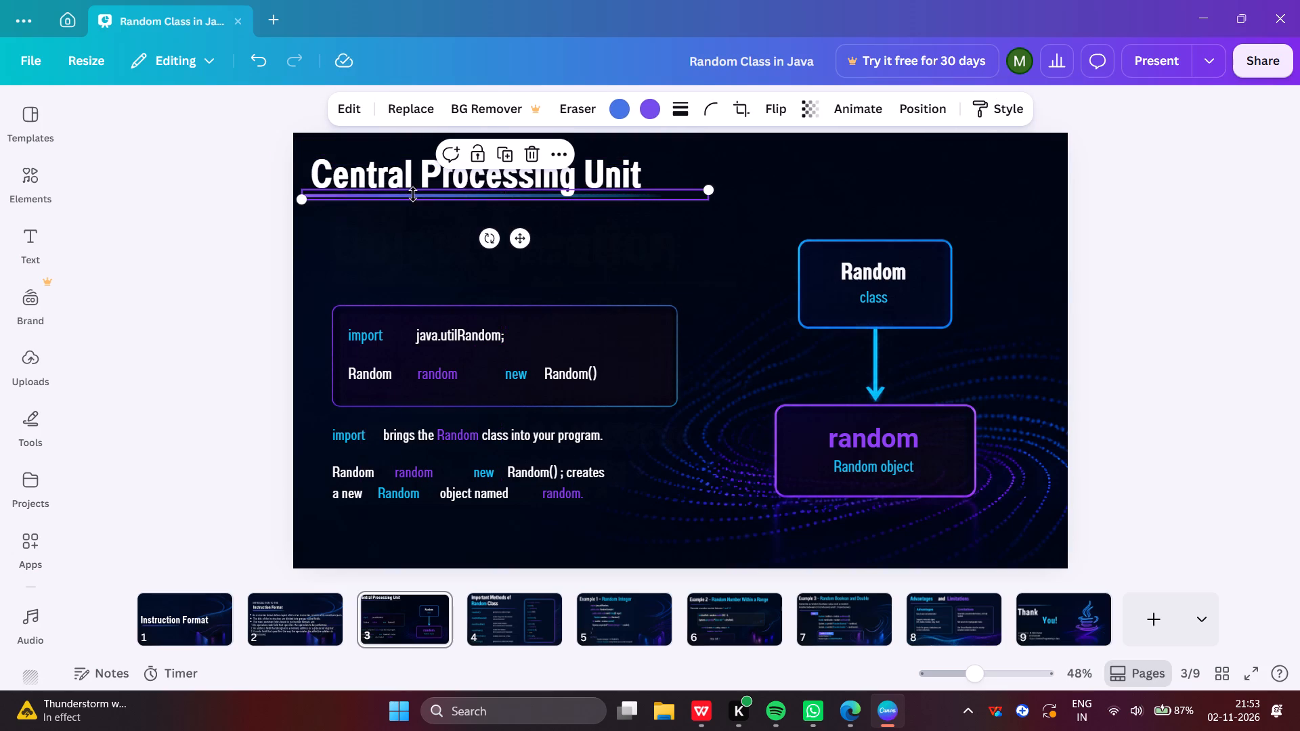
left_click(167, 200)
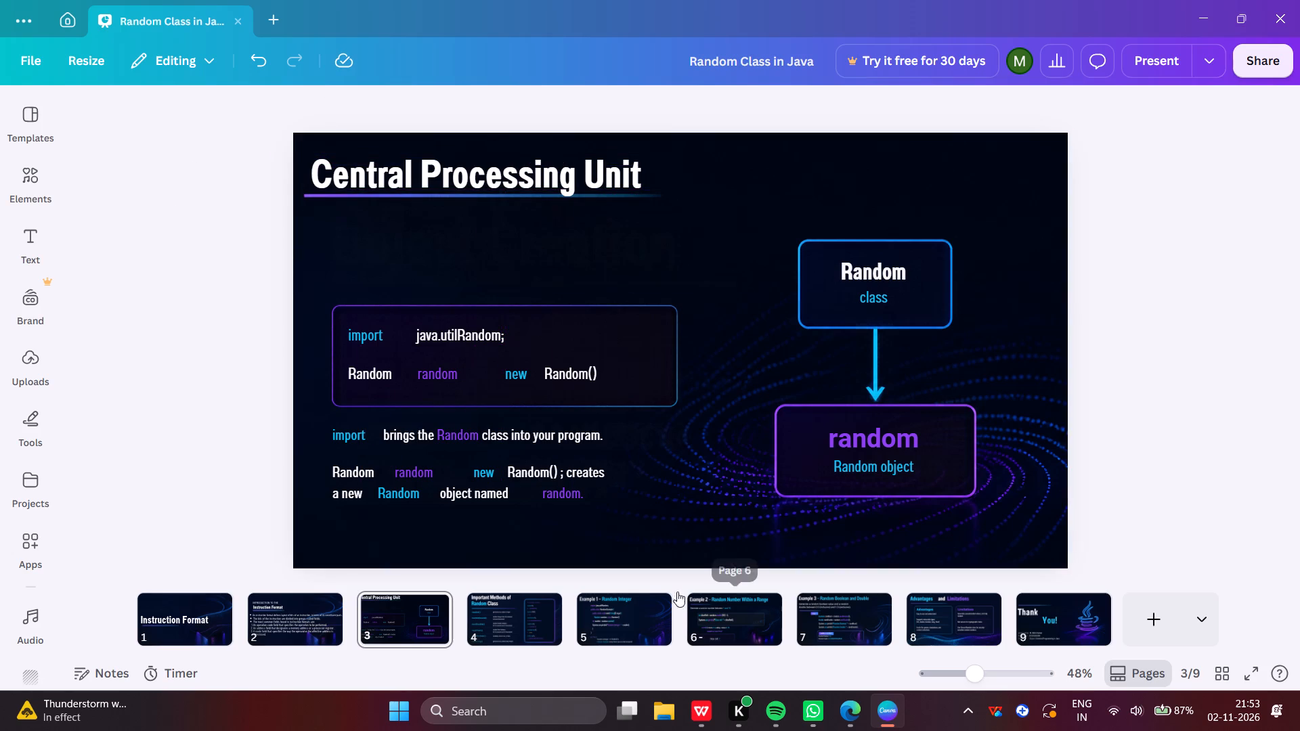
In Microsoft Edge, search Bing Images for "Central Processing Unit in computer architecture and organization images".
left_click(852, 707)
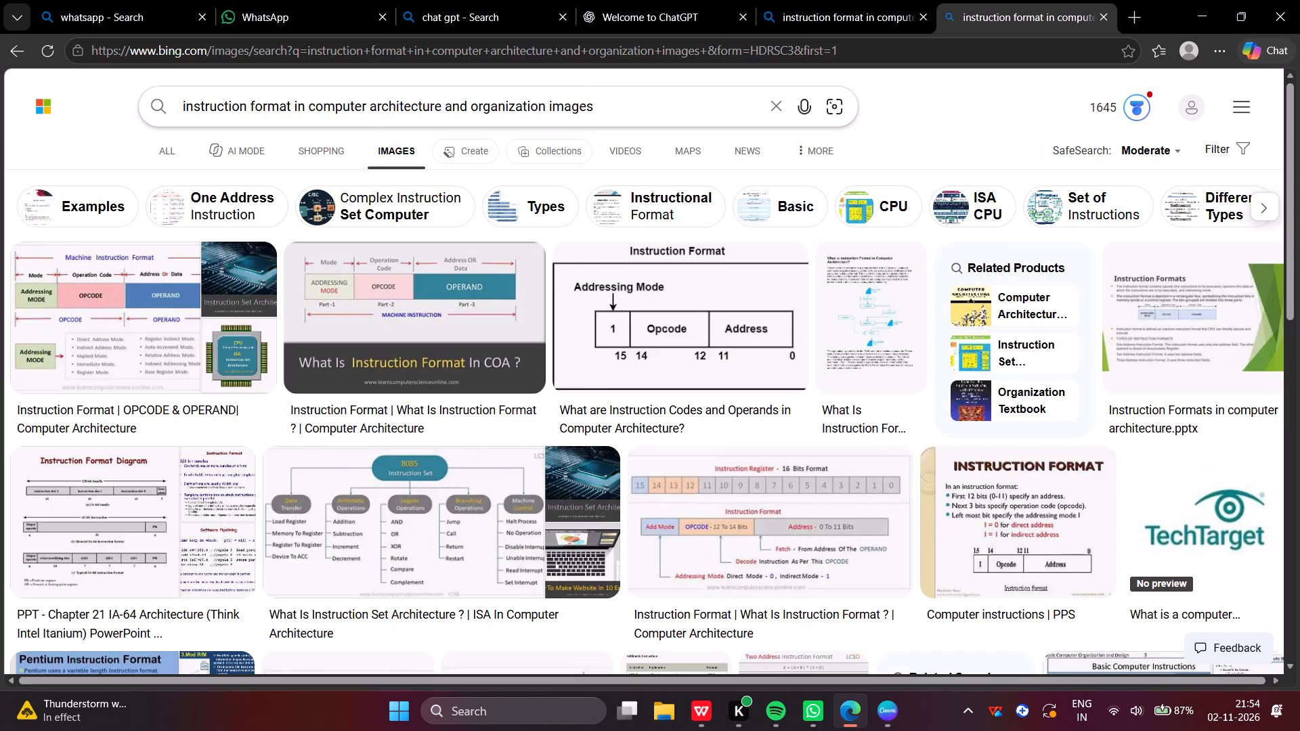
left_click(292, 108)
key("BackSpace")
key("BackSpace")
key("BackSpace")
key("BackSpace")
key("BackSpace")
key("BackSpace")
key("BackSpace")
key("BackSpace")
key("BackSpace")
key("BackSpace")
key("BackSpace")
key("BackSpace")
key("BackSpace")
key("BackSpace")
key("BackSpace")
key("BackSpace")
key("BackSpace")
key("BackSpace")
key("BackSpace")
key("BackSpace")
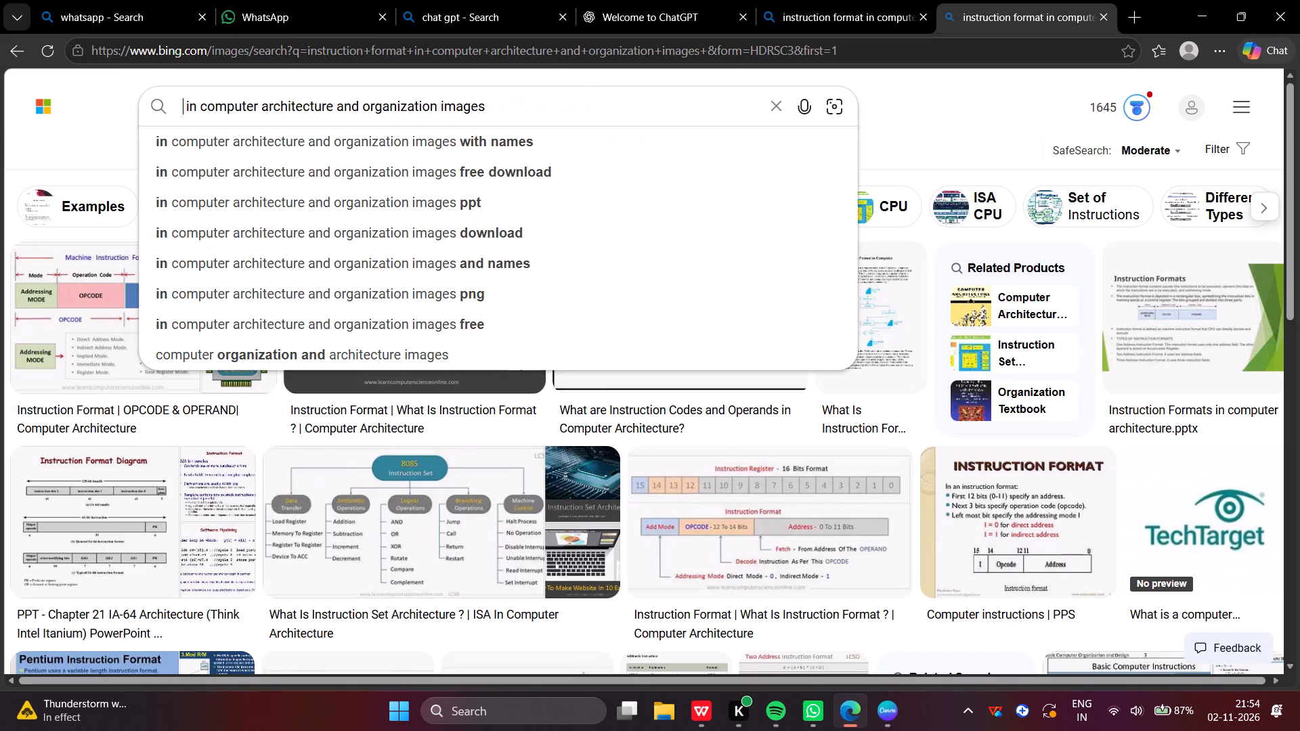
key("ctrl+v")
key("Return")
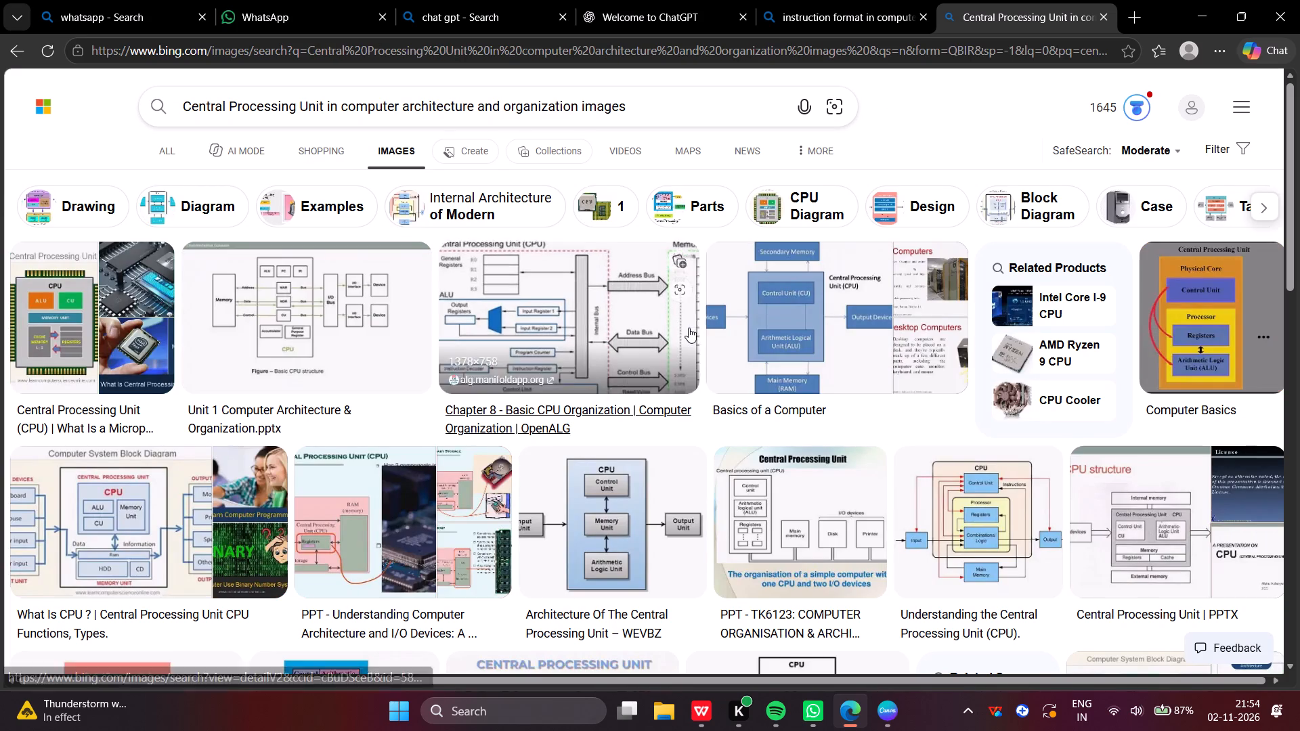
Copy the "Architecture Of The Central Processing Unit – WEVBZ" block diagram from the image results and switch back to Canva.
left_click(589, 495)
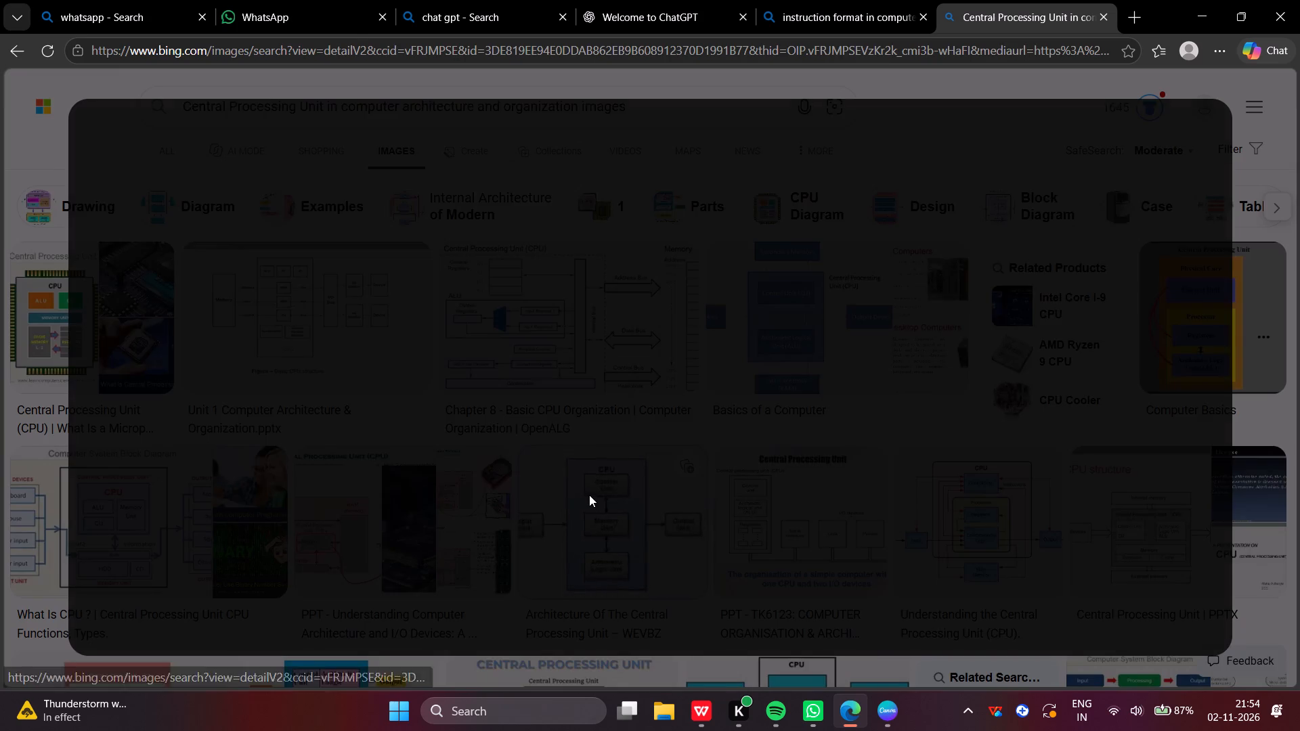
left_click(460, 339)
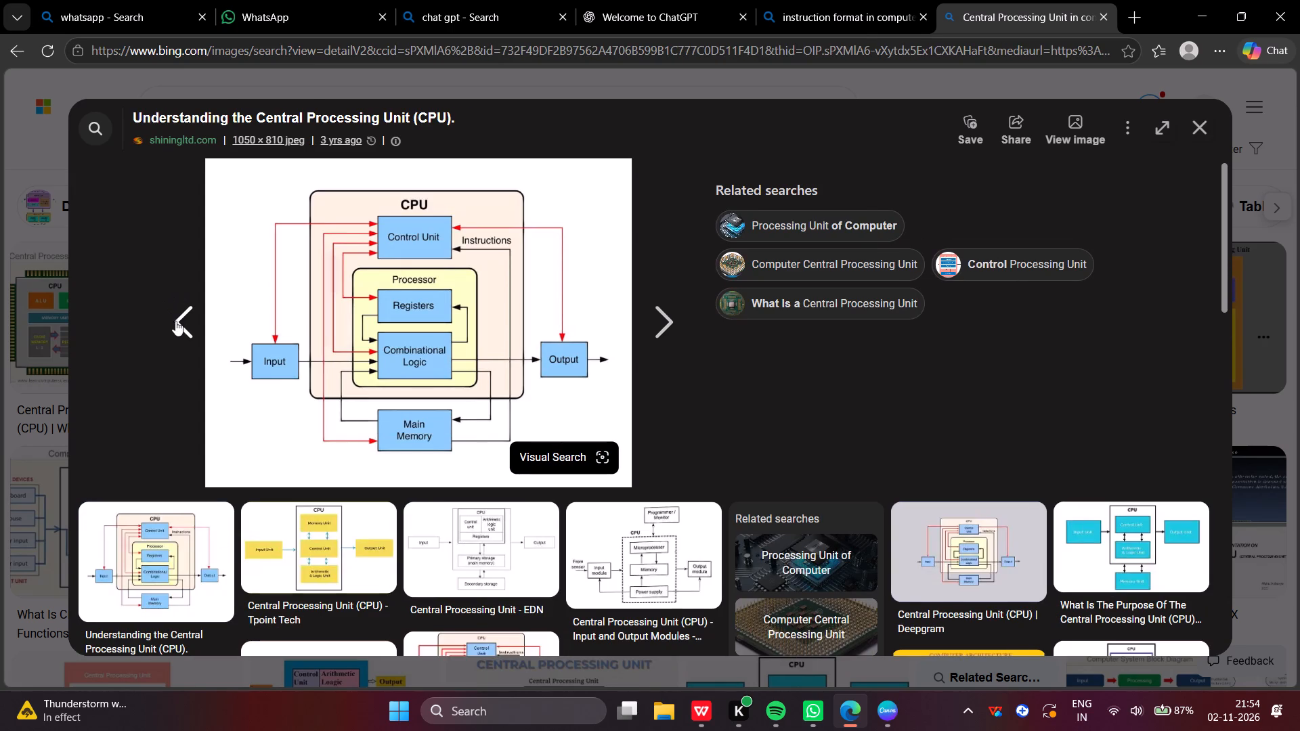
left_click(190, 328)
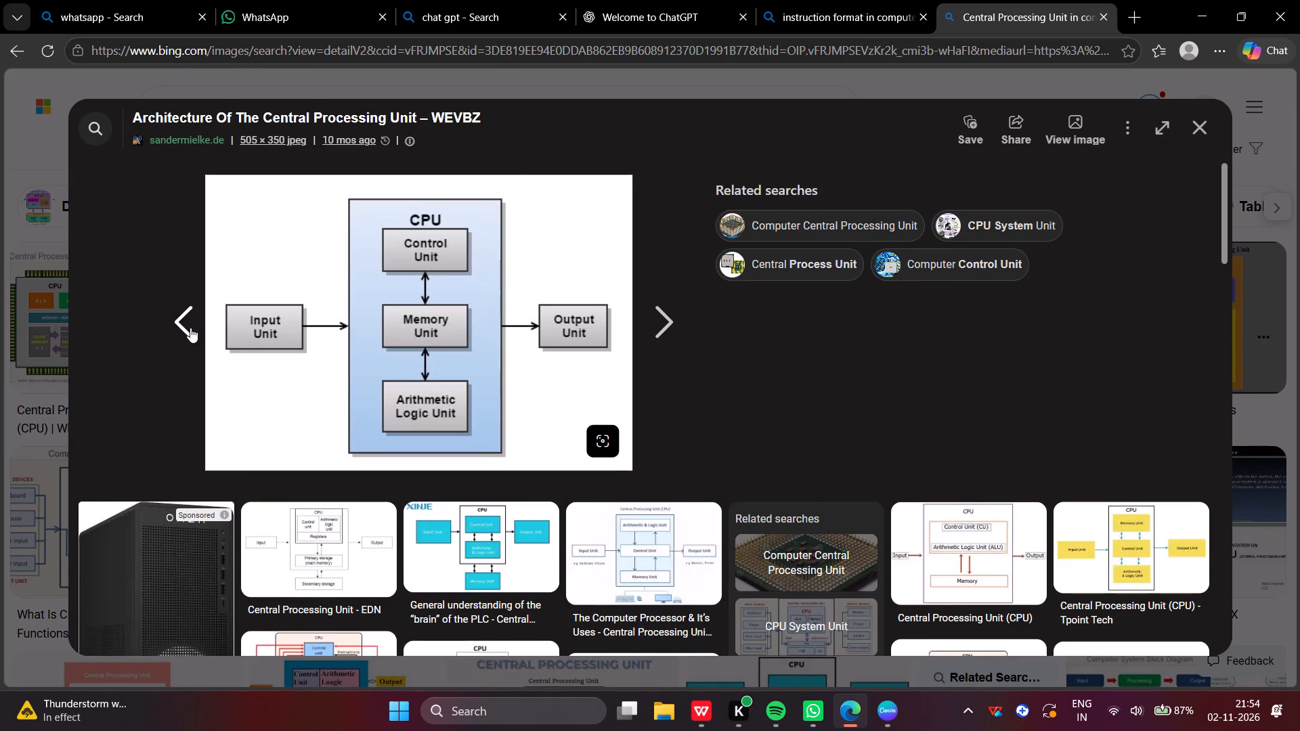
right_click(338, 259)
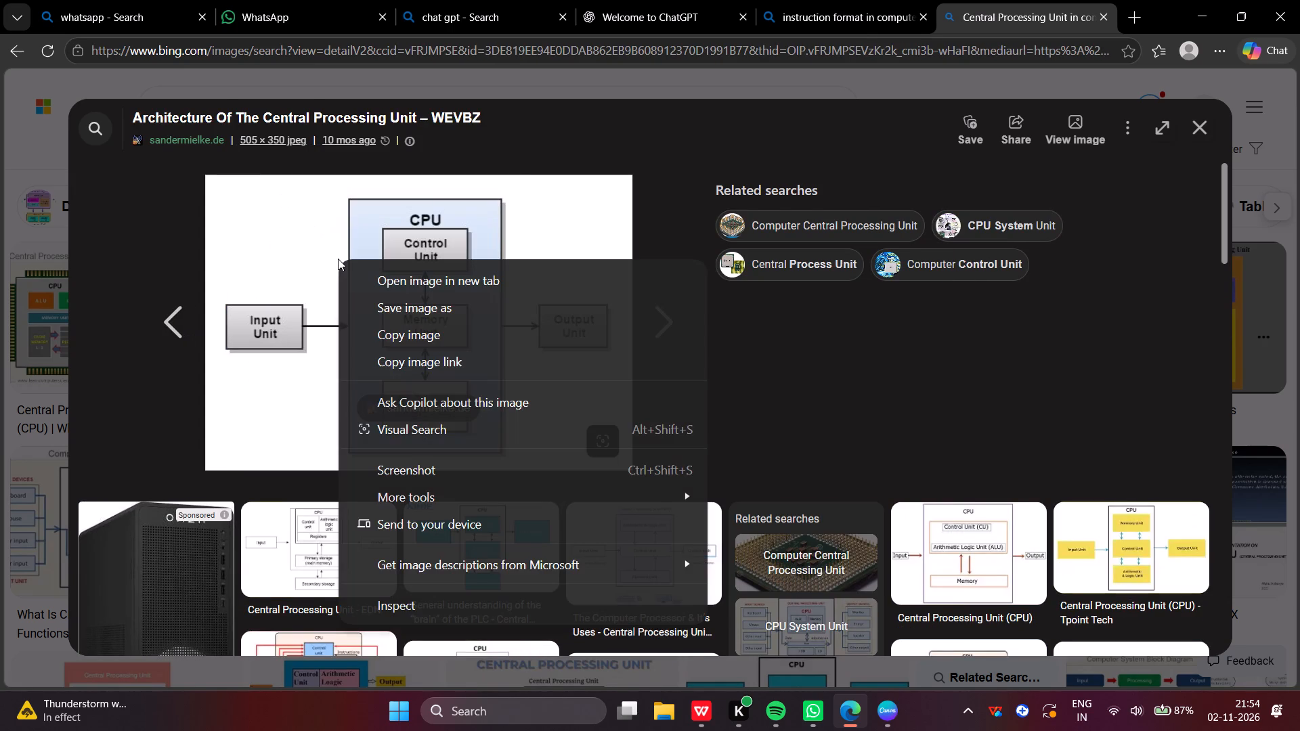
left_click(414, 330)
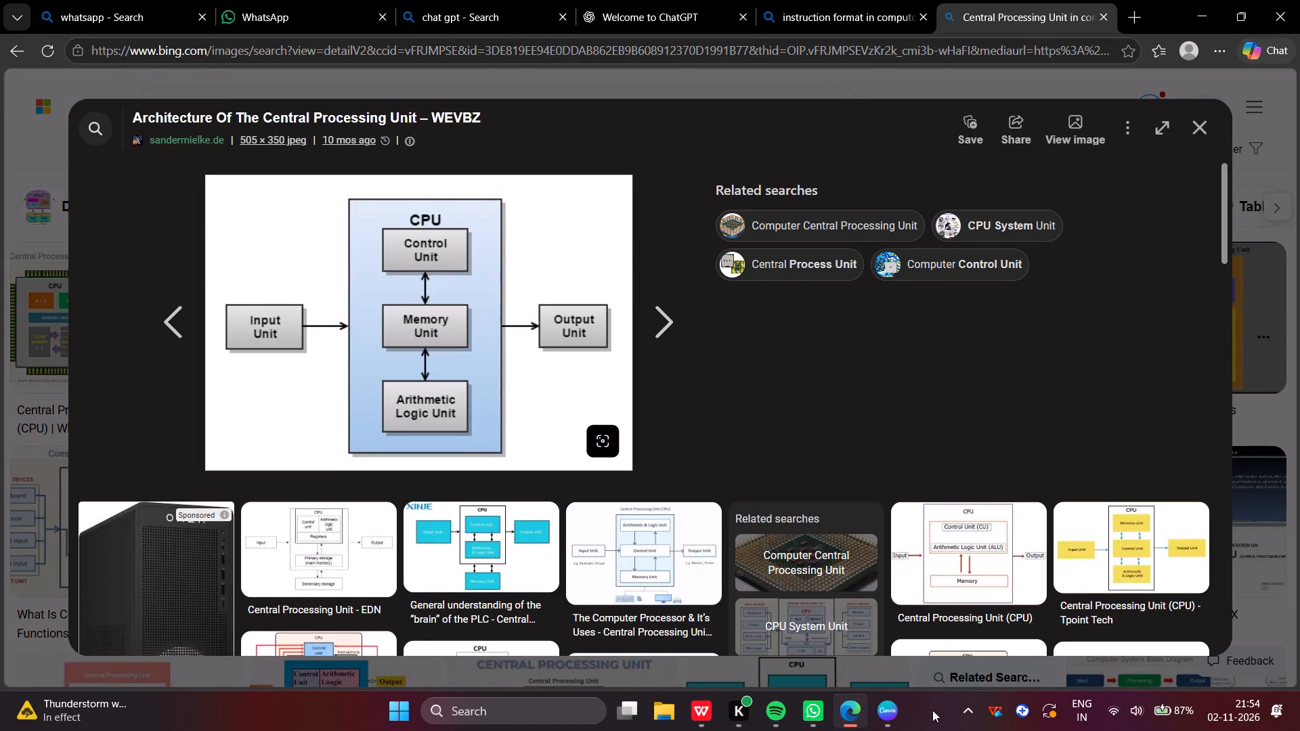
left_click(903, 714)
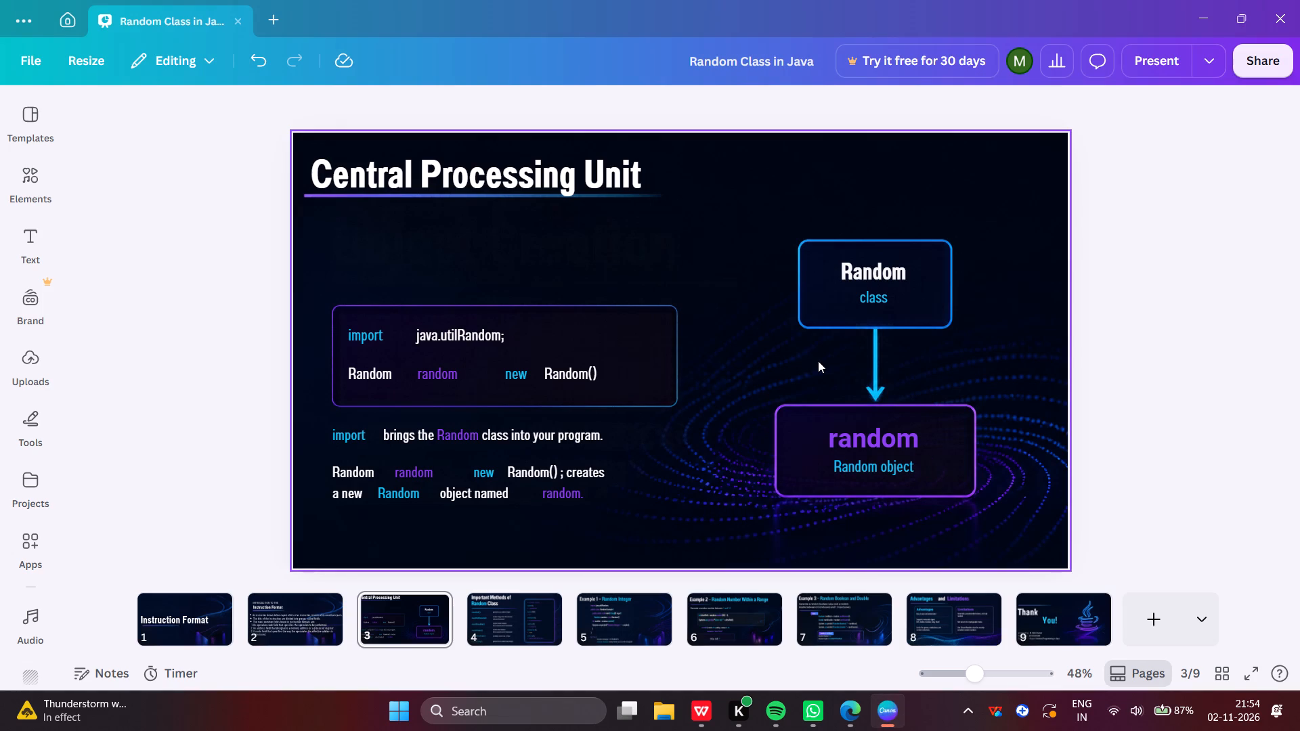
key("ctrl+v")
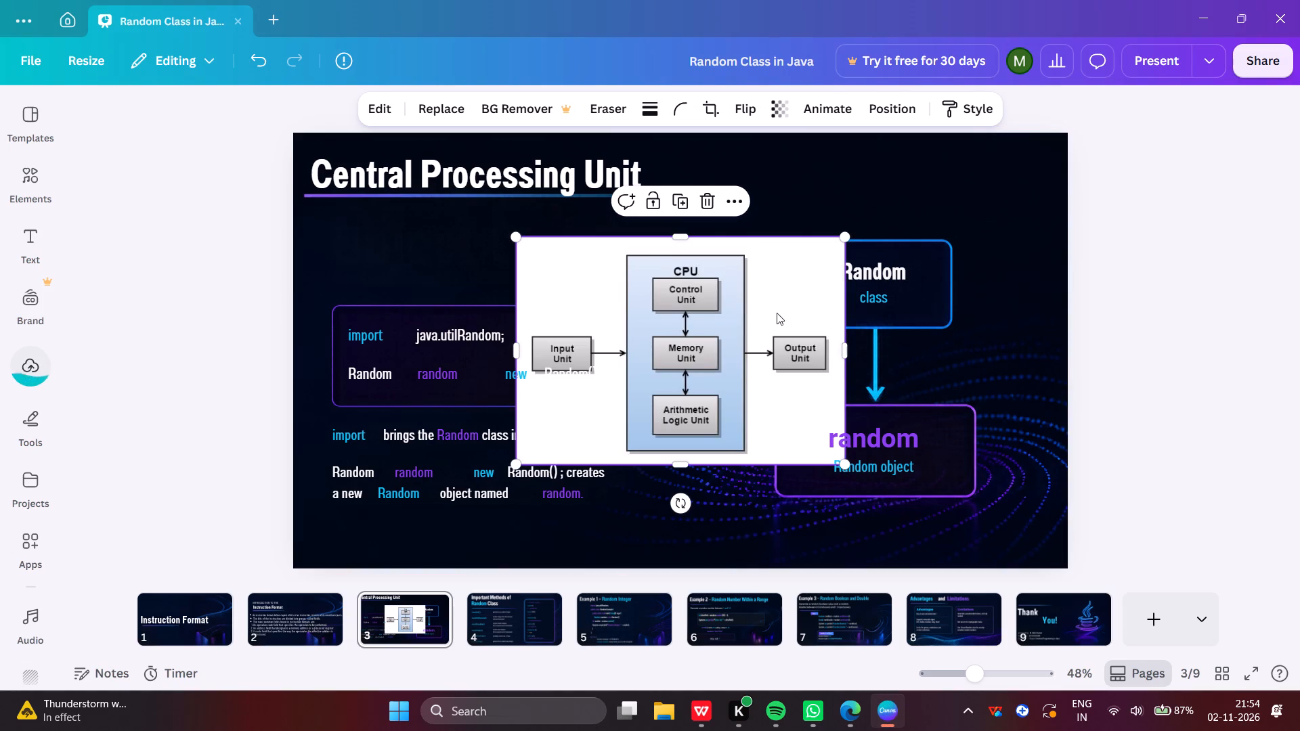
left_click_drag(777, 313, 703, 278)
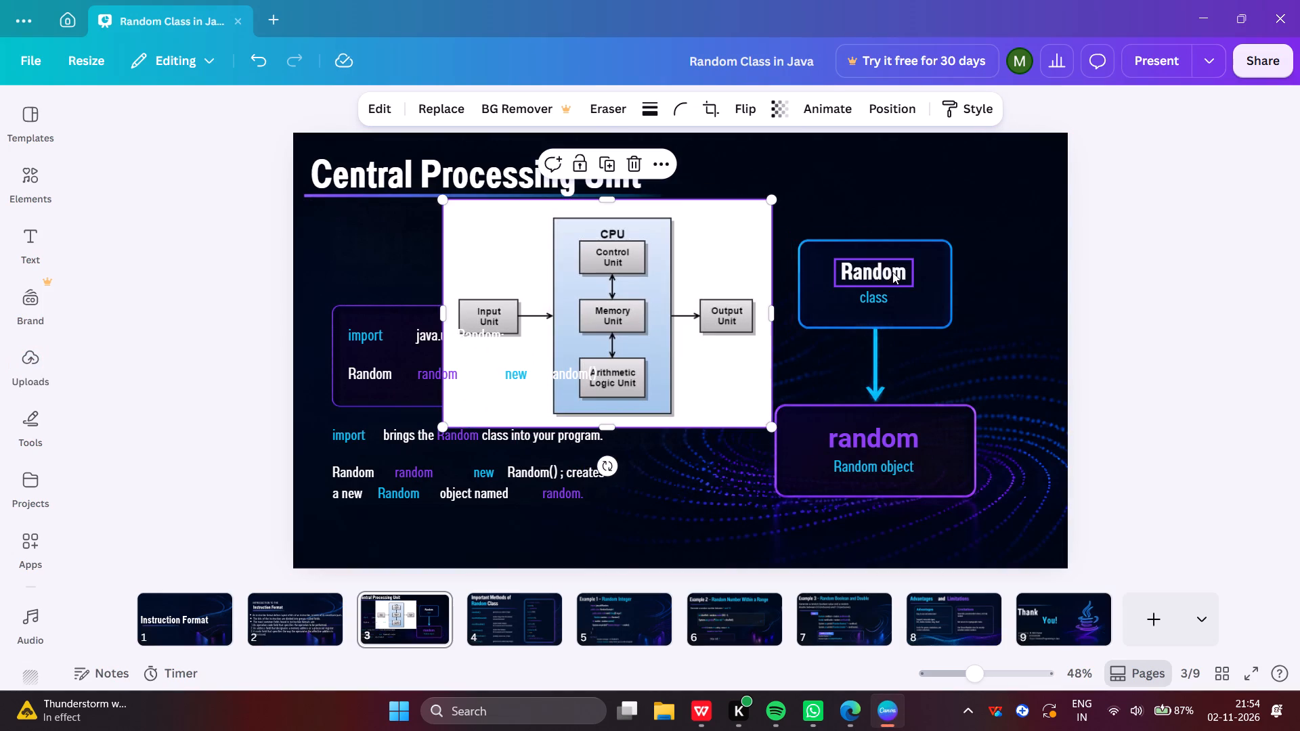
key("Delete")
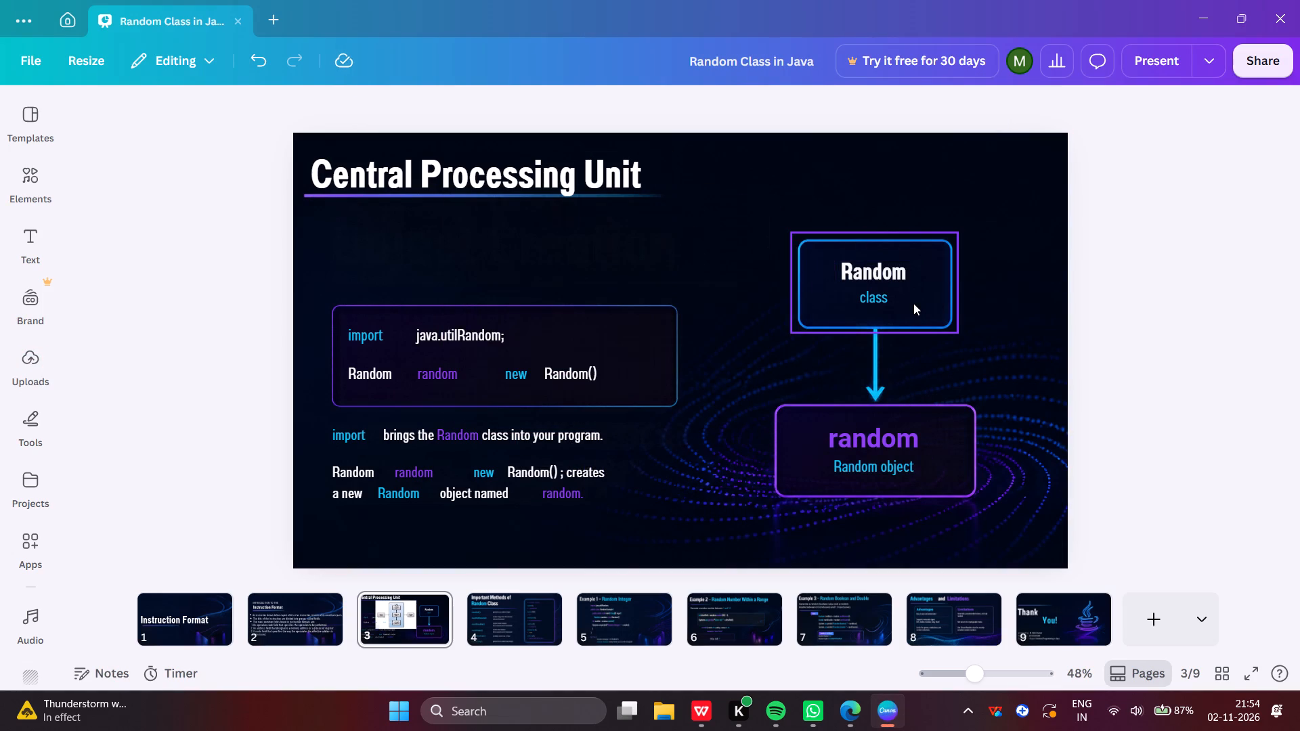
Delete the old Random class diagram on page 3: both boxes, the arrow, and the "Random", "class", "random" and "Random object" labels.
left_click(924, 309)
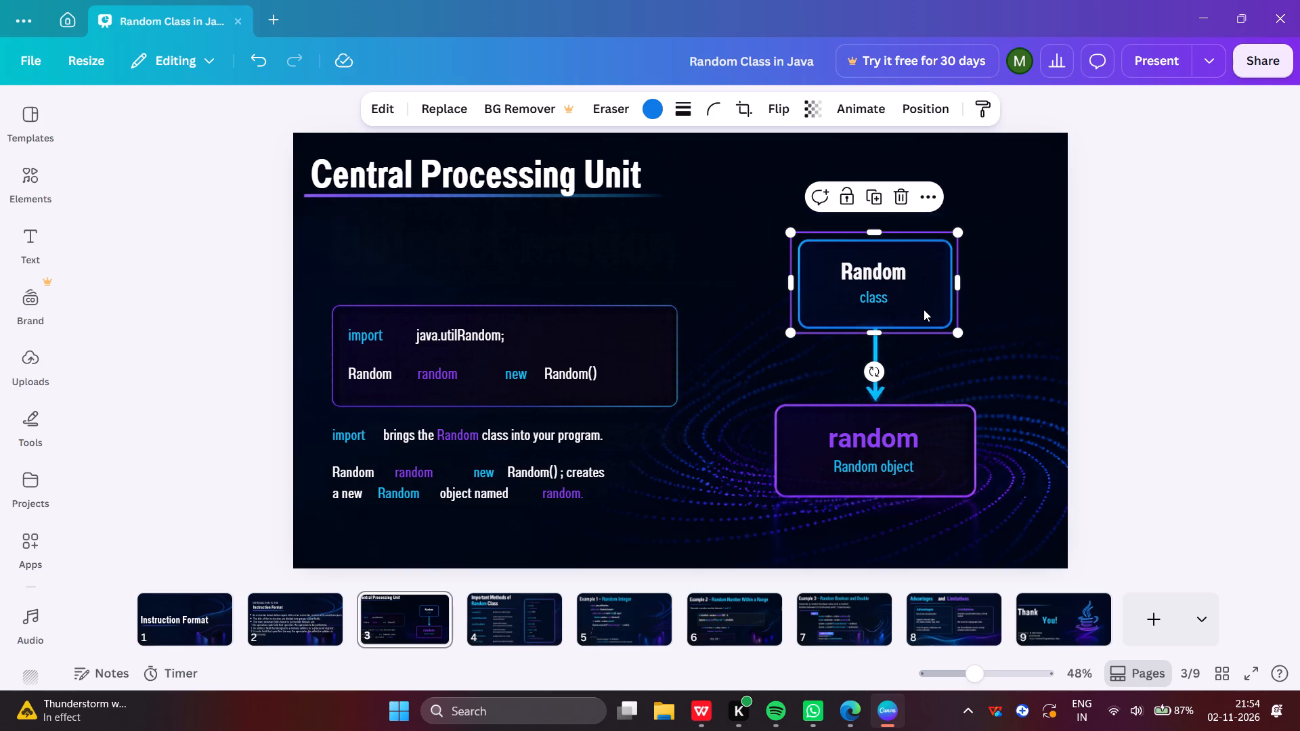
key("Delete")
left_click(925, 415)
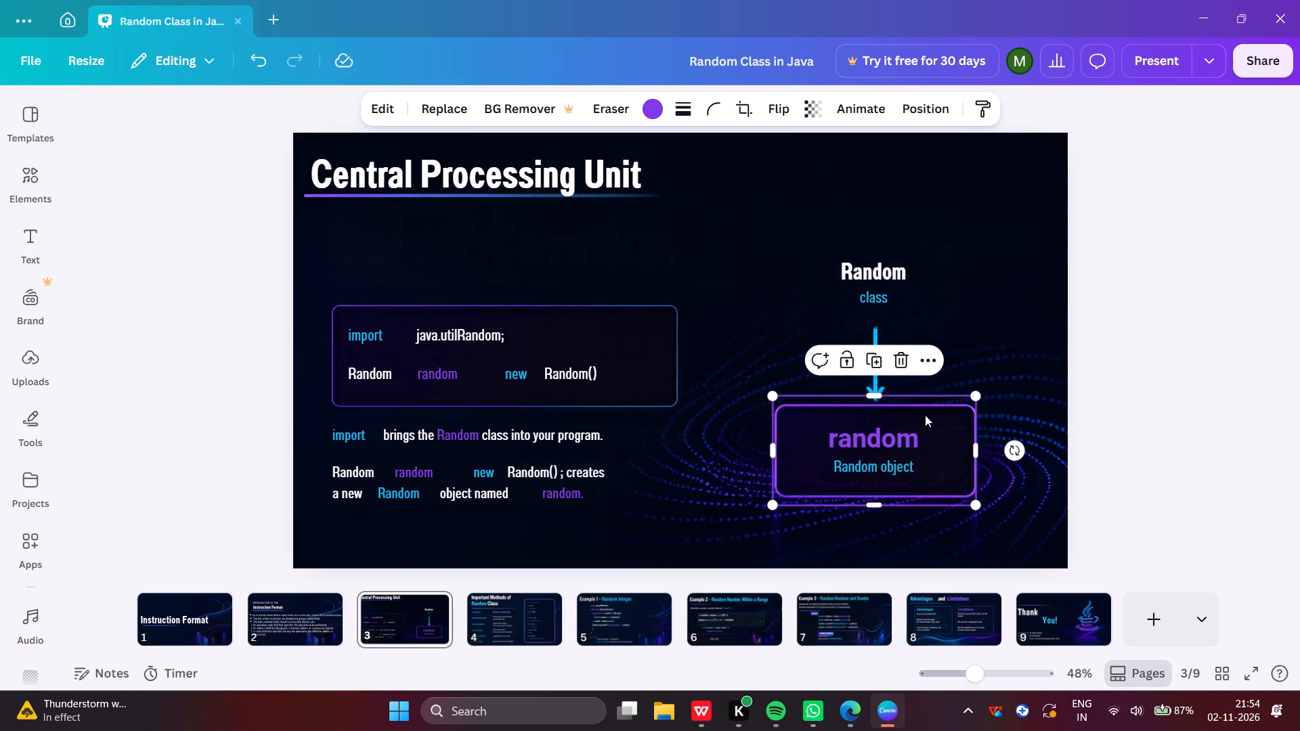
key("Delete")
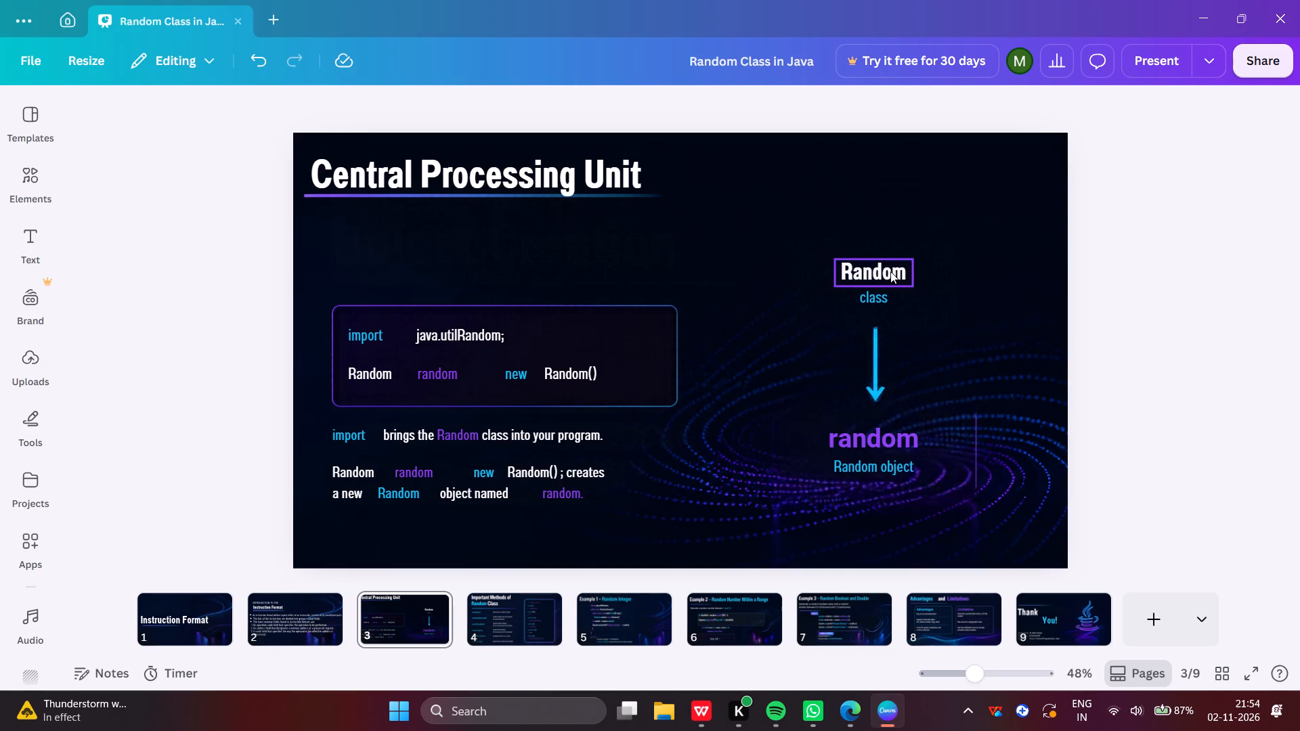
left_click(890, 271)
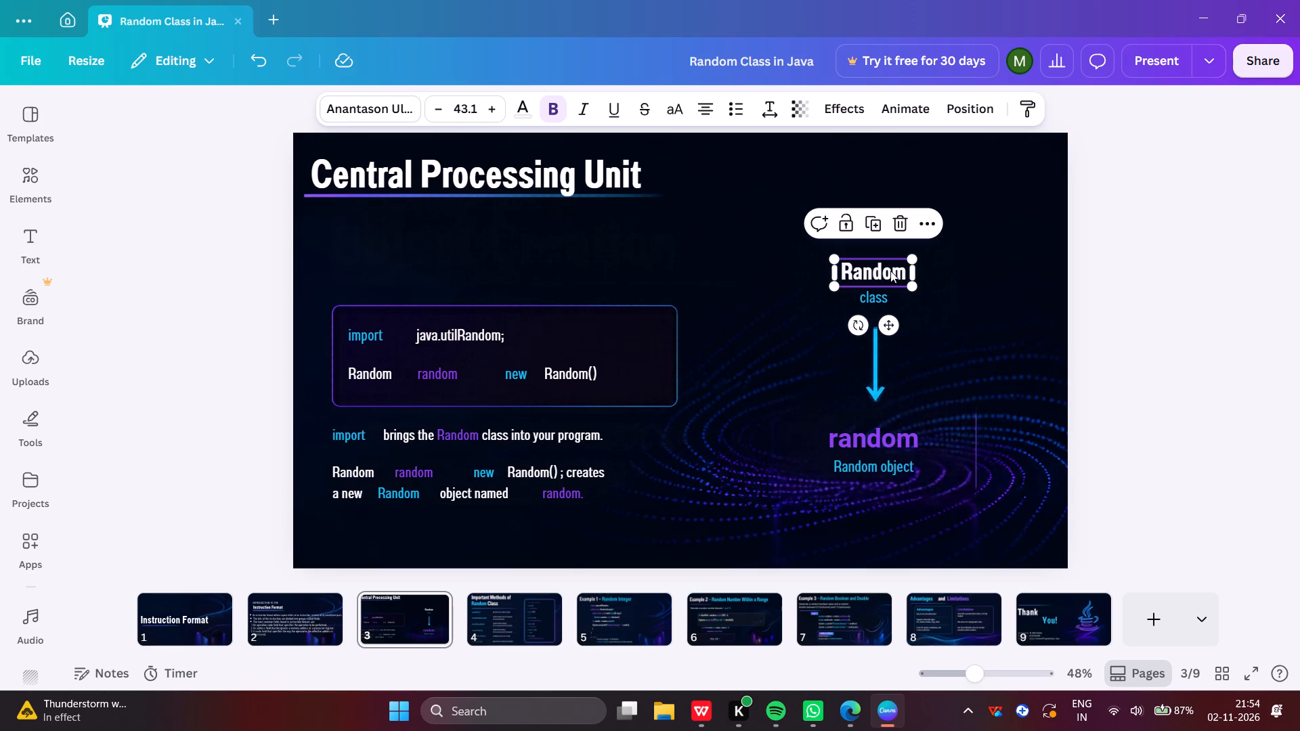
key("Delete")
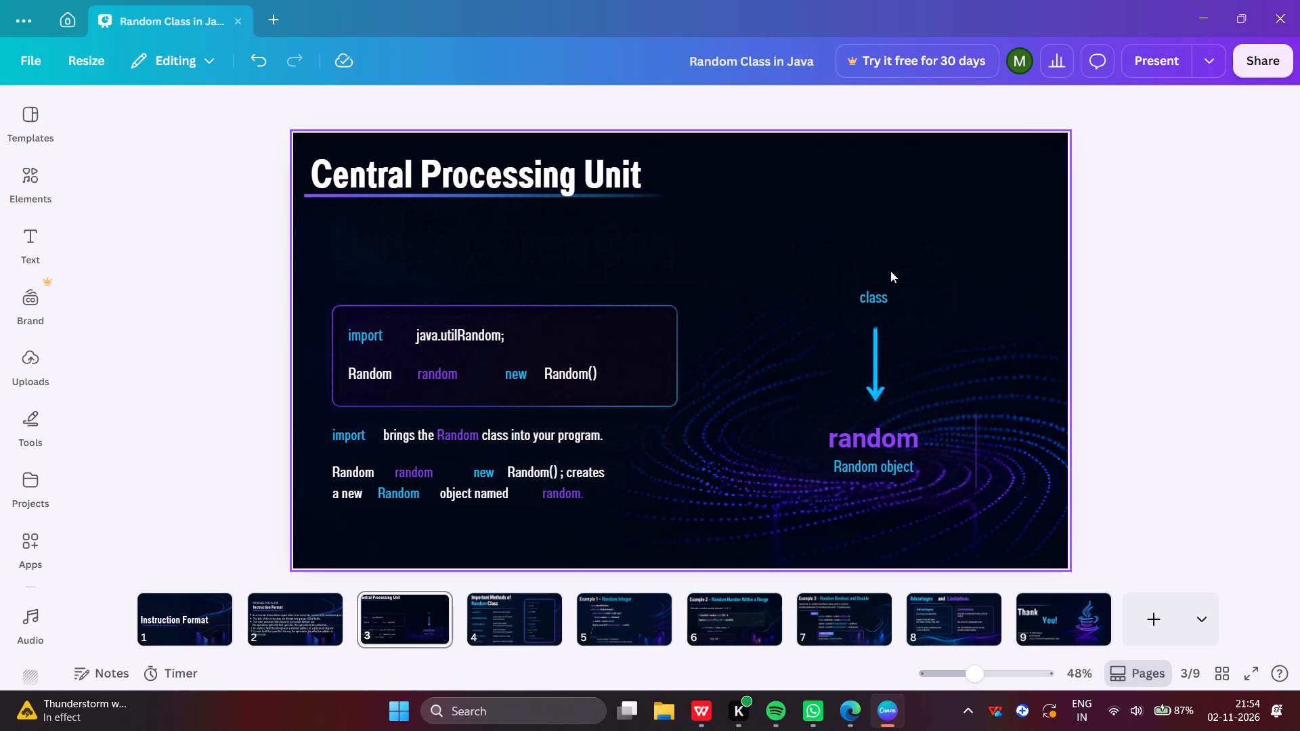
left_click(883, 293)
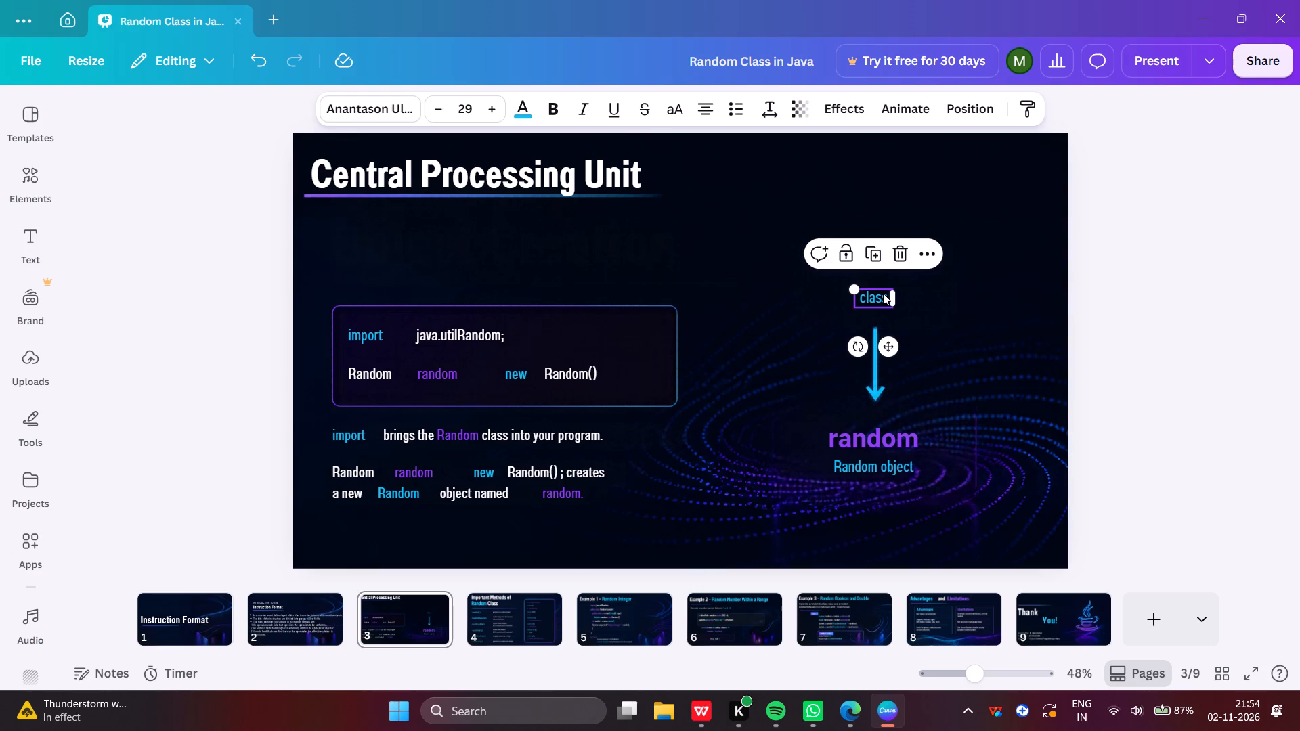
key("Delete")
left_click(867, 361)
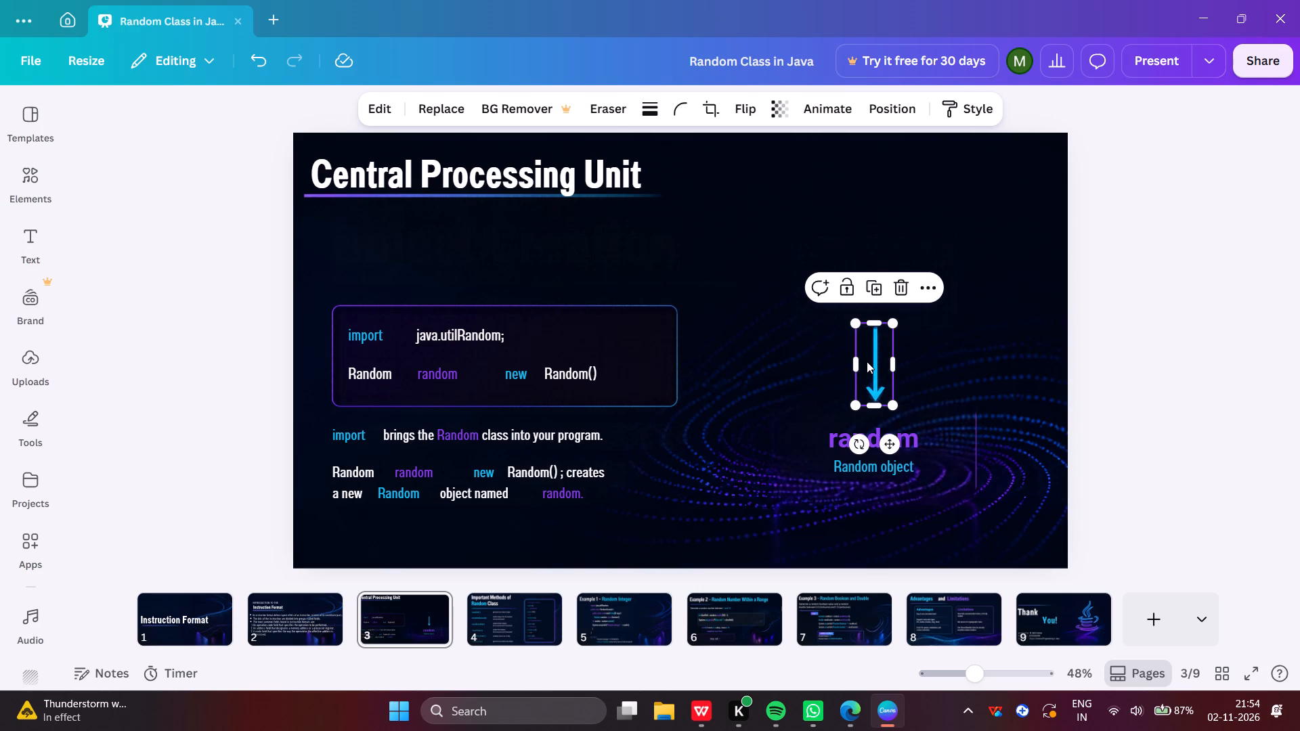
key("Delete")
left_click(877, 444)
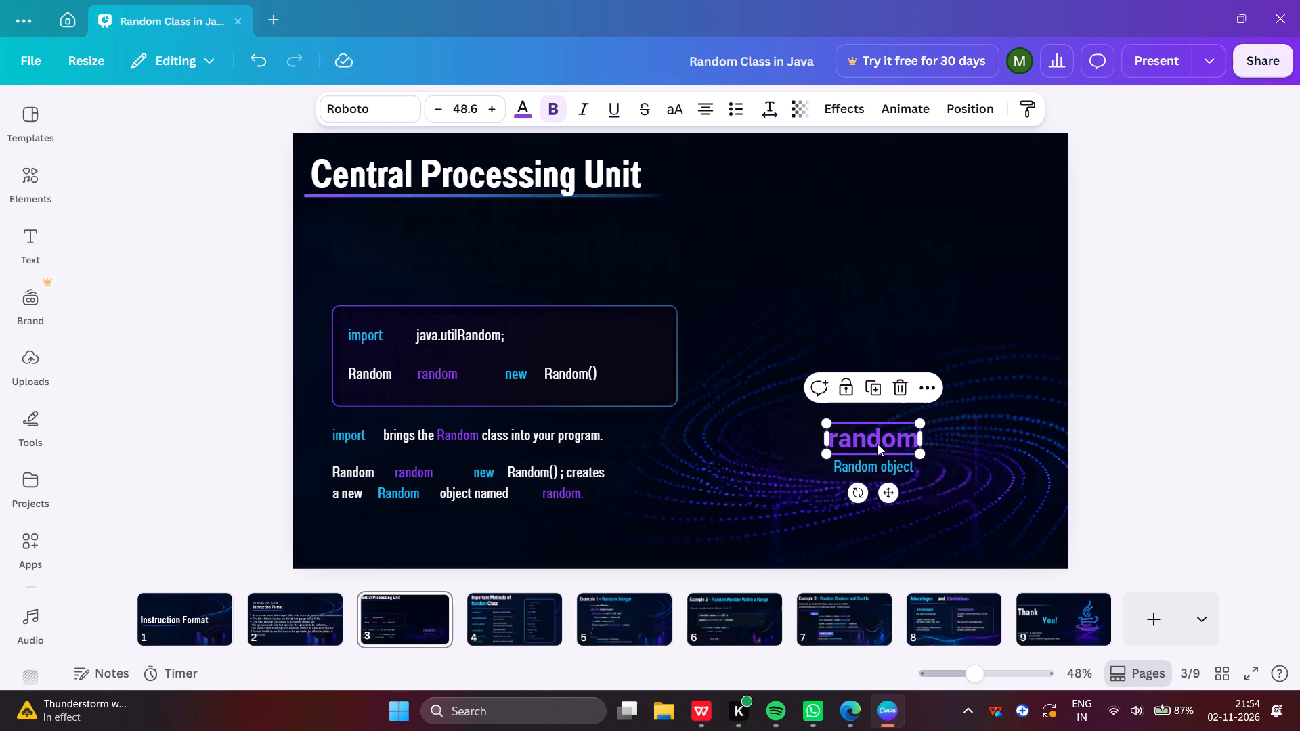
key("Delete")
left_click(884, 466)
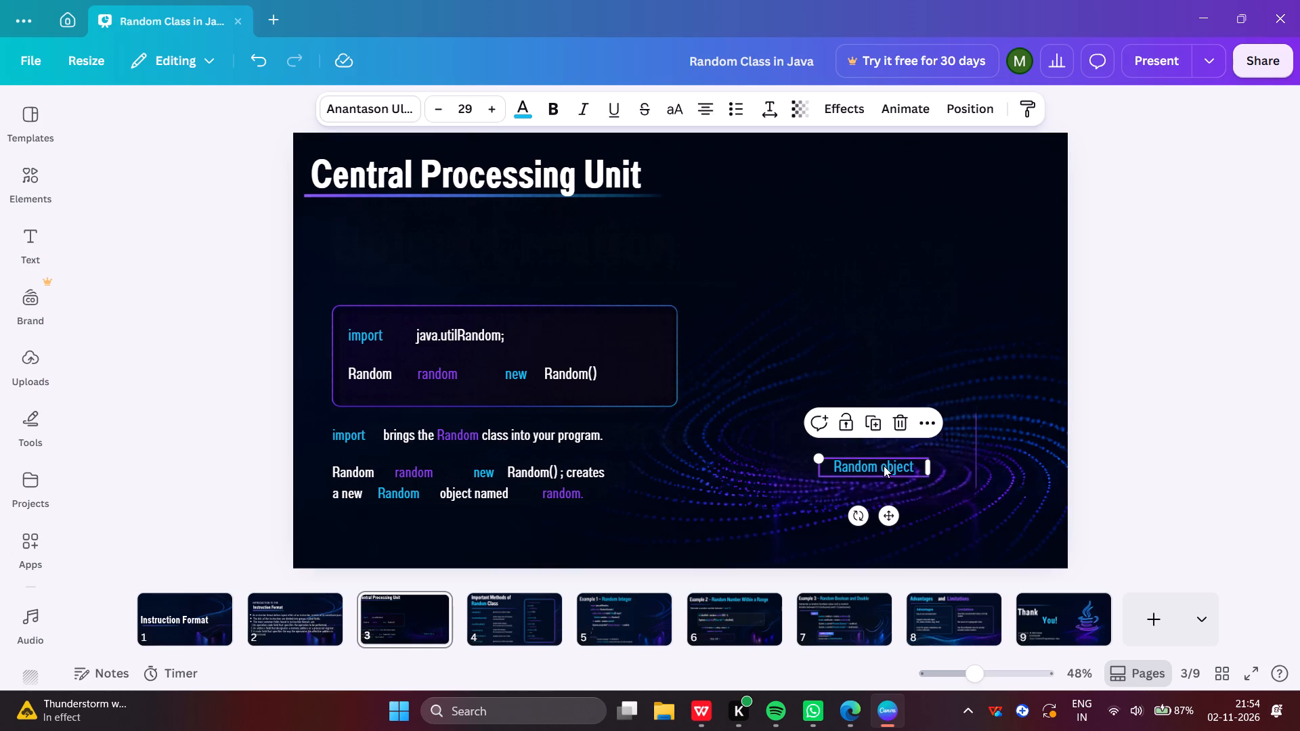
key("Delete")
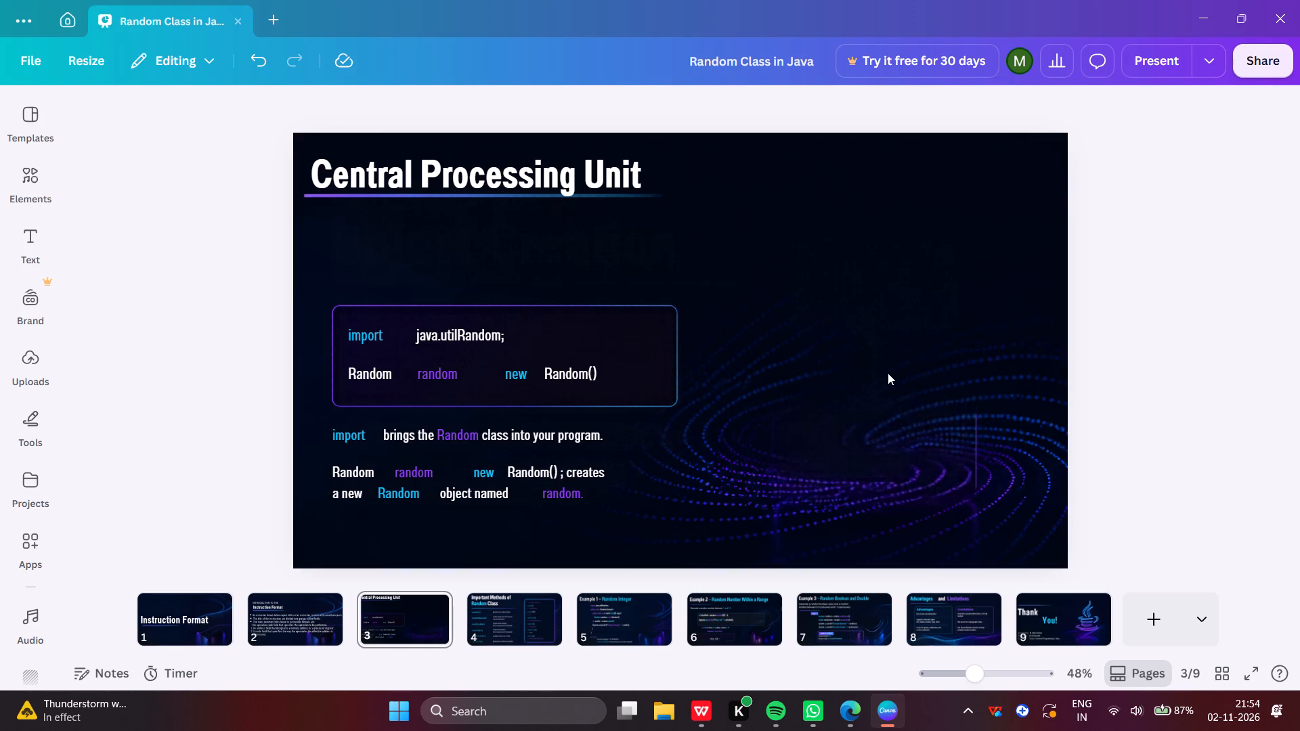
Paste the copied CPU block diagram onto page 3 and place it in the slide's lower-right corner.
key("ctrl+v")
left_click_drag(743, 367, 882, 409)
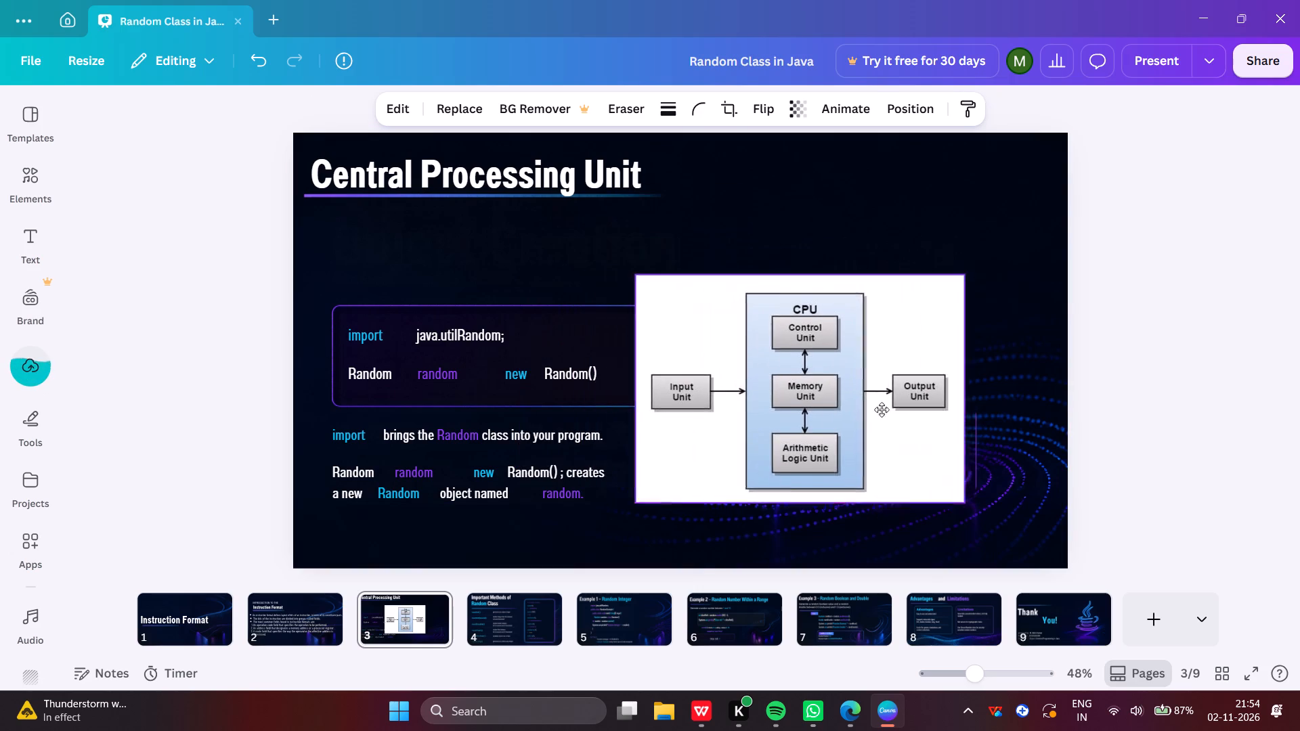
left_click_drag(882, 409, 961, 464)
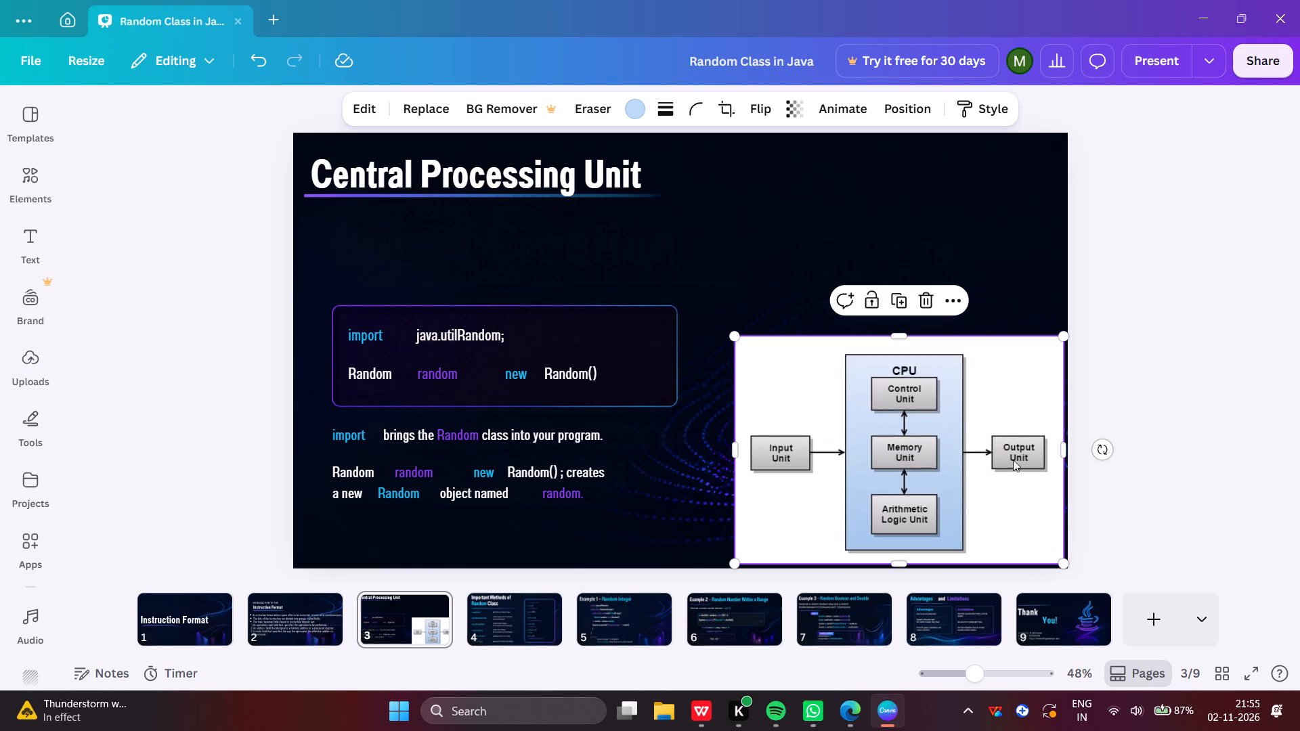
left_click(1096, 313)
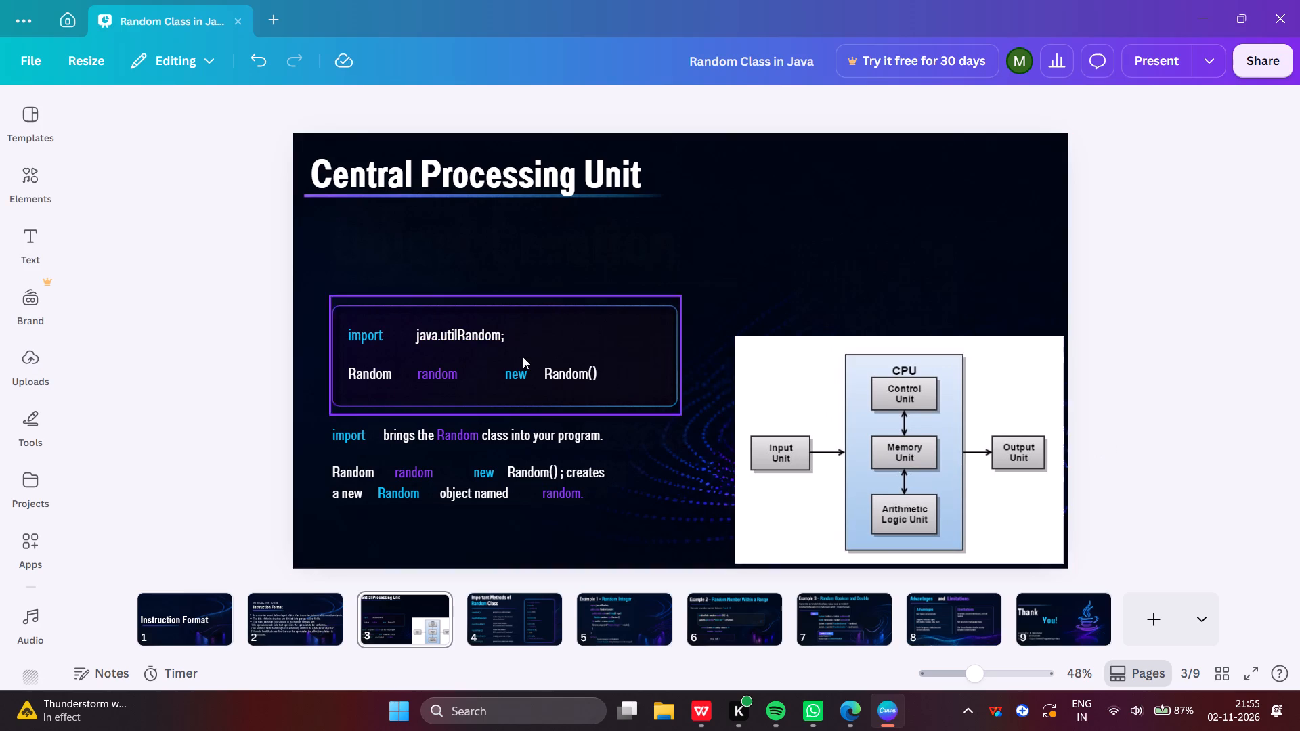
Delete the "brings the Random class into your program.", "Random() ; creates" and "new" text pieces below the code box on page 3.
left_click(557, 435)
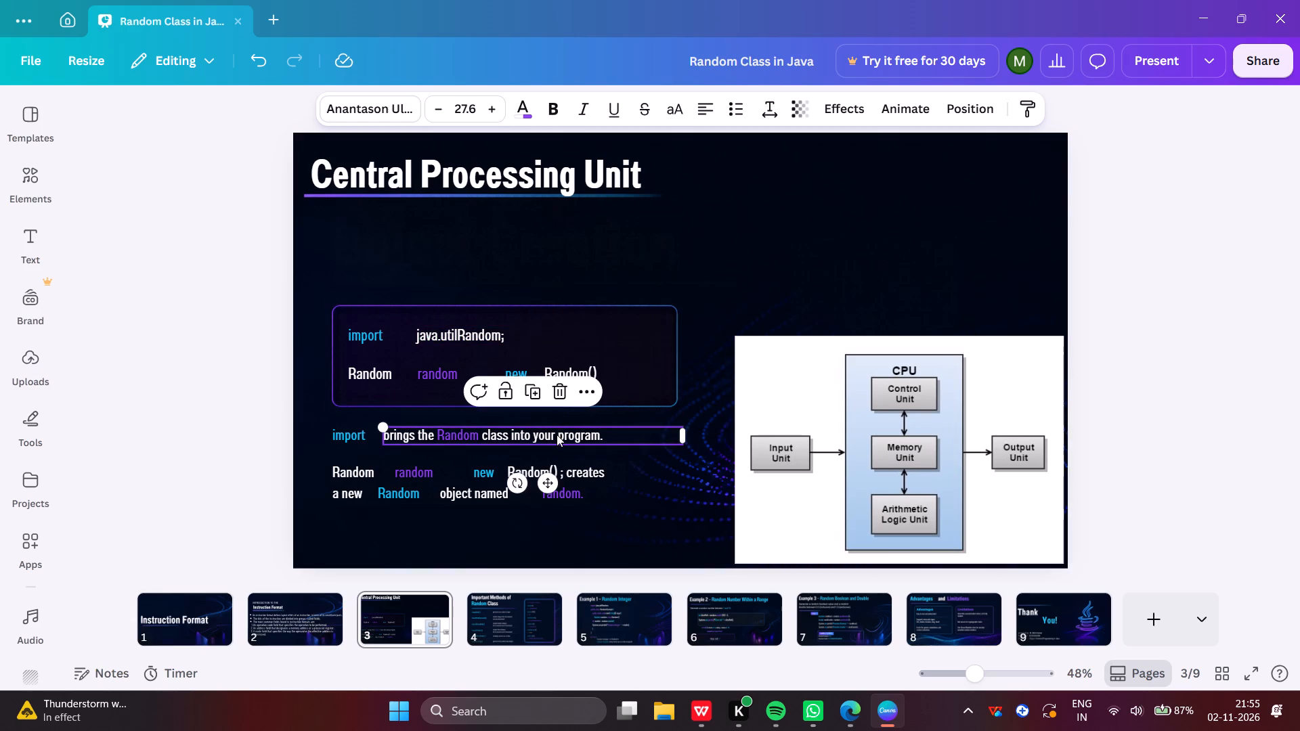
key("Delete")
left_click(553, 461)
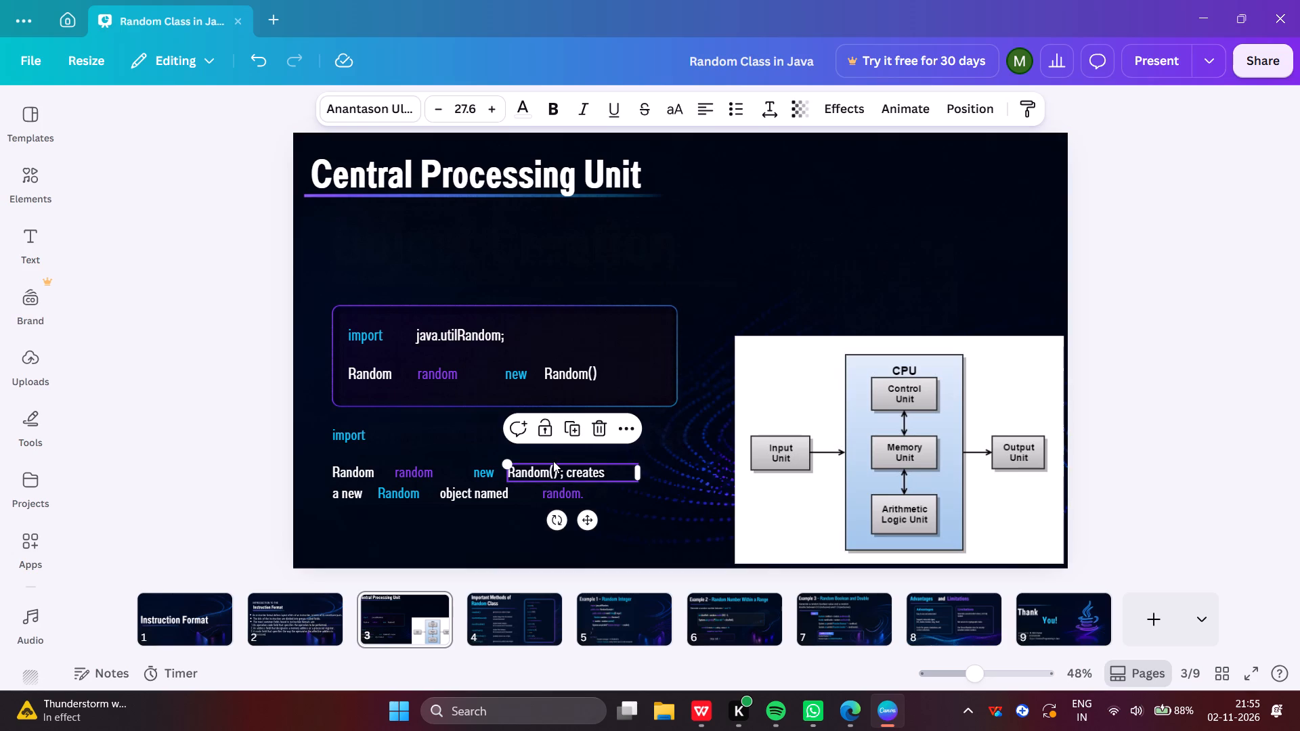
key("Delete")
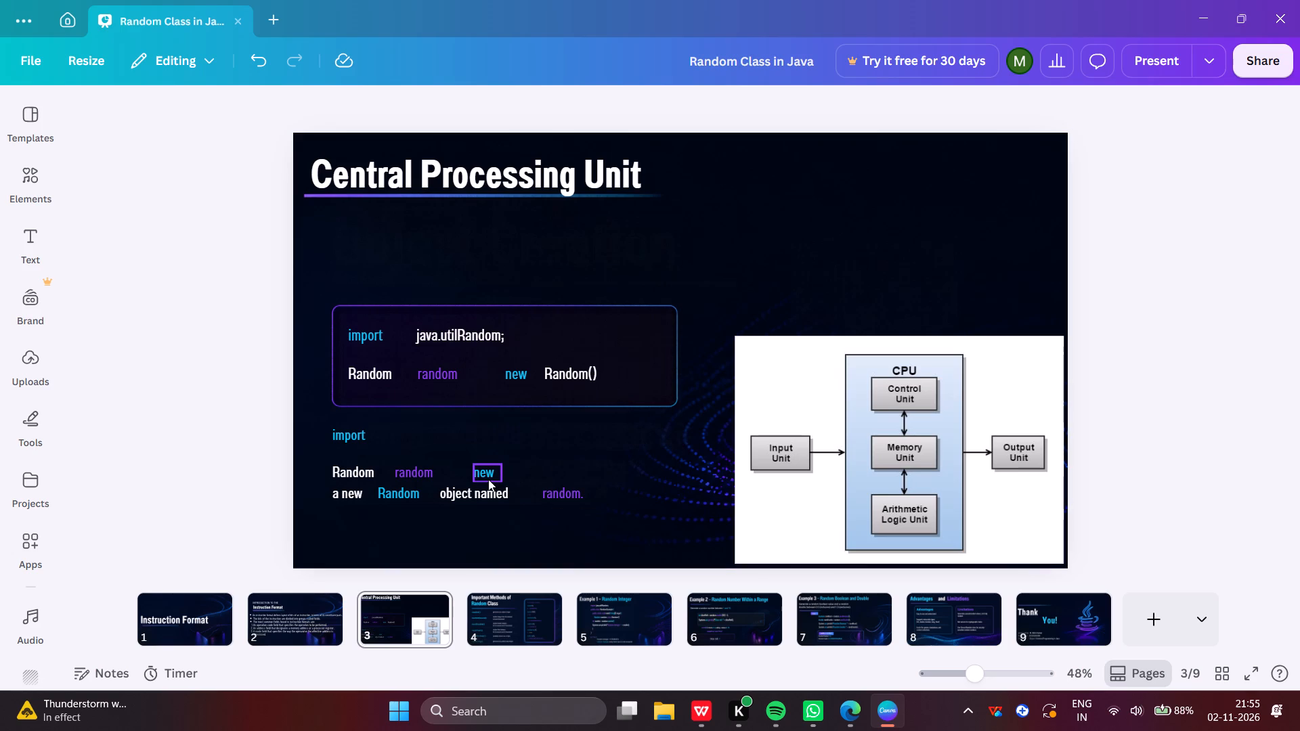
key("Delete")
key("Delete")
key("Delete")
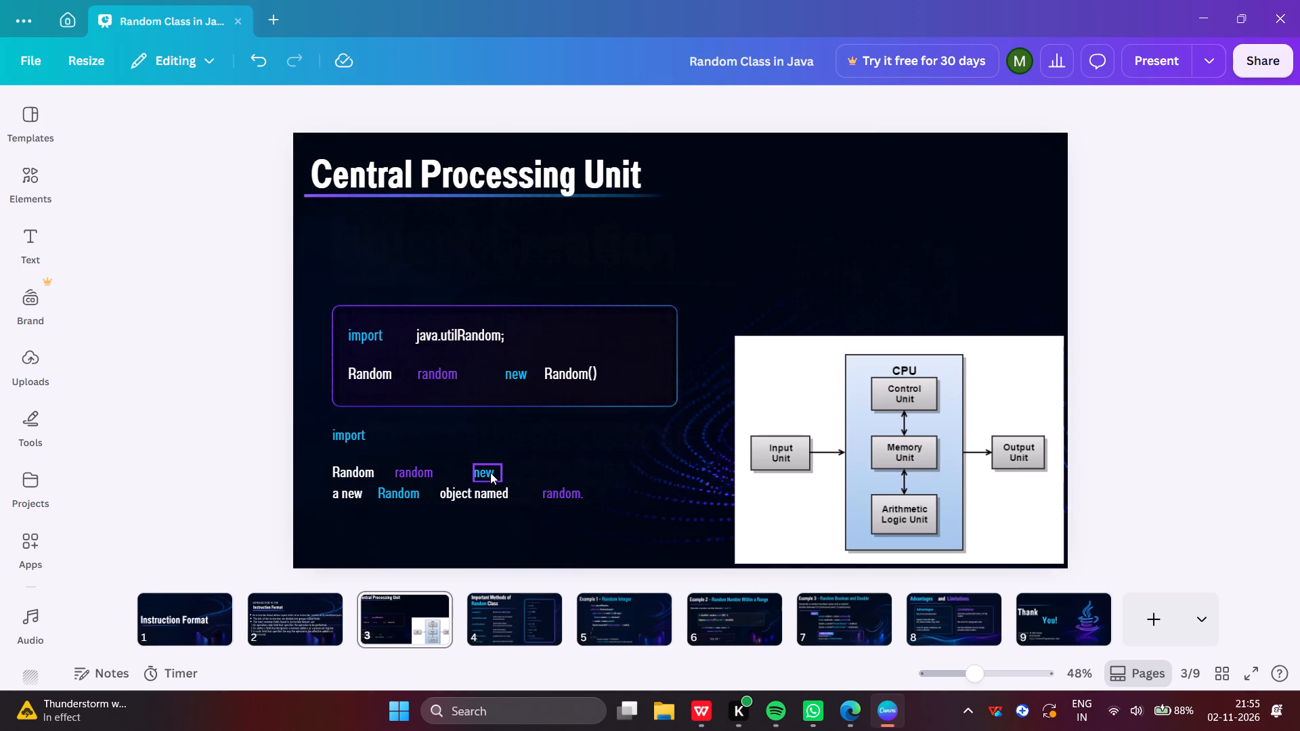
left_click(490, 472)
key("Delete")
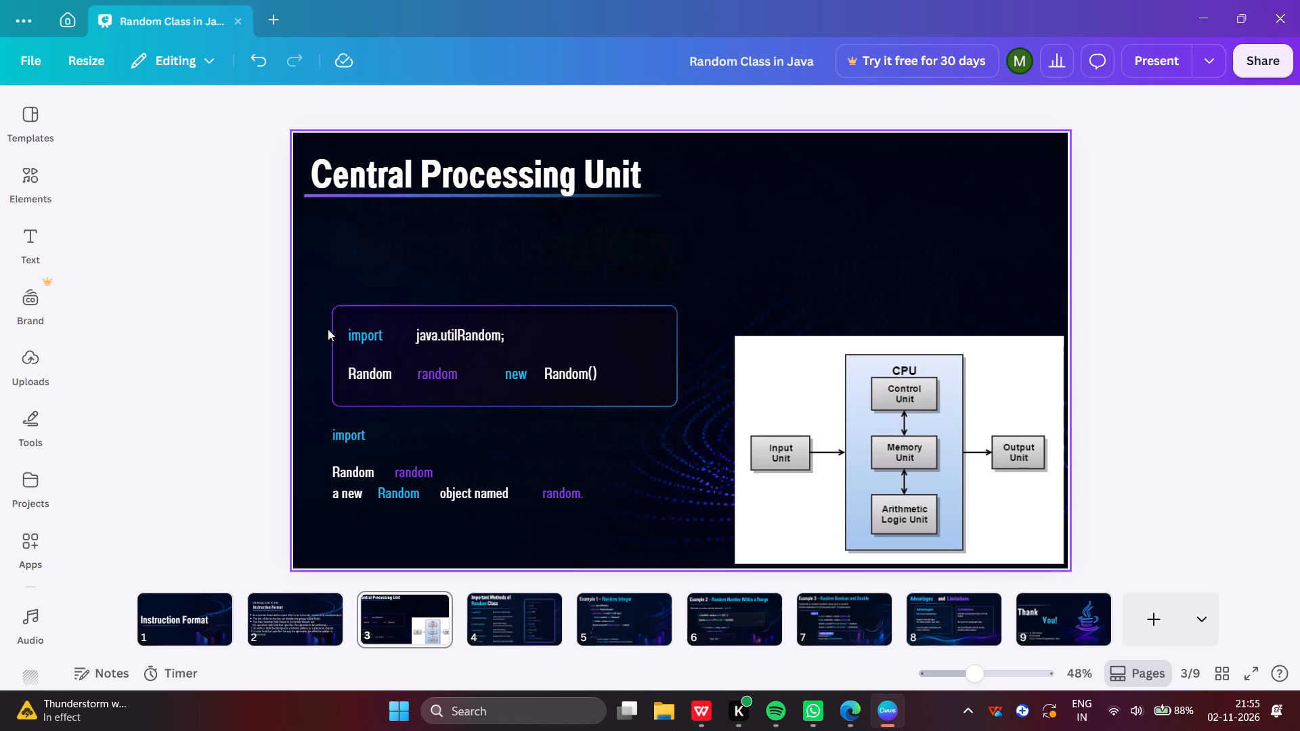
Delete all code text inside the bordered box on page 3: "import", "java.utilRandom;", "Random", "random", "new" and "Random()".
left_click(339, 302)
left_click_drag(339, 302, 357, 312)
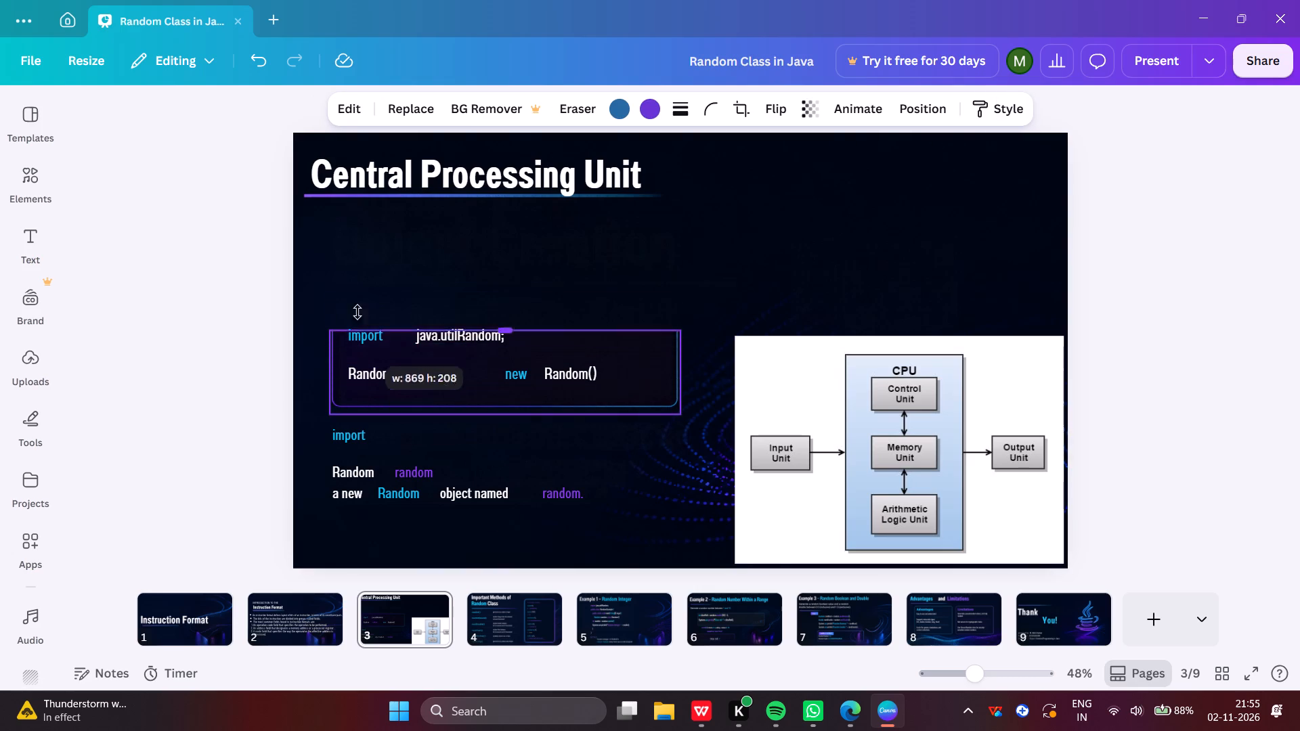
left_click_drag(357, 312, 357, 301)
left_click(355, 333)
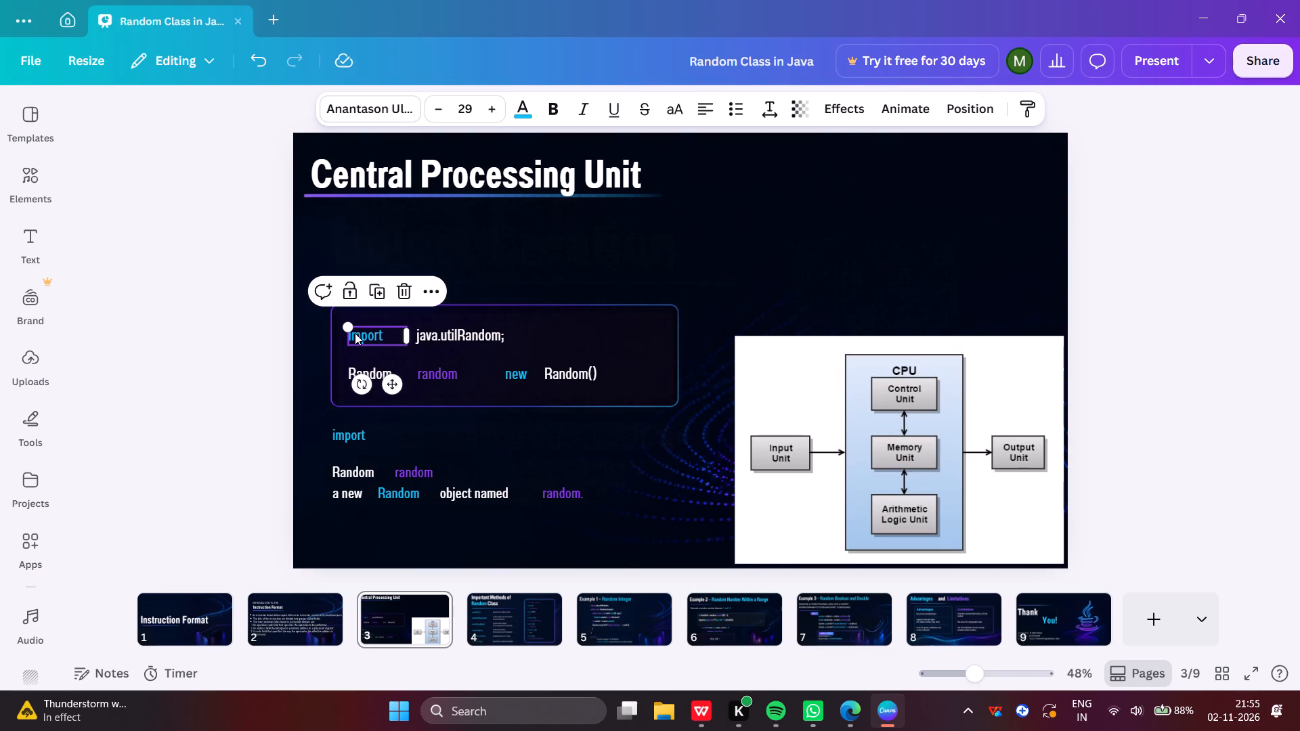
key("Delete")
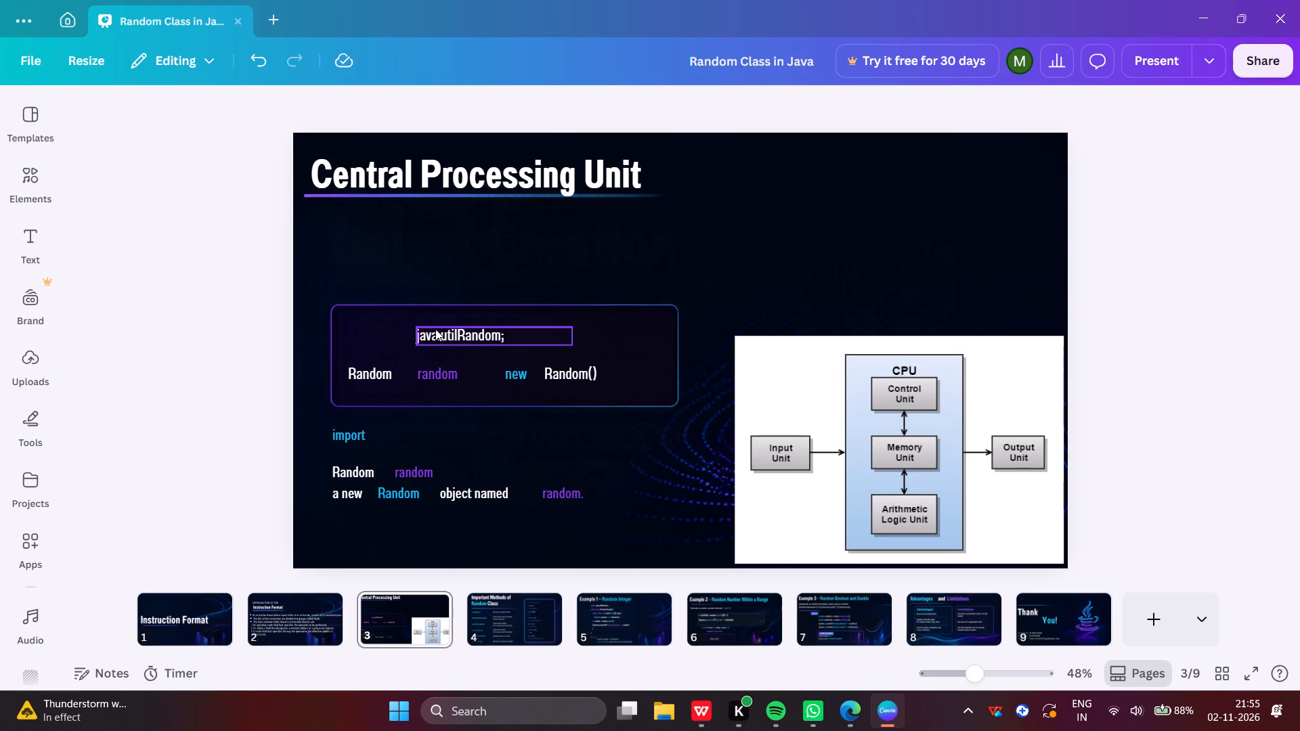
left_click(435, 329)
key("Delete")
left_click(370, 374)
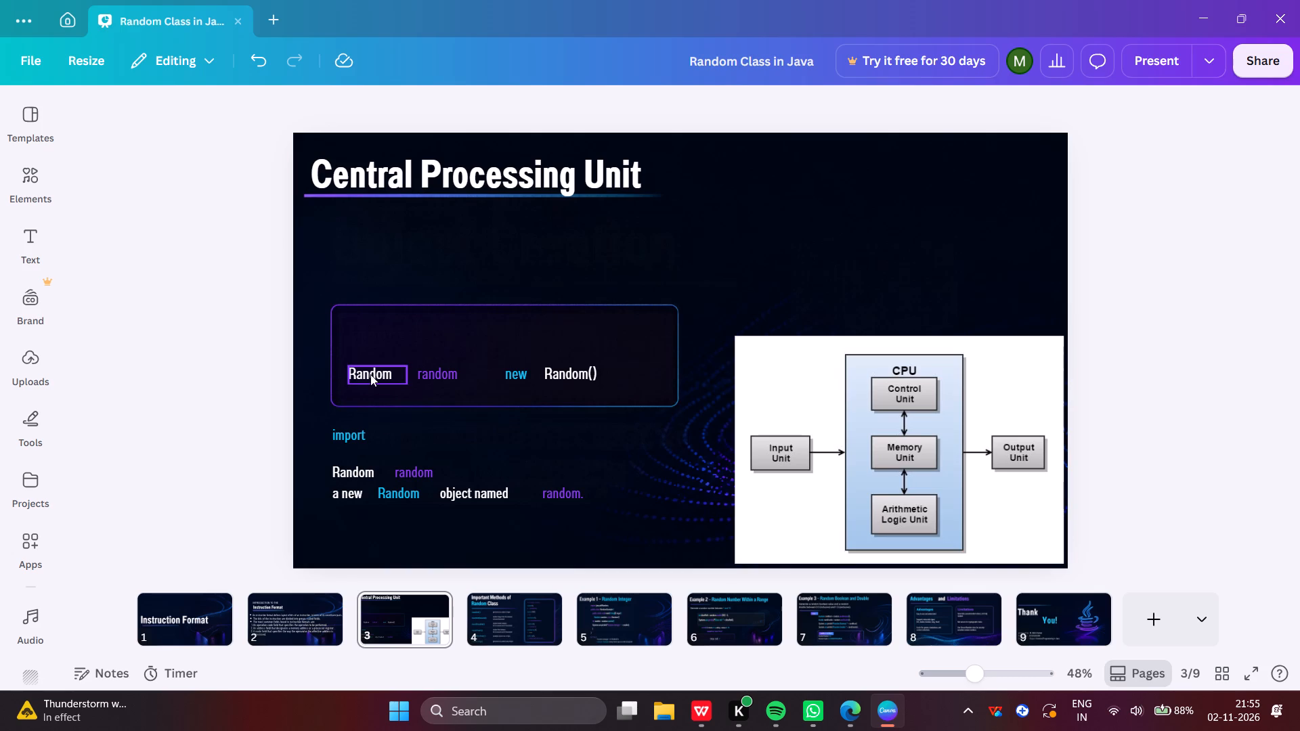
key("Delete")
left_click(425, 374)
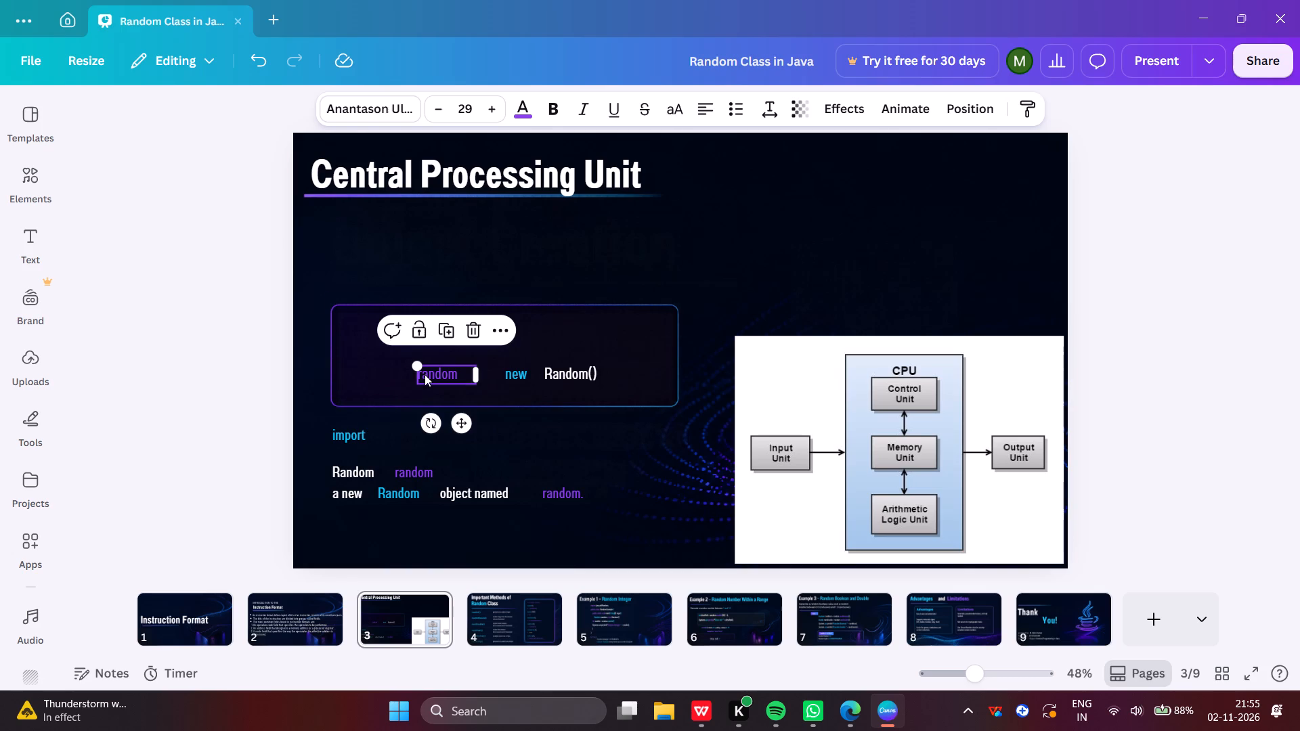
key("Delete")
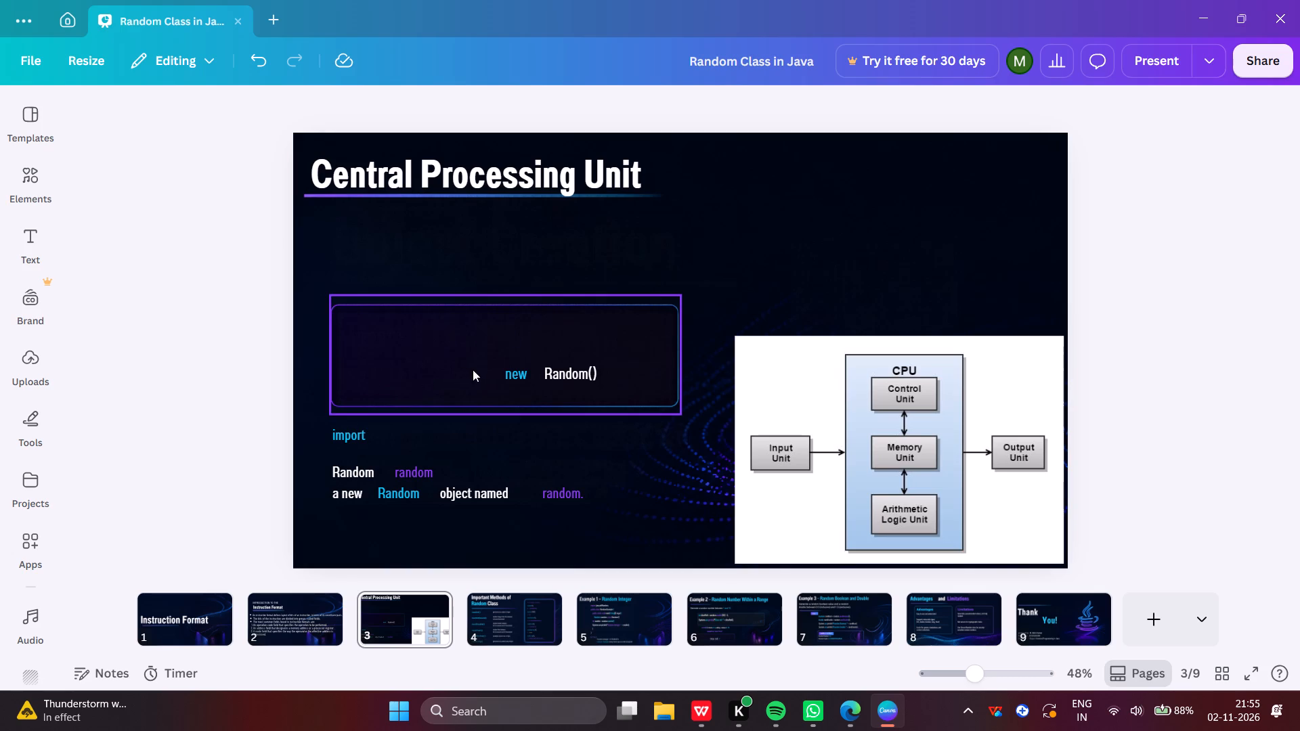
left_click(511, 370)
key("Delete")
left_click(576, 384)
key("Delete")
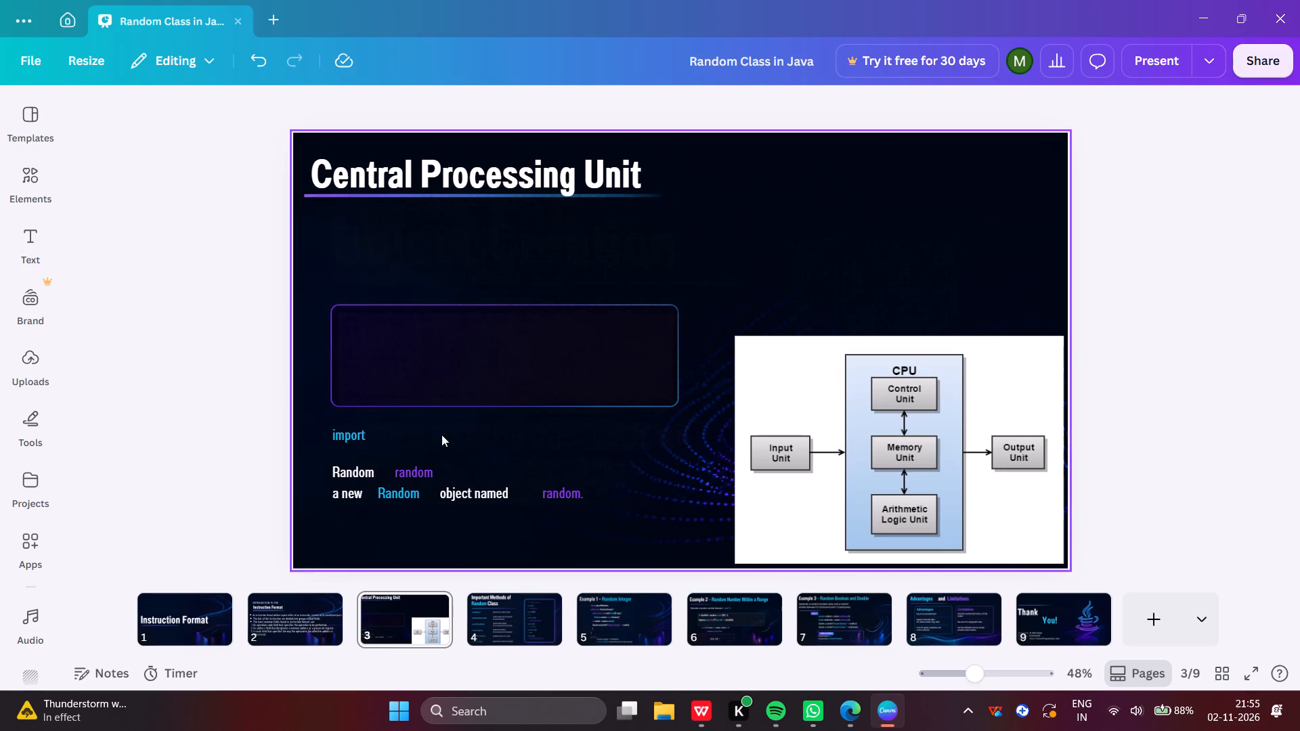
Delete the remaining explanation text below the box: "import", "Random", "random", "a new", "Random", "object named" and "random.".
left_click(367, 433)
key("Delete")
left_click(370, 468)
key("Delete")
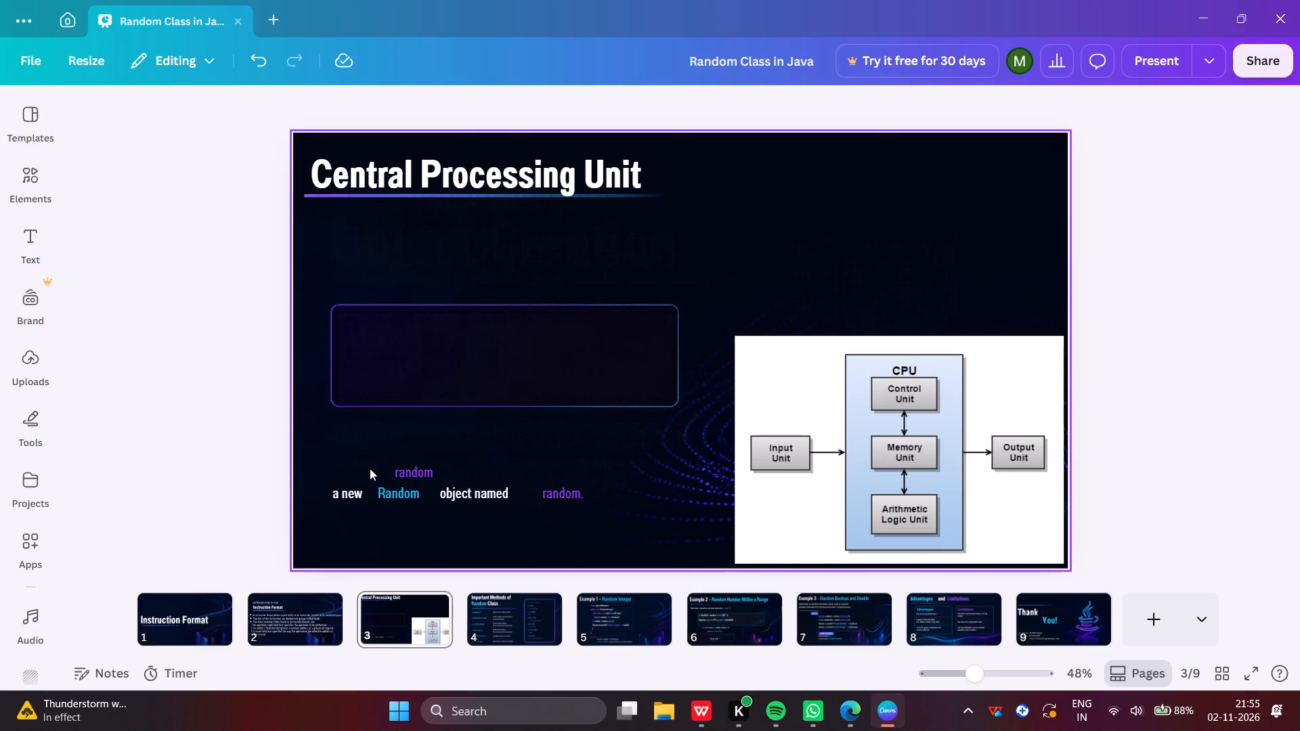
left_click(416, 461)
key("Delete")
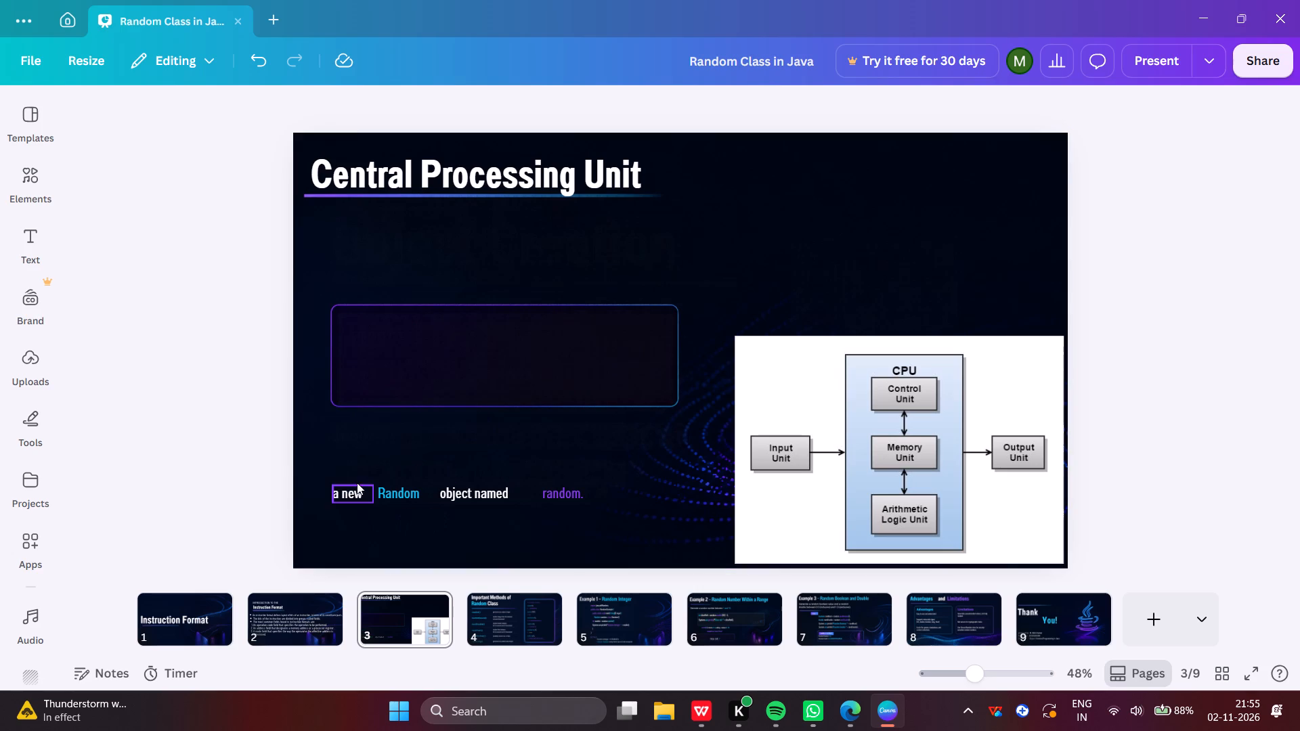
left_click(339, 489)
key("Delete")
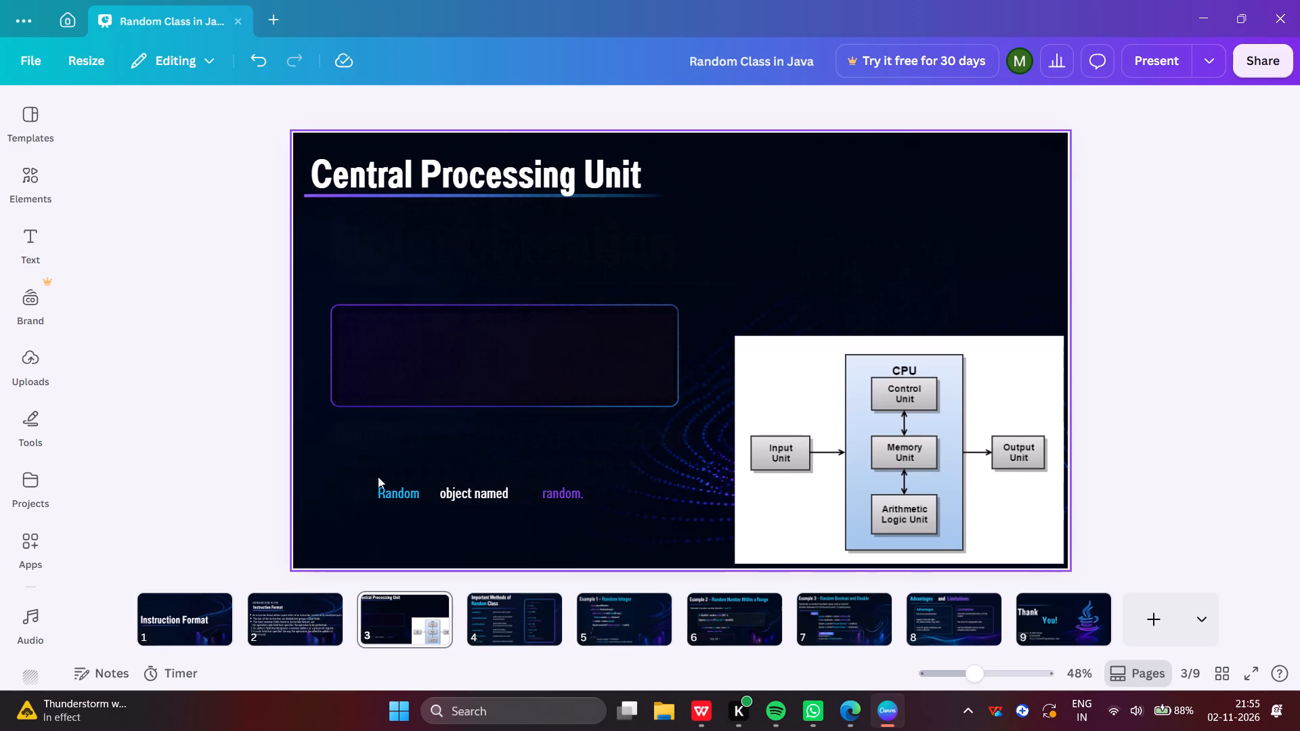
left_click(385, 489)
key("Delete")
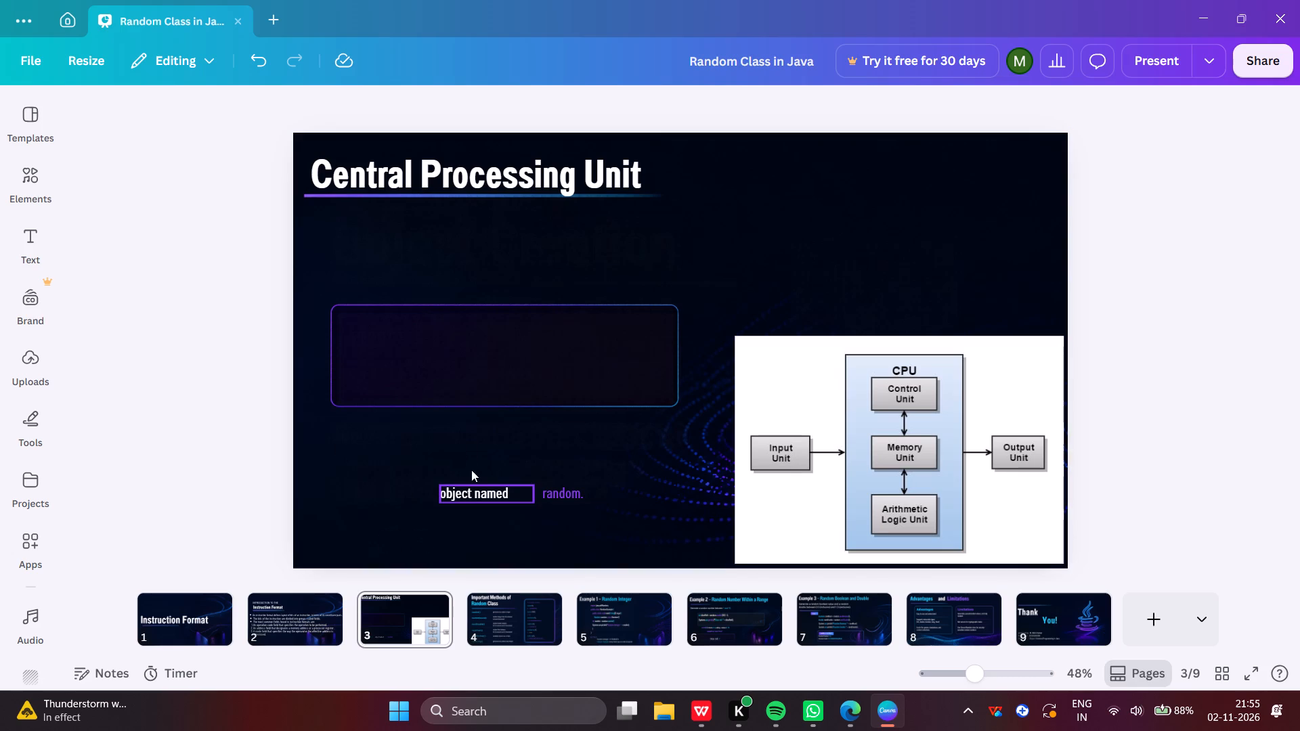
left_click(467, 487)
key("Delete")
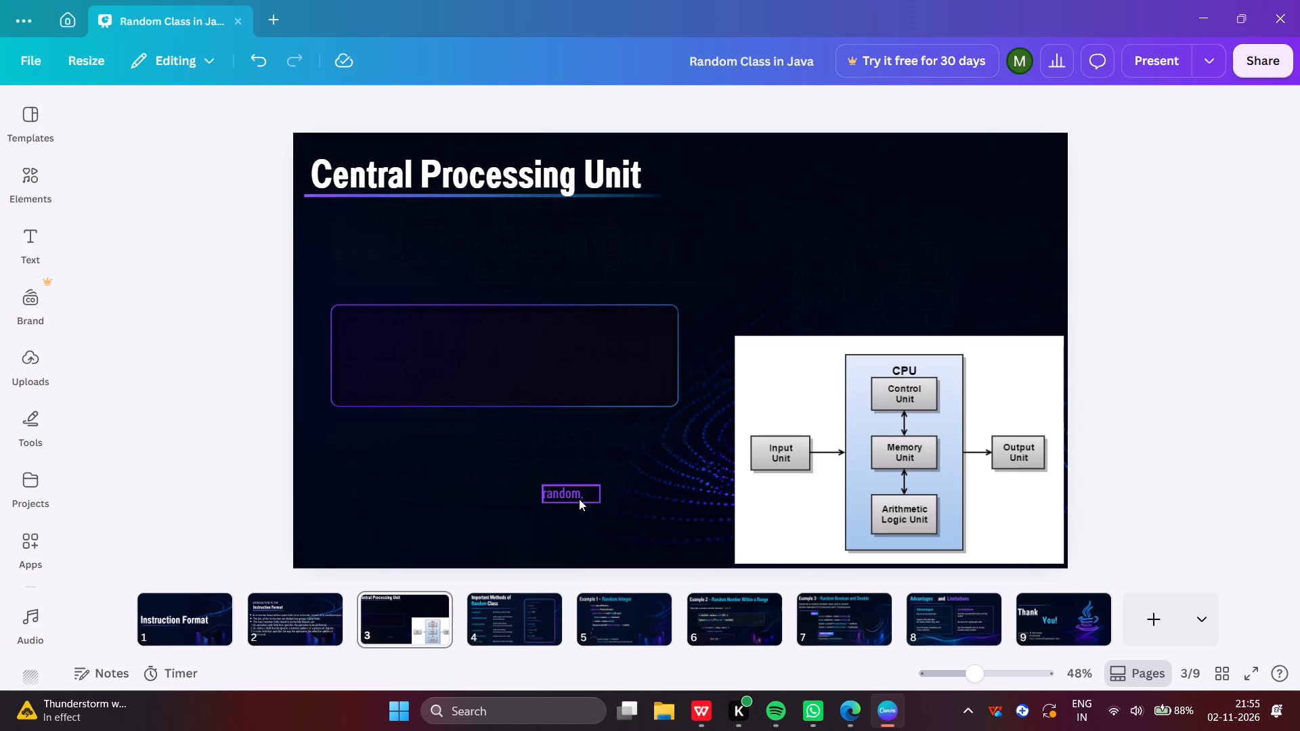
left_click(567, 489)
key("Delete")
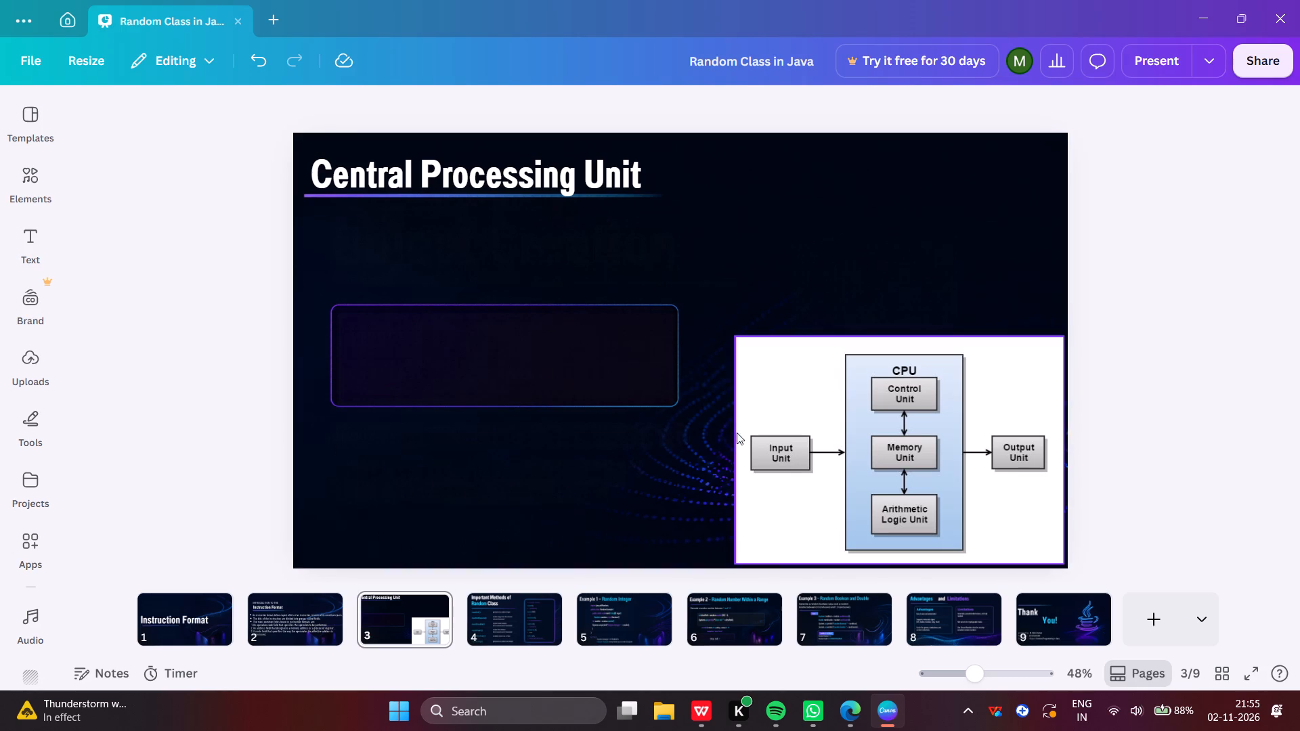
Move the CPU block diagram flush into the slide's lower-right corner.
left_click_drag(780, 399, 781, 406)
left_click(1163, 252)
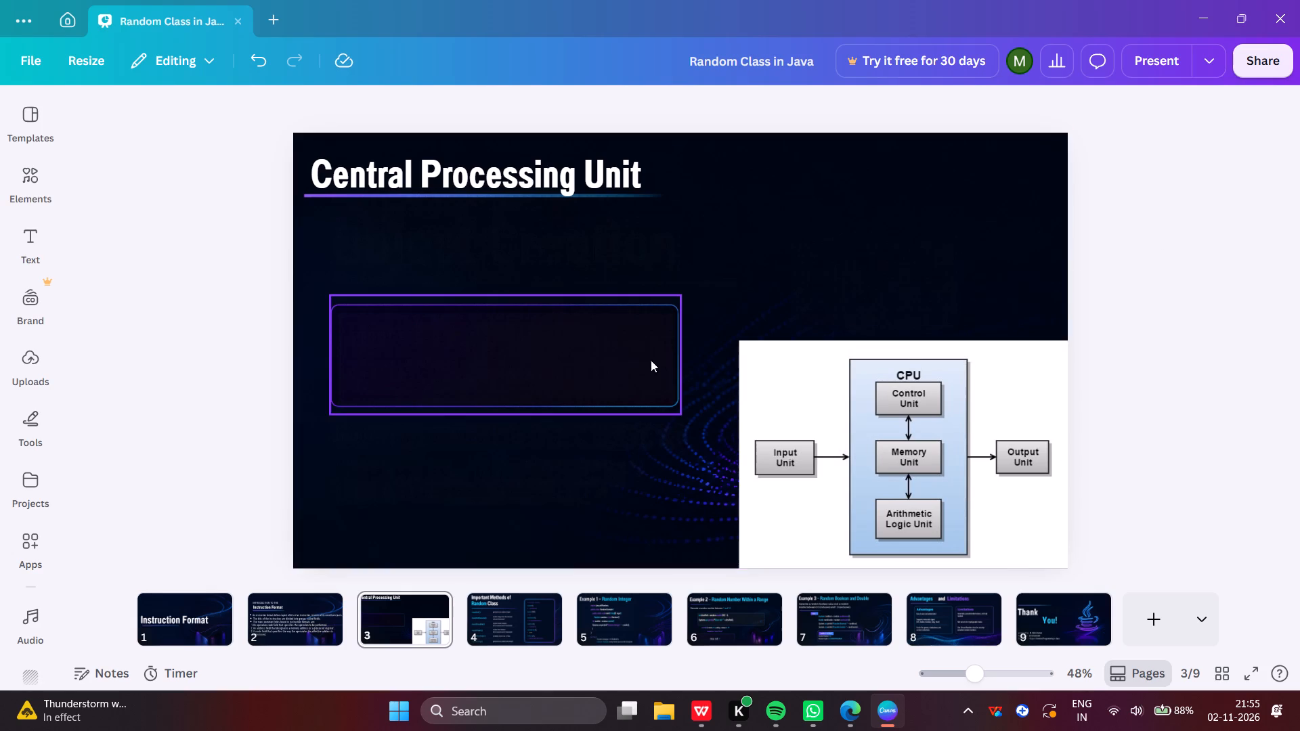
In WPS Office, copy the three body bullets of slide 23 in Unit-III_COA_I.pptx and switch back to Canva.
left_click(709, 726)
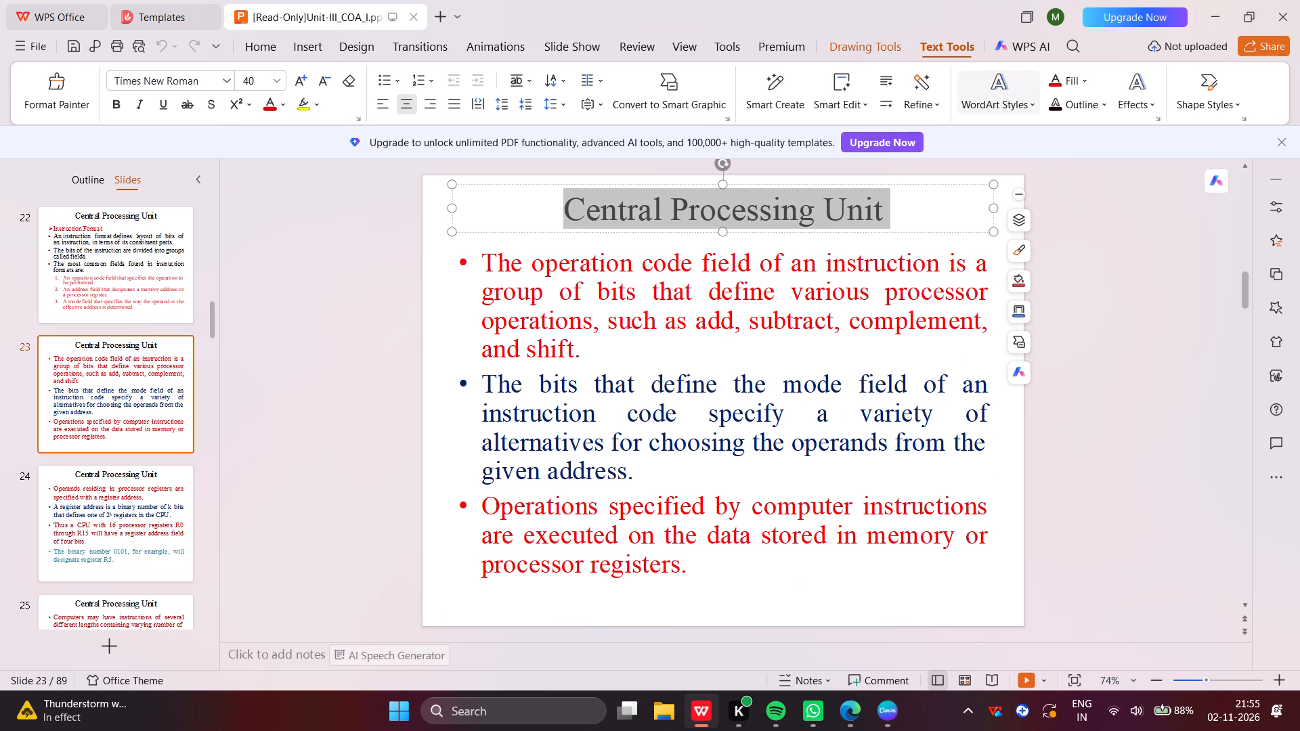
left_click_drag(485, 259, 545, 320)
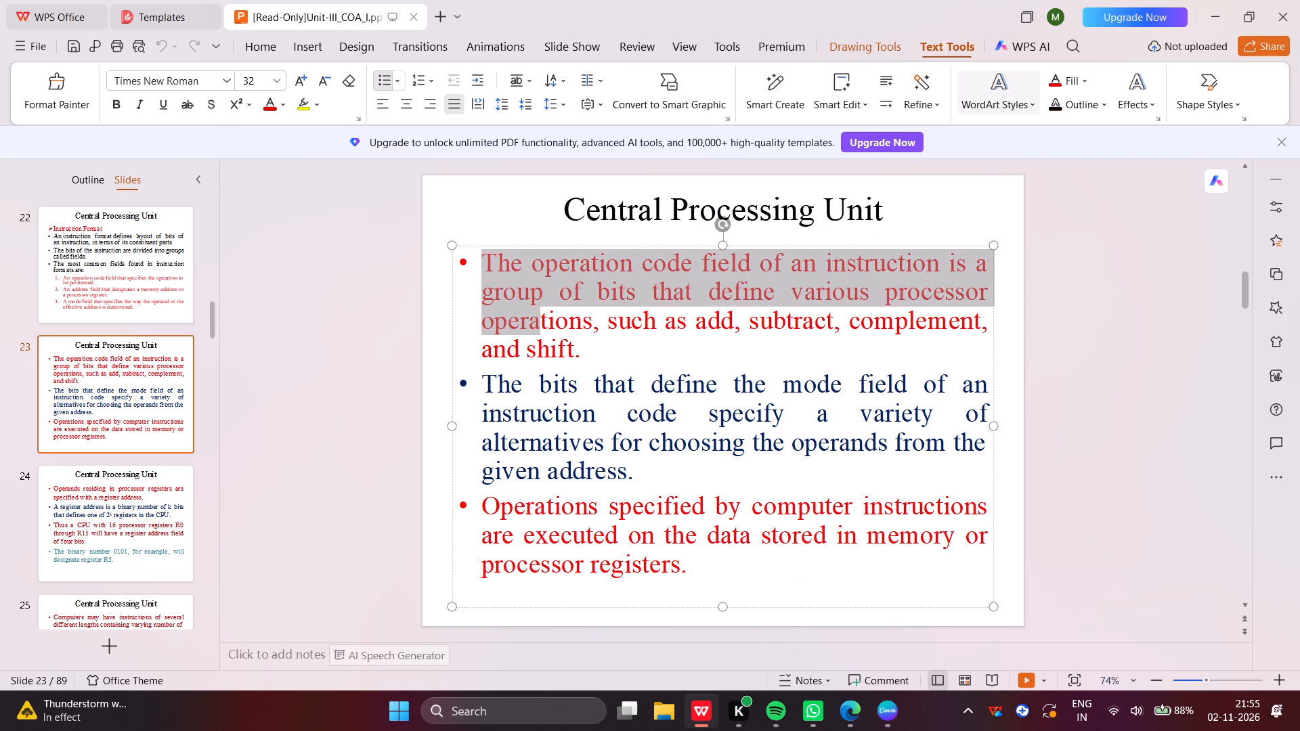
left_click_drag(545, 320, 694, 654)
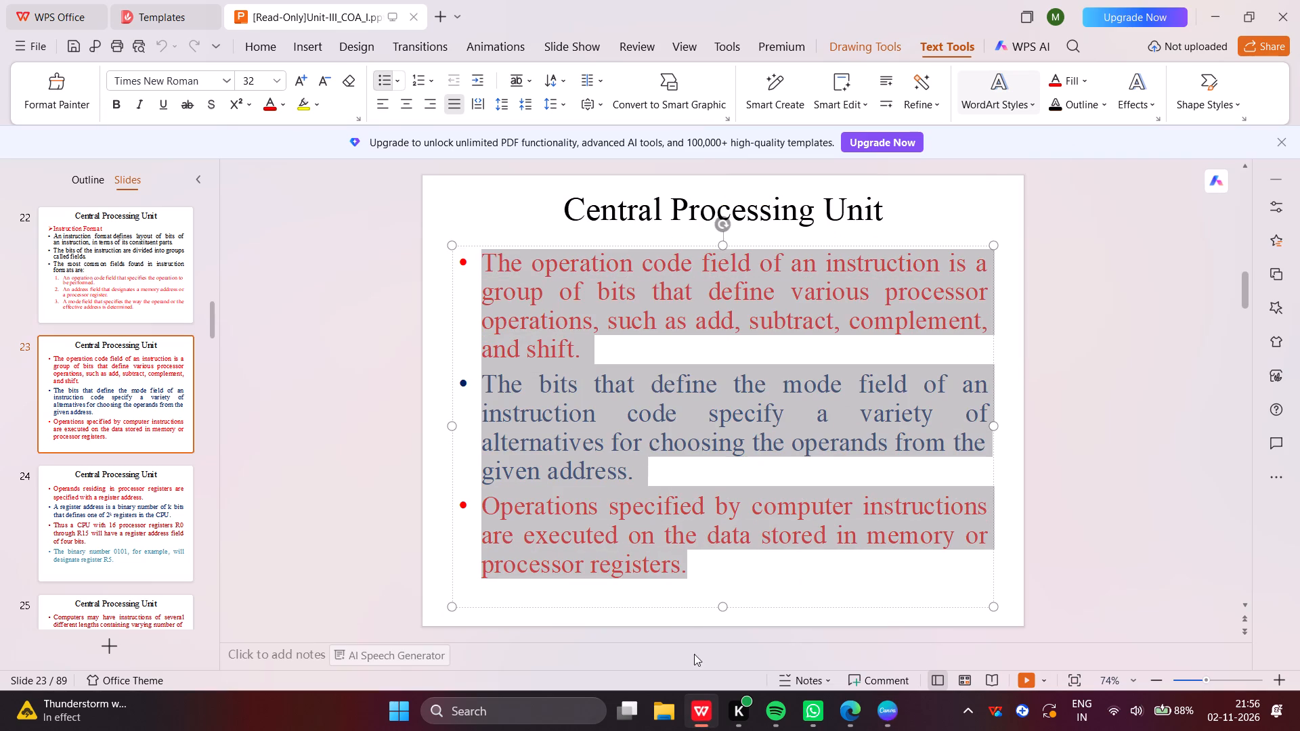
left_click_drag(694, 654, 702, 588)
key("ctrl+c")
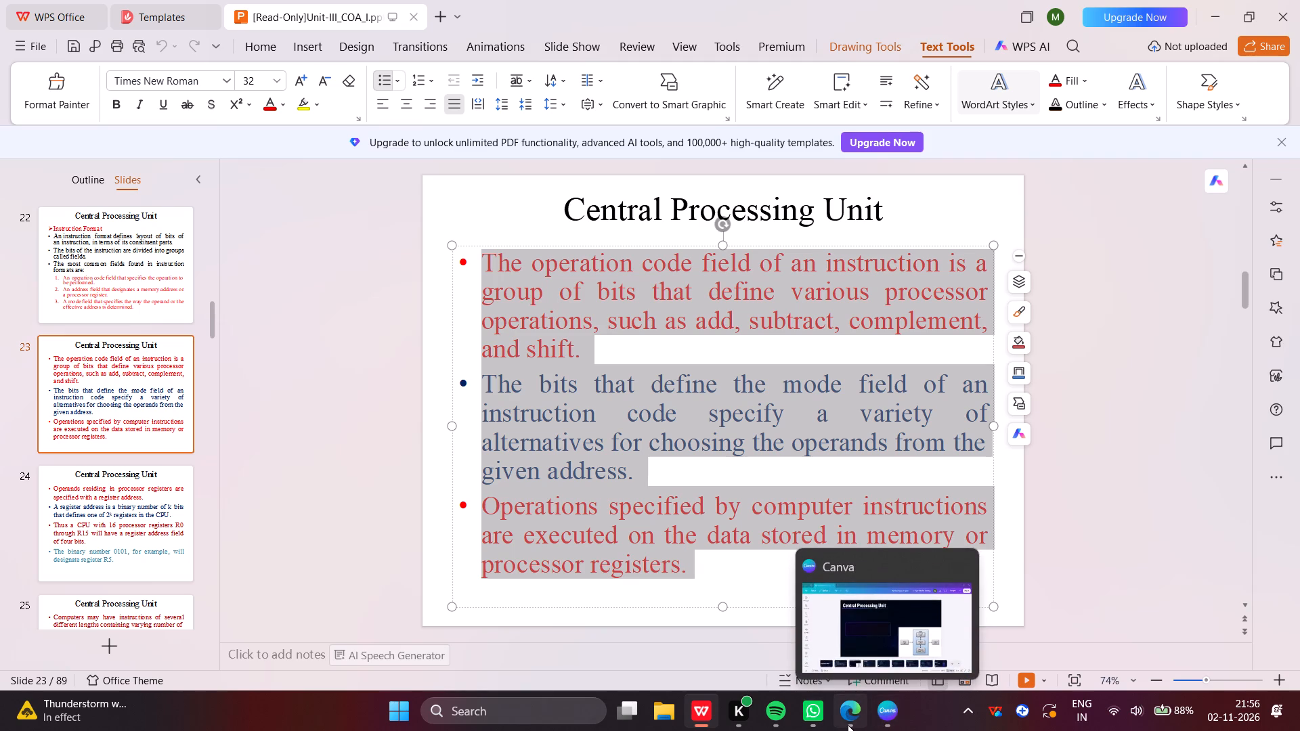
left_click(899, 730)
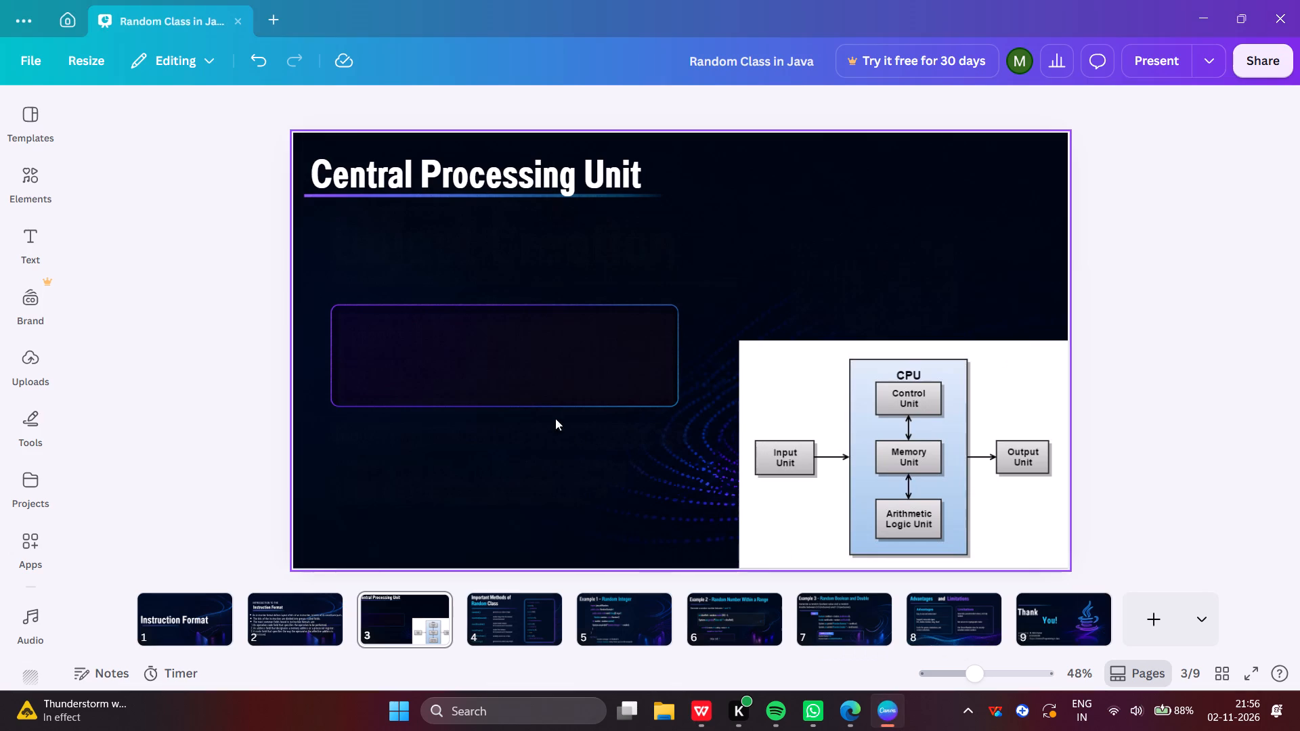
Paste the copied instruction-field text onto page 3 and move it below the empty bordered box.
left_click(484, 329)
key("ctrl+v")
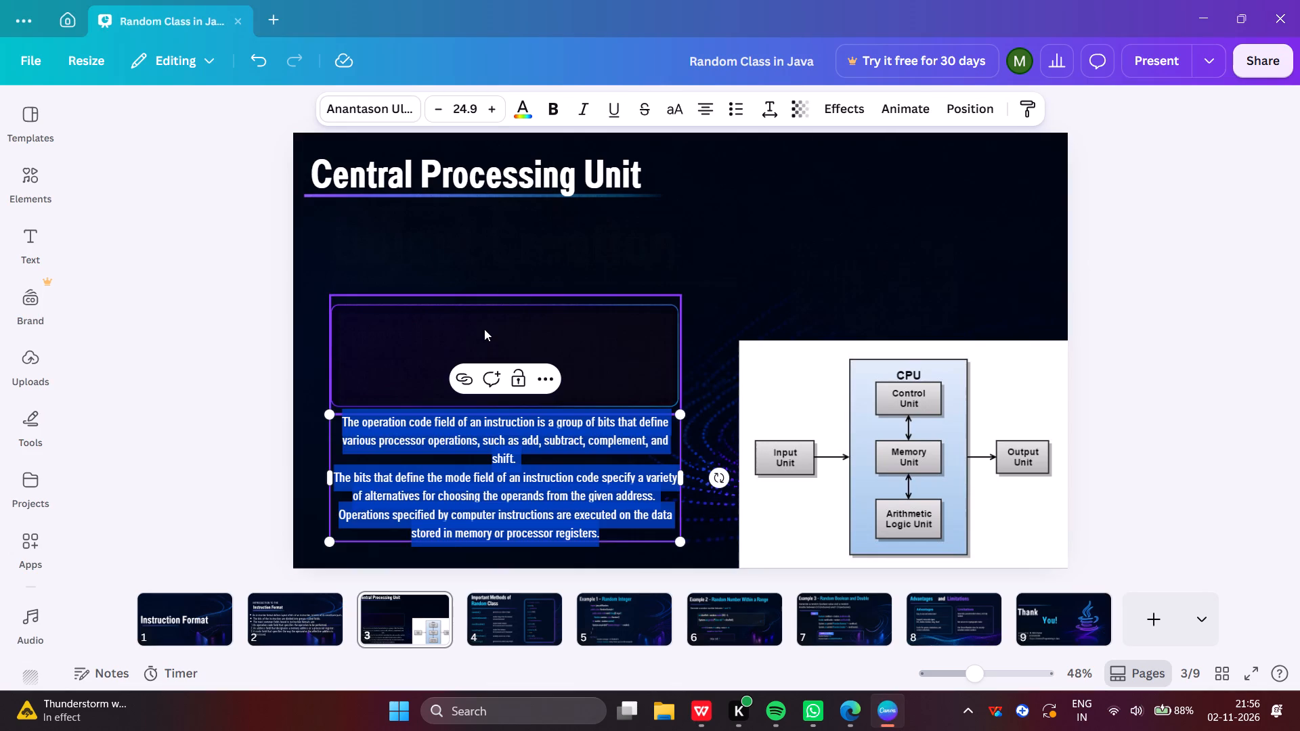
left_click(175, 378)
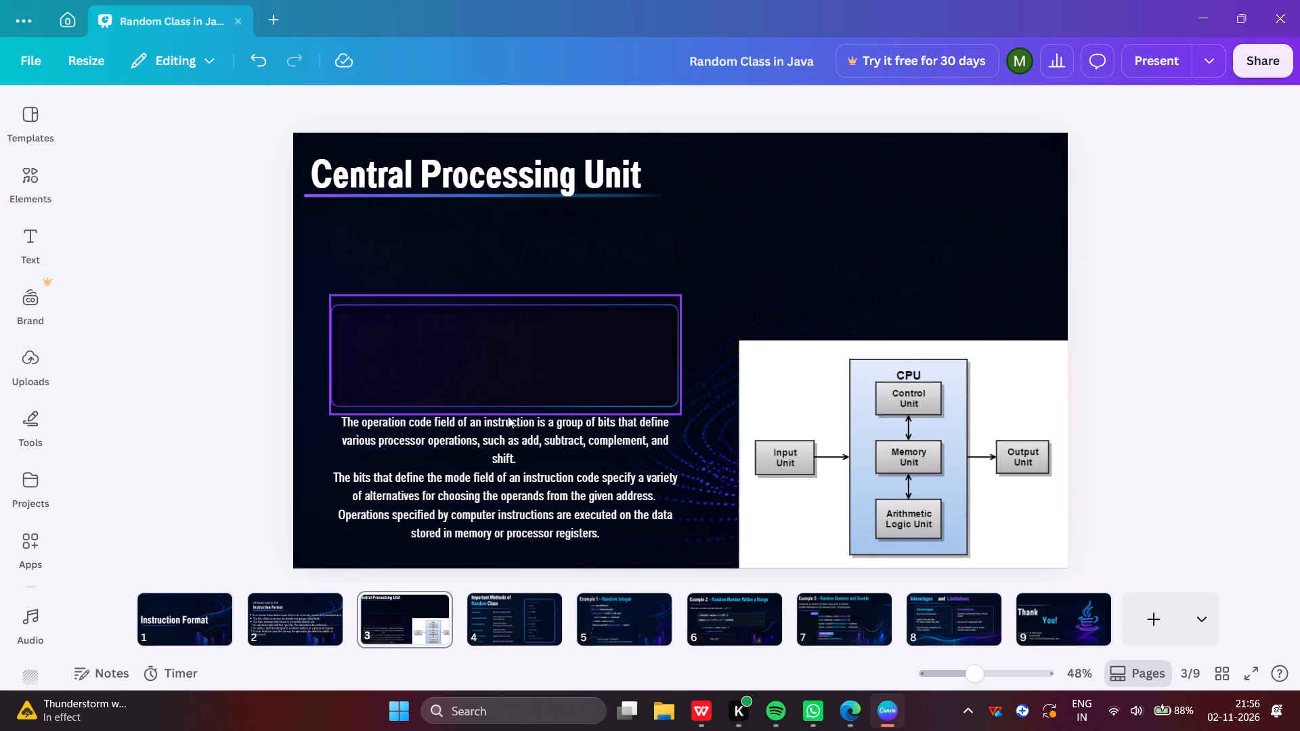
left_click_drag(487, 454, 496, 351)
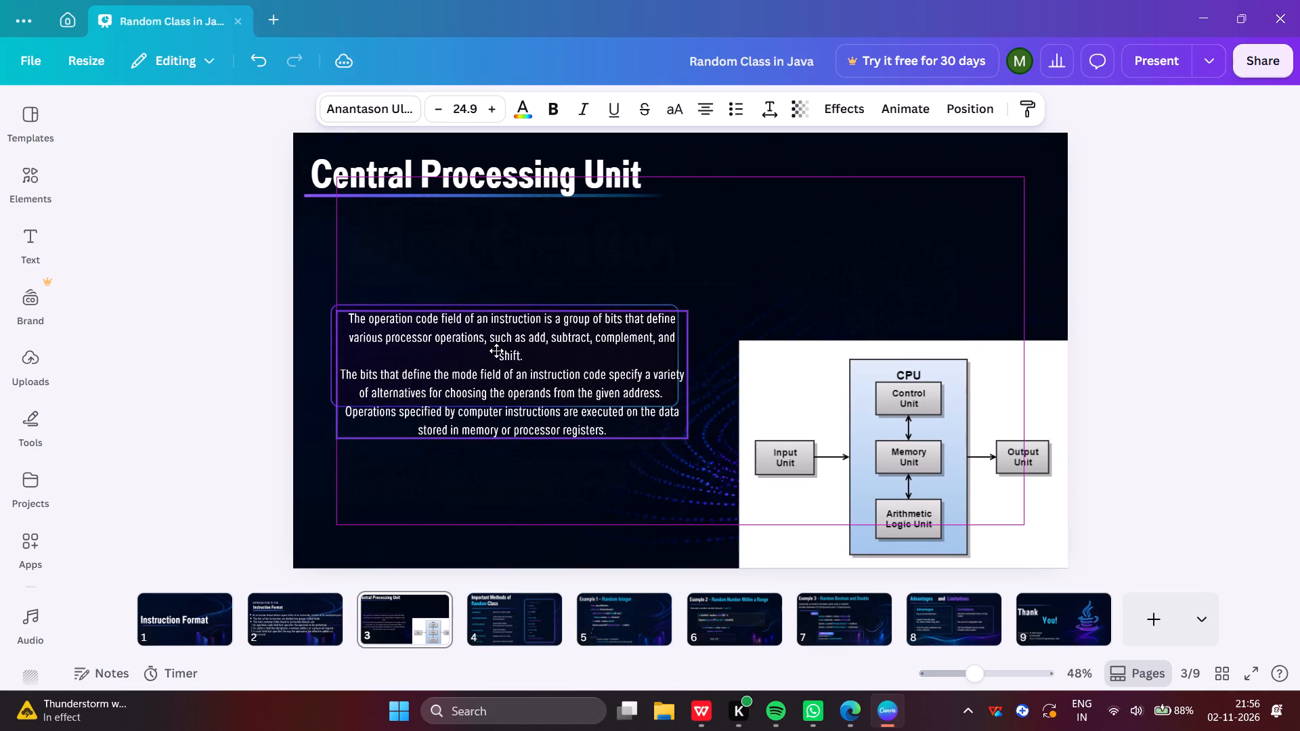
left_click_drag(496, 351, 477, 487)
Delete the empty bordered code box from page 3.
left_click(542, 347)
left_click(533, 262)
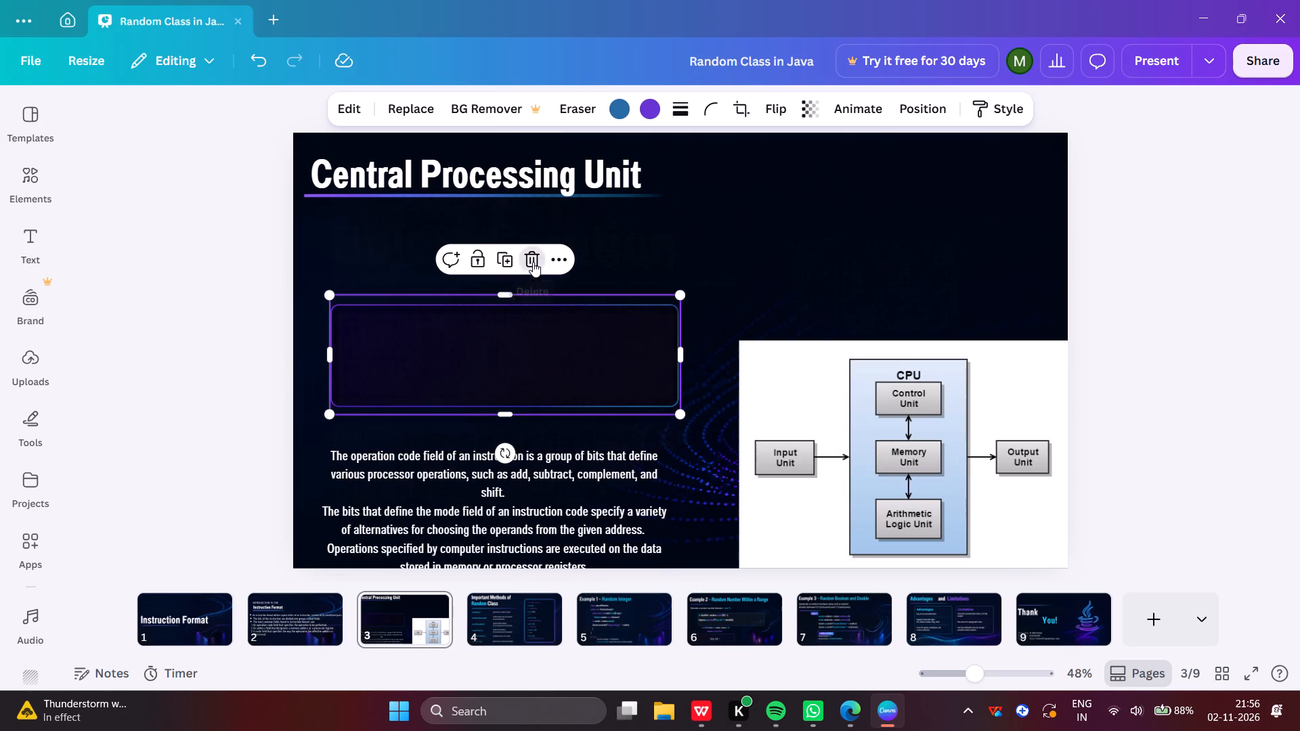
Place the pasted text below the slide title, format it as a bulleted list, and widen its box to the diagram's left edge.
left_click_drag(520, 453, 515, 300)
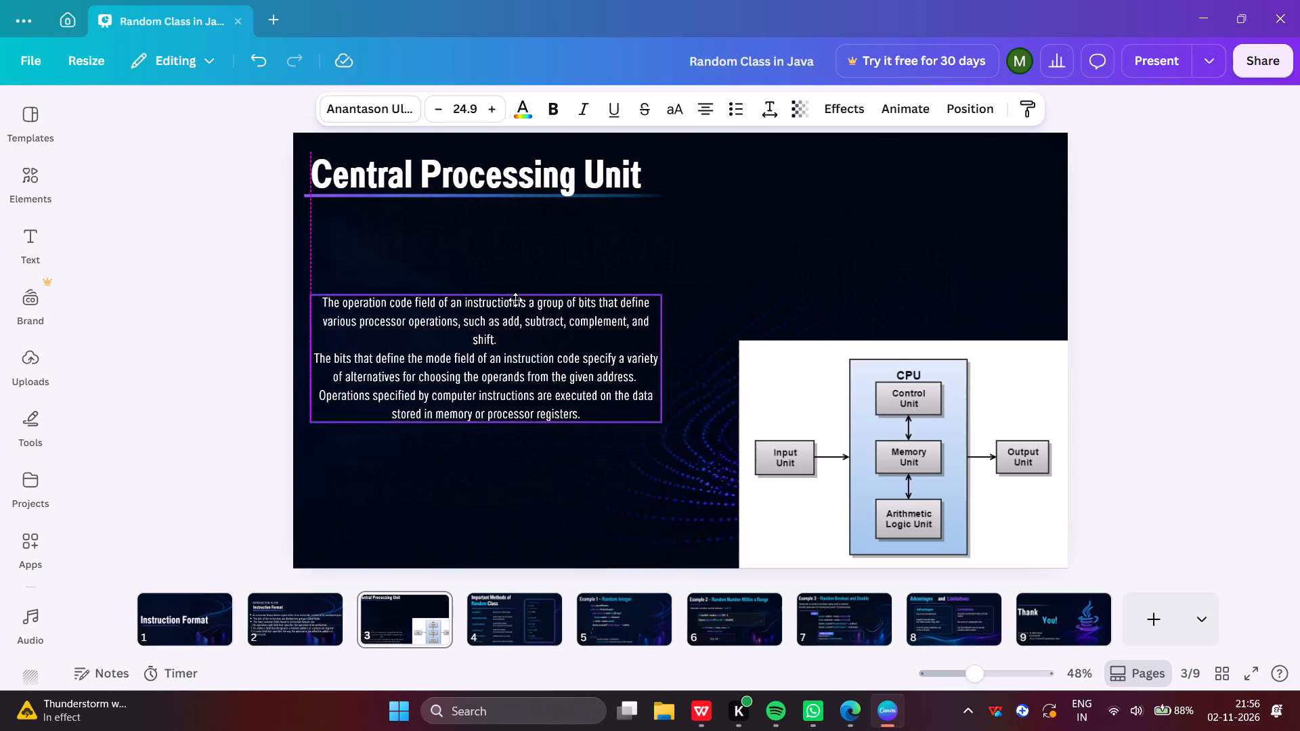
left_click_drag(515, 300, 519, 294)
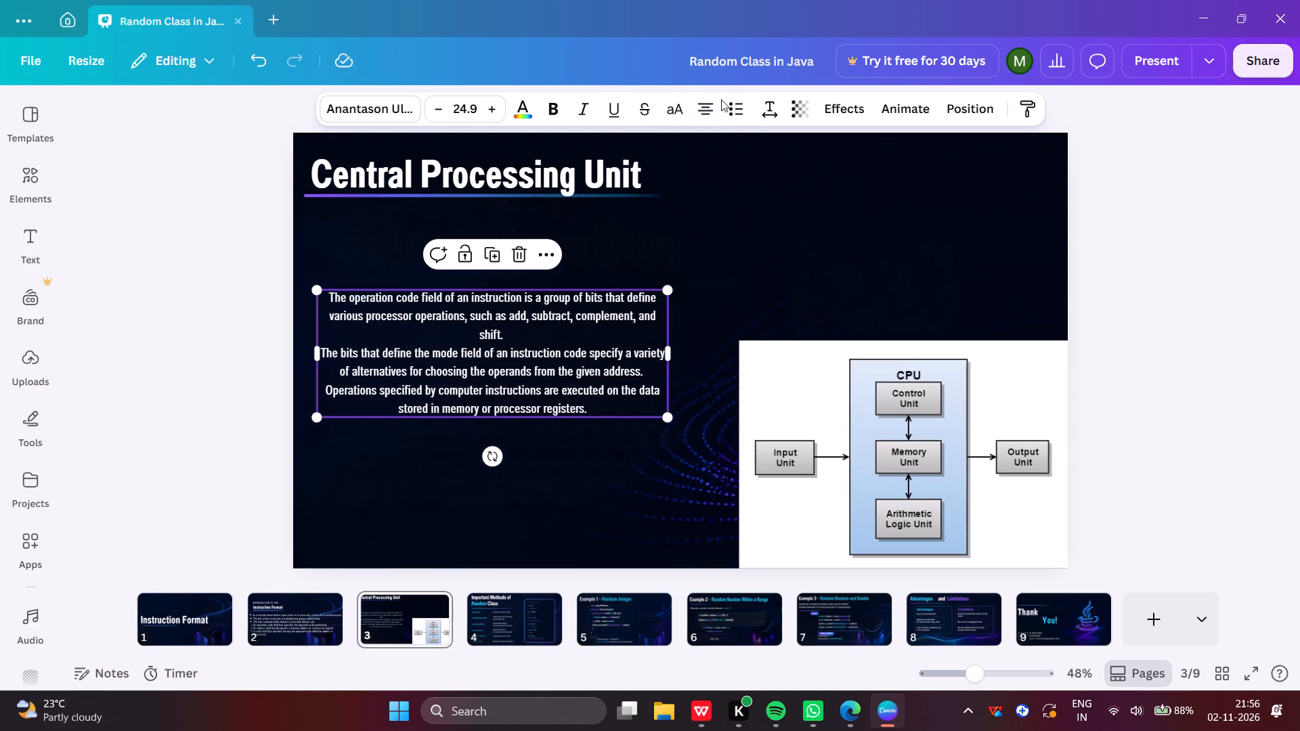
left_click(730, 114)
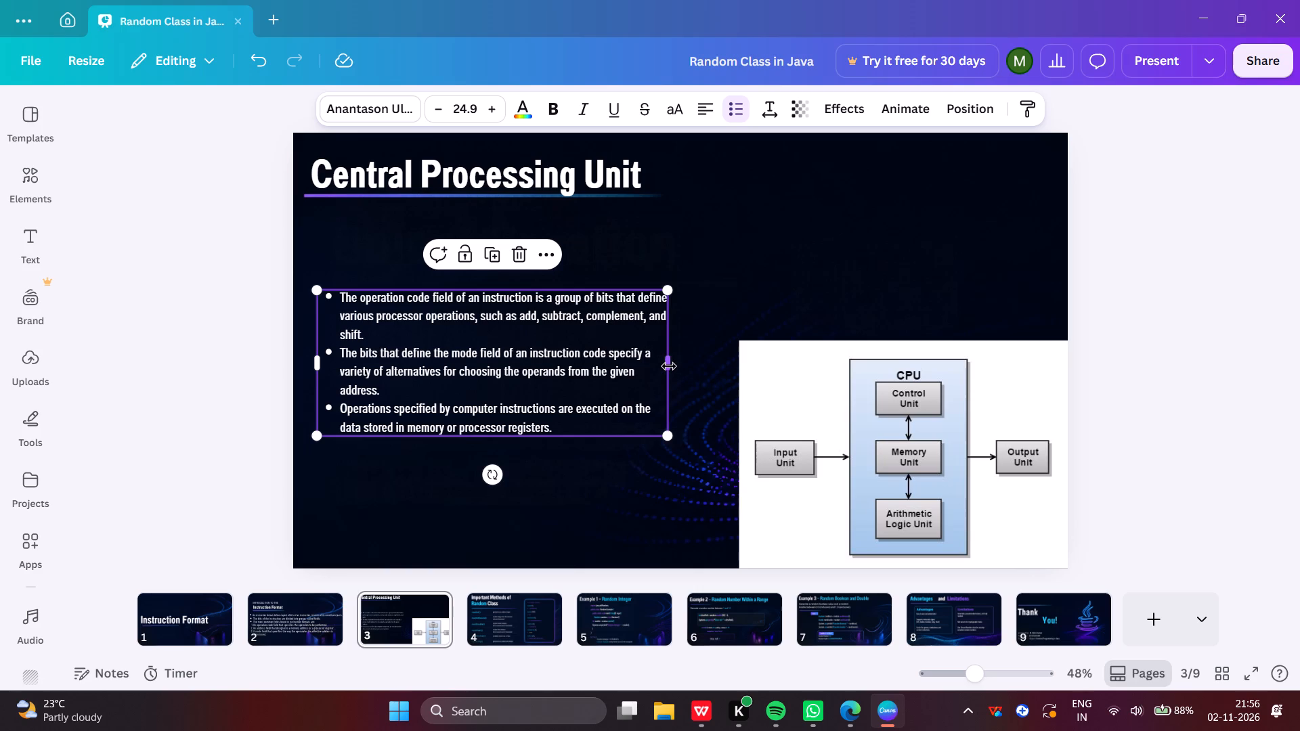
left_click_drag(669, 366, 738, 363)
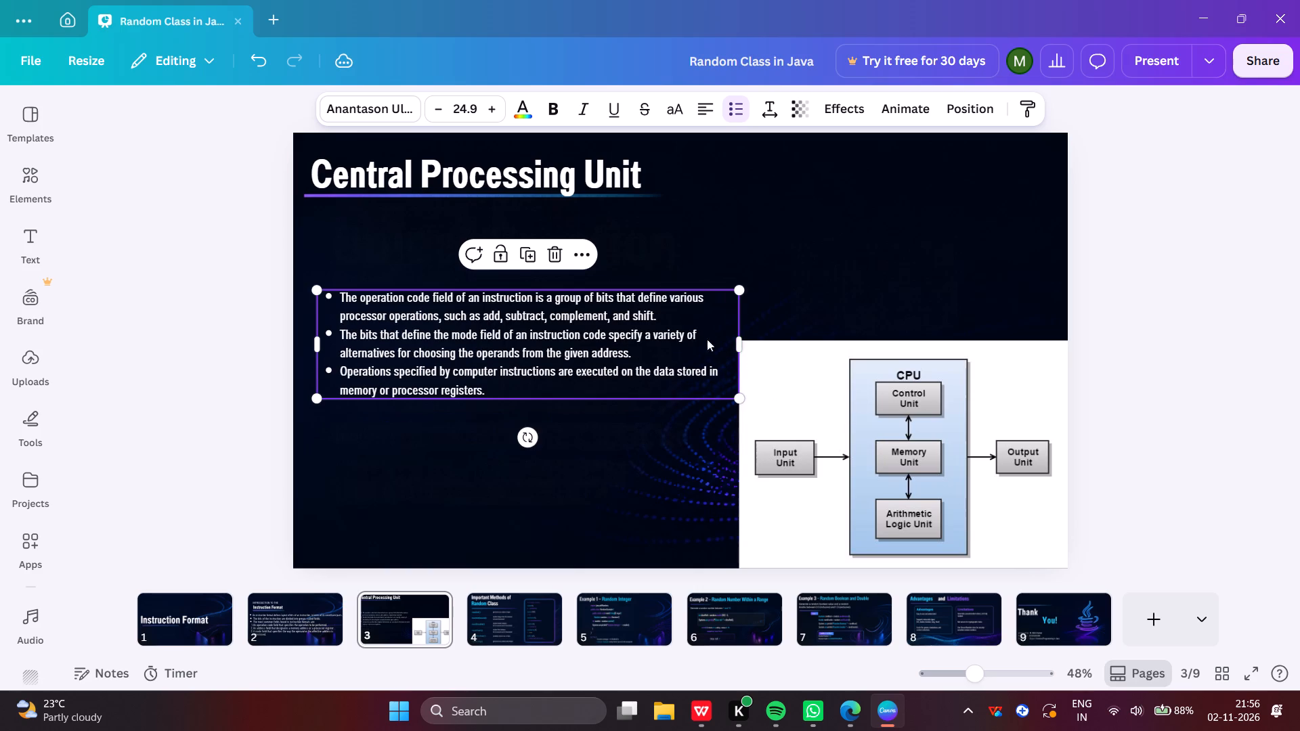
Move the bulleted text box on page 3 up beneath the title underline, flush with the slide's left edge.
left_click_drag(517, 337, 504, 231)
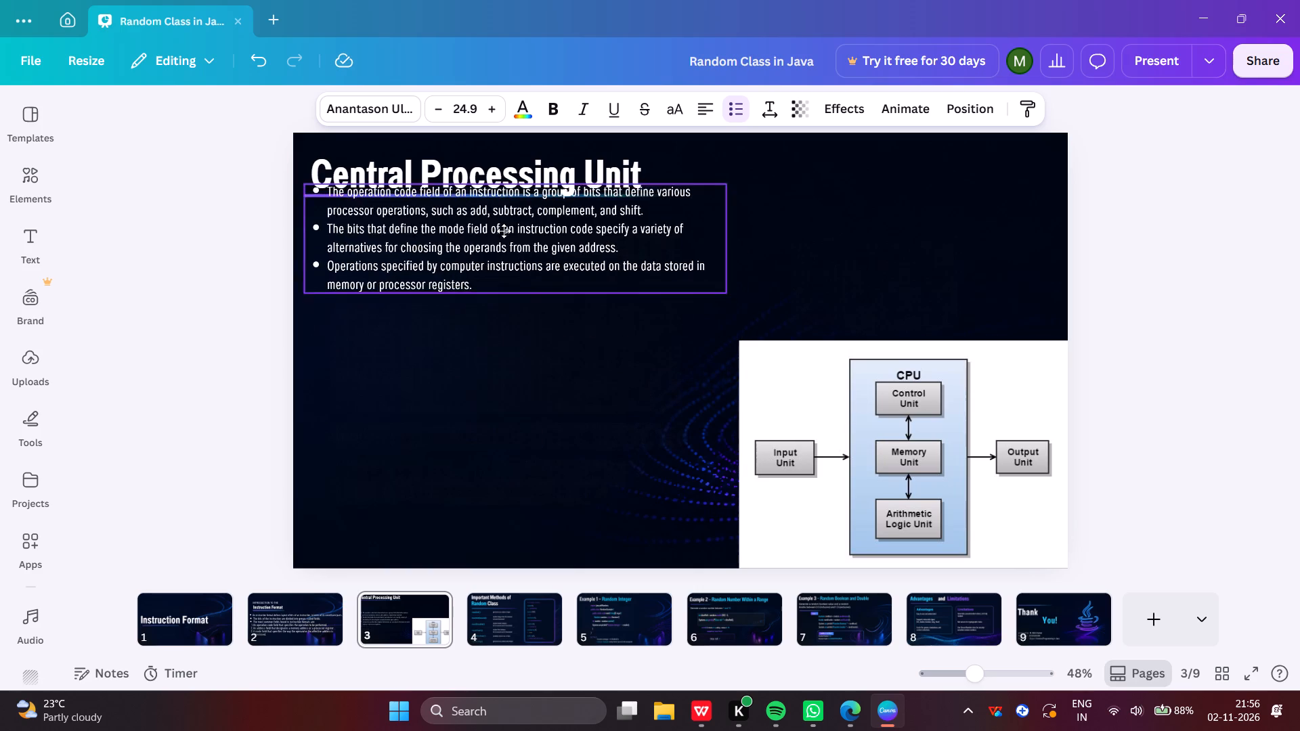
left_click_drag(504, 231, 506, 269)
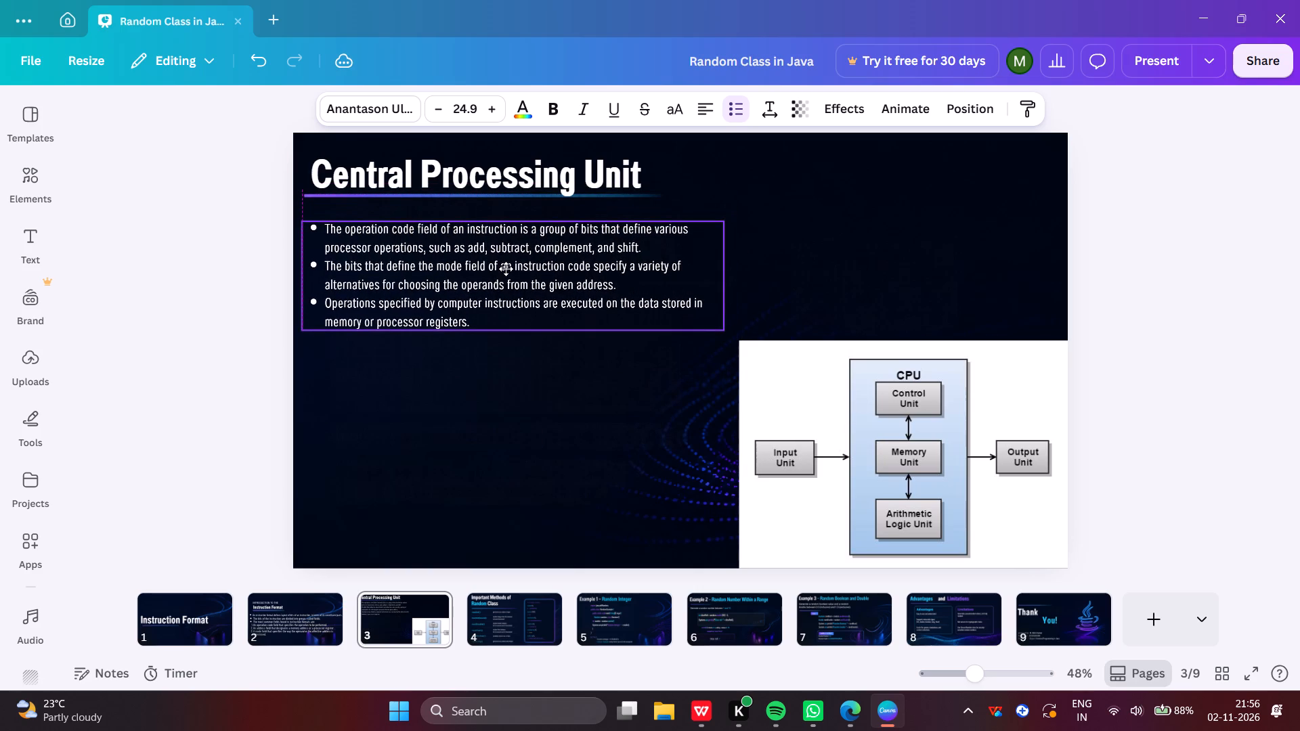
left_click_drag(506, 269, 496, 271)
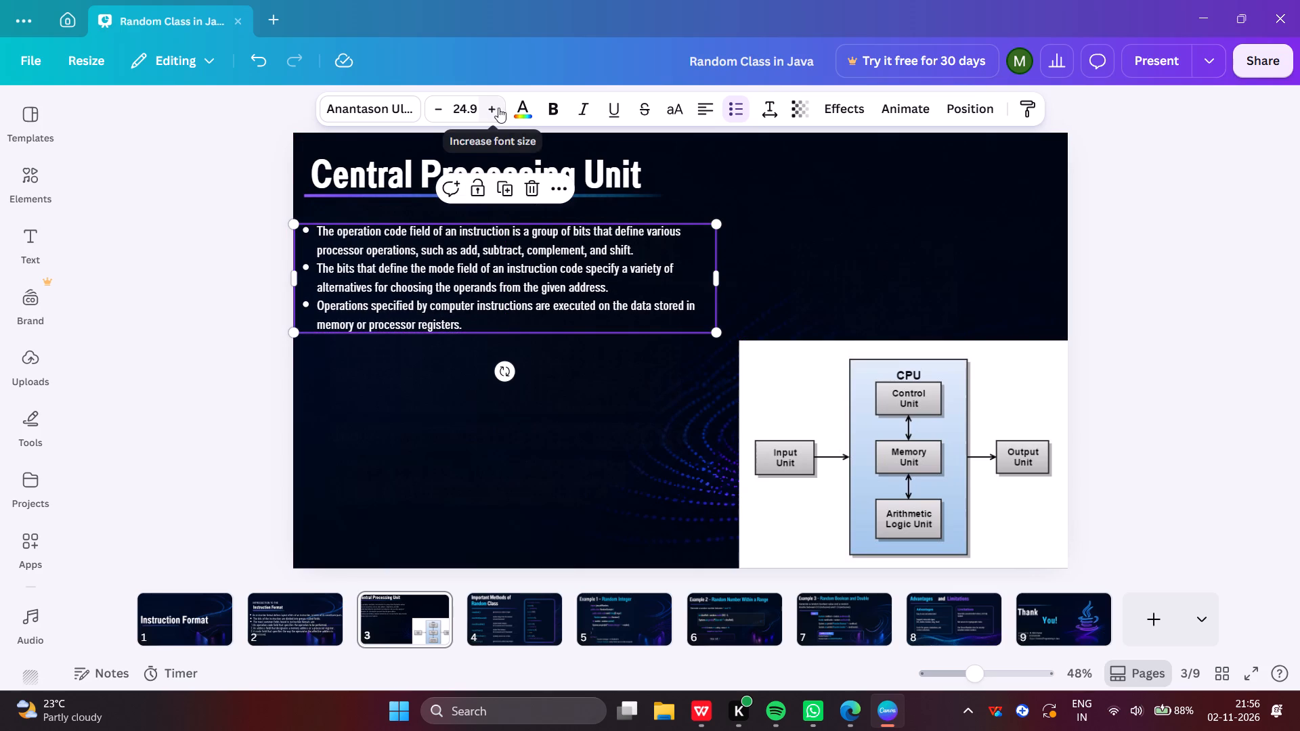
Increase the font size of the bulleted text on page 3 to 41.9.
triple_click(492, 110)
double_click(492, 110)
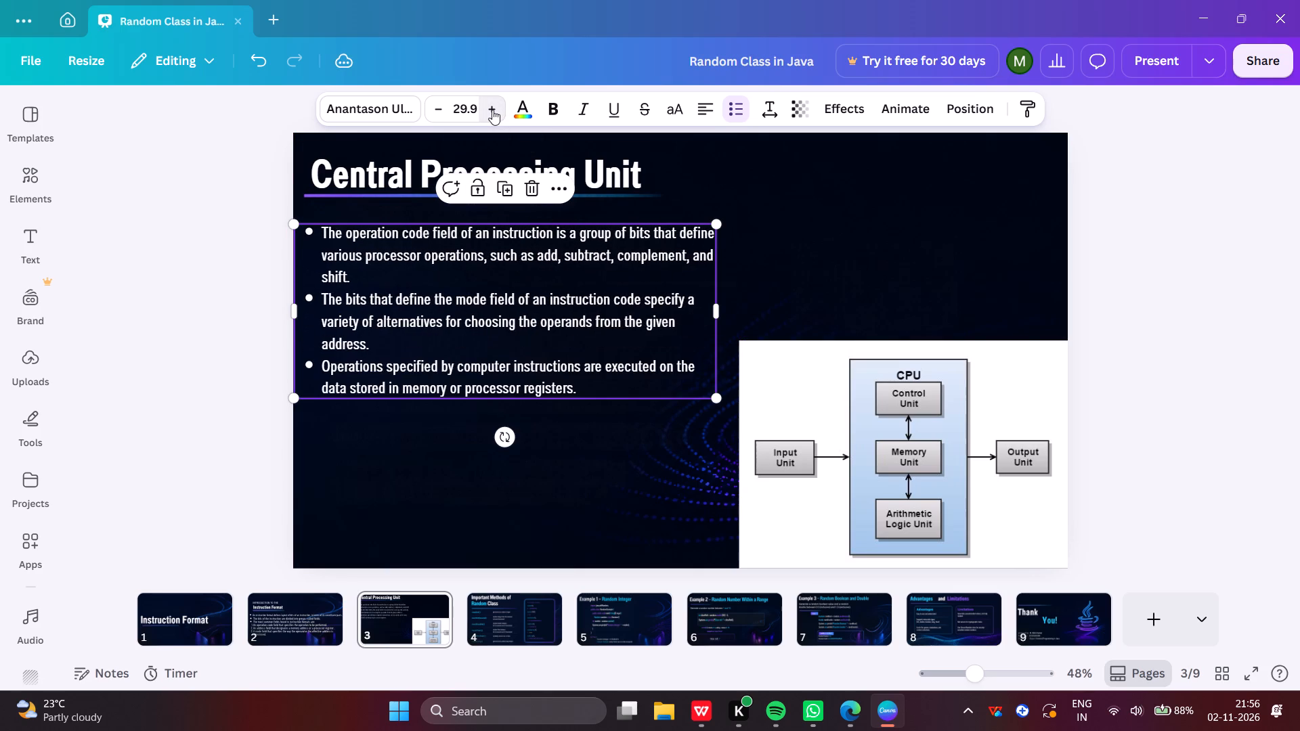
left_click(492, 110)
triple_click(492, 110)
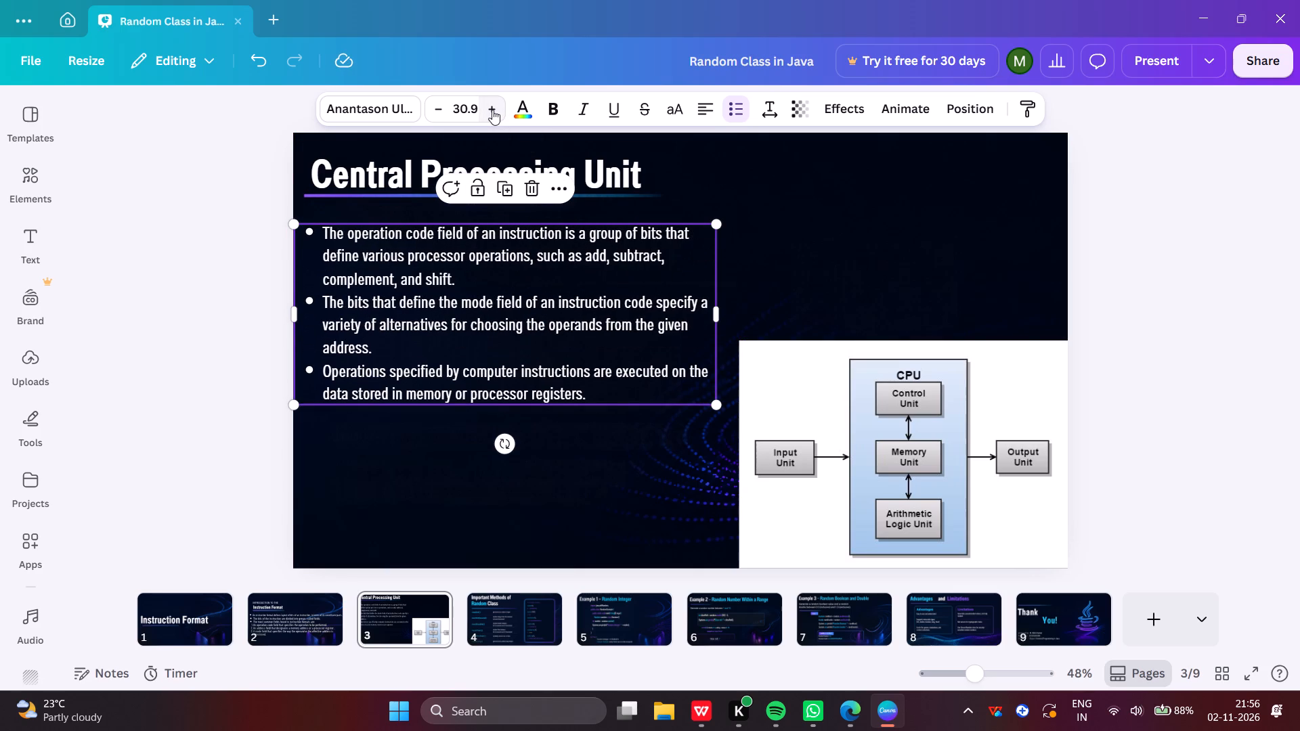
double_click(492, 110)
double_click(492, 110)
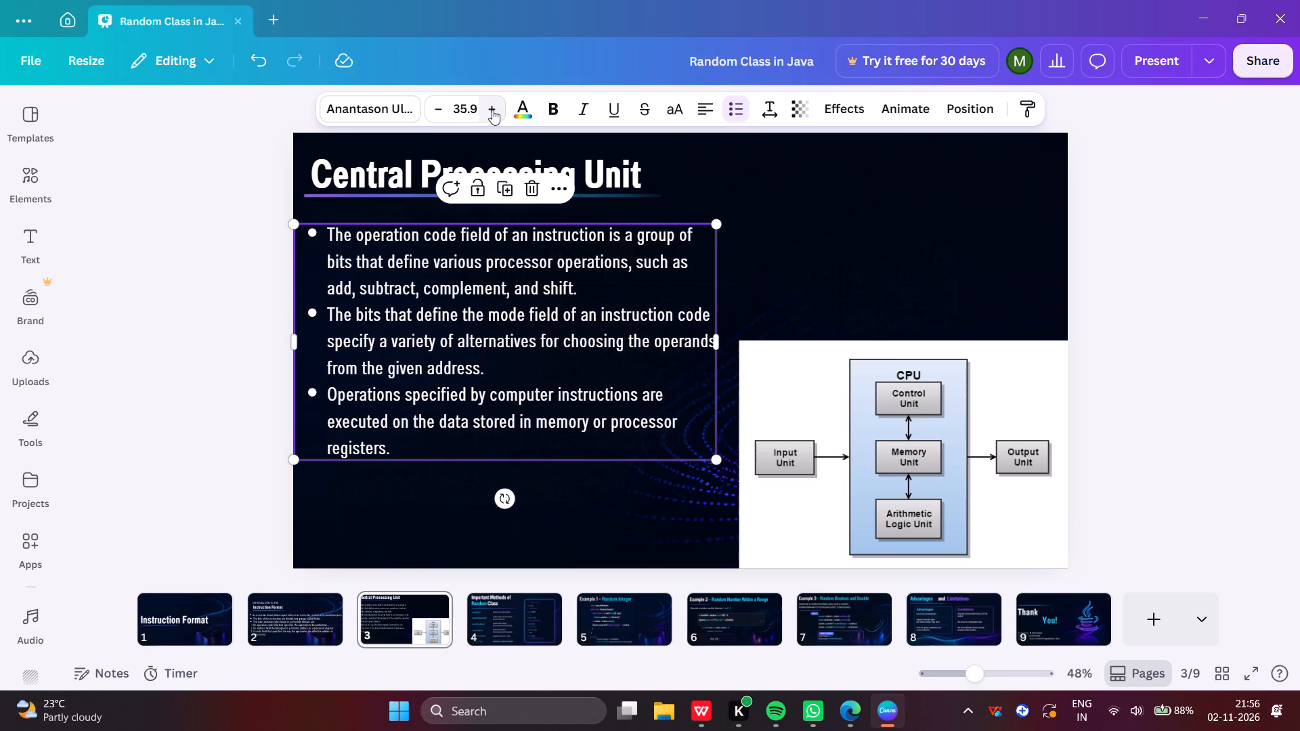
triple_click(492, 110)
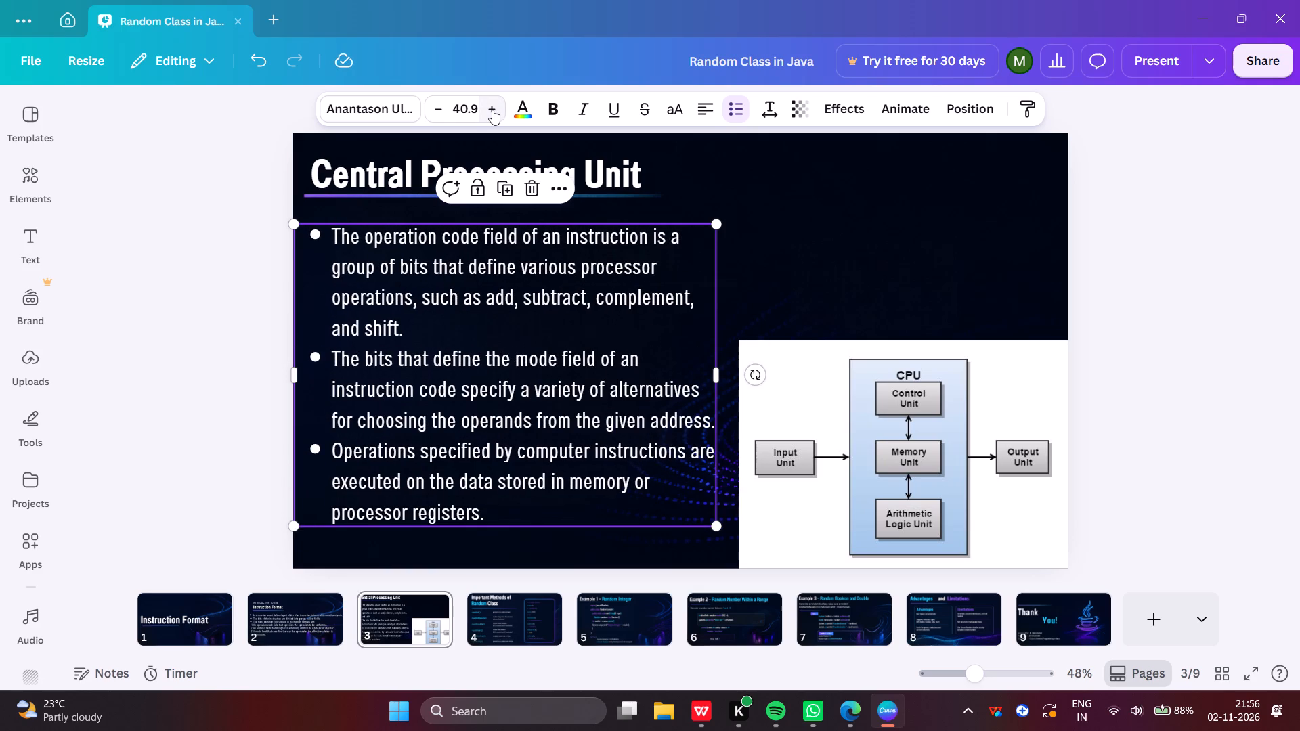
left_click(492, 110)
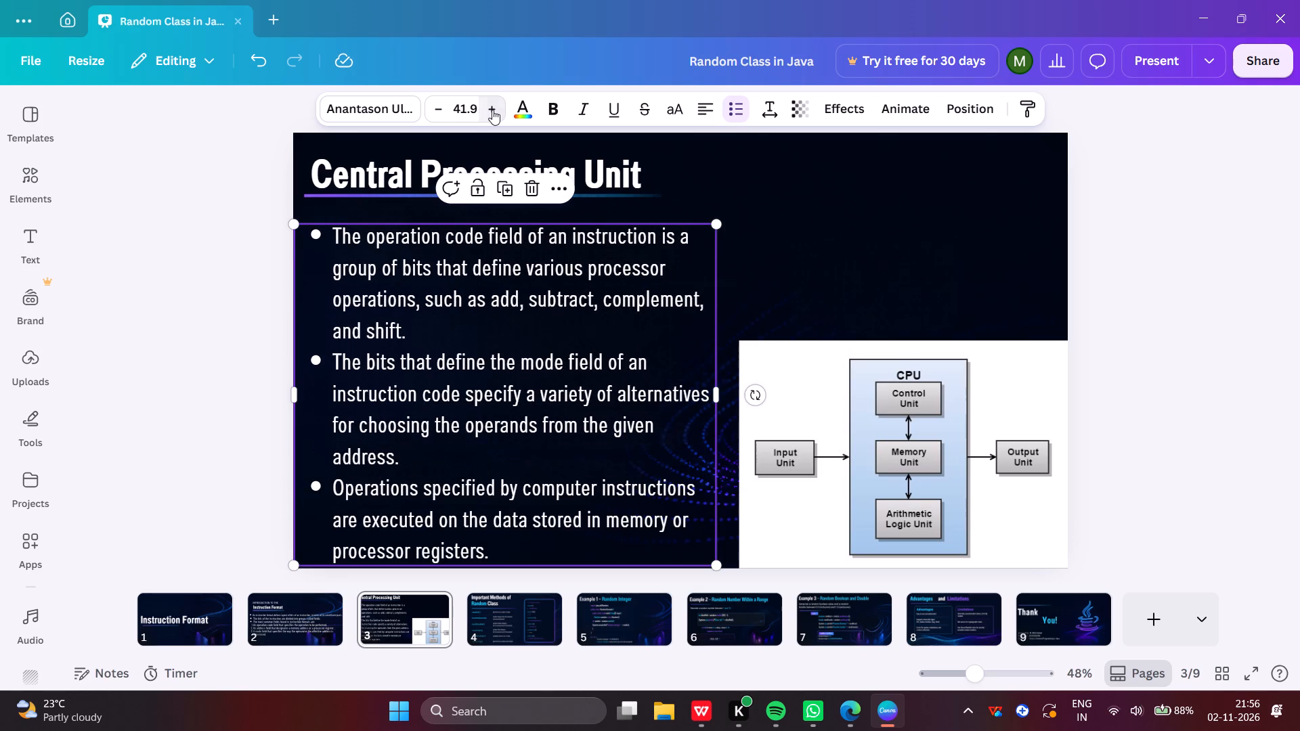
left_click(1286, 276)
left_click(1171, 299)
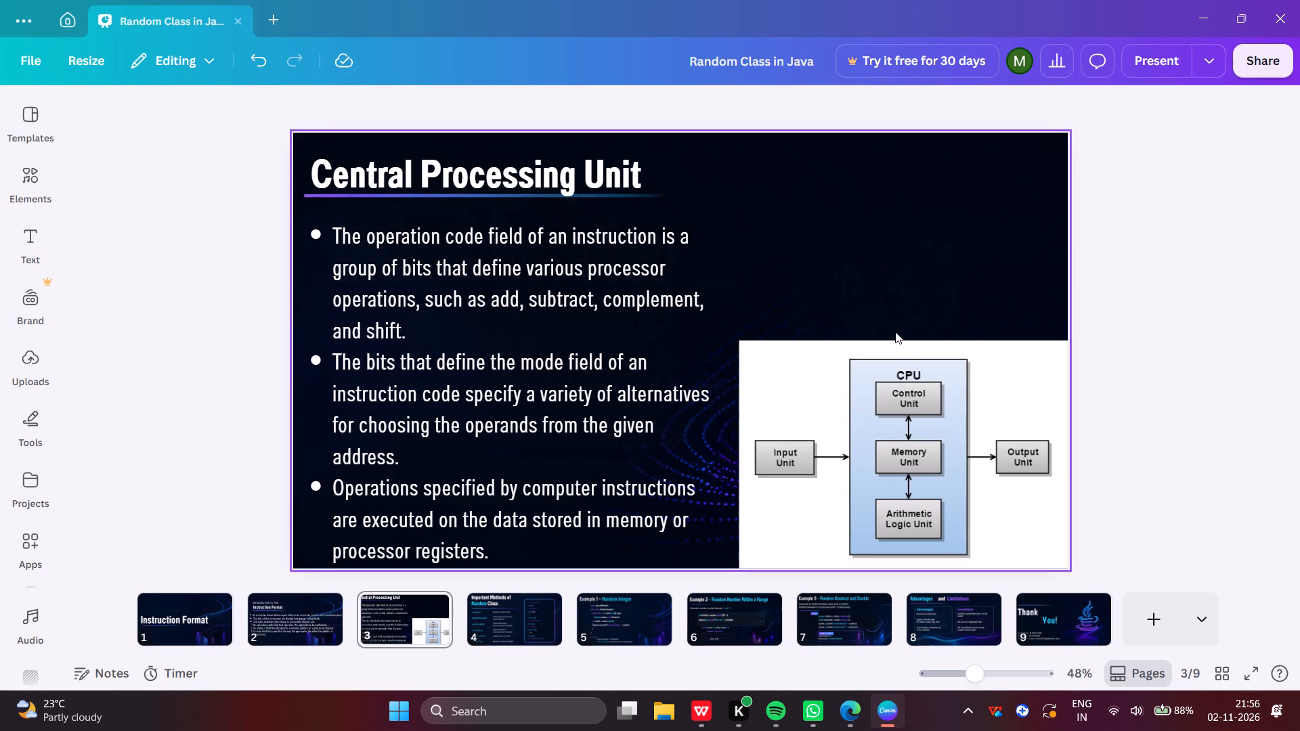
Move the CPU diagram up from the slide's corner so its left edge aligns with the bulleted text box's right edge.
left_click_drag(905, 424, 869, 393)
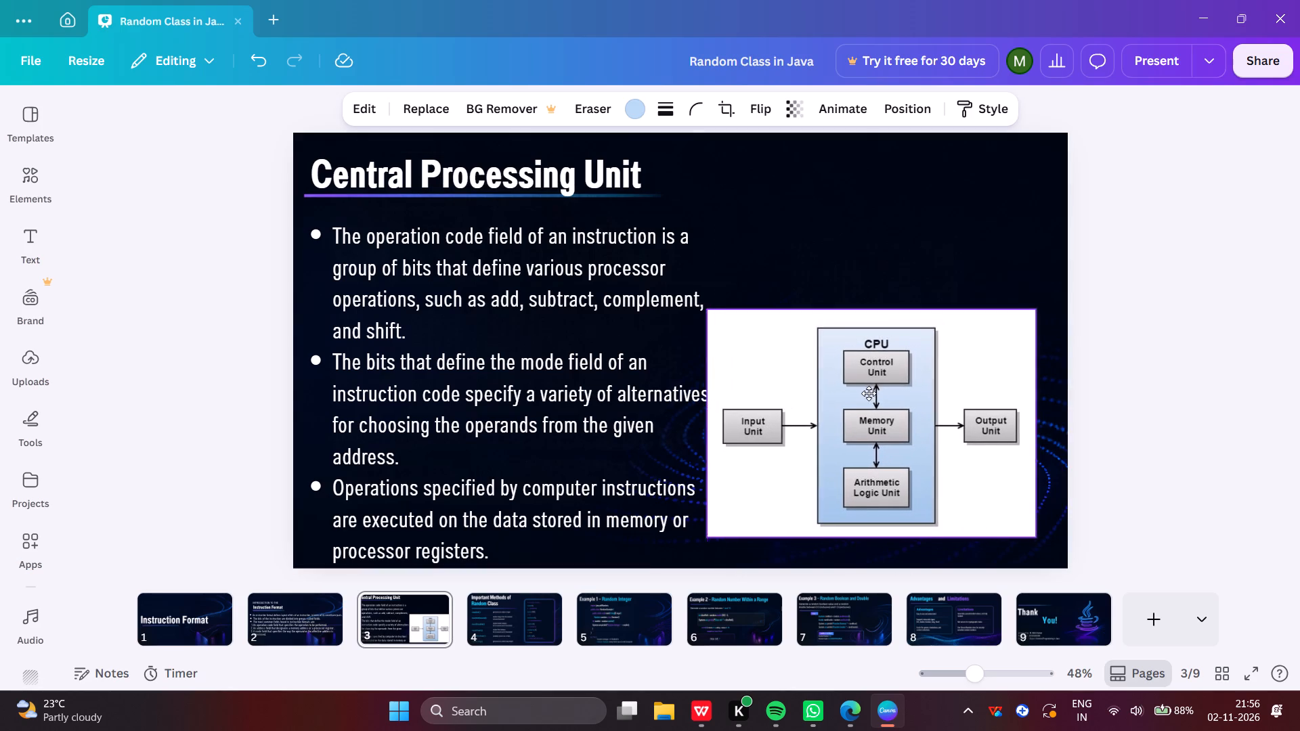
left_click_drag(869, 393, 884, 397)
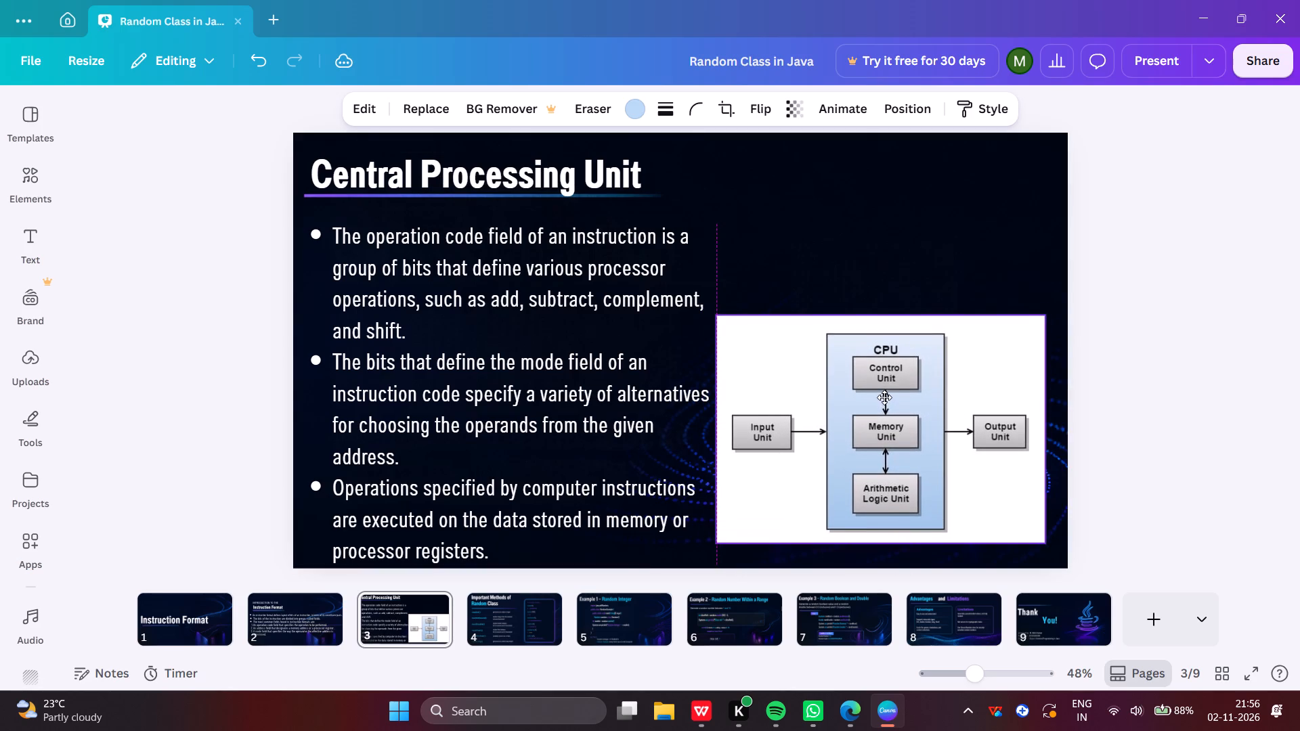
left_click_drag(884, 397, 877, 359)
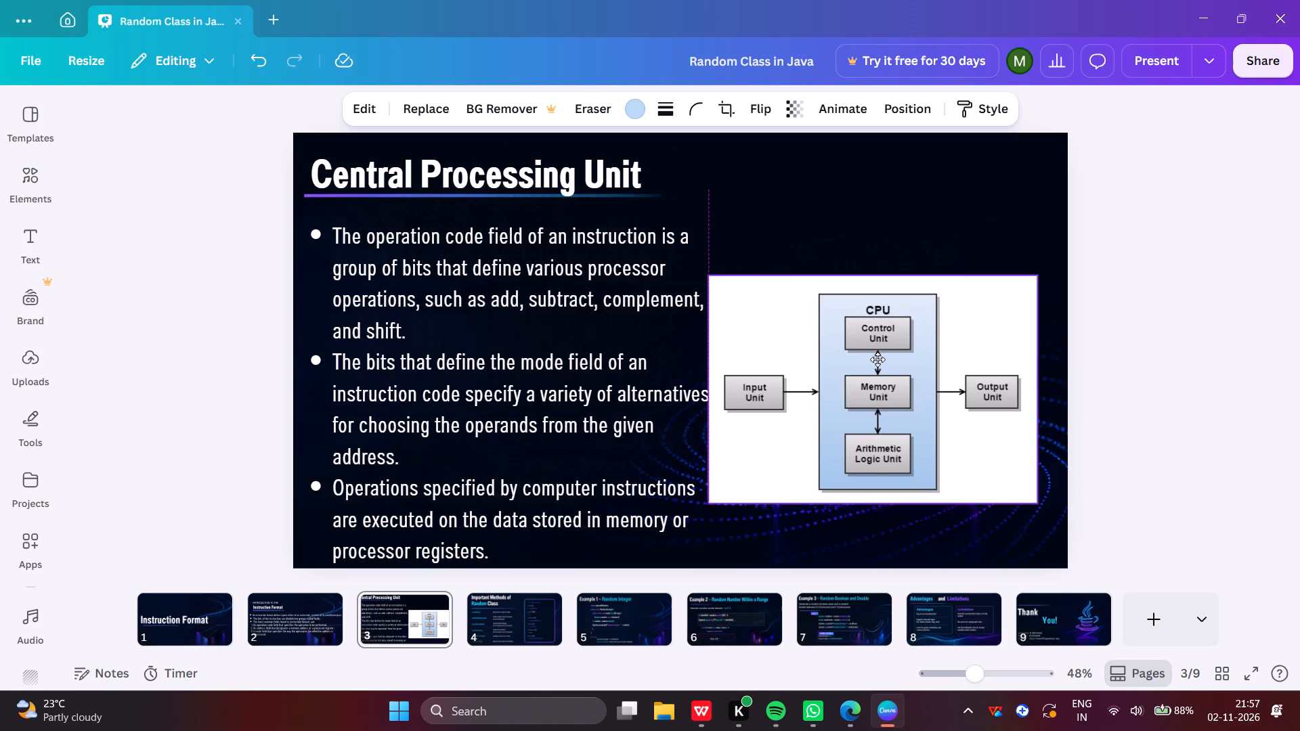
left_click_drag(877, 359, 879, 362)
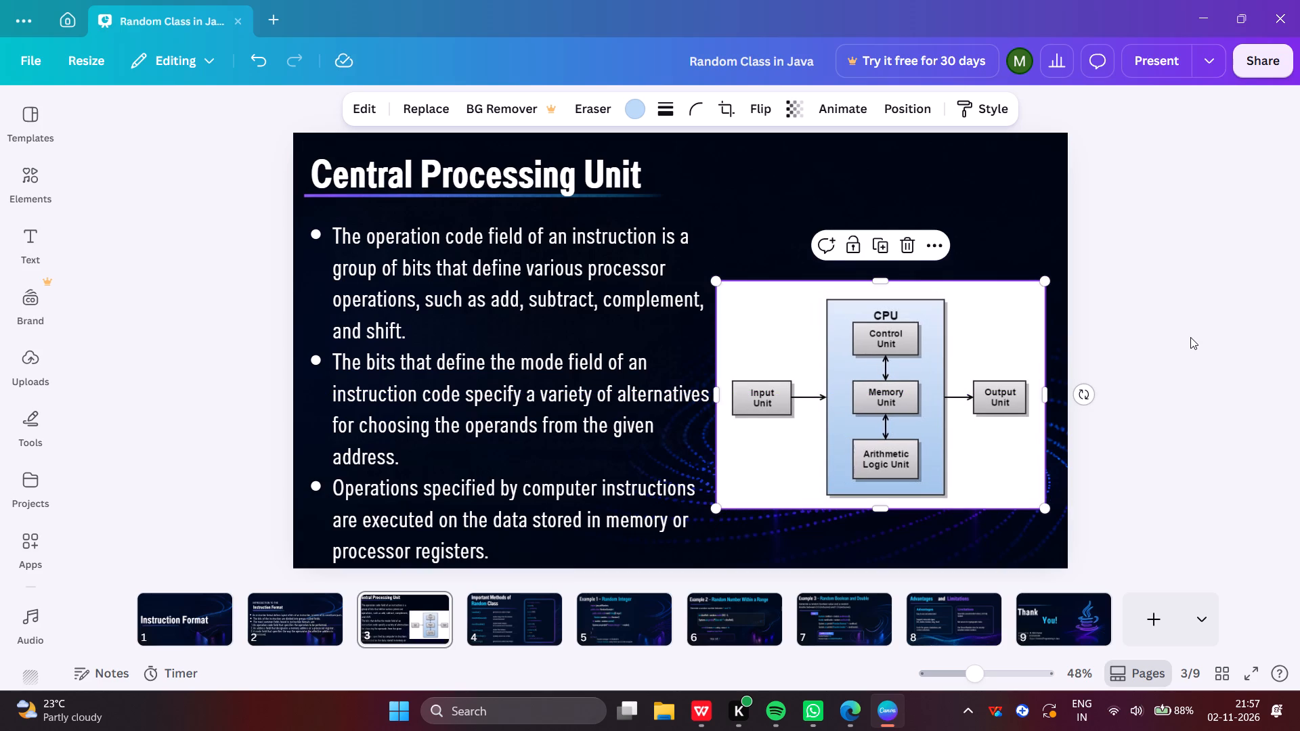
left_click(1190, 337)
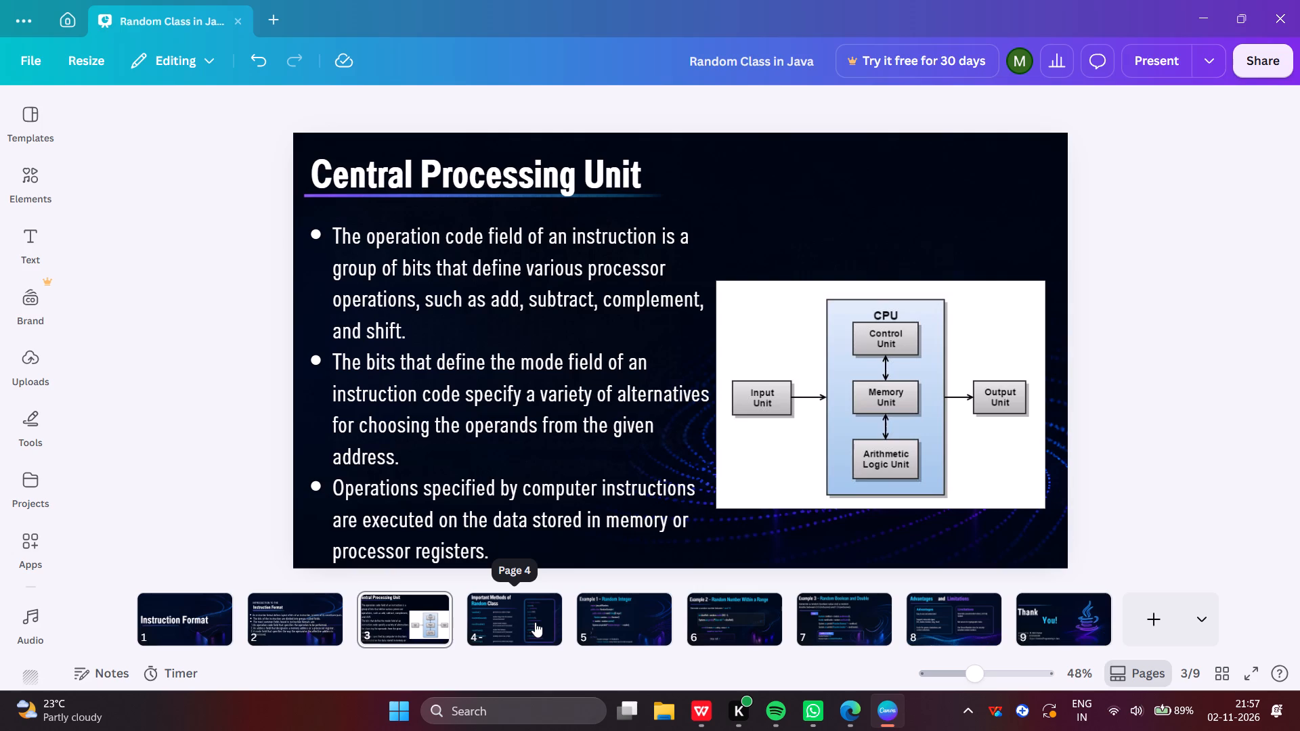
Open page 4, copy the ZERO-ADDRESS INSTRUCTIONS heading from slide 31 of Unit-III_COA_I.pptx in WPS Office, and return to Canva.
left_click(506, 621)
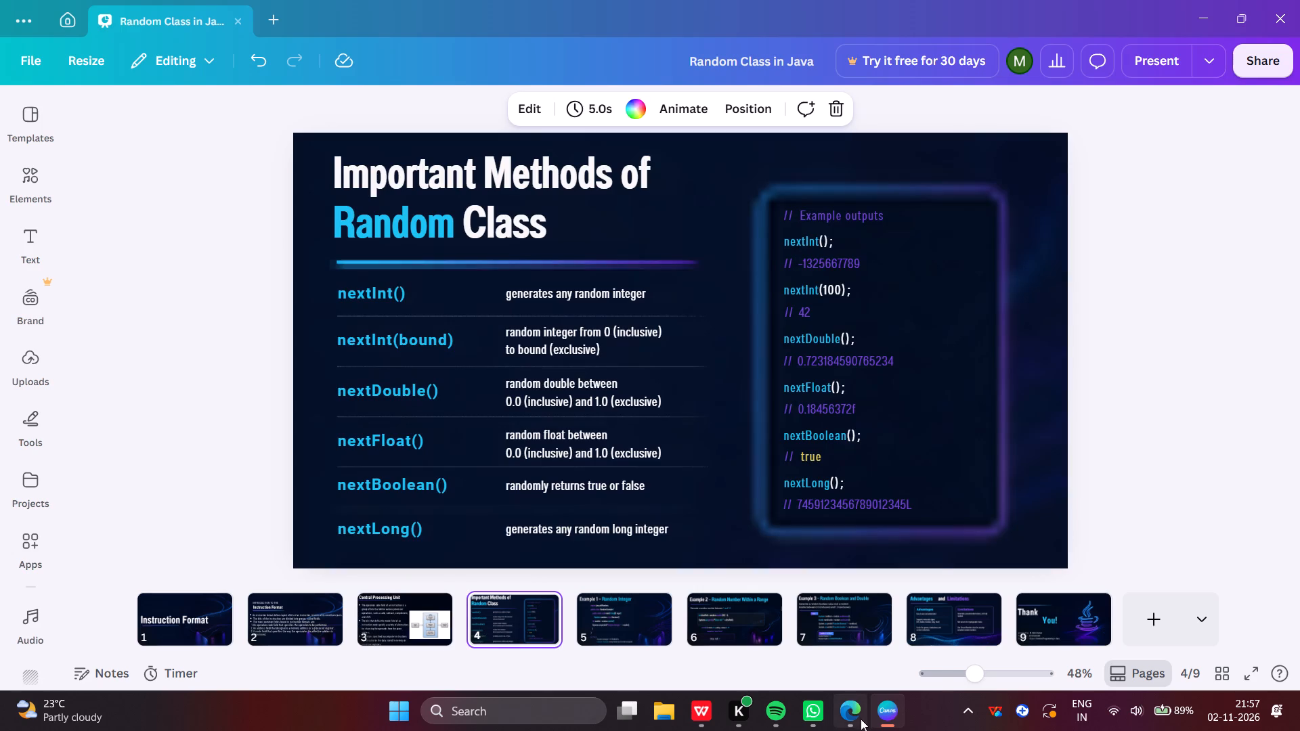
left_click(696, 711)
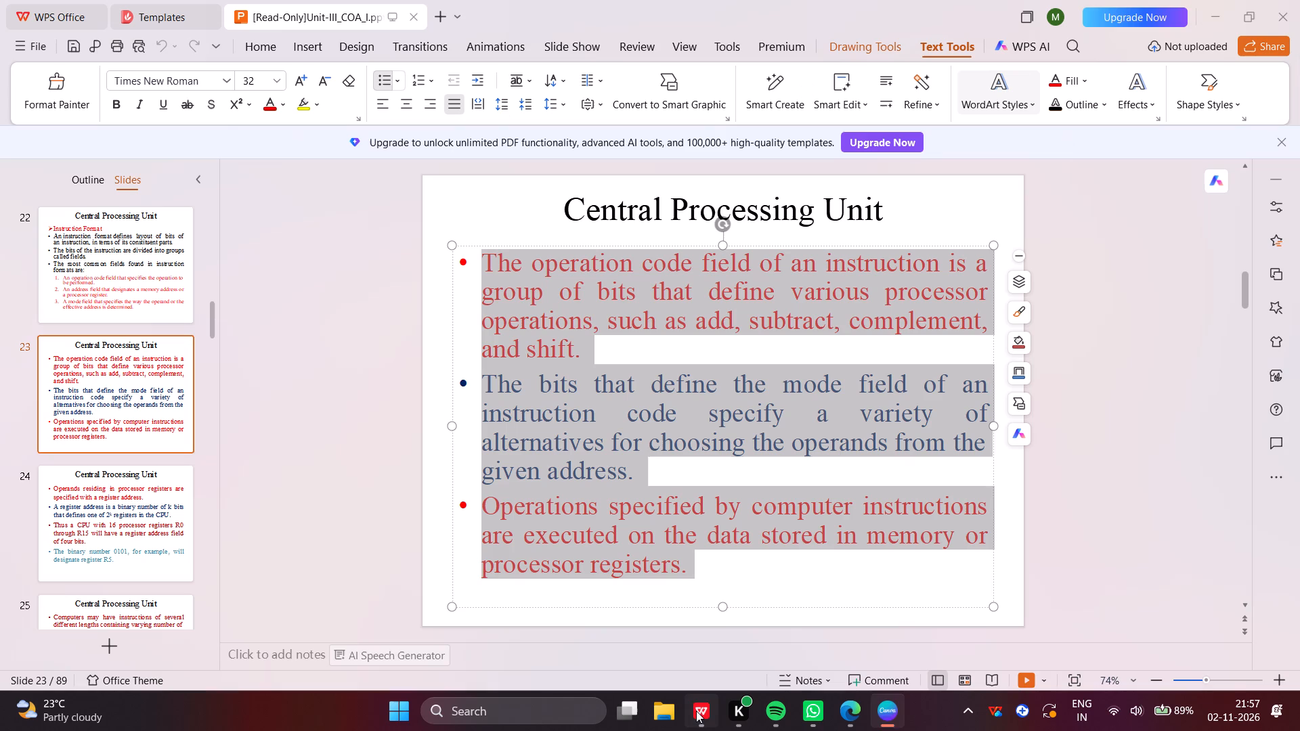
left_click(146, 471)
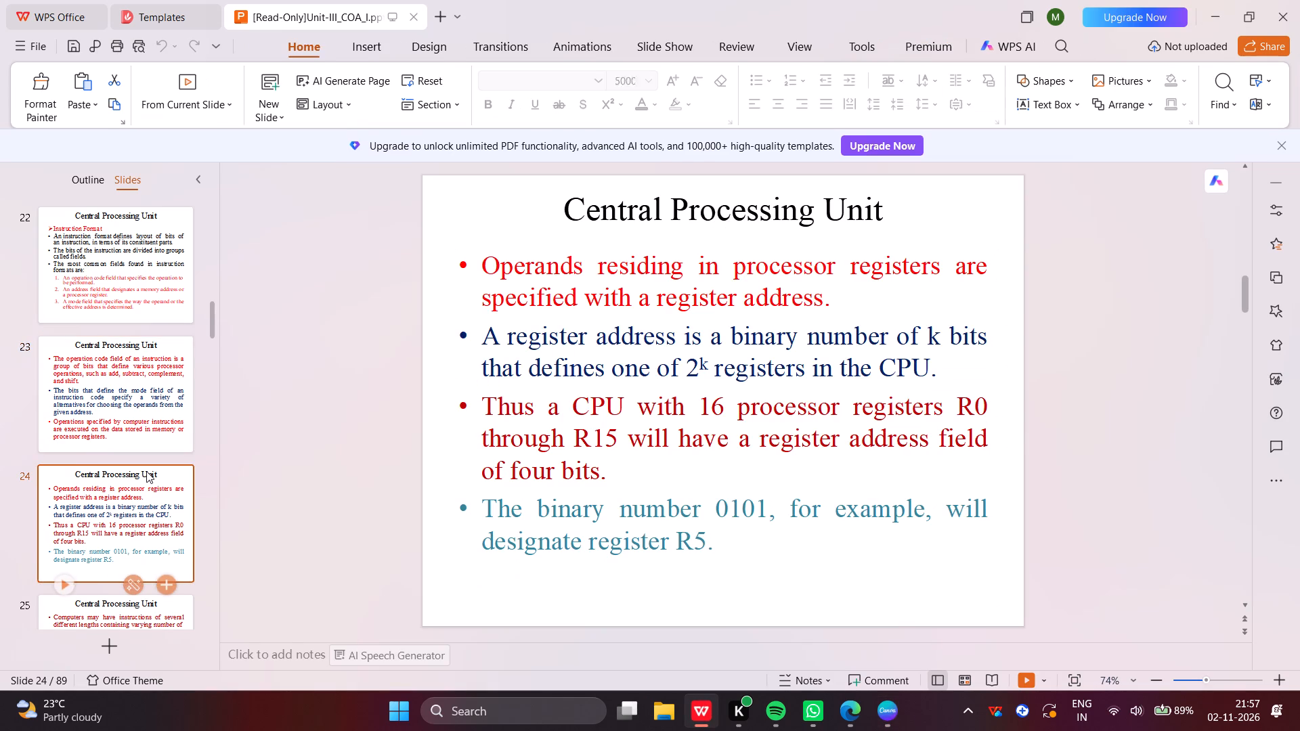
scroll(146, 471, "down", 1)
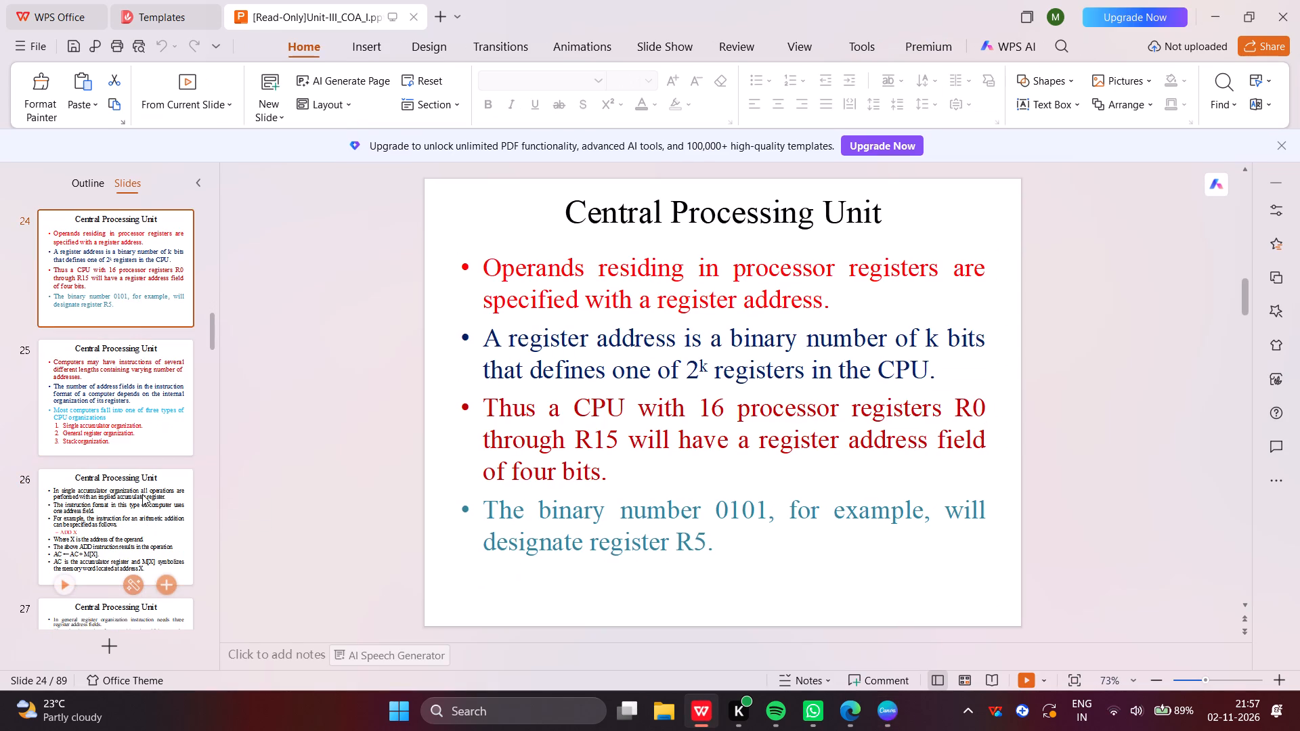
left_click(142, 494)
scroll(142, 494, "down", 1)
left_click(142, 494)
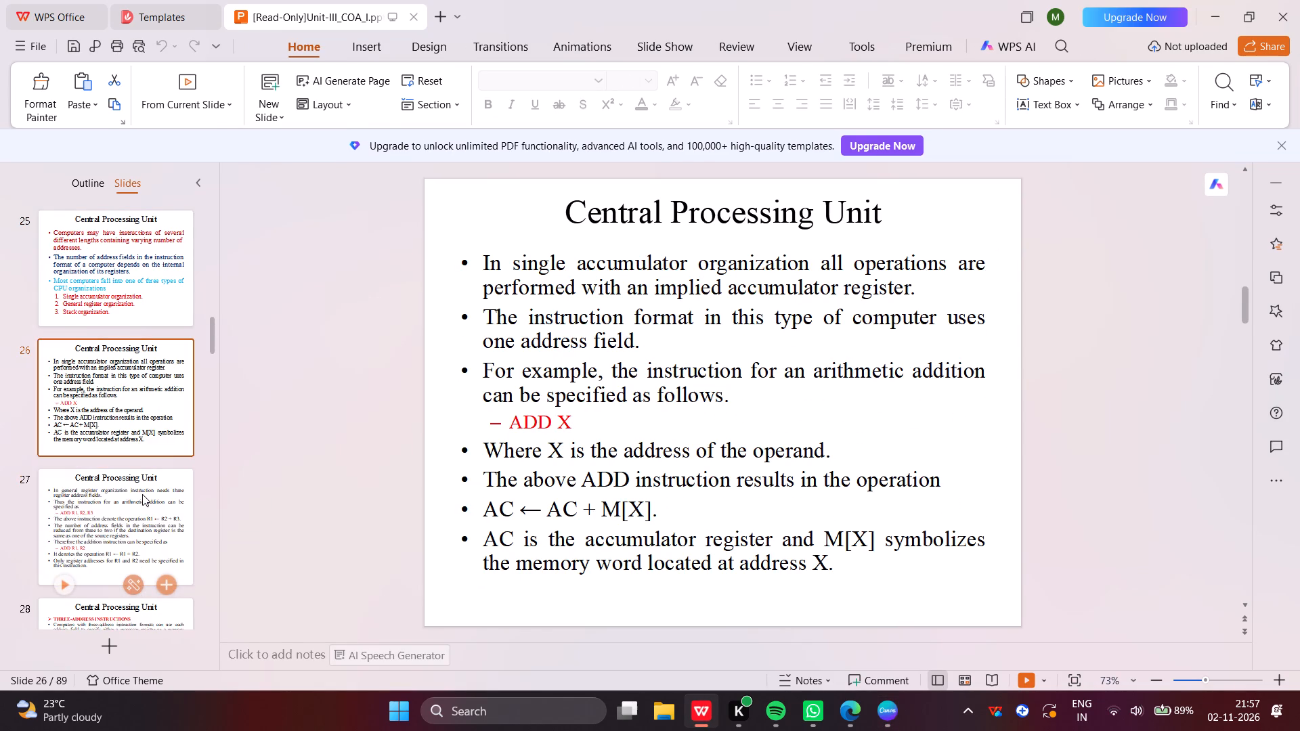
scroll(142, 494, "down", 1)
left_click(142, 494)
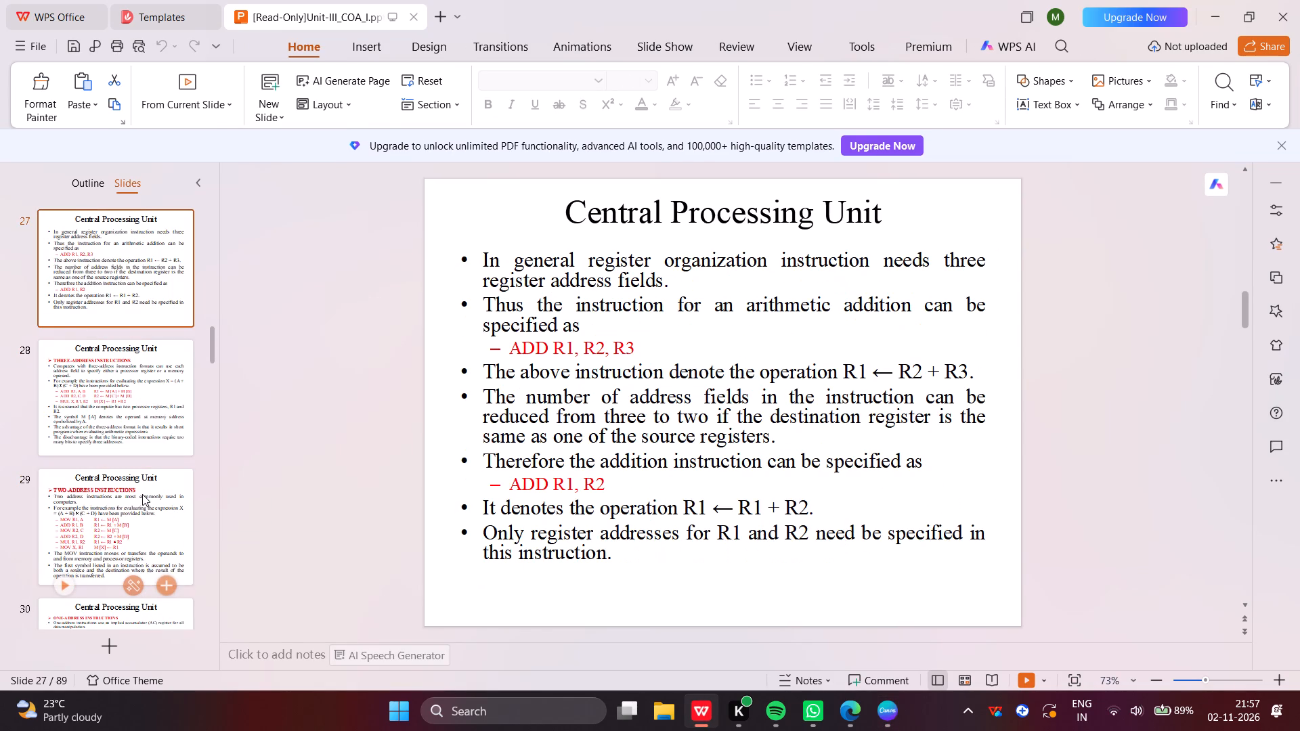
scroll(142, 494, "down", 1)
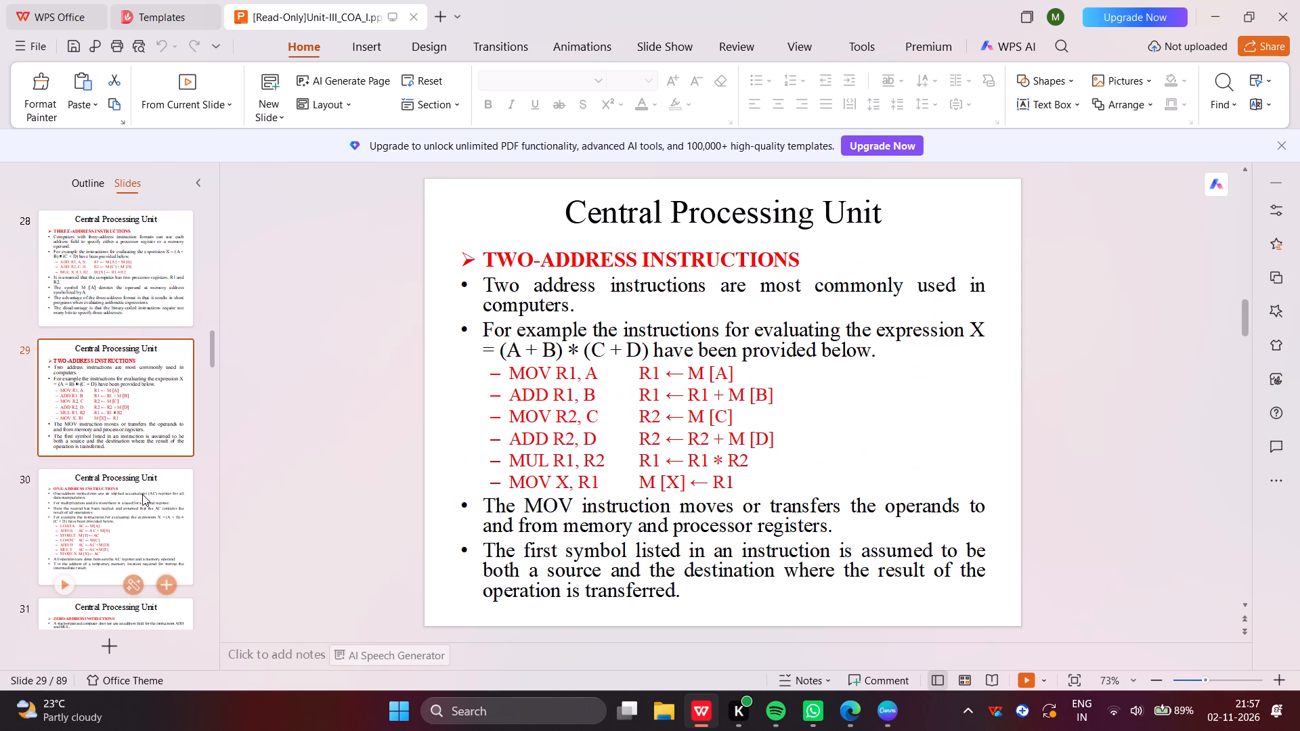
scroll(142, 494, "down", 1)
left_click(142, 494)
scroll(142, 494, "down", 1)
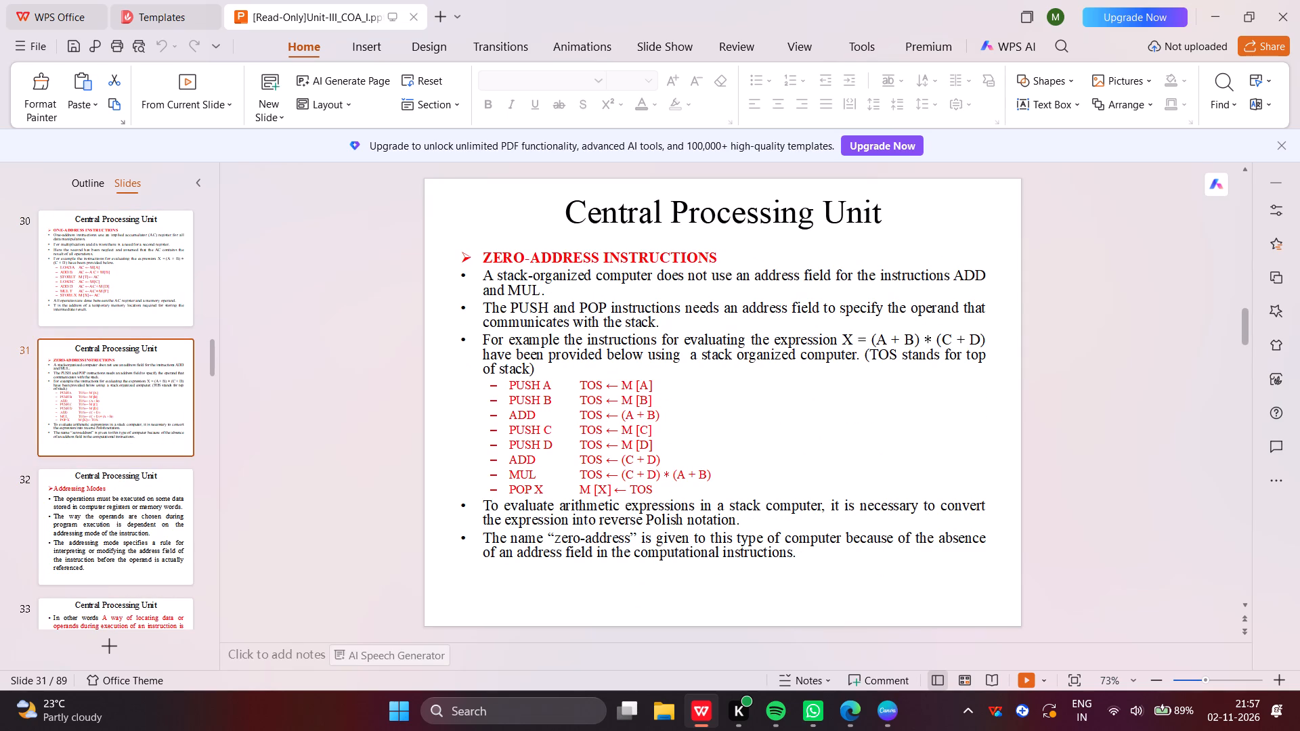
left_click_drag(483, 257, 723, 244)
key("ctrl+c")
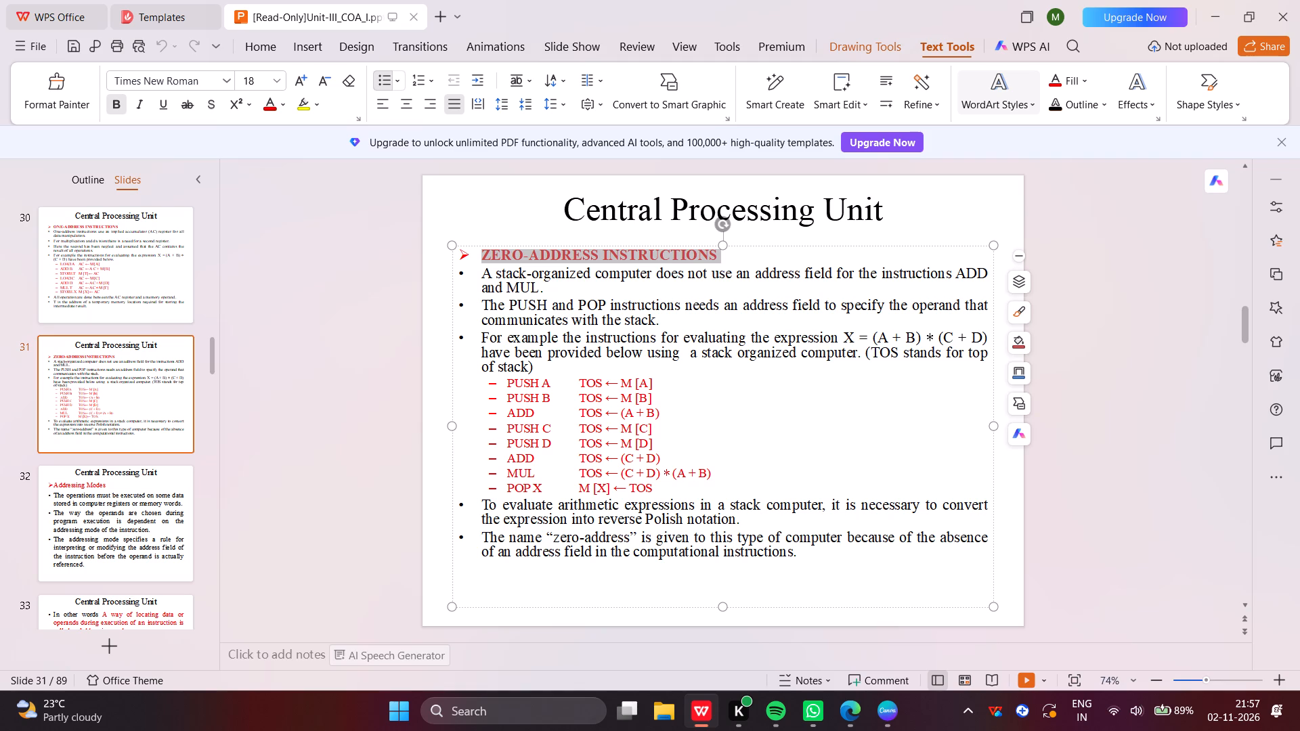
left_click(892, 718)
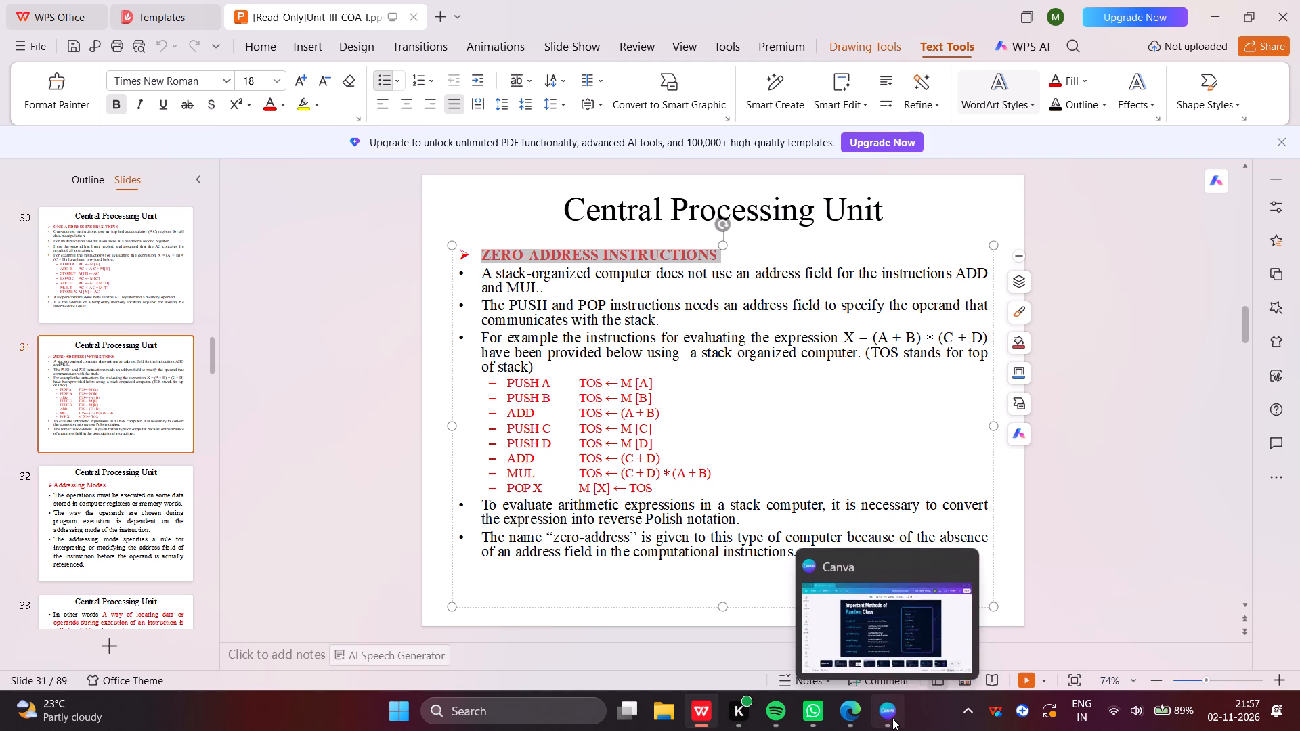
Replace page 4's title "Important Methods of Random Class" with the copied ZERO-ADDRESS INSTRUCTIONS heading.
left_click(528, 171)
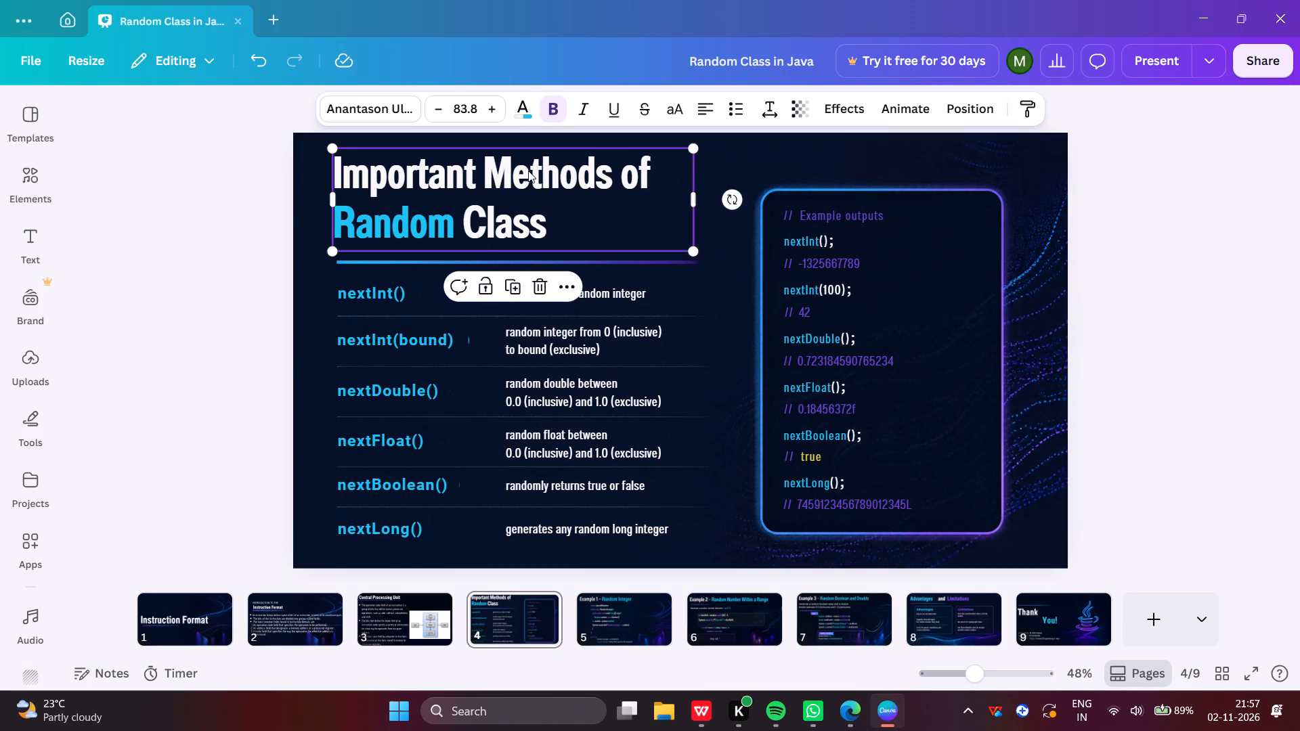
double_click(559, 203)
key("BackSpace")
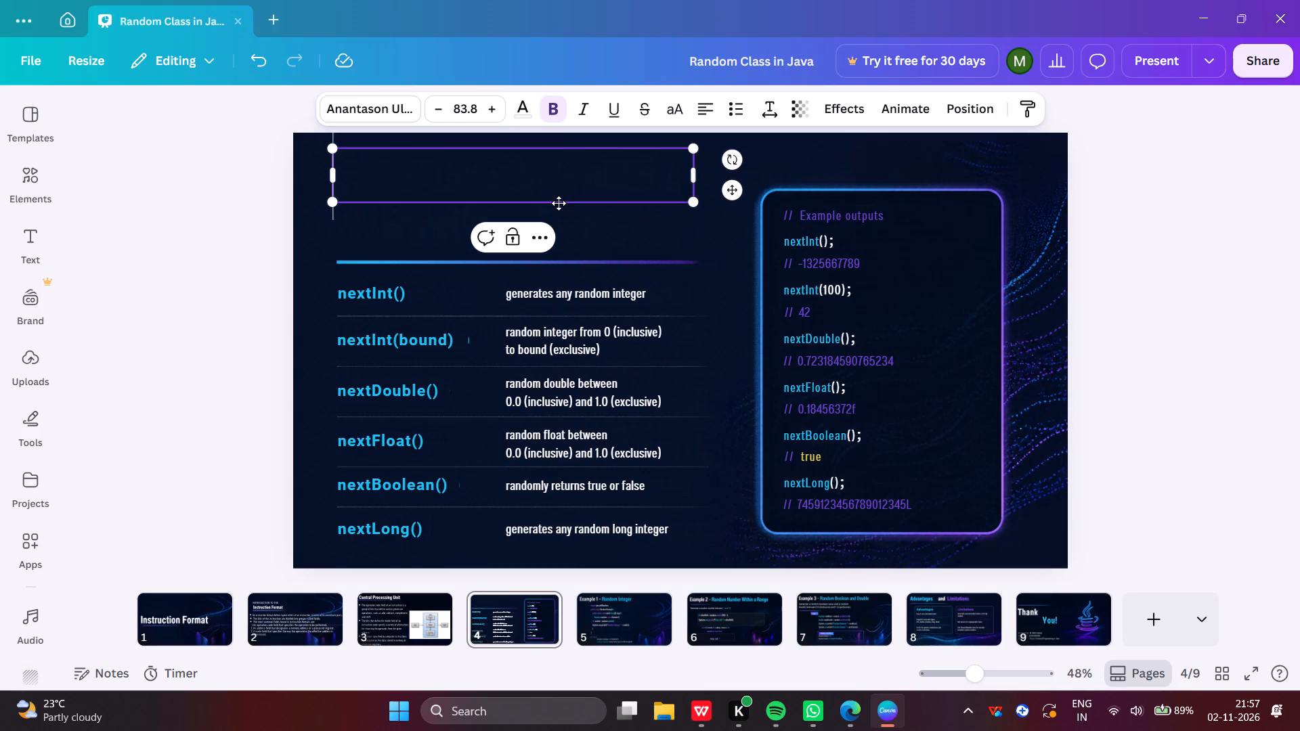
key("ctrl+v")
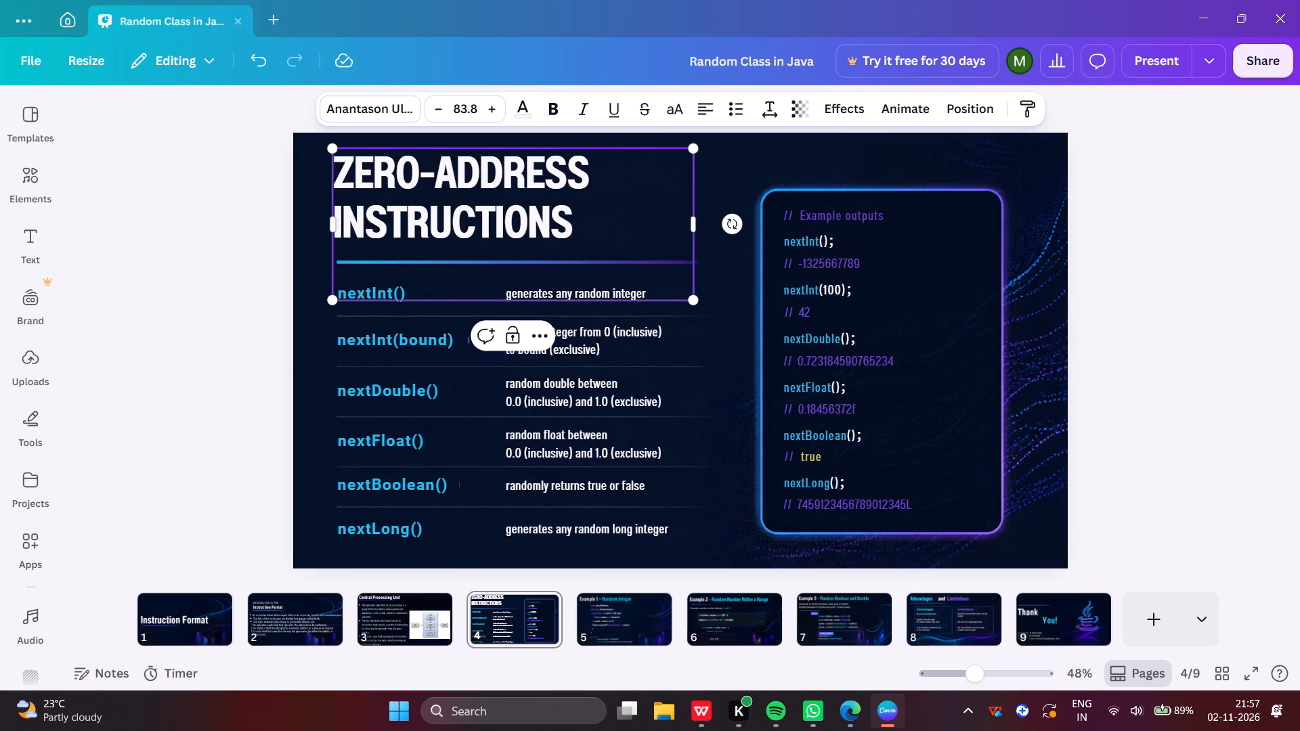
Widen page 4's title box almost to the bordered code box and move it down to just above the divider line.
left_click_drag(699, 227, 750, 211)
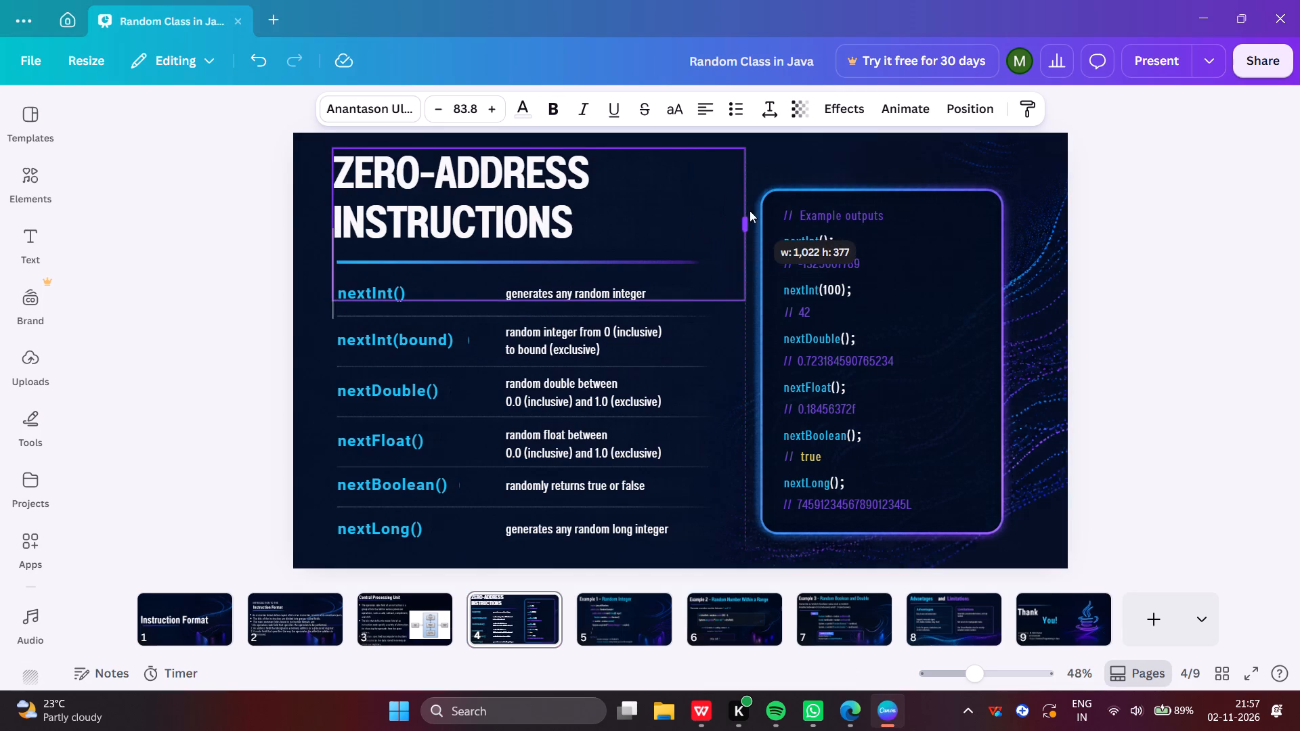
left_click_drag(750, 211, 758, 208)
left_click(1228, 170)
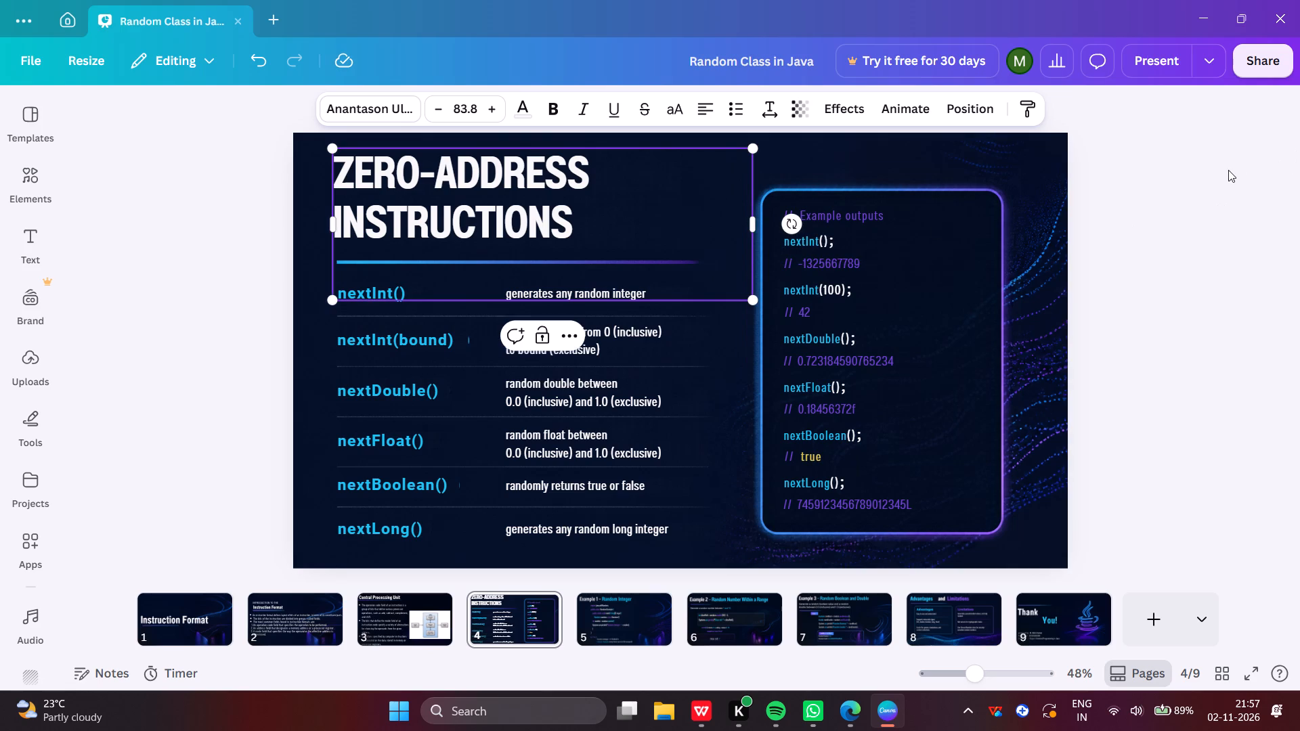
left_click_drag(570, 224, 570, 239)
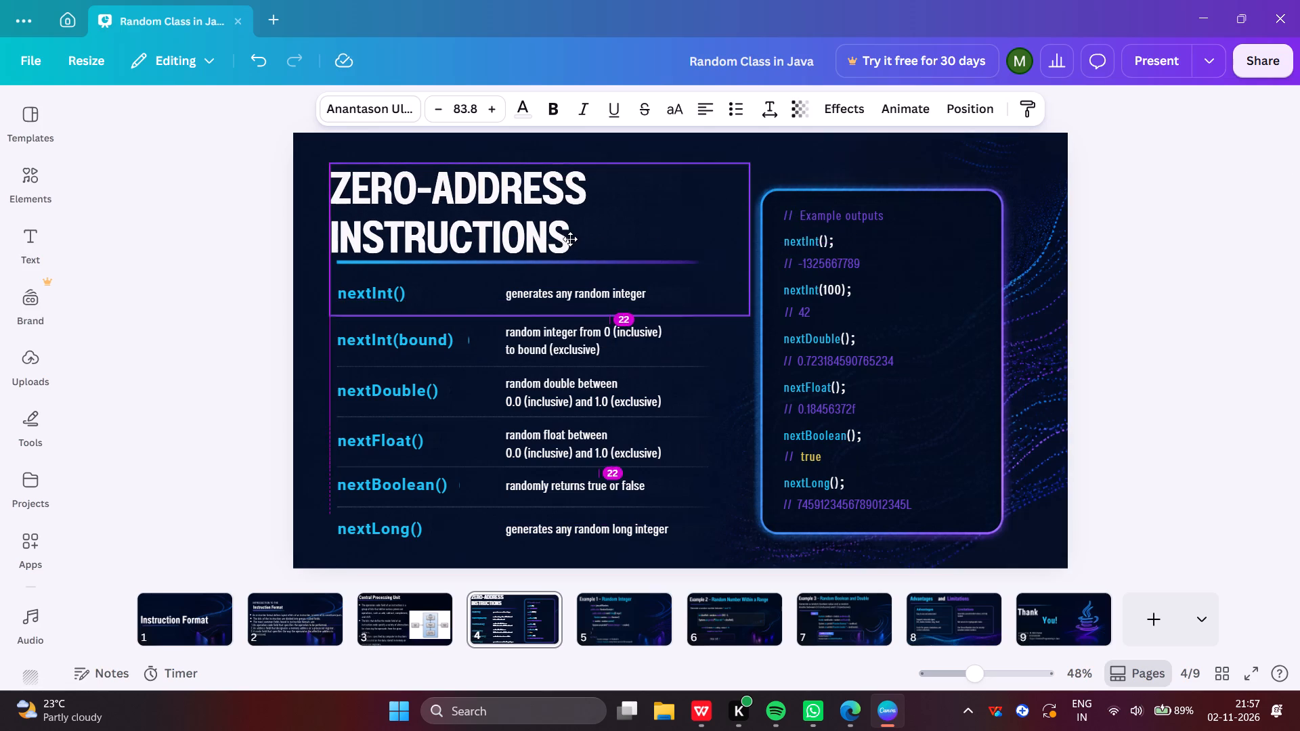
left_click_drag(570, 239, 569, 240)
Delete the glowing bordered frame around the example outputs on page 4.
left_click(917, 250)
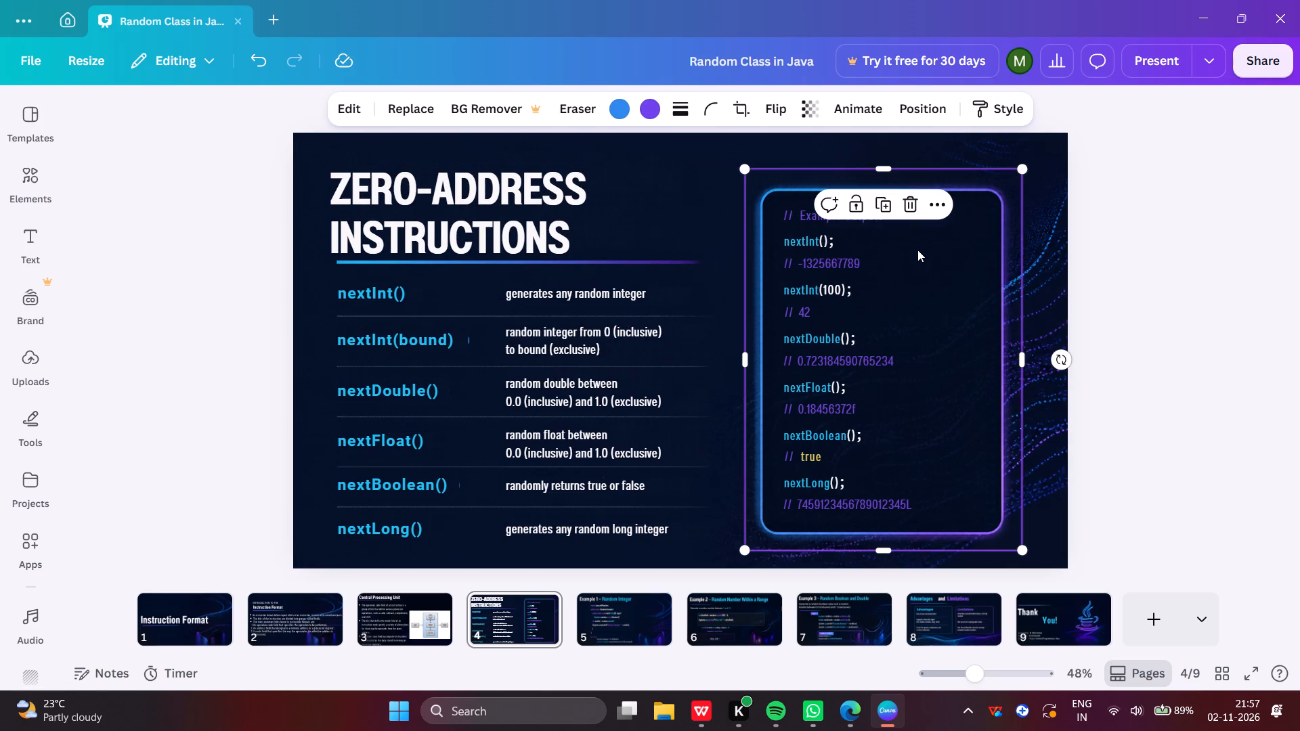
left_click(917, 208)
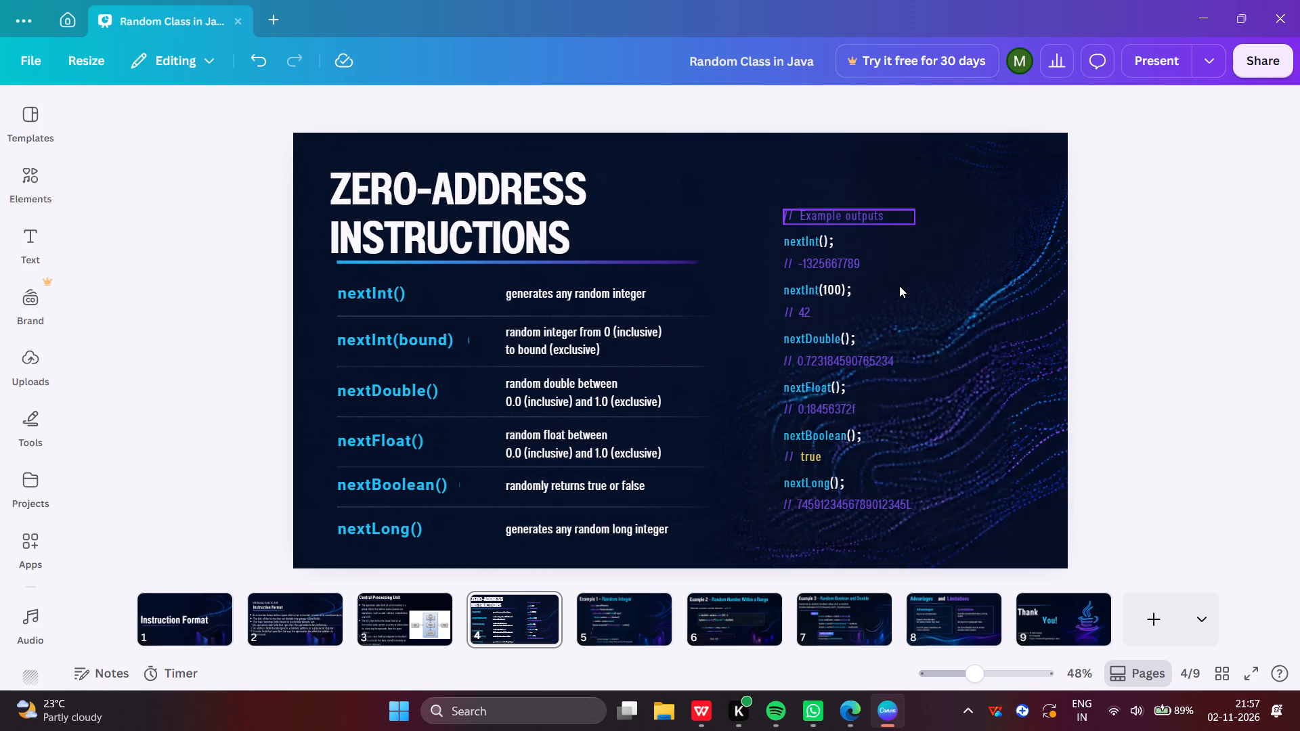
Delete the "// Example outputs" label and the nextInt() and nextInt(100) example lines with their output comments on page 4.
left_click(884, 221)
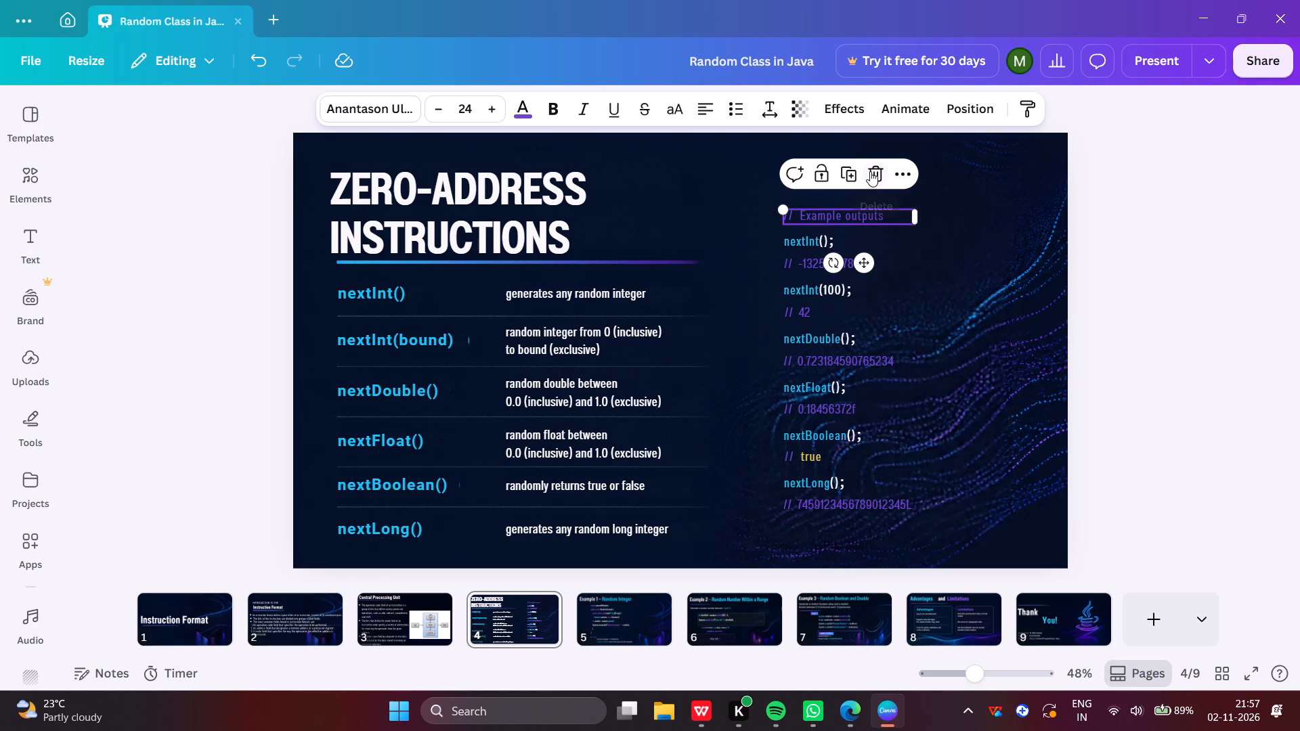
left_click_drag(871, 171, 818, 242)
left_click(818, 242)
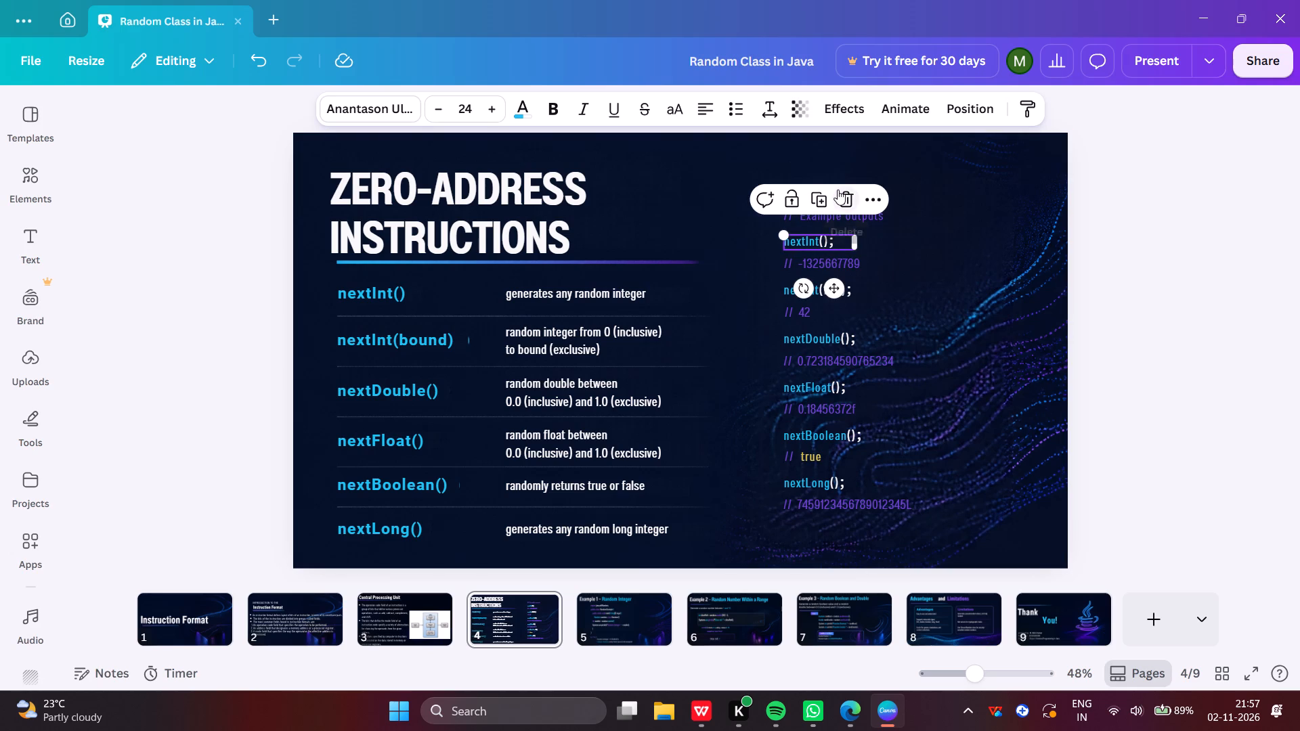
left_click(838, 190)
left_click_drag(832, 207, 835, 204)
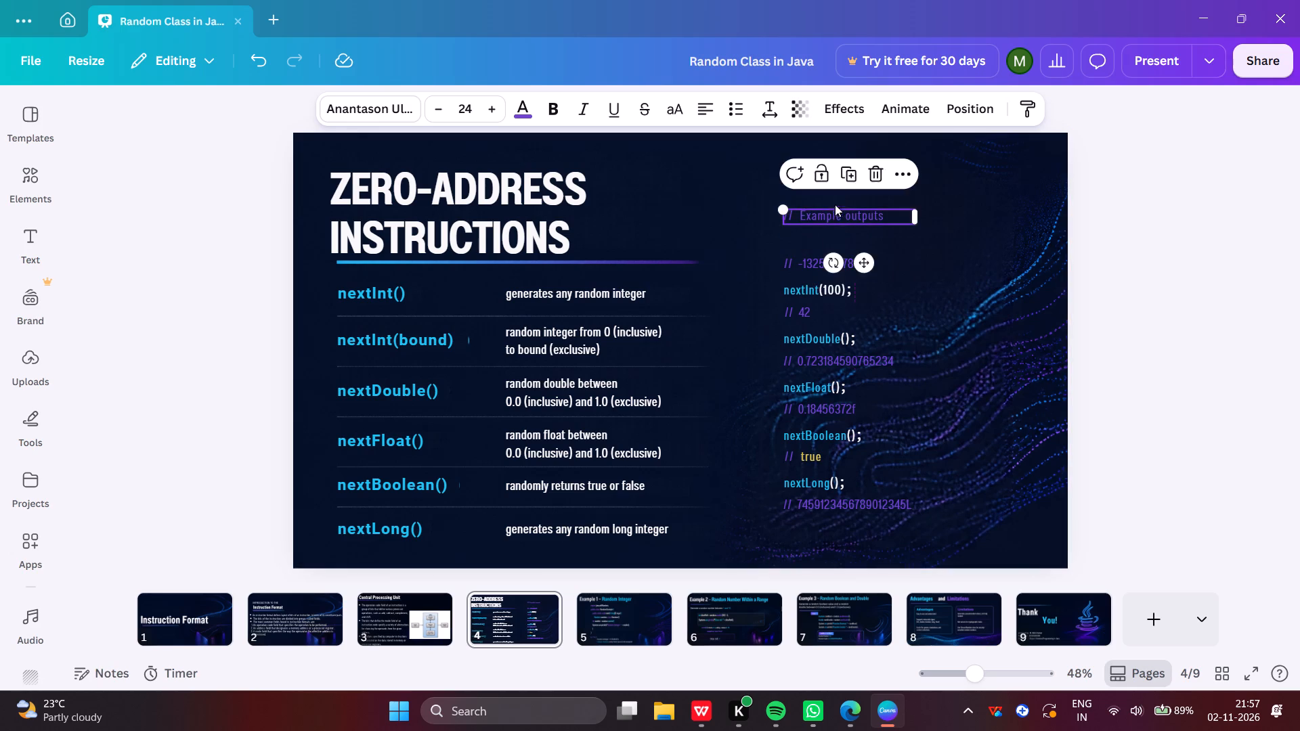
left_click_drag(835, 204, 857, 195)
left_click(894, 163)
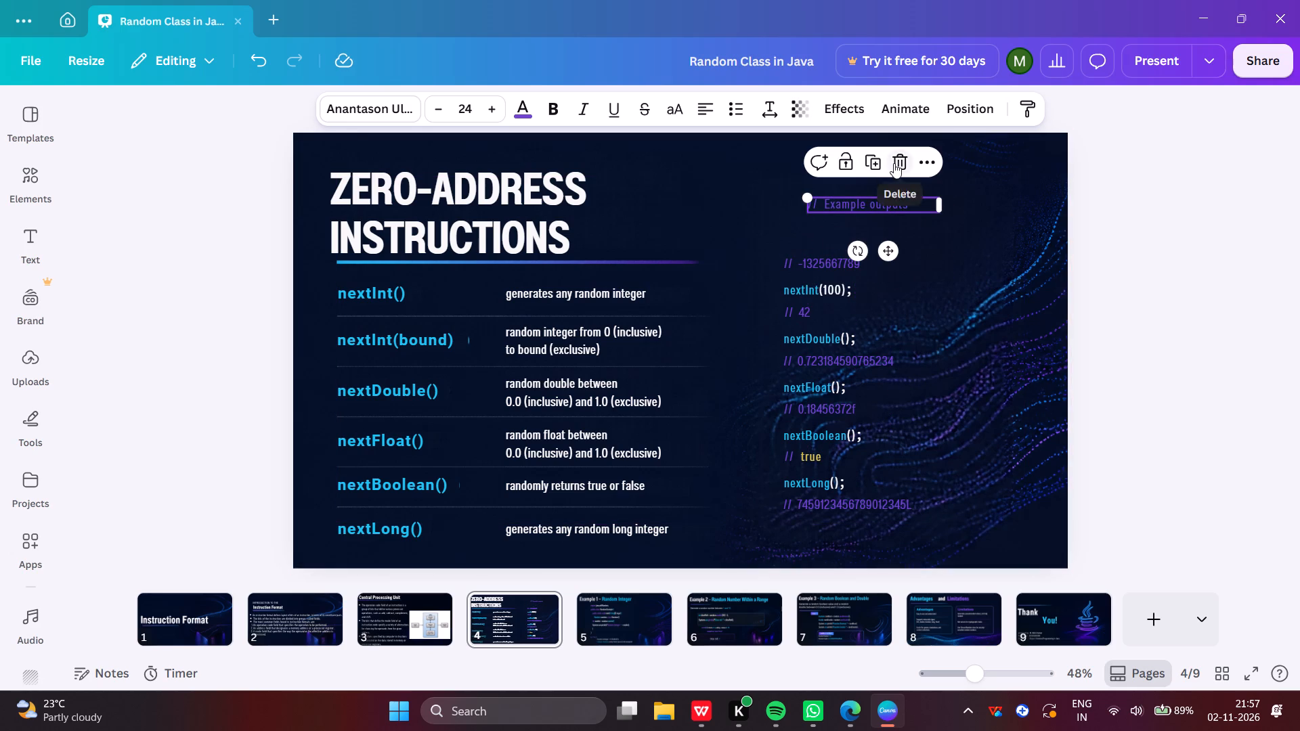
left_click(796, 260)
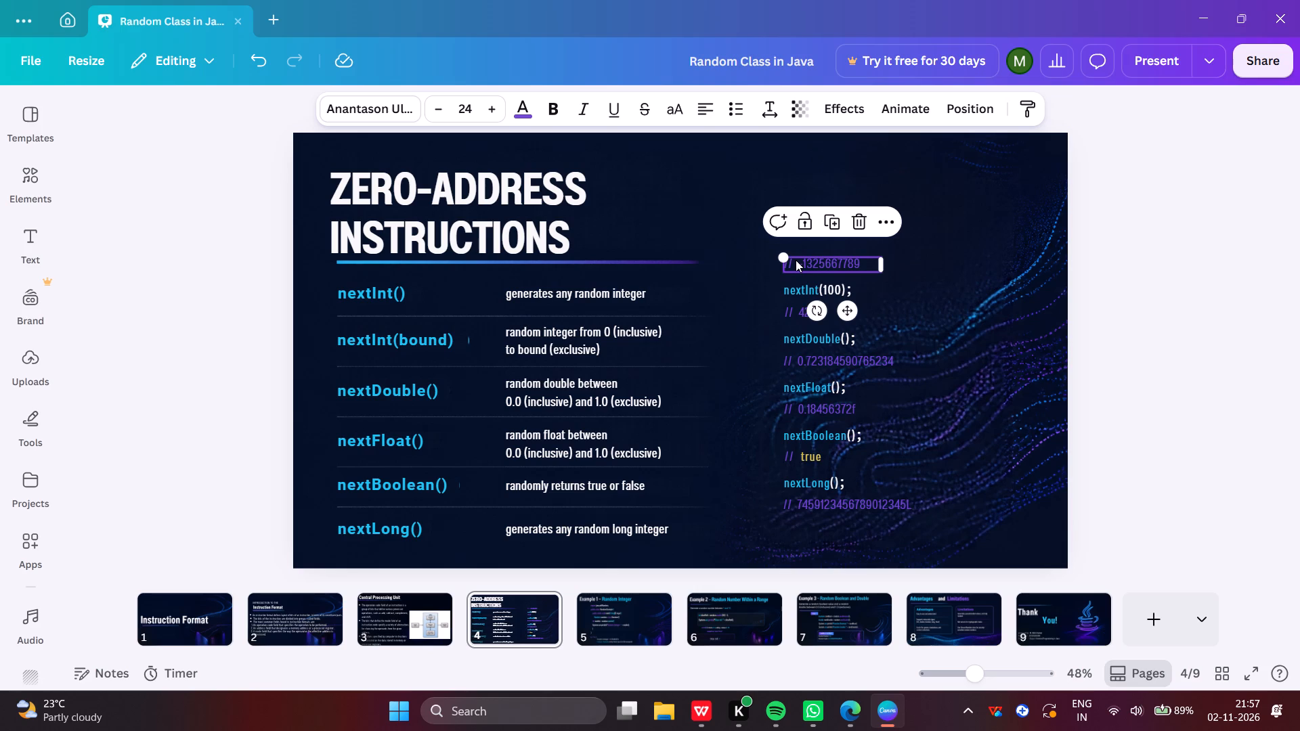
key("Delete")
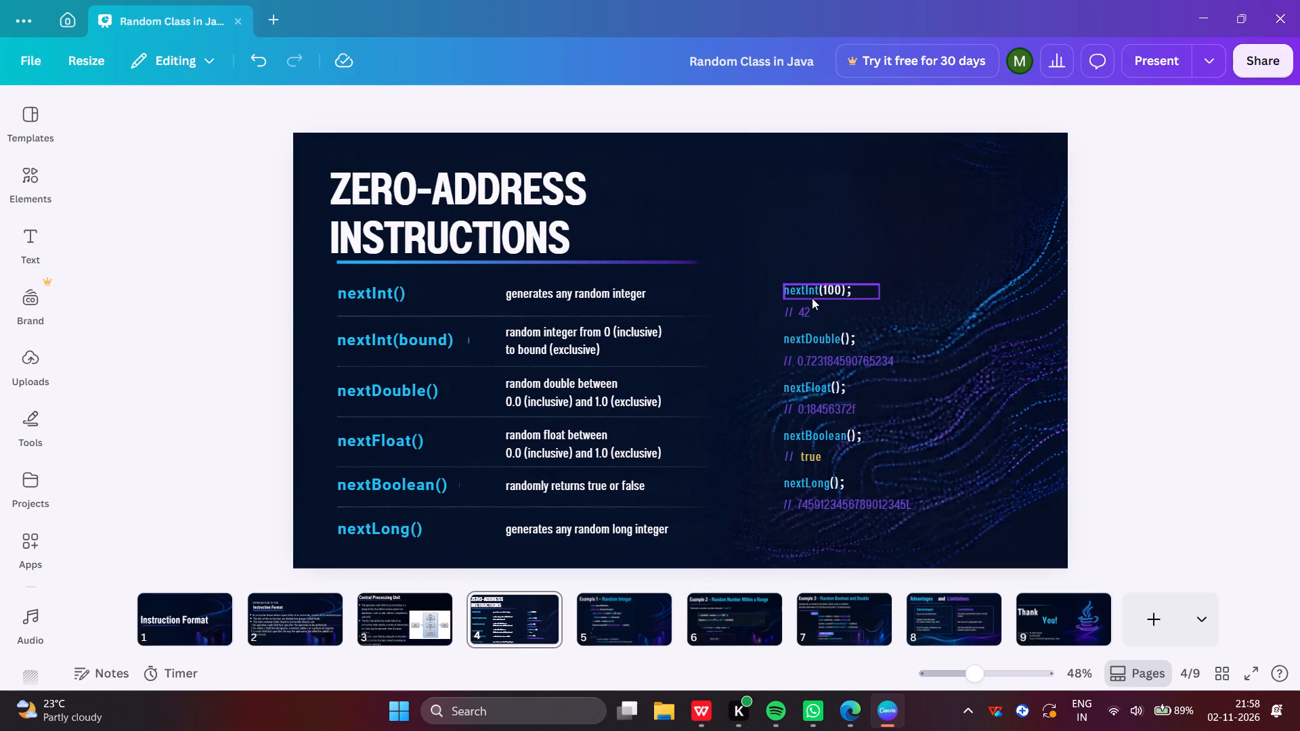
left_click(812, 296)
key("Delete")
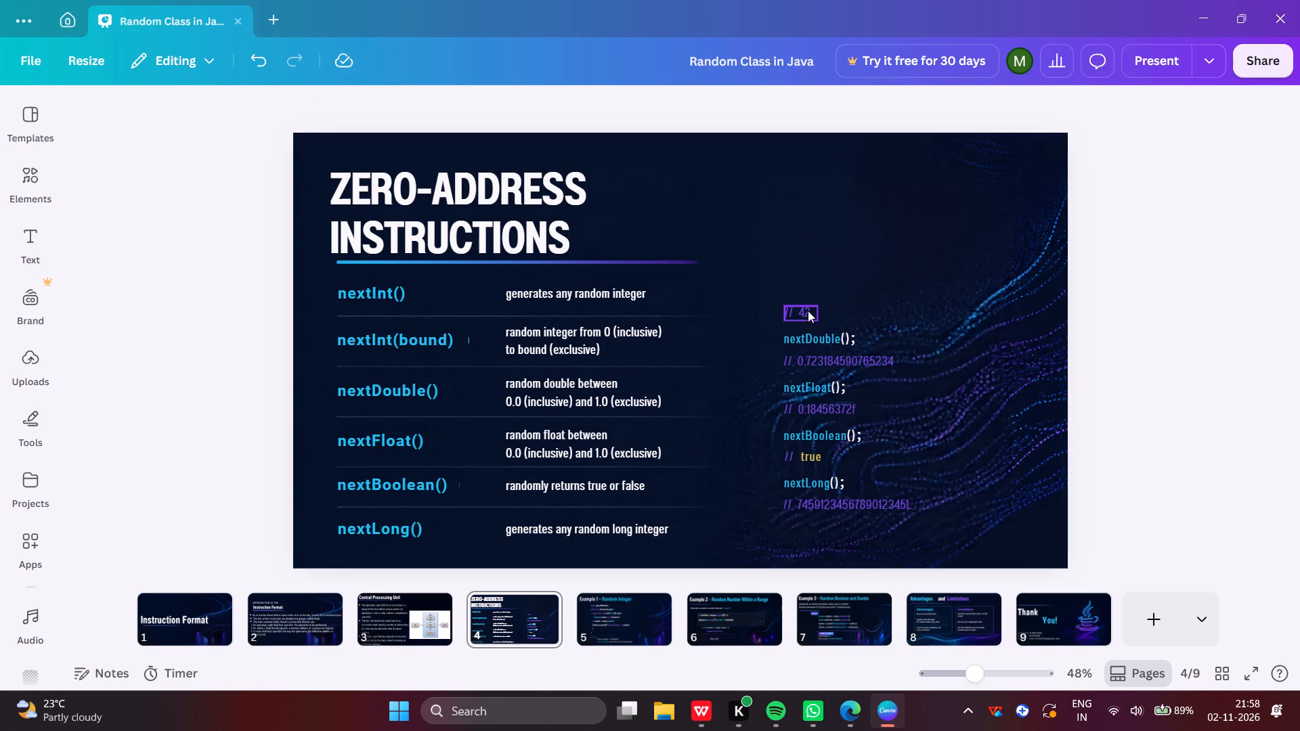
left_click(808, 311)
key("Delete")
key("Delete")
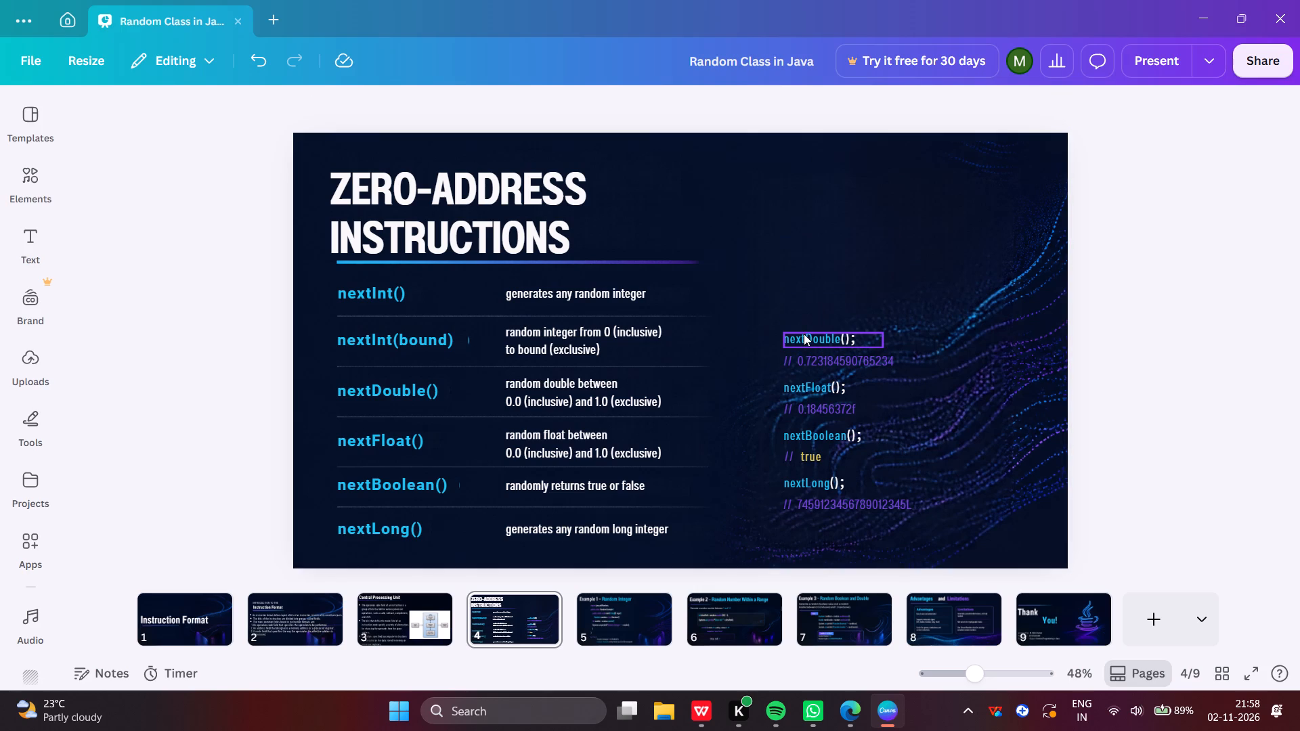
Delete the nextDouble() and nextFloat() example lines and their output comments on page 4.
left_click(804, 334)
key("Delete")
left_click(797, 364)
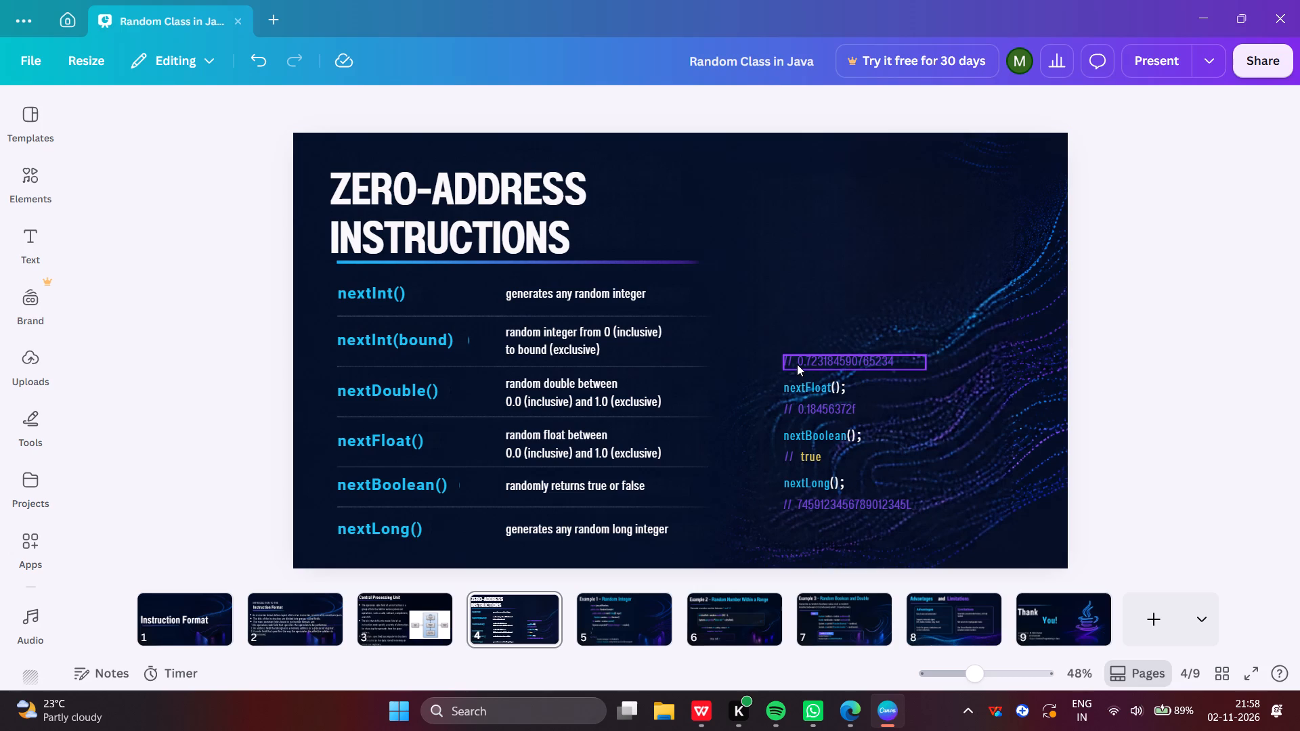
key("Delete")
left_click_drag(797, 364, 796, 391)
left_click(796, 391)
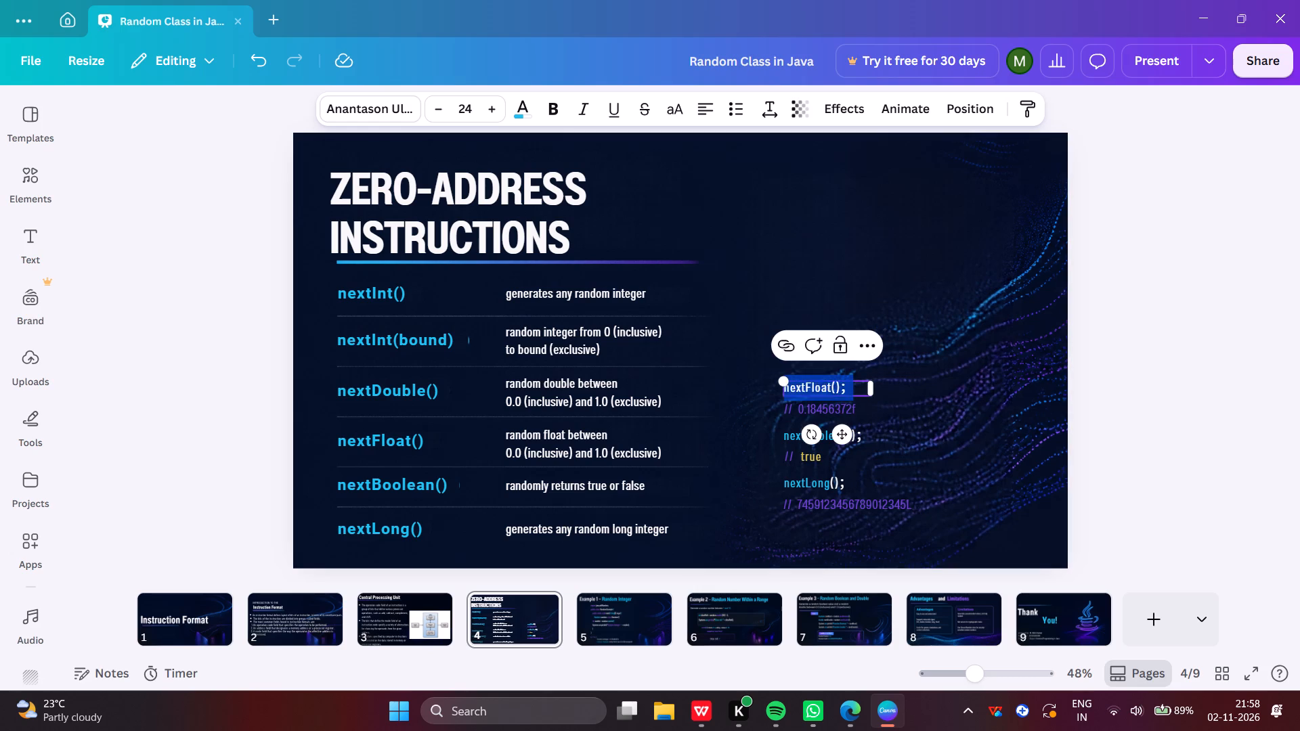
key("Delete")
left_click(796, 420)
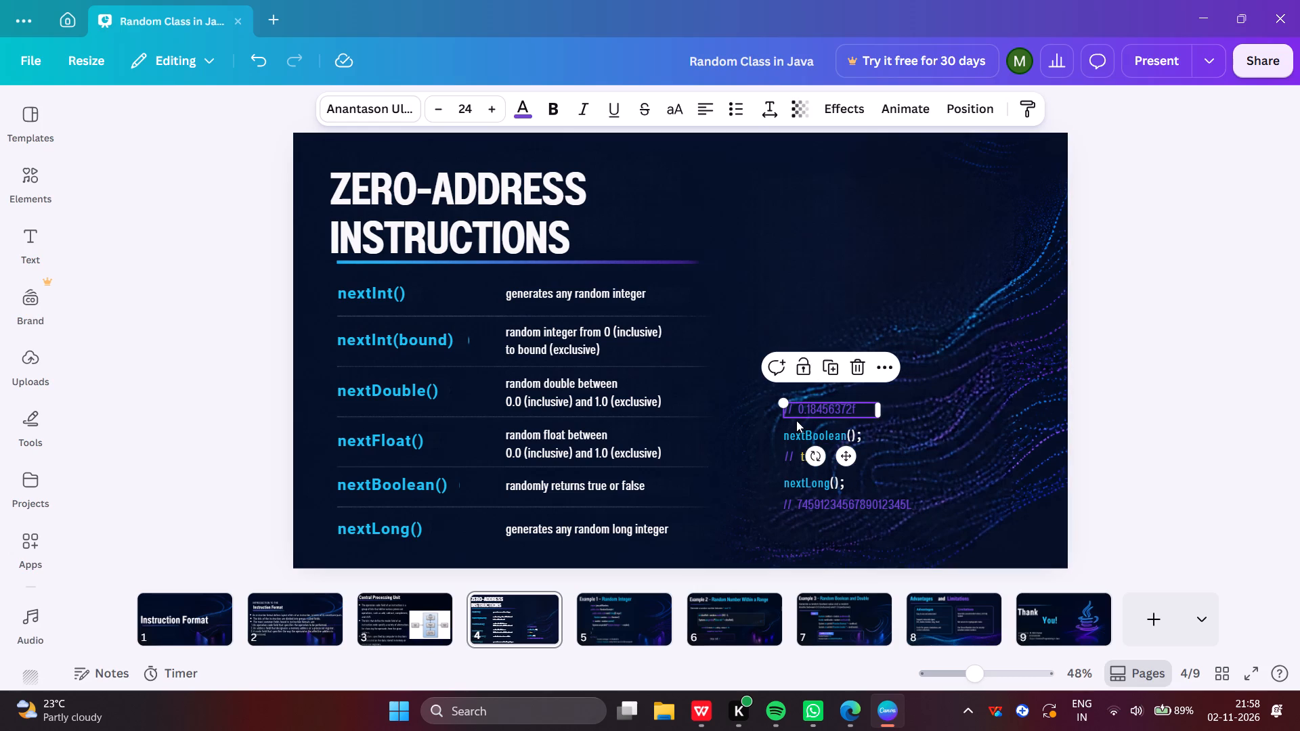
key("Delete")
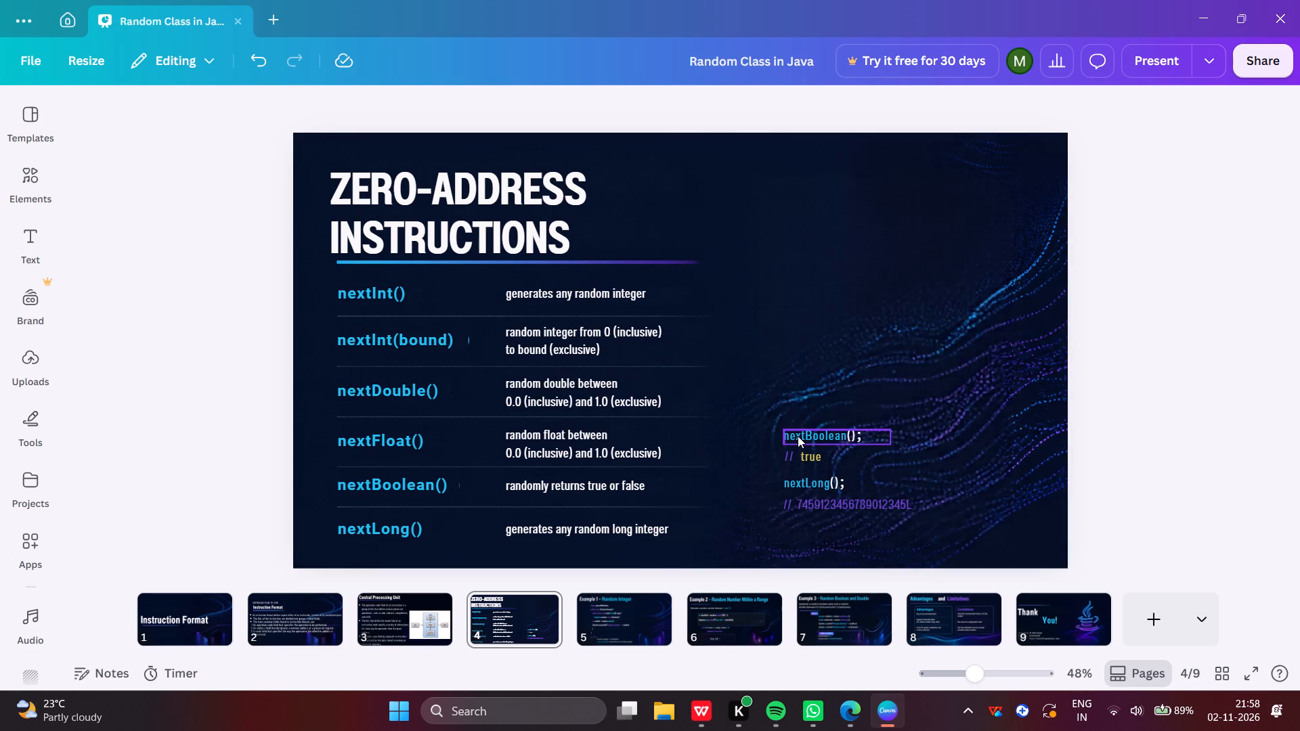
Delete the remaining nextBoolean() and nextLong() example lines and their output comments on page 4.
left_click(798, 436)
key("Delete")
key("Delete")
left_click(797, 468)
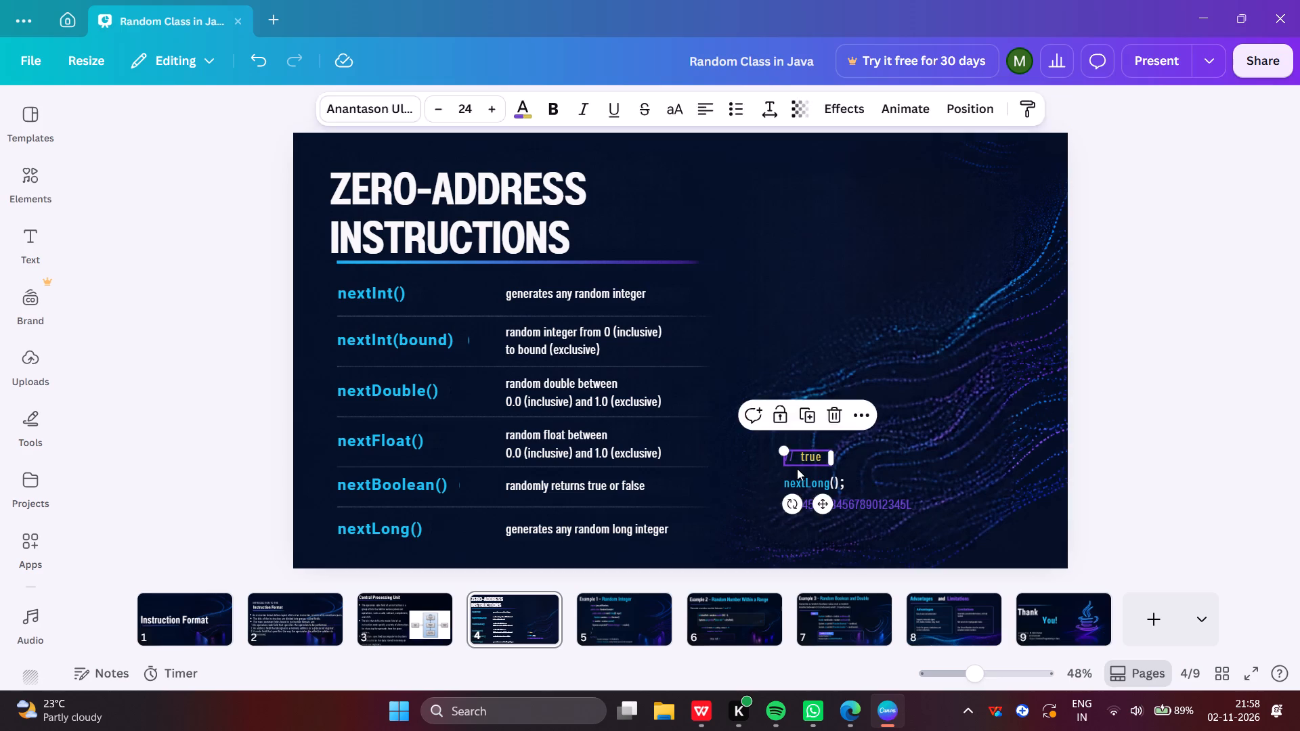
key("Delete")
left_click(800, 494)
key("Delete")
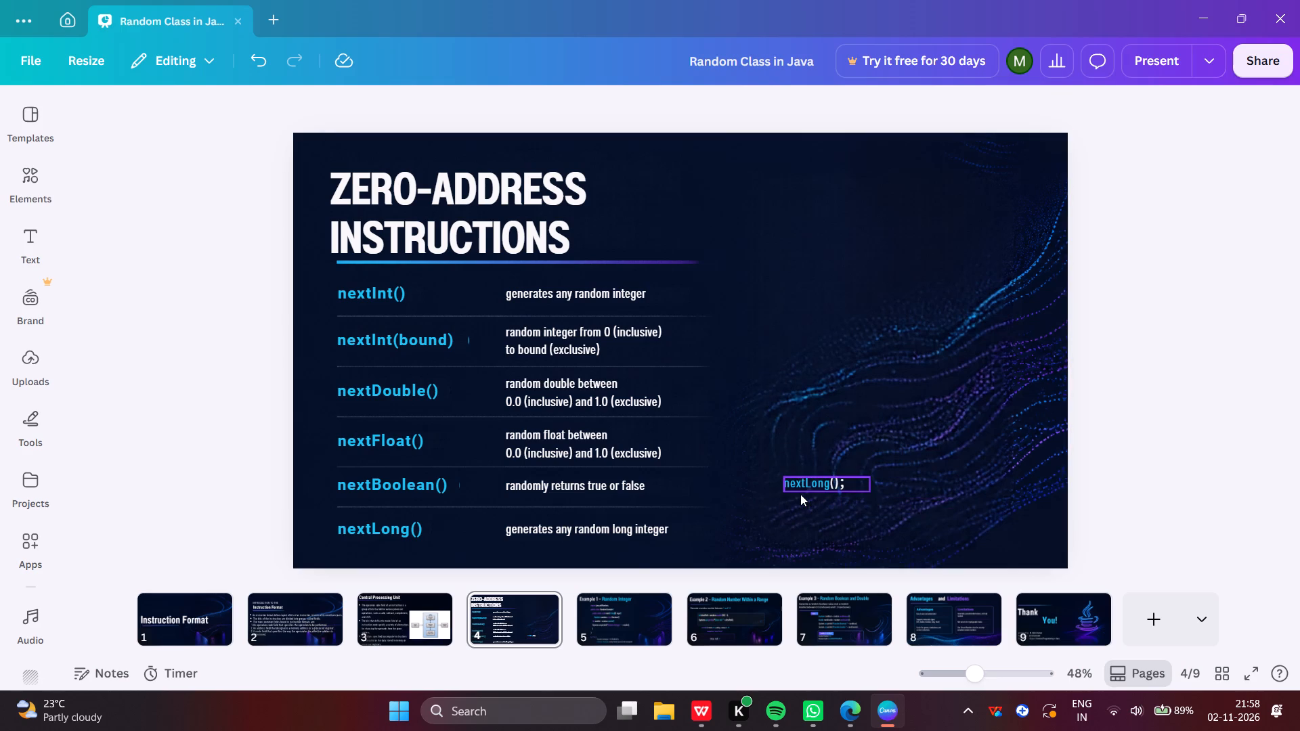
left_click(800, 494)
key("Delete")
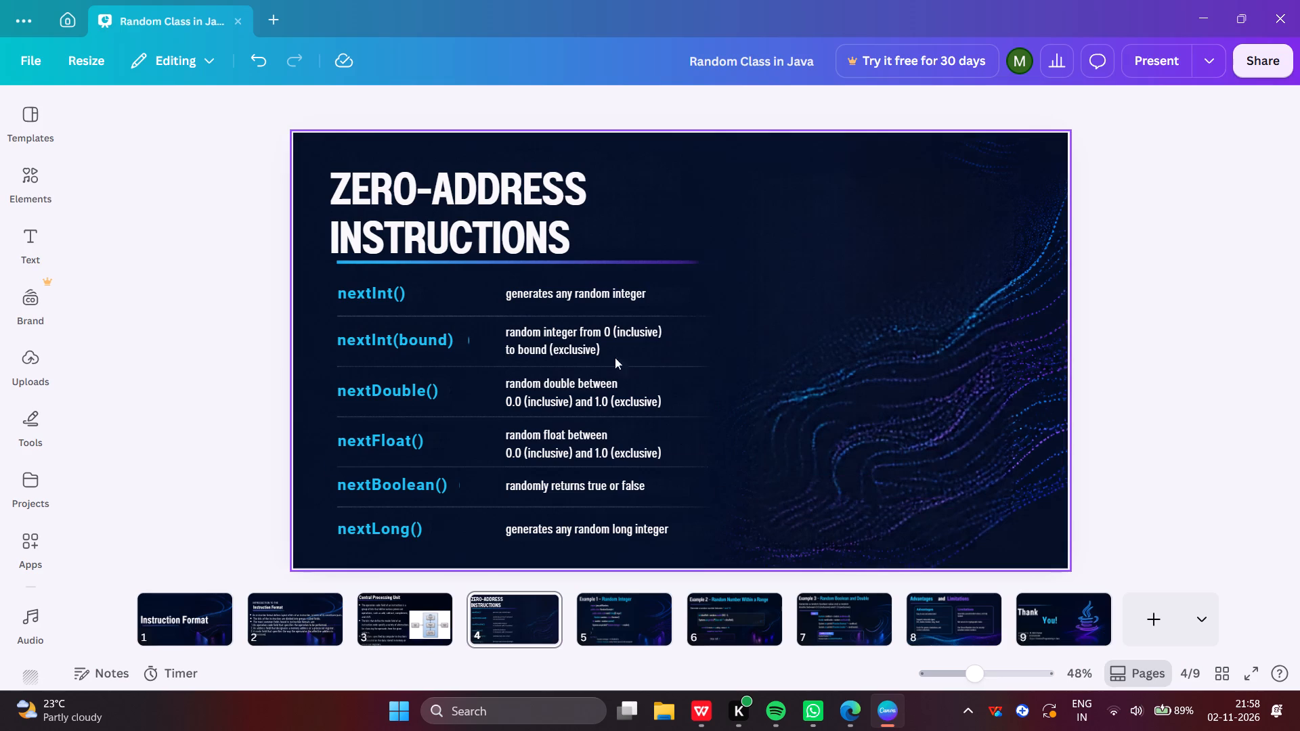
Delete all six white method descriptions on page 4, from "generates any random integer" to "generates any random long integer".
left_click(586, 290)
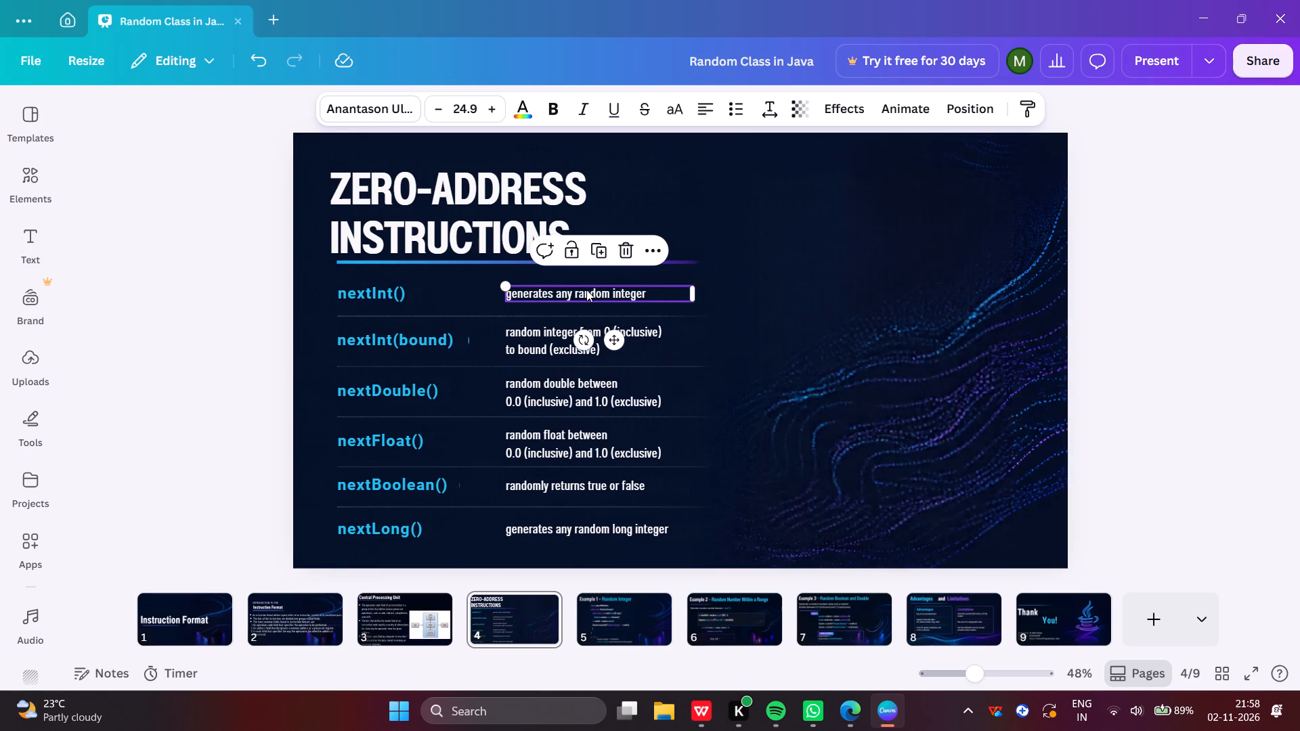
key("Delete")
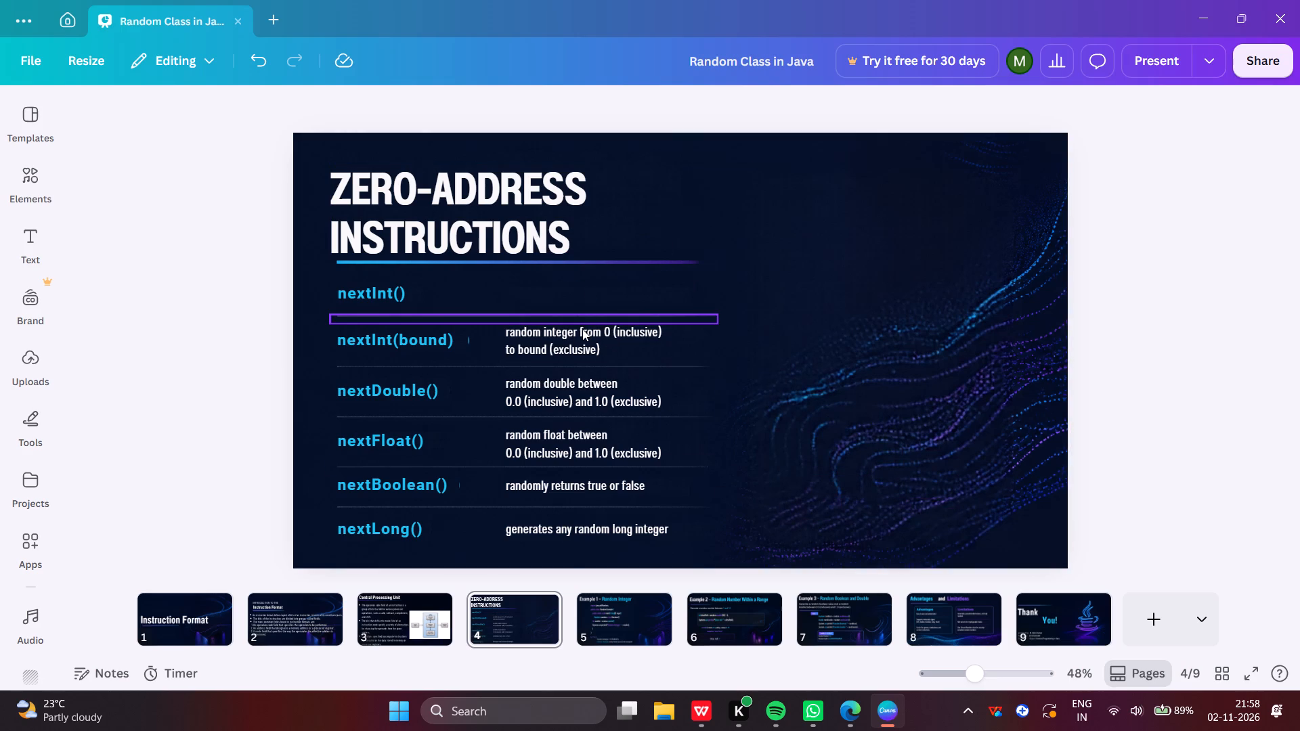
left_click(582, 329)
key("Delete")
left_click(578, 378)
key("Delete")
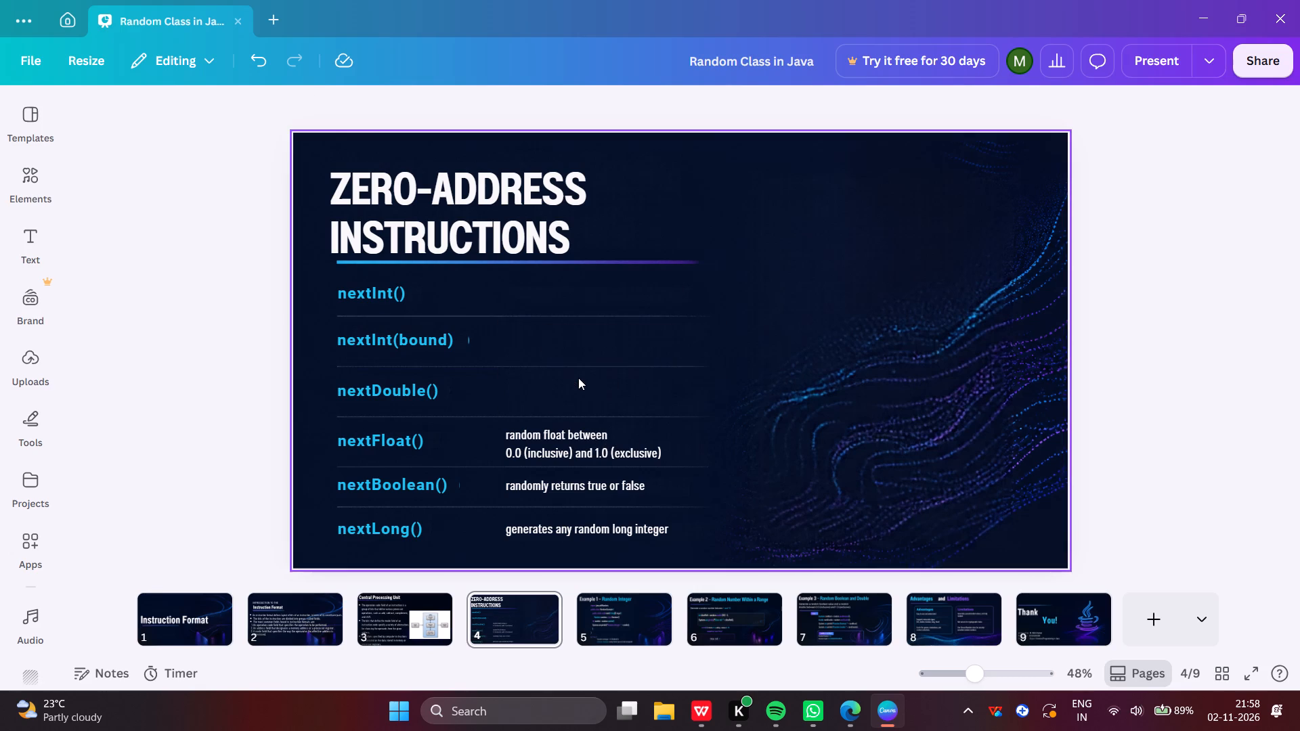
left_click(568, 449)
key("Delete")
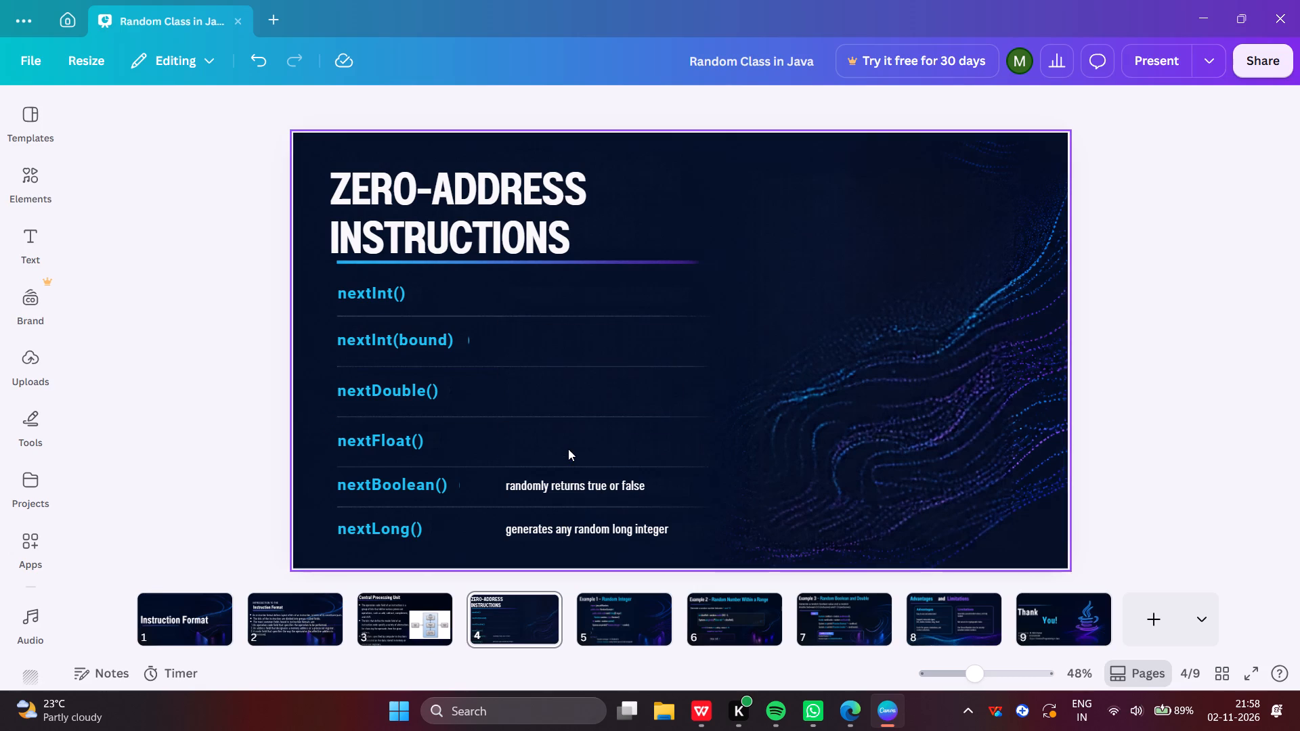
left_click(561, 474)
key("Delete")
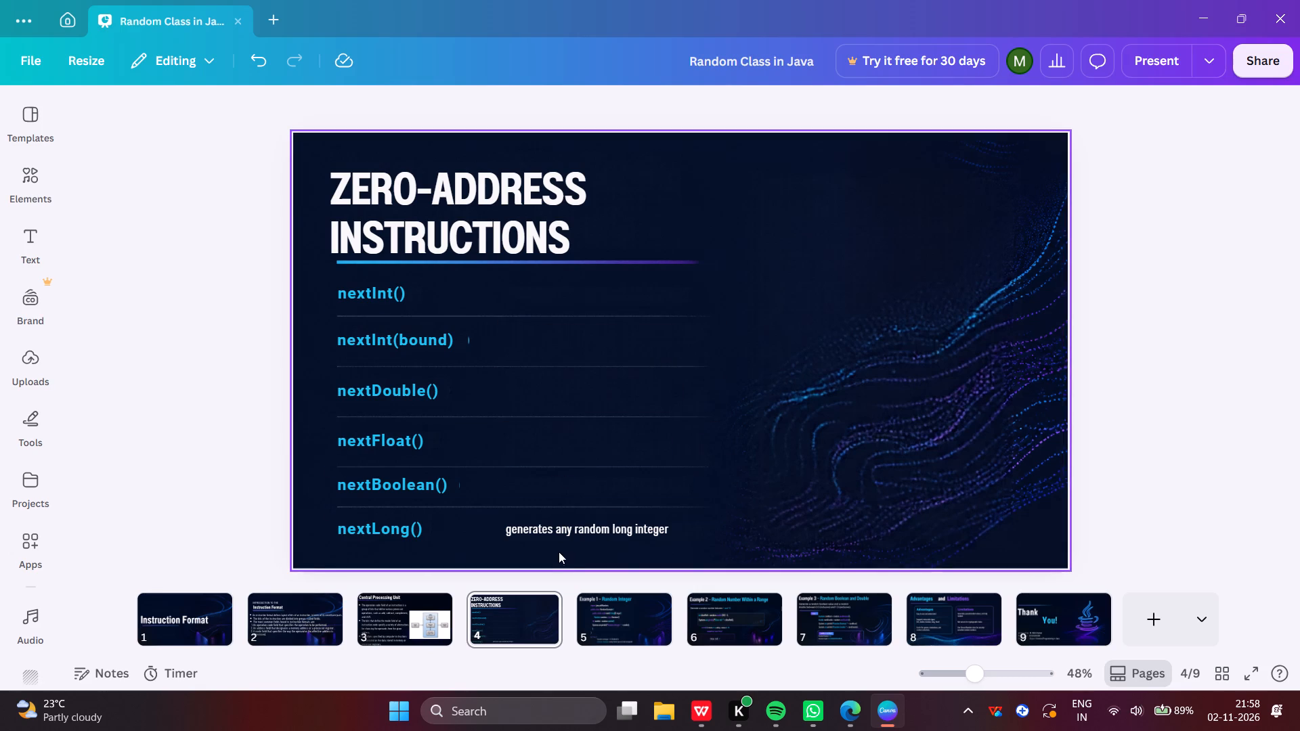
left_click(550, 538)
key("Delete")
Delete the six blue method names on page 4, from nextInt() down to nextLong().
scroll(391, 386, "down", 2)
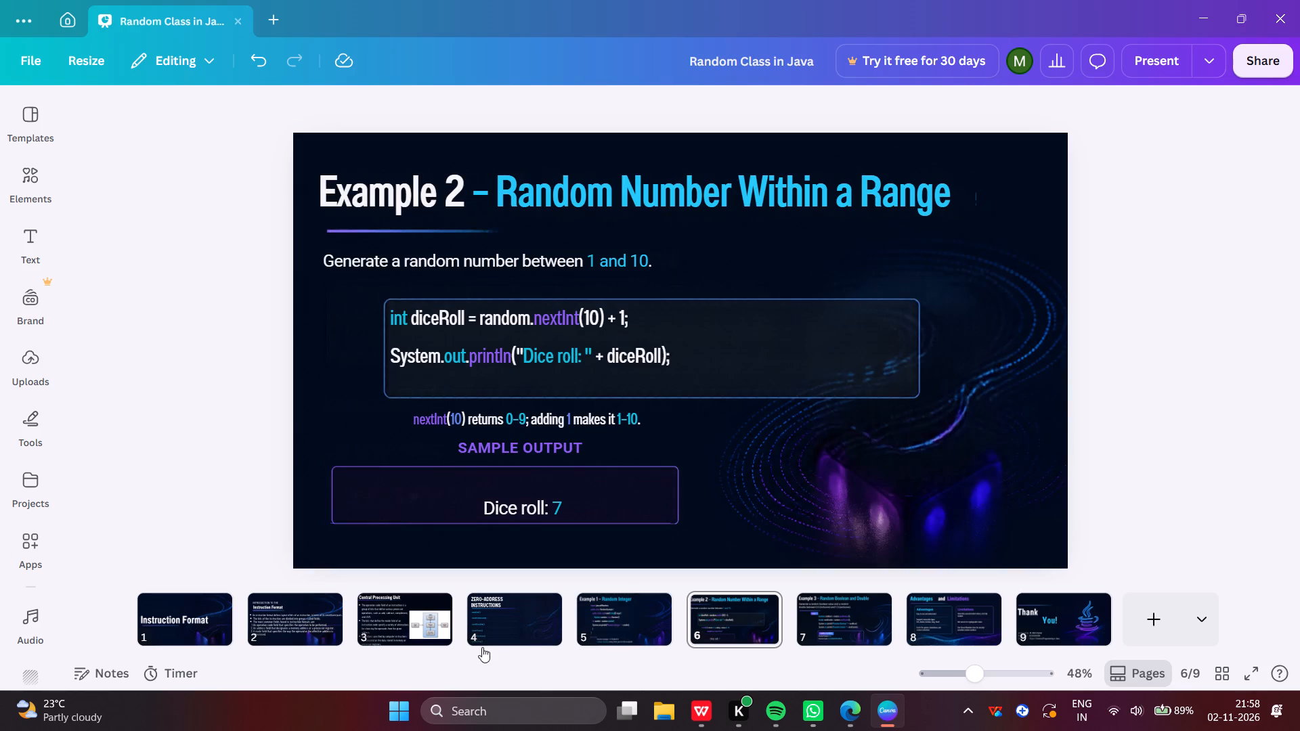
left_click(503, 619)
left_click(389, 301)
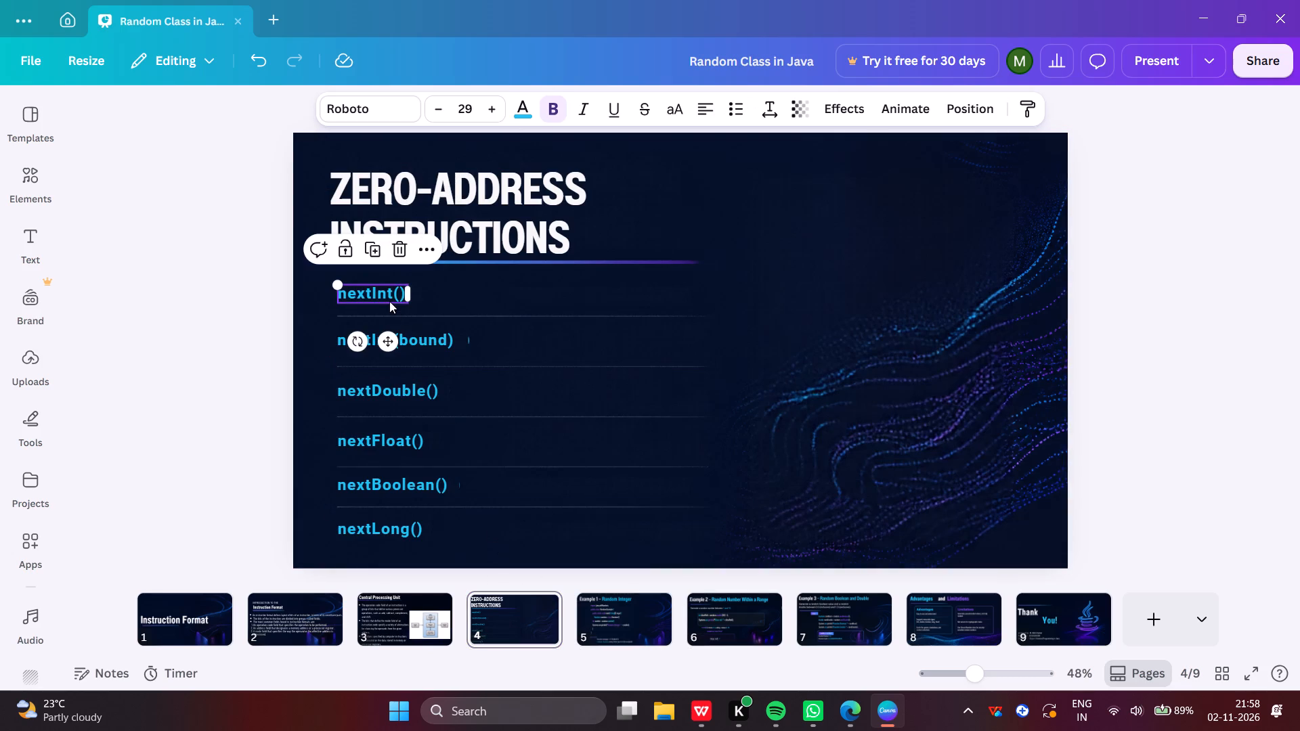
key("Delete")
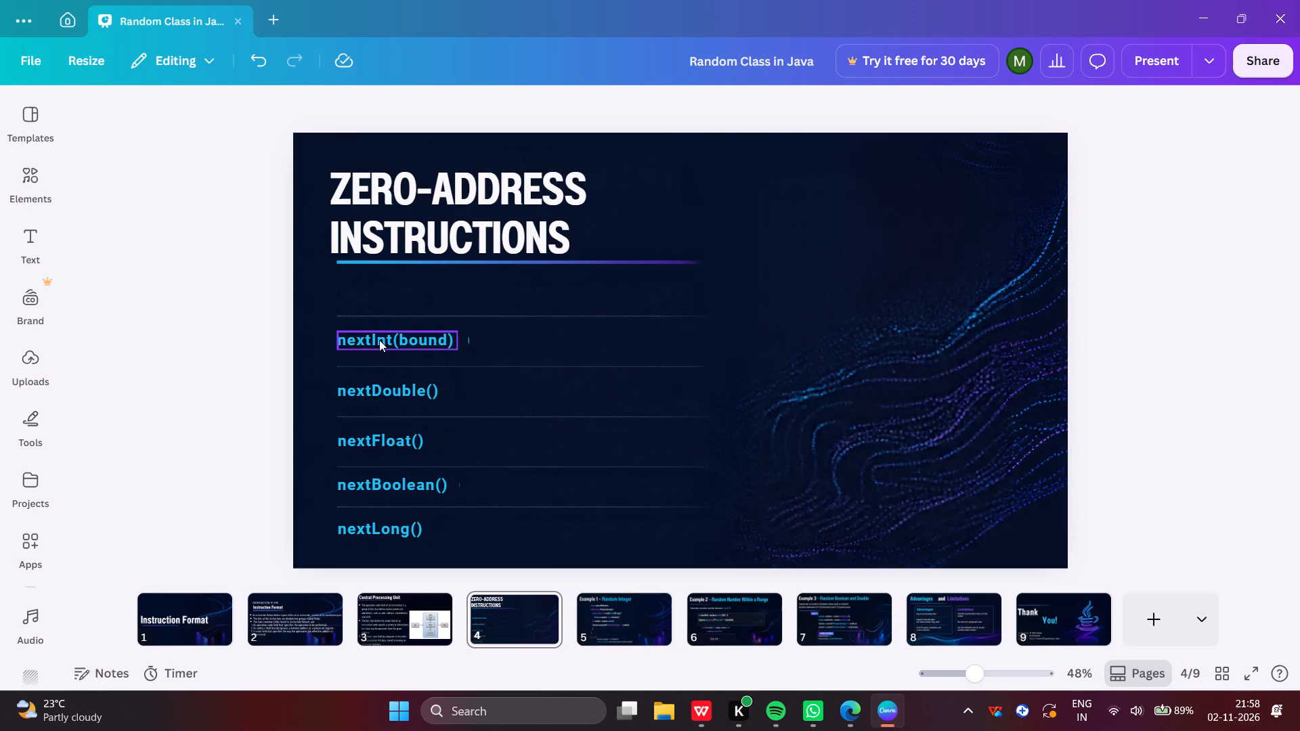
left_click(379, 340)
key("Delete")
left_click(372, 393)
key("Delete")
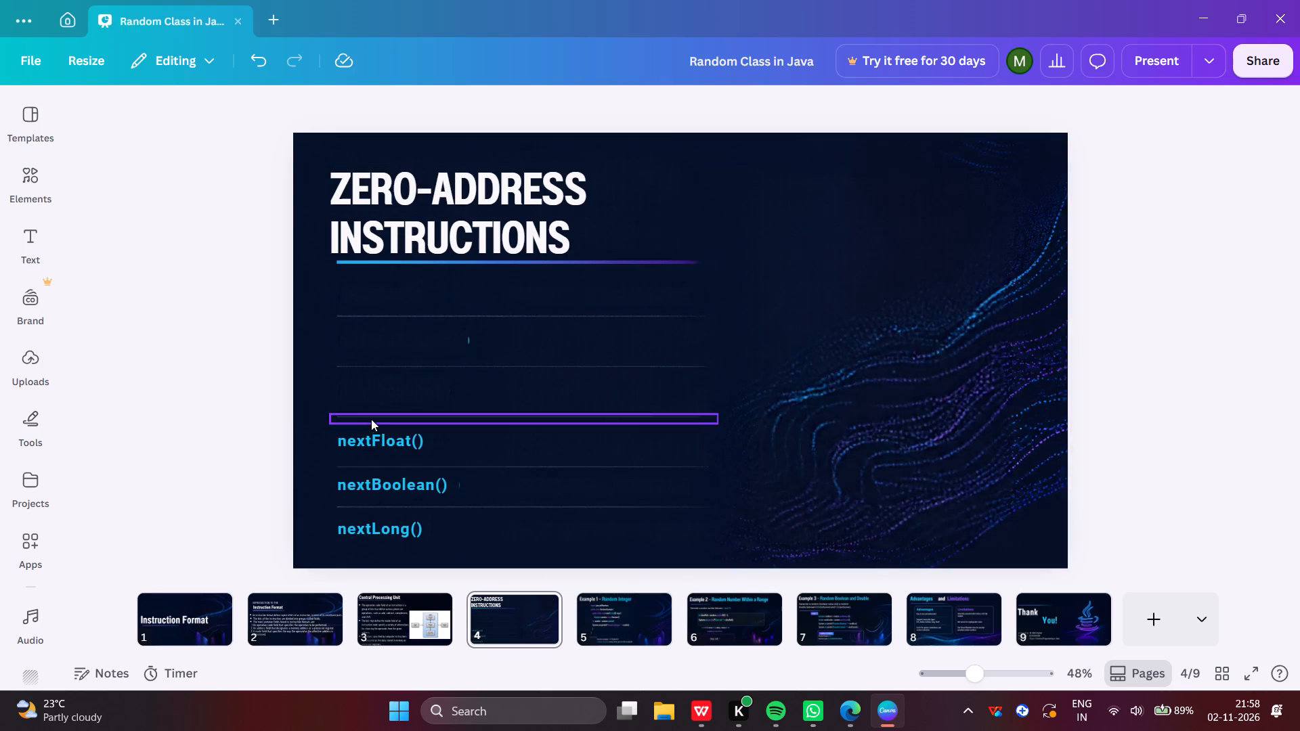
key("Delete")
key("Delete")
left_click(371, 443)
key("Delete")
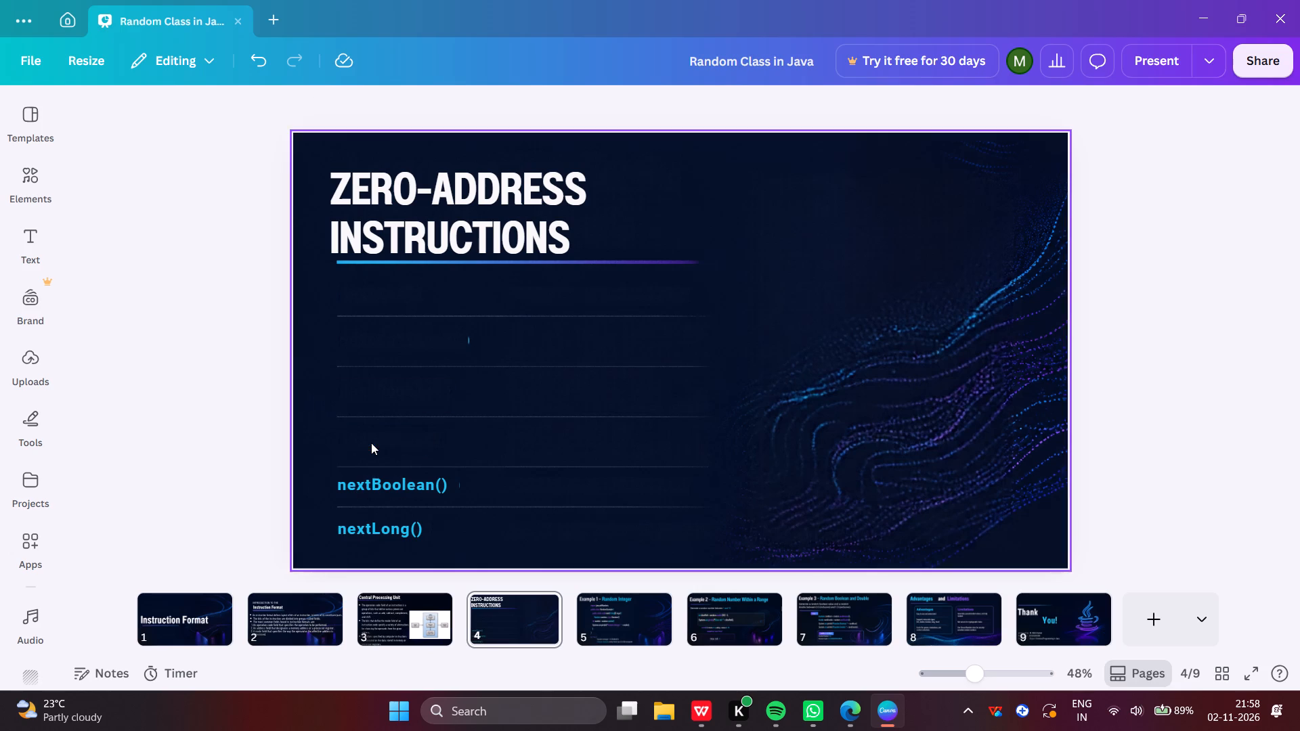
left_click(375, 495)
key("Delete")
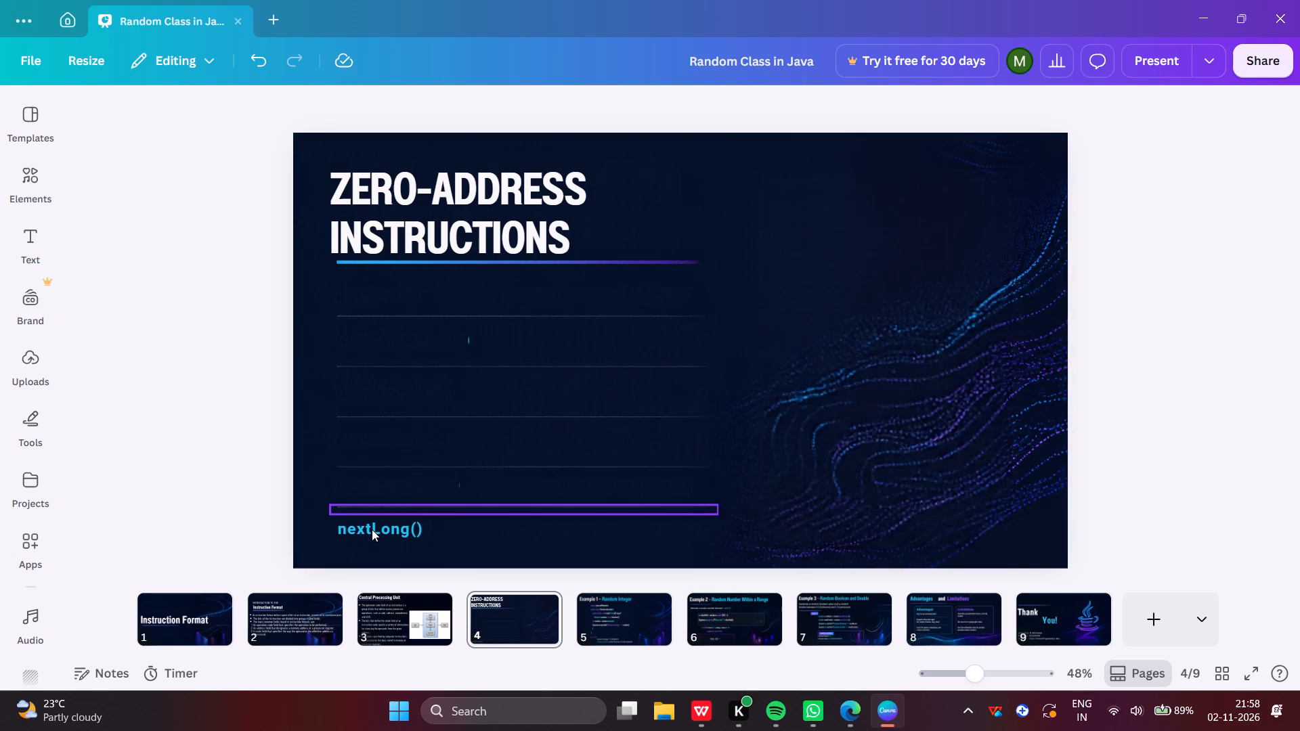
left_click(372, 529)
key("Delete")
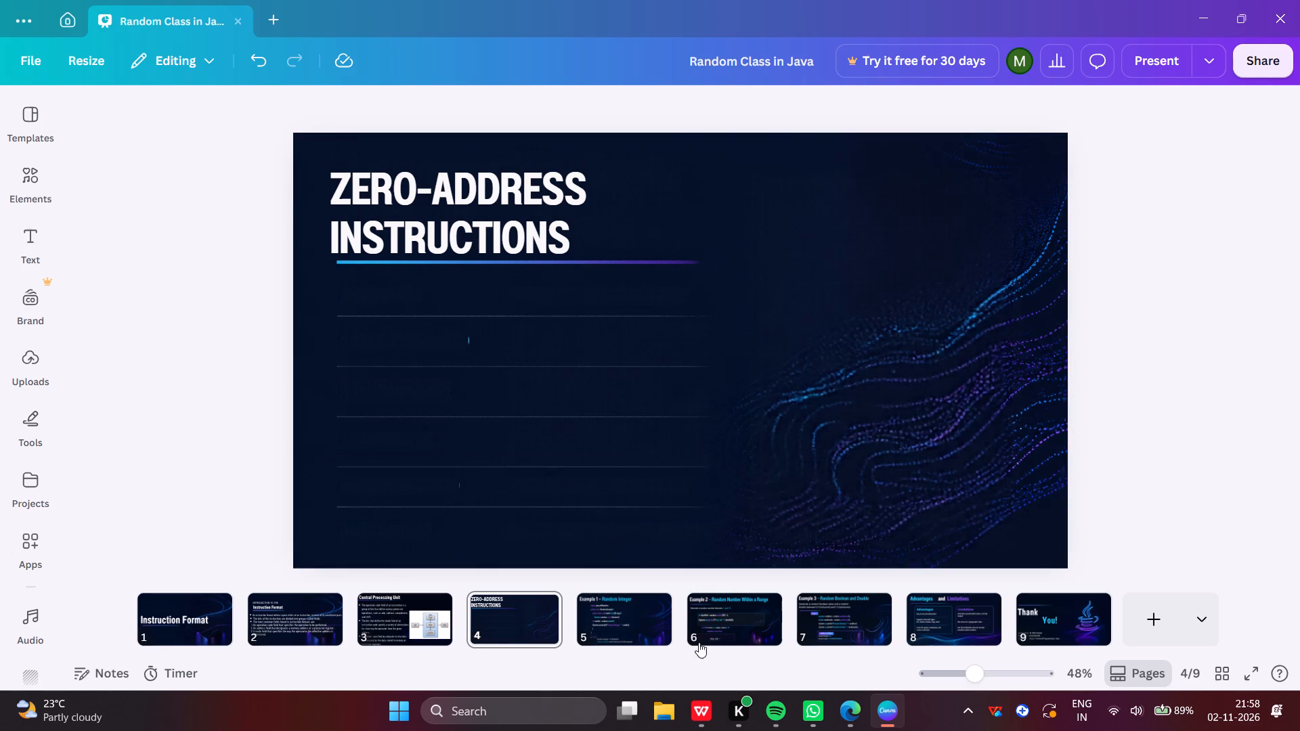
Copy the first two points under ZERO-ADDRESS INSTRUCTIONS on slide 31 in WPS Office and paste them onto page 4 in Canva.
left_click(706, 704)
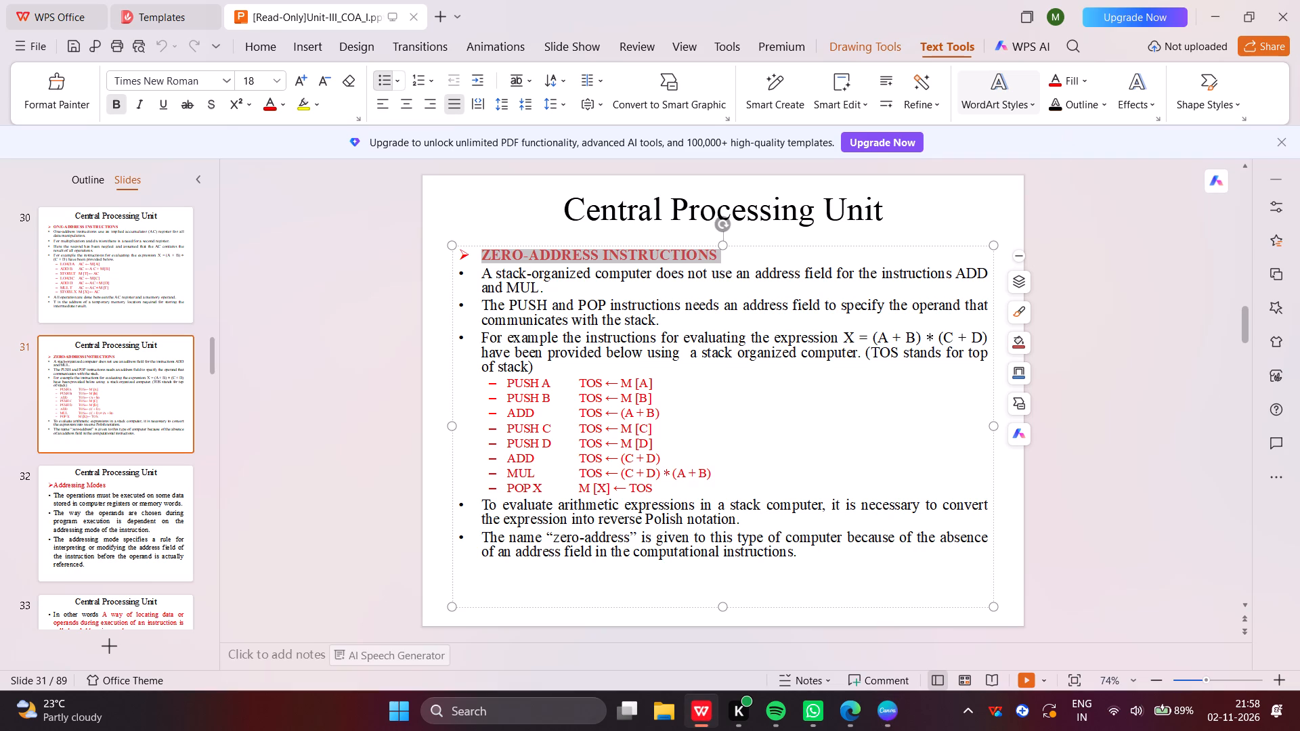
left_click_drag(479, 269, 487, 280)
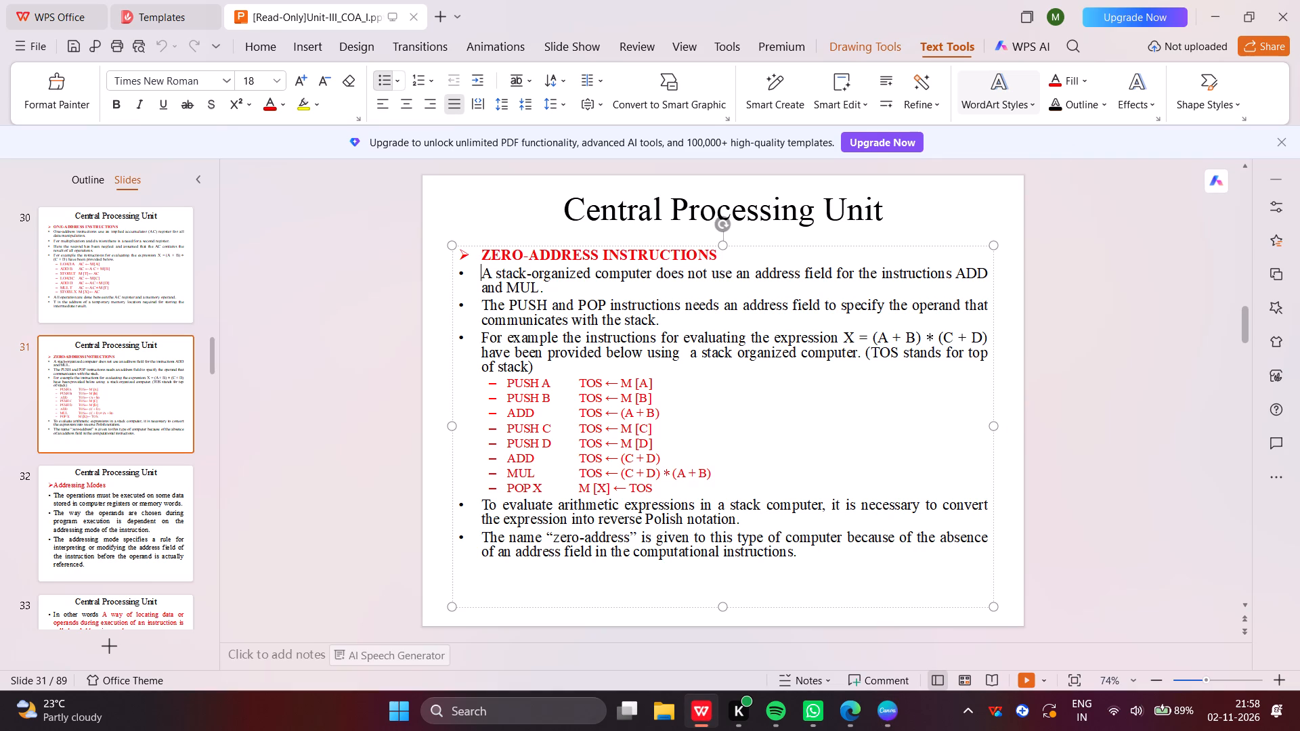
left_click_drag(487, 280, 670, 334)
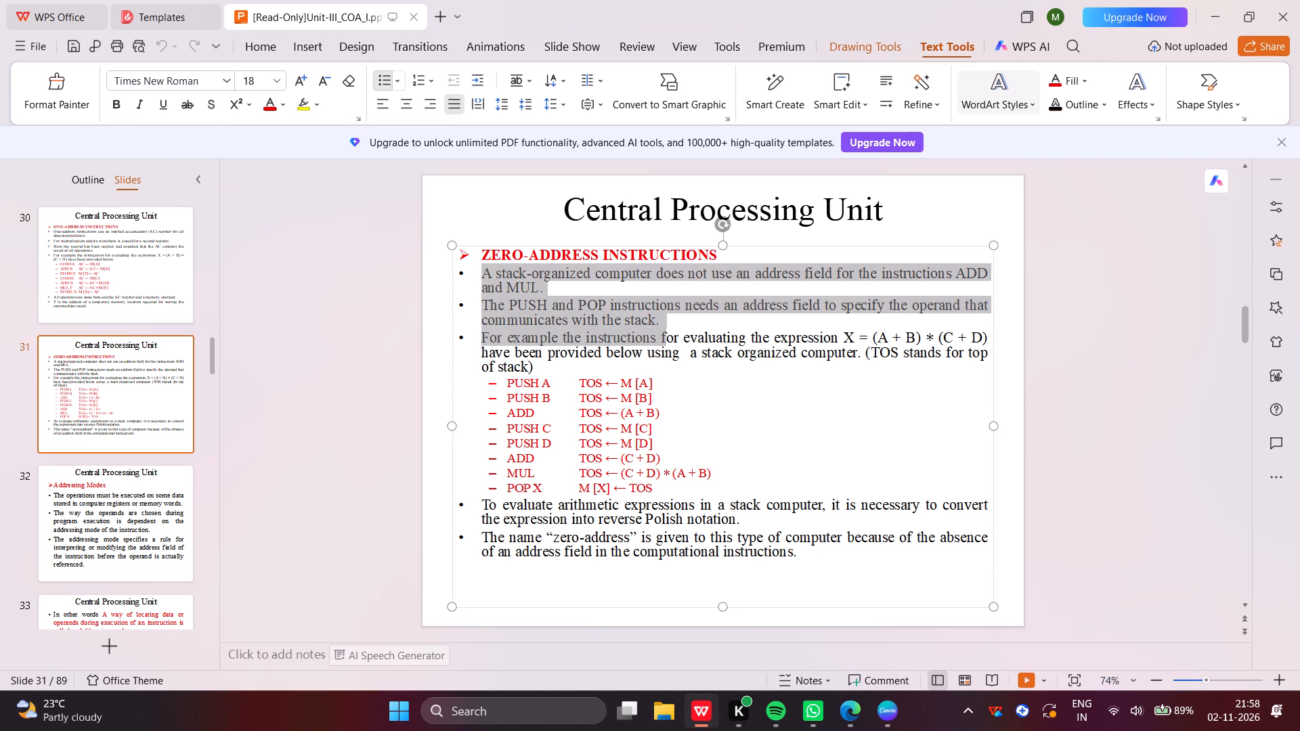
left_click_drag(670, 334, 663, 326)
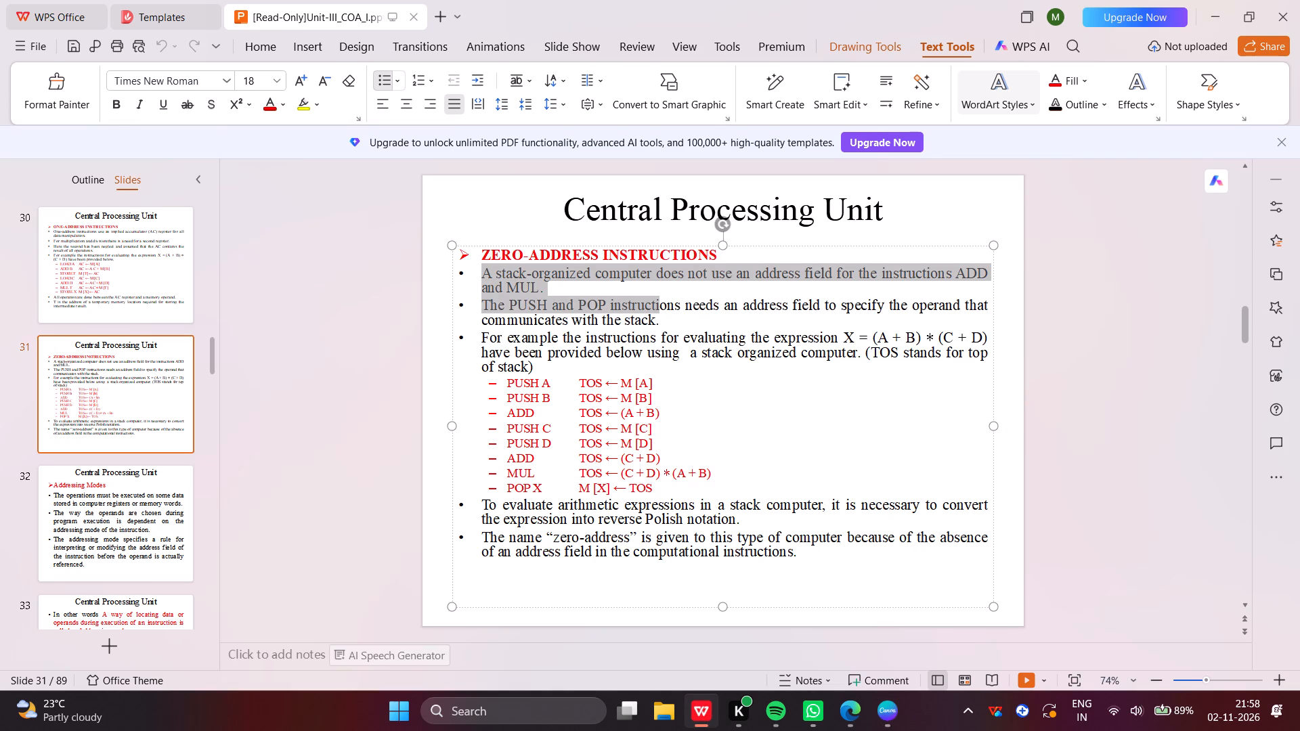
left_click_drag(663, 326, 664, 326)
key("ctrl+c")
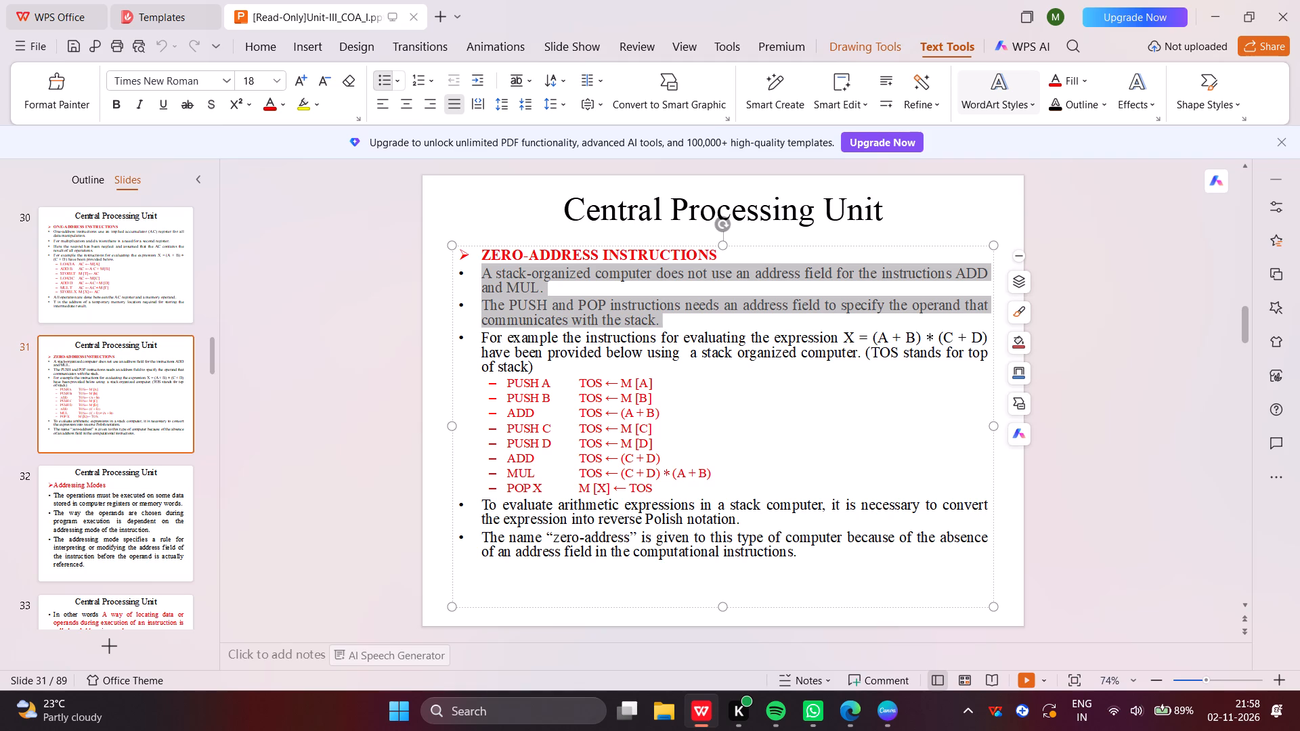
left_click(903, 719)
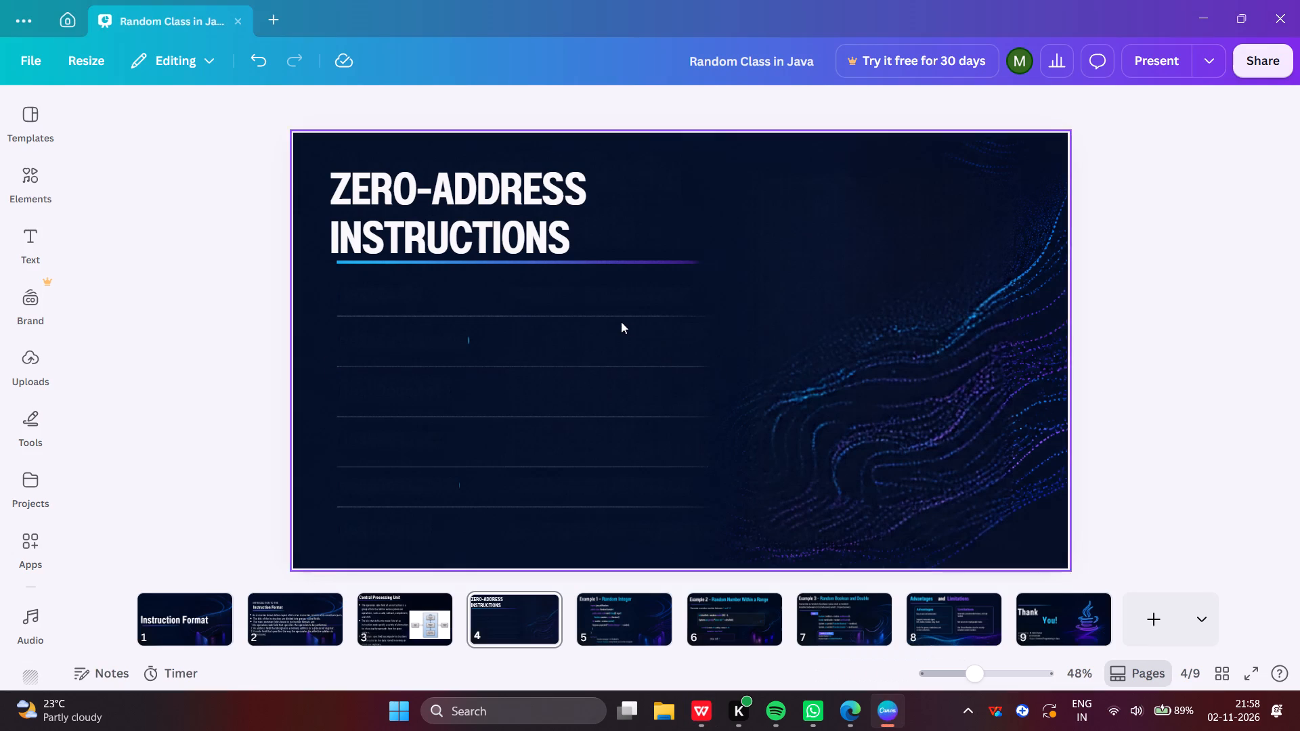
key("ctrl+v")
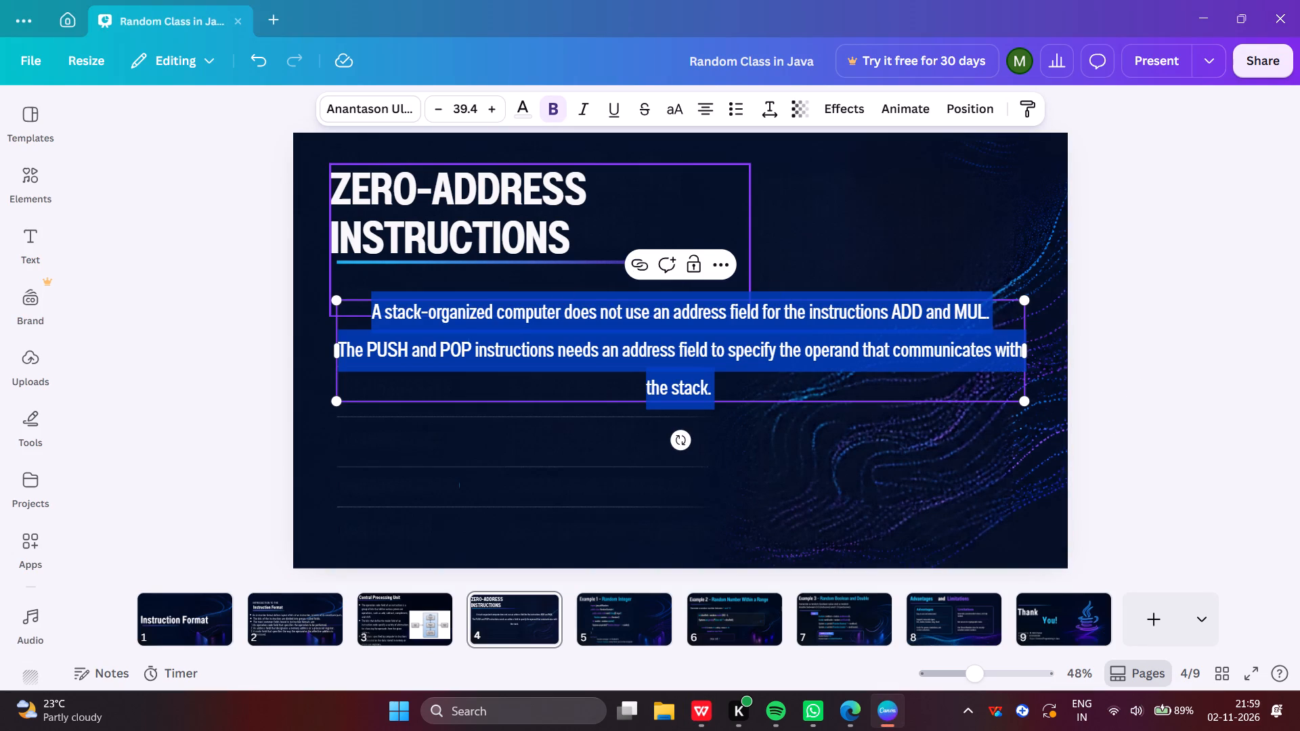
Format the two pasted ZERO-ADDRESS INSTRUCTIONS points on page 4 as a bulleted list.
left_click(736, 125)
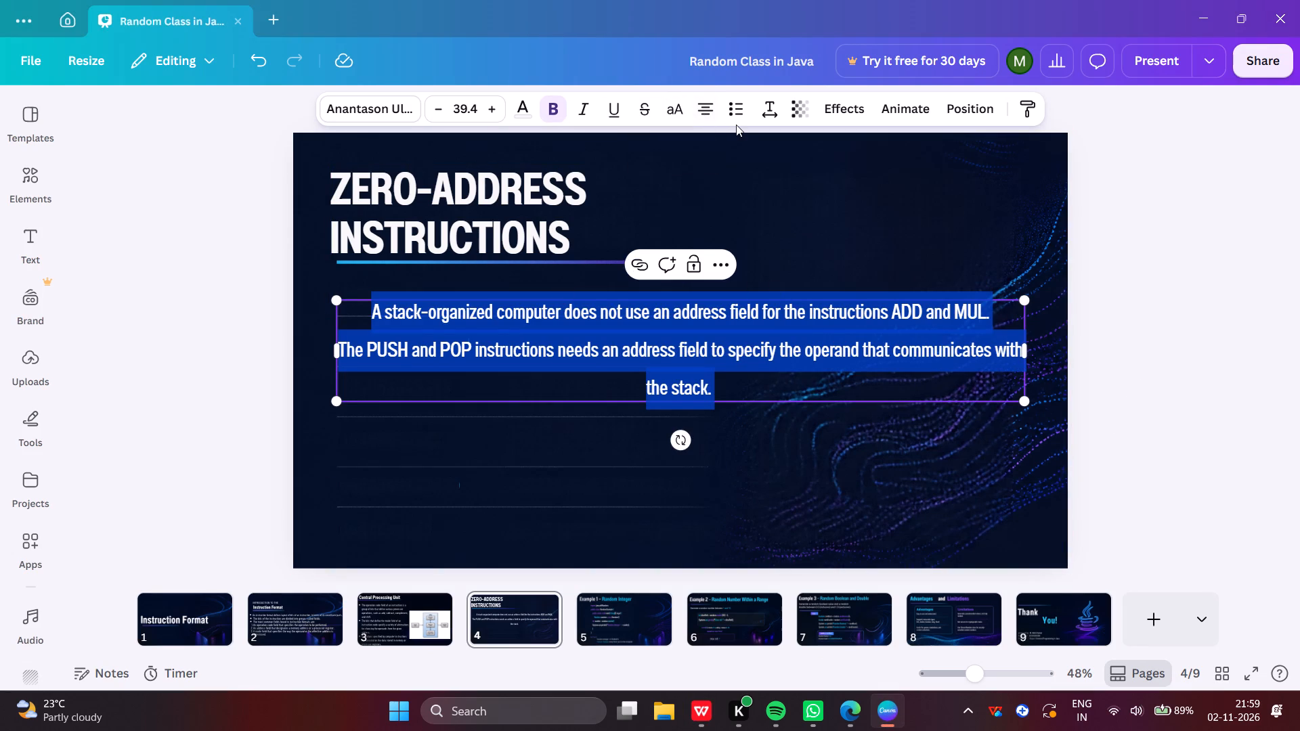
left_click(740, 116)
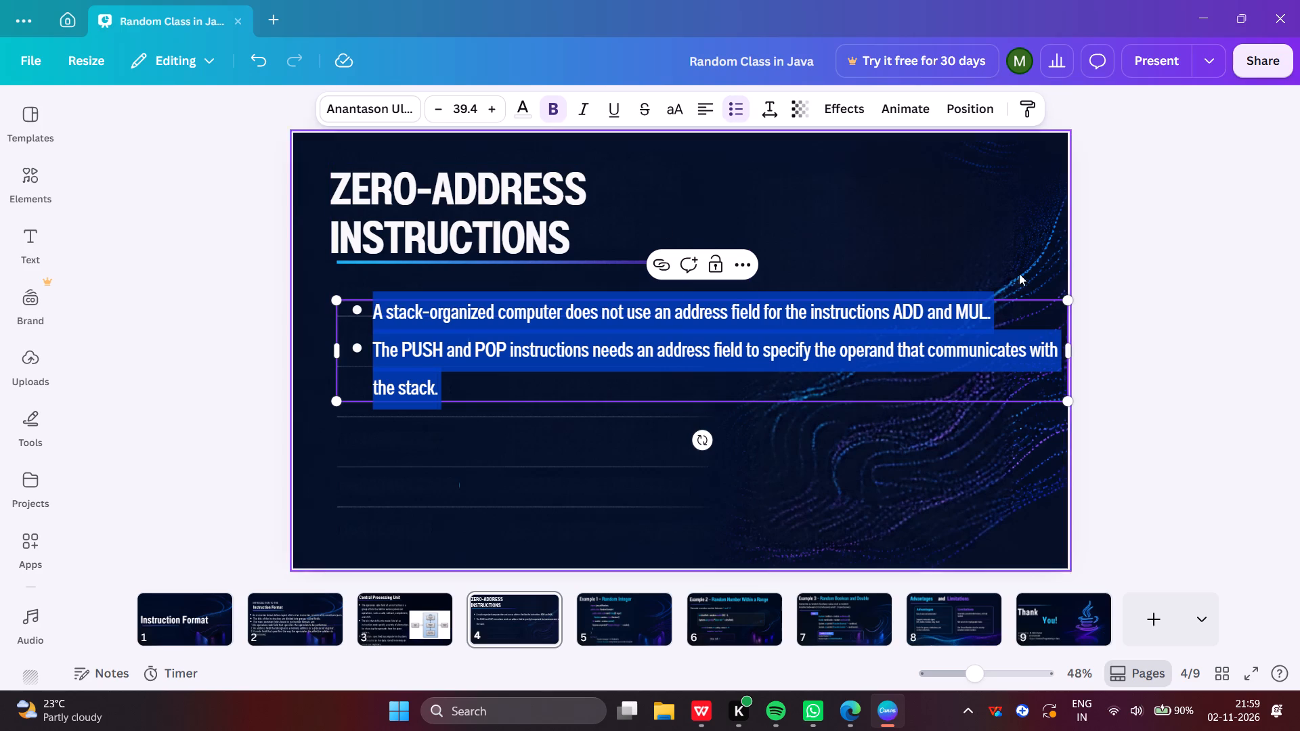
left_click(1109, 200)
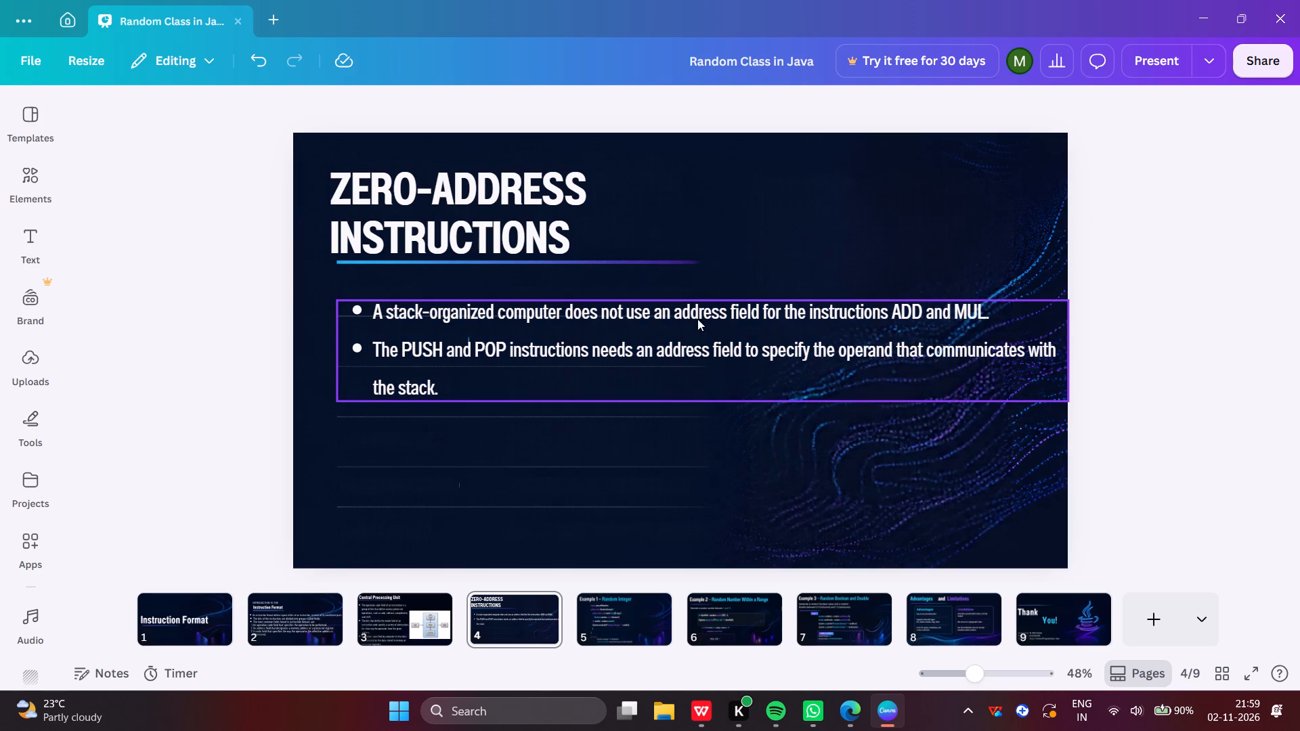
Move the bulleted text on page 4 up so it sits just beneath the heading's underline.
left_click_drag(678, 309, 634, 275)
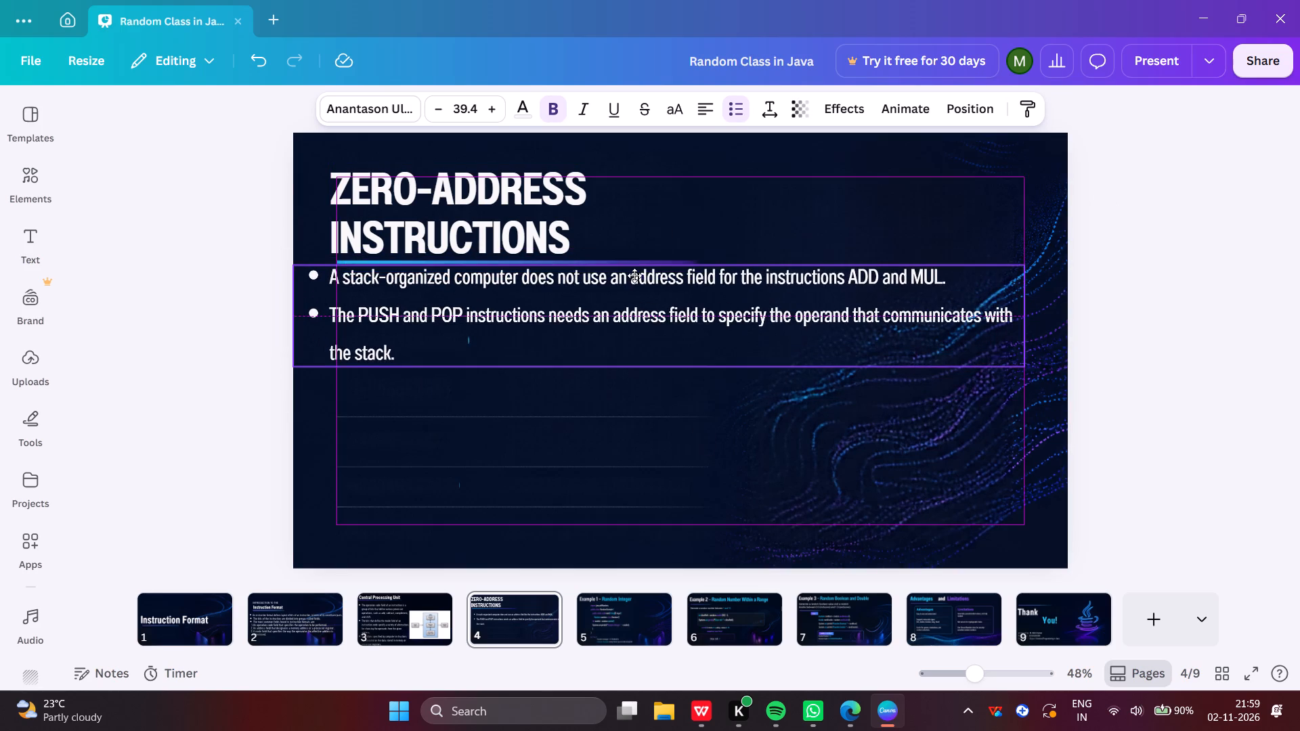
left_click_drag(634, 275, 638, 269)
left_click(228, 257)
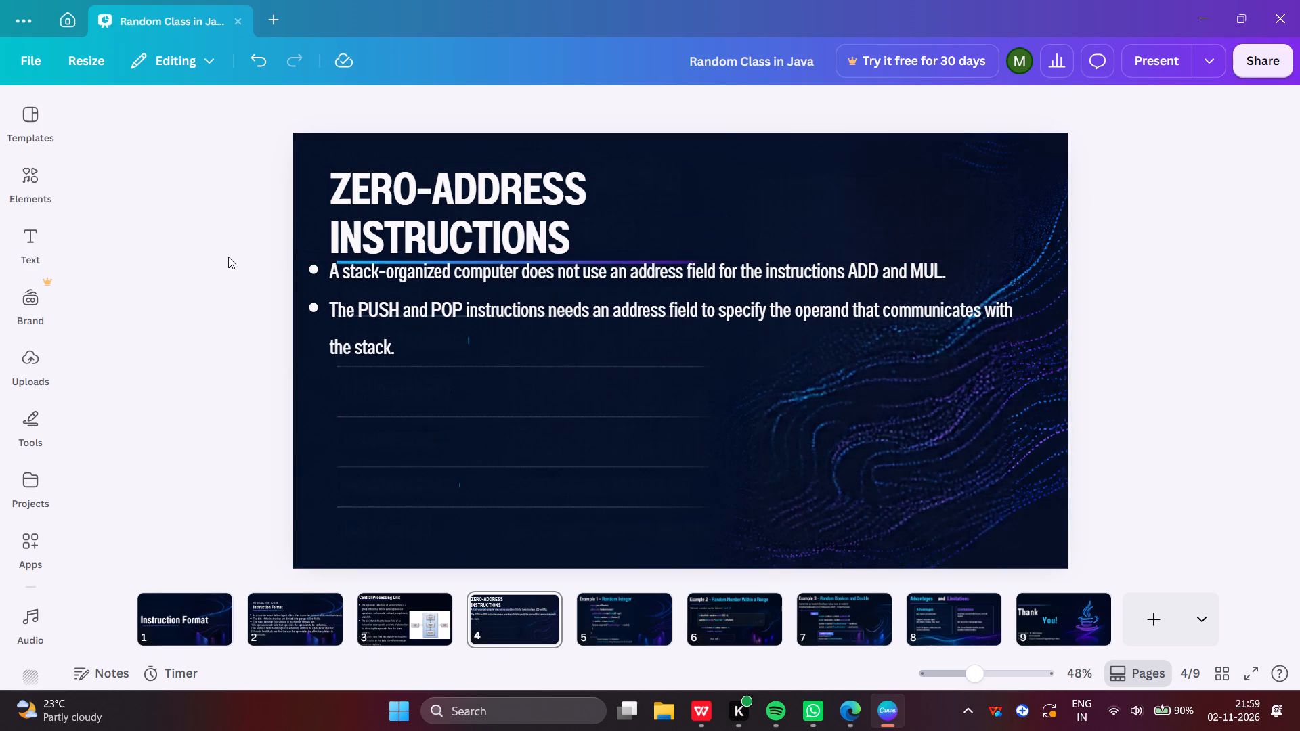
left_click_drag(548, 288, 548, 295)
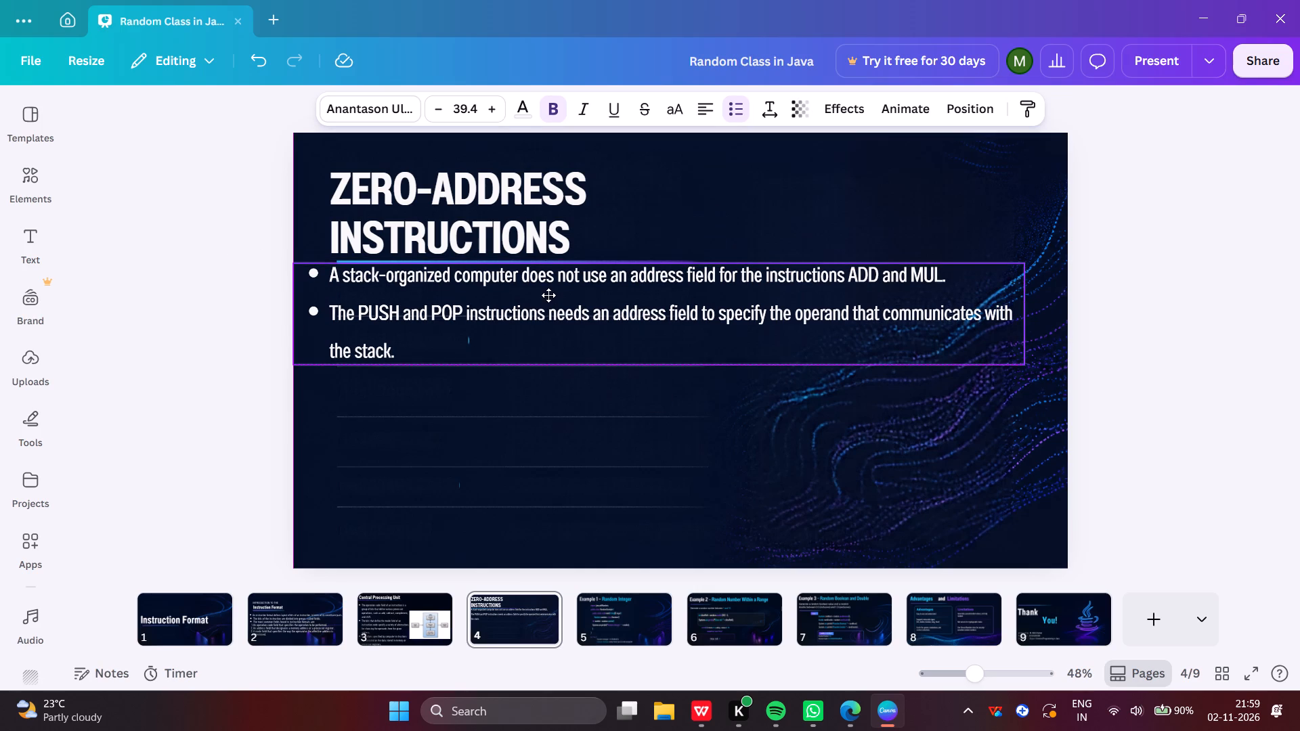
left_click_drag(548, 295, 548, 298)
left_click(217, 334)
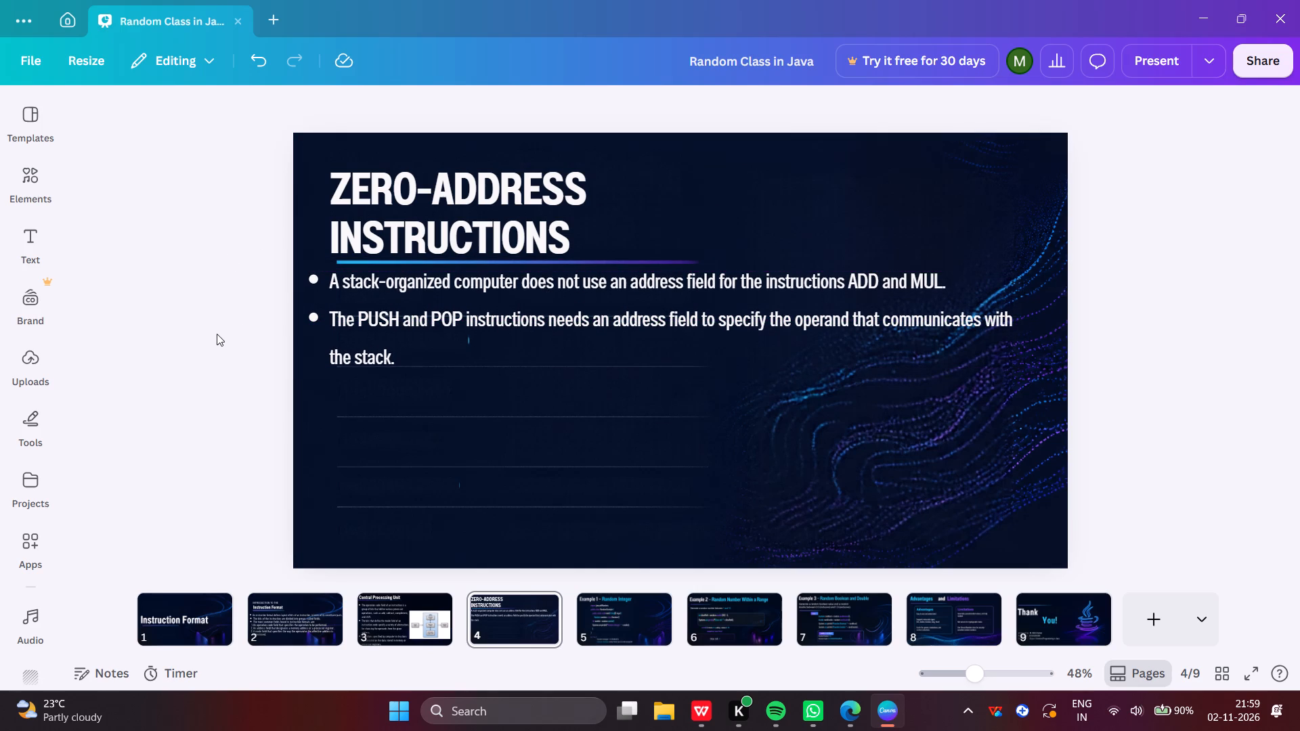
Copy the eight instruction lines from PUSH A to POP X on slide 31 in WPS Office and paste them onto page 4 in Canva.
left_click(699, 609)
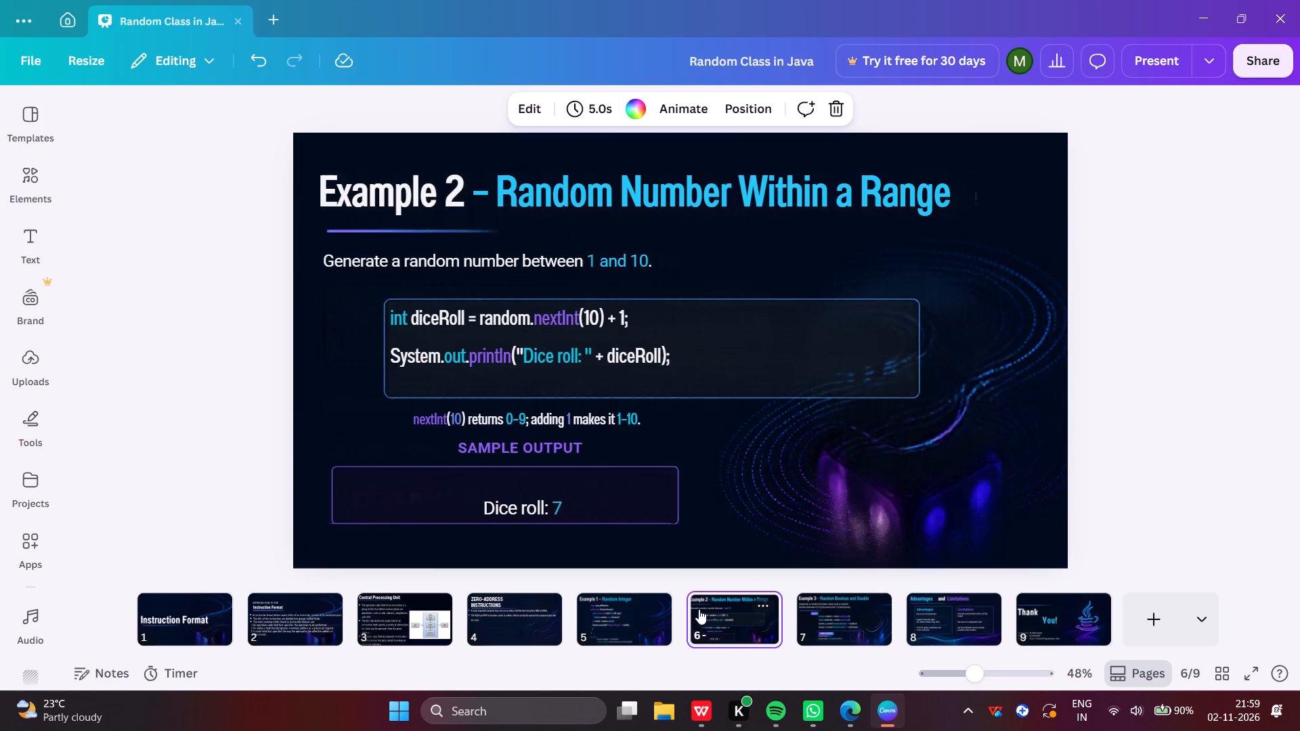
left_click(705, 704)
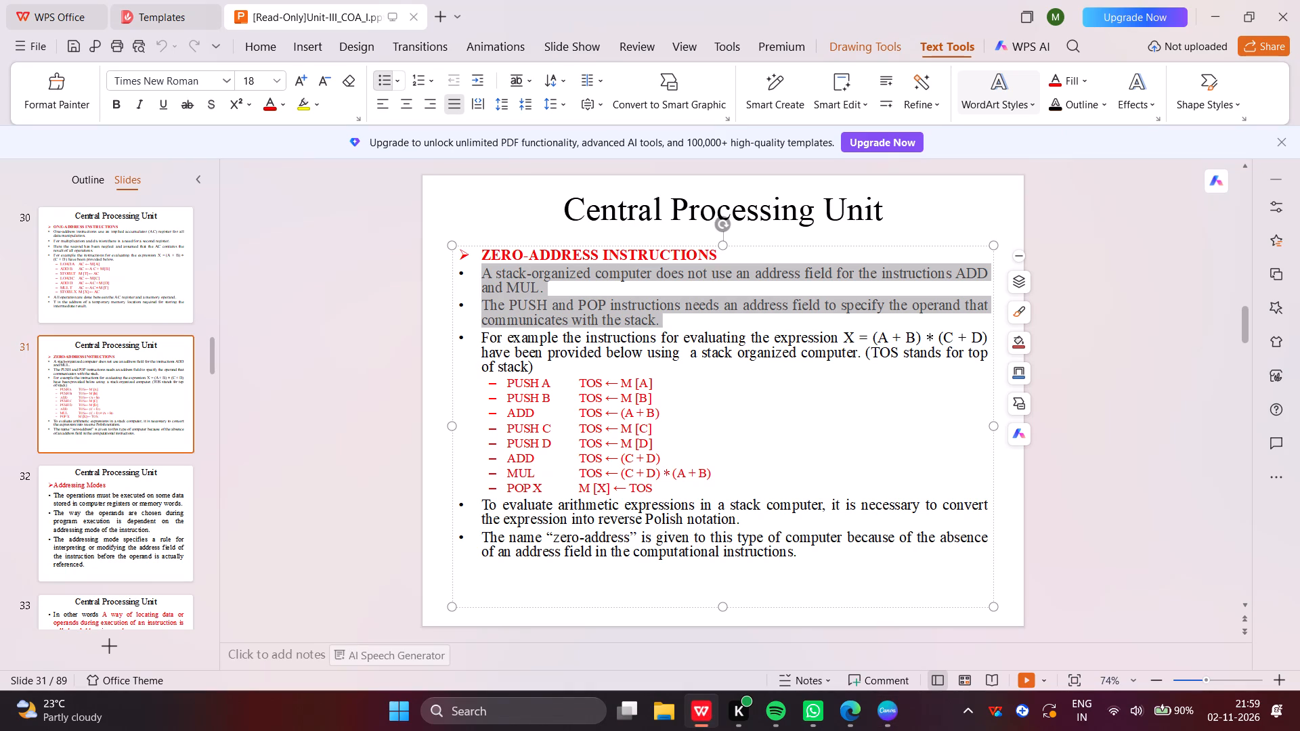
left_click_drag(487, 382, 664, 492)
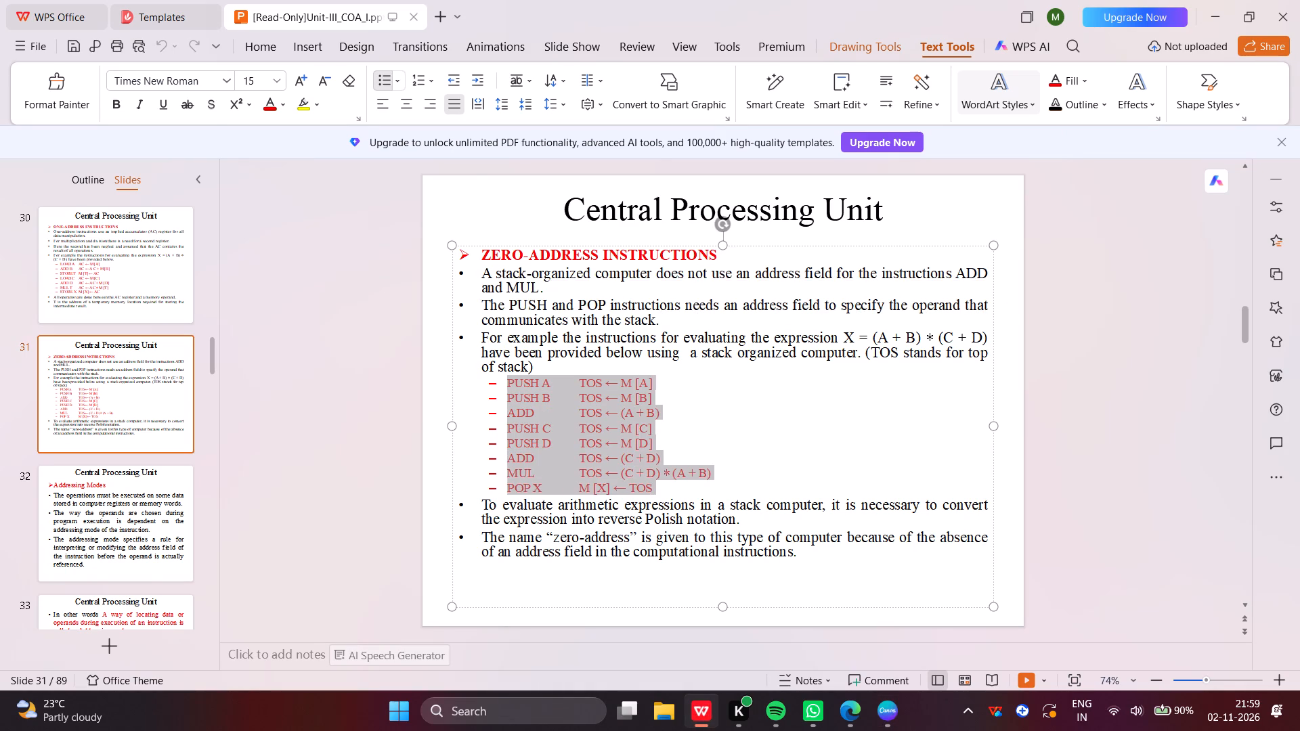
left_click_drag(664, 492, 672, 485)
key("ctrl+c")
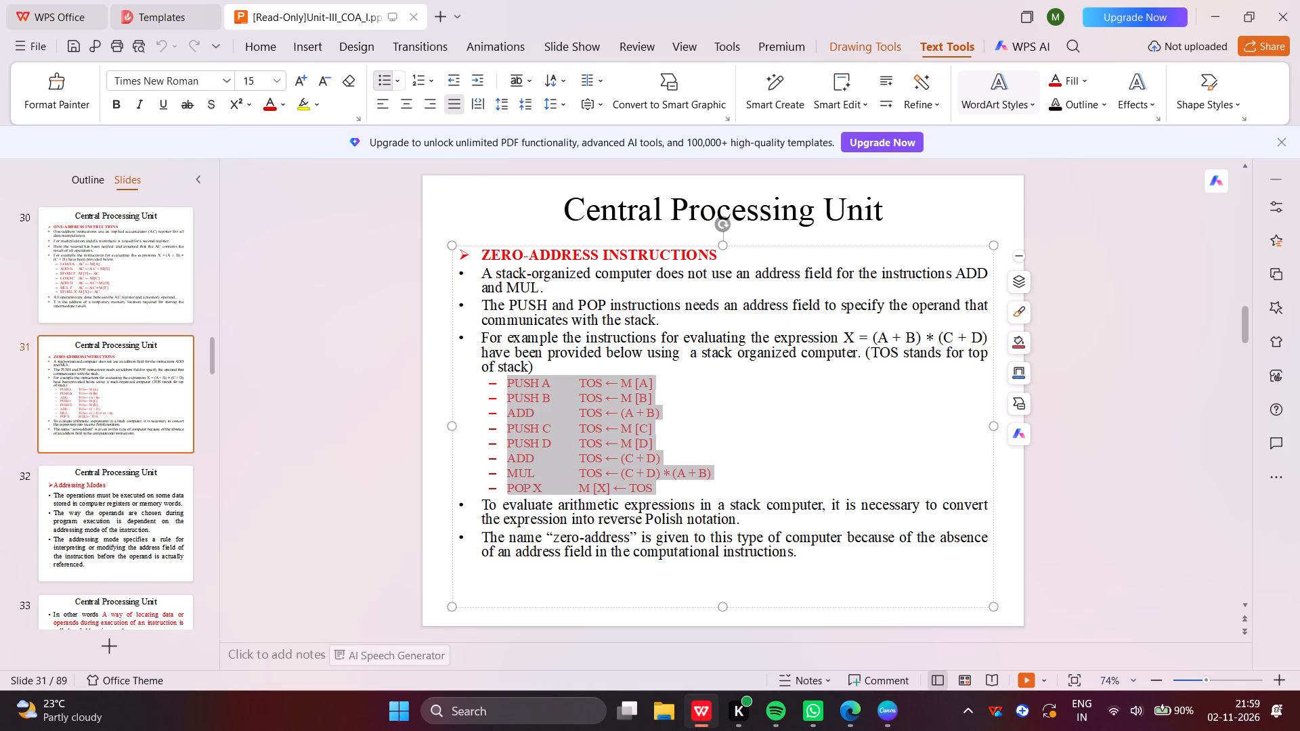
left_click(884, 710)
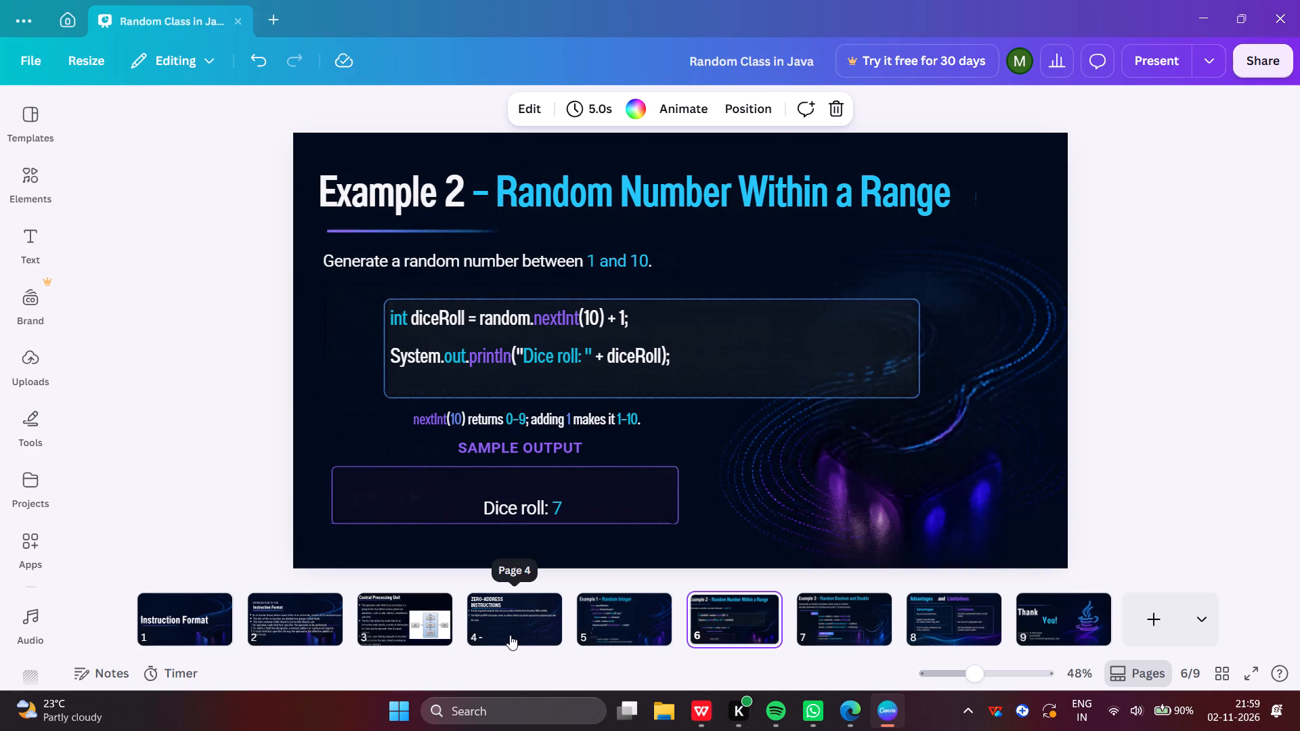
left_click(510, 635)
key("ctrl+v")
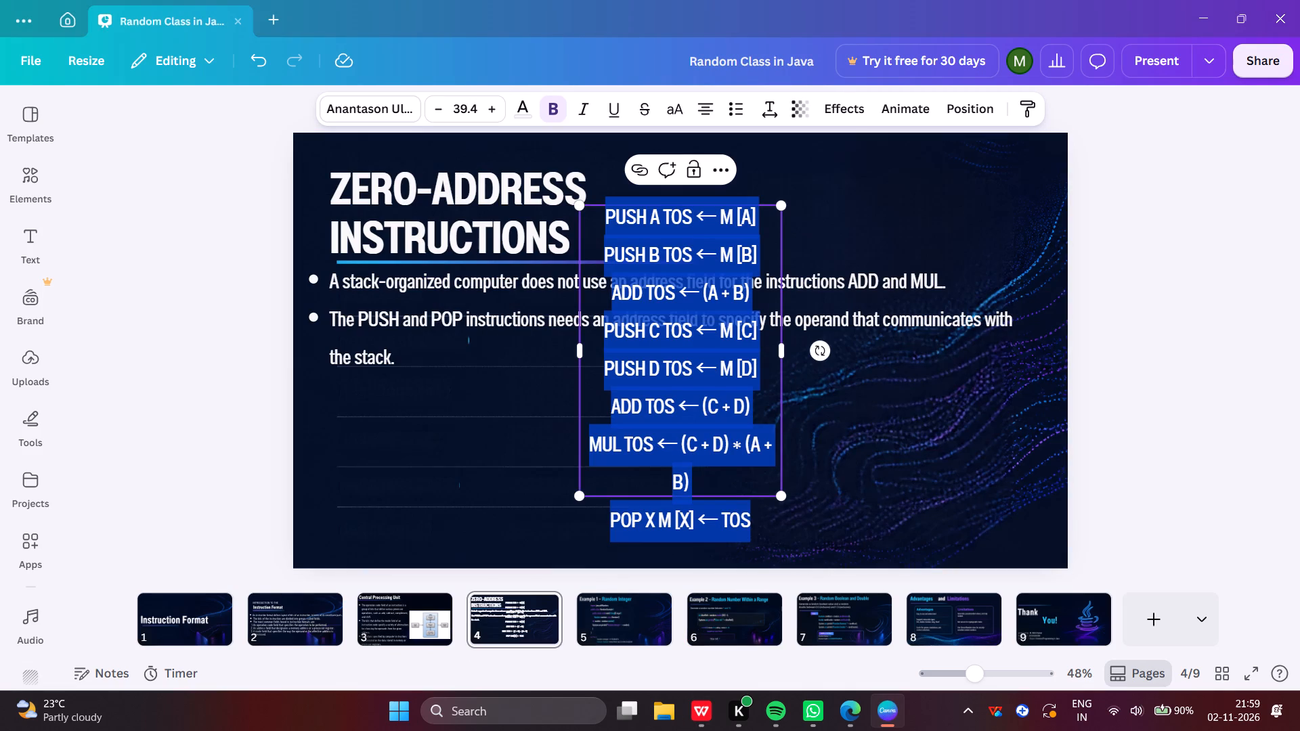
Widen the pasted instruction text box so the MUL expression fits on a single line.
left_click_drag(783, 351, 783, 350)
left_click_drag(783, 350, 834, 332)
left_click(1131, 215)
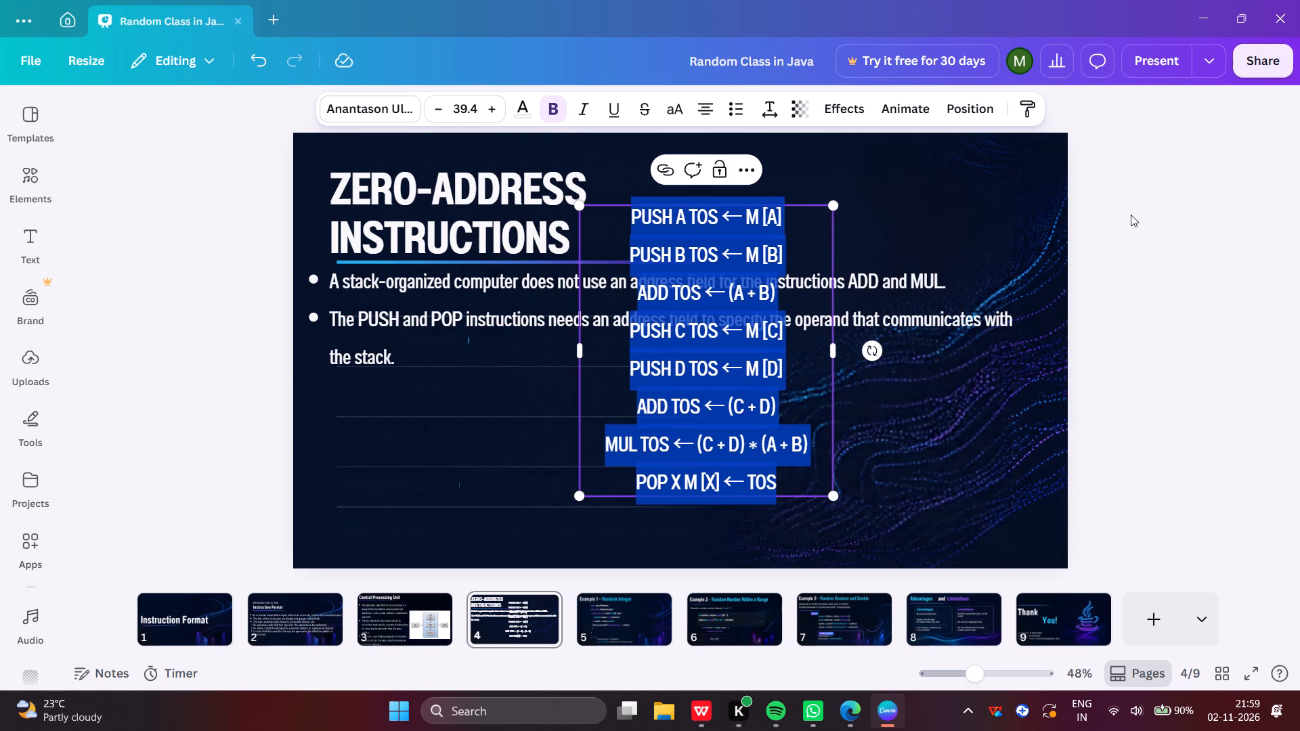
Narrow the bulleted text box and place the PUSH A to POP X list beside it, fully within page 4.
left_click_drag(800, 355, 718, 447)
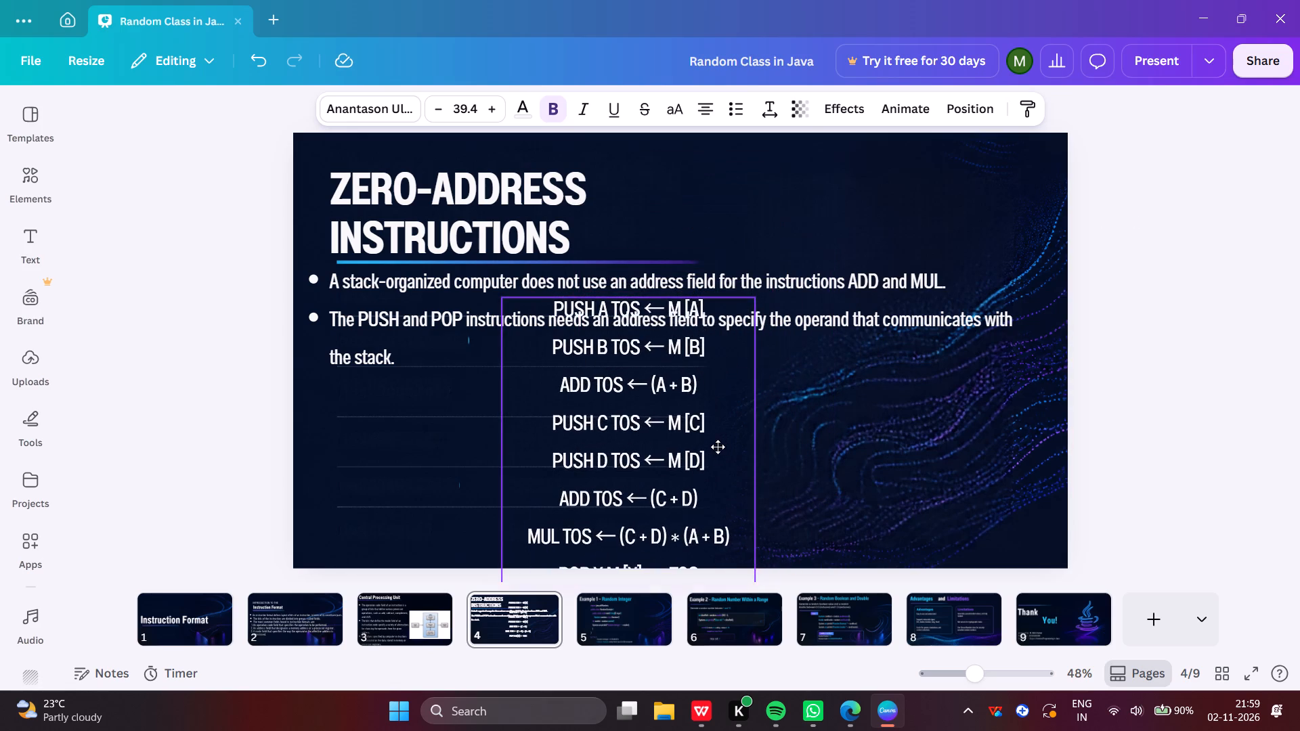
left_click_drag(718, 447, 888, 283)
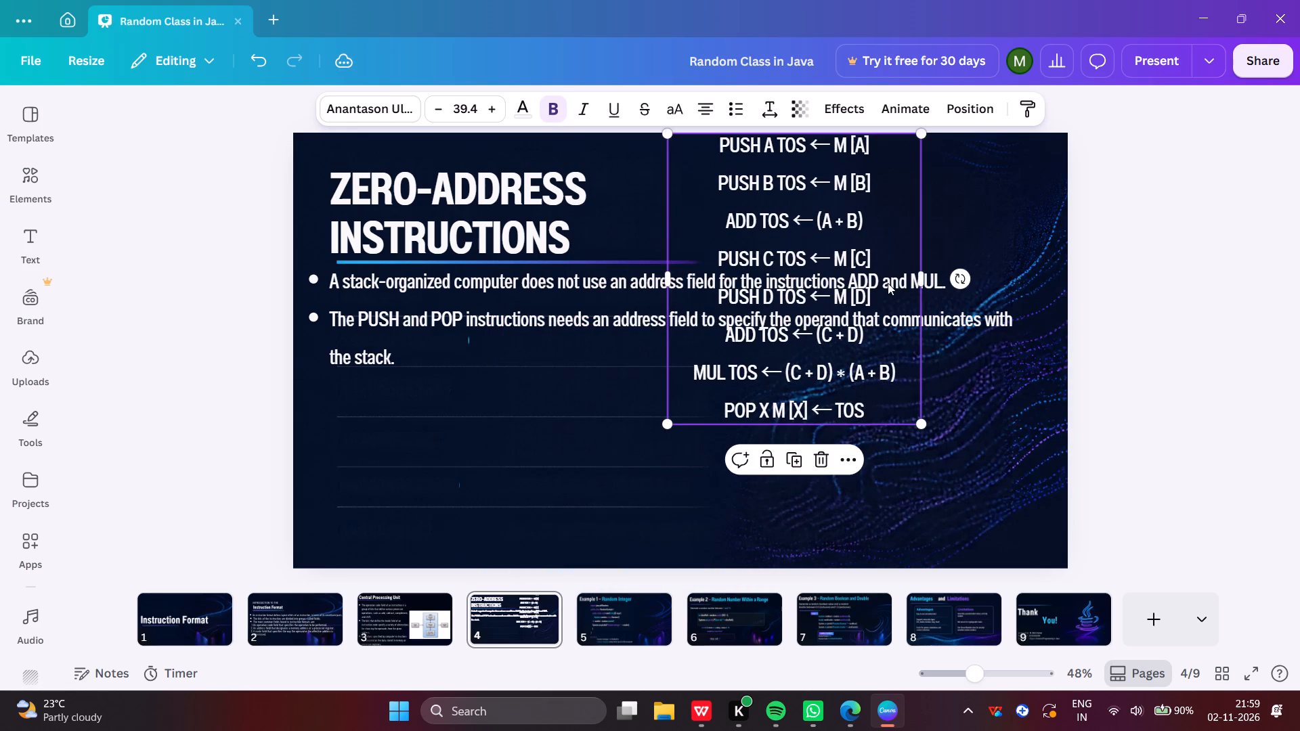
left_click_drag(799, 357, 922, 492)
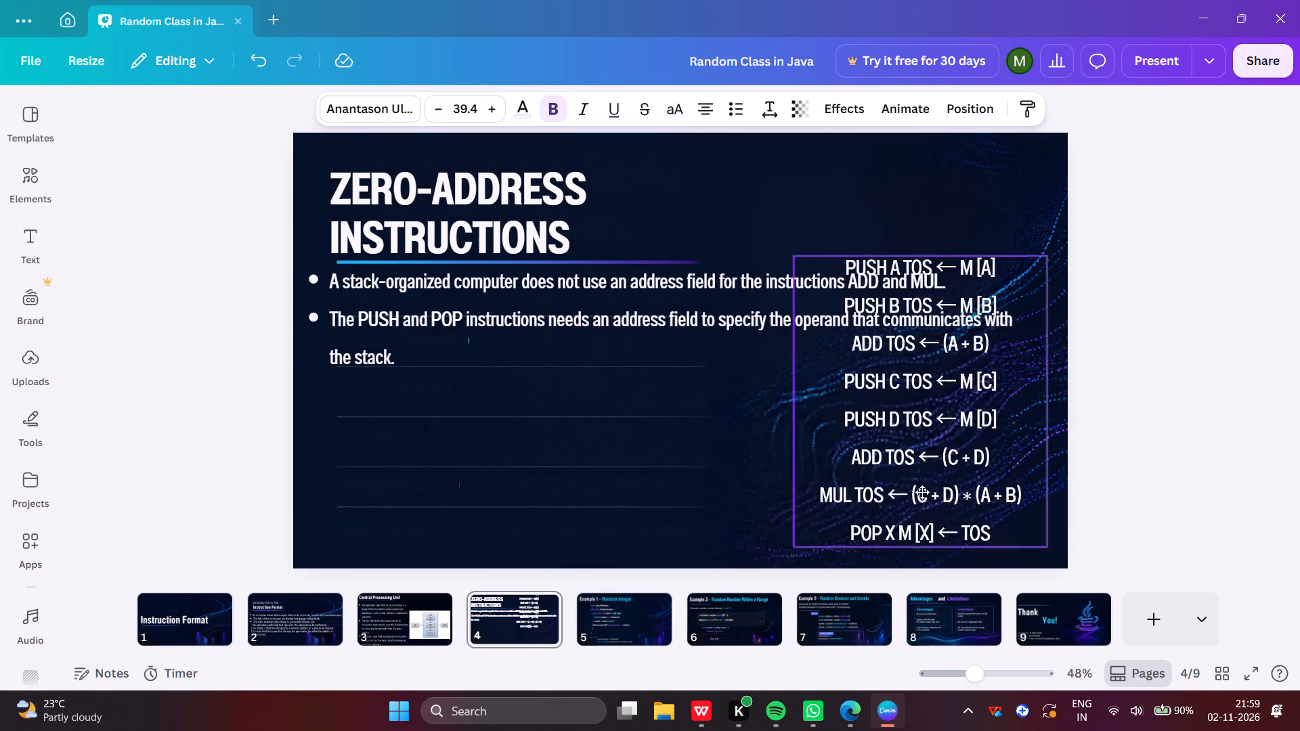
left_click_drag(922, 492, 931, 547)
double_click(666, 347)
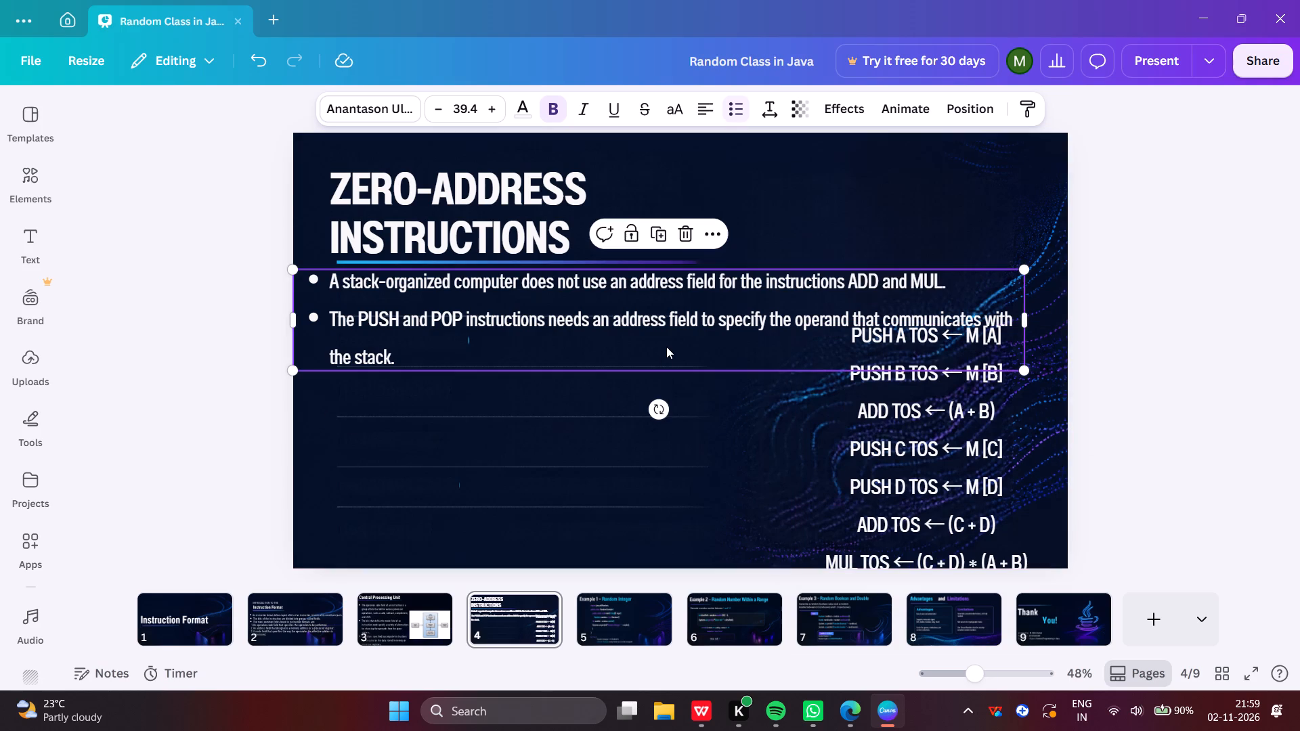
left_click_drag(1068, 315, 771, 400)
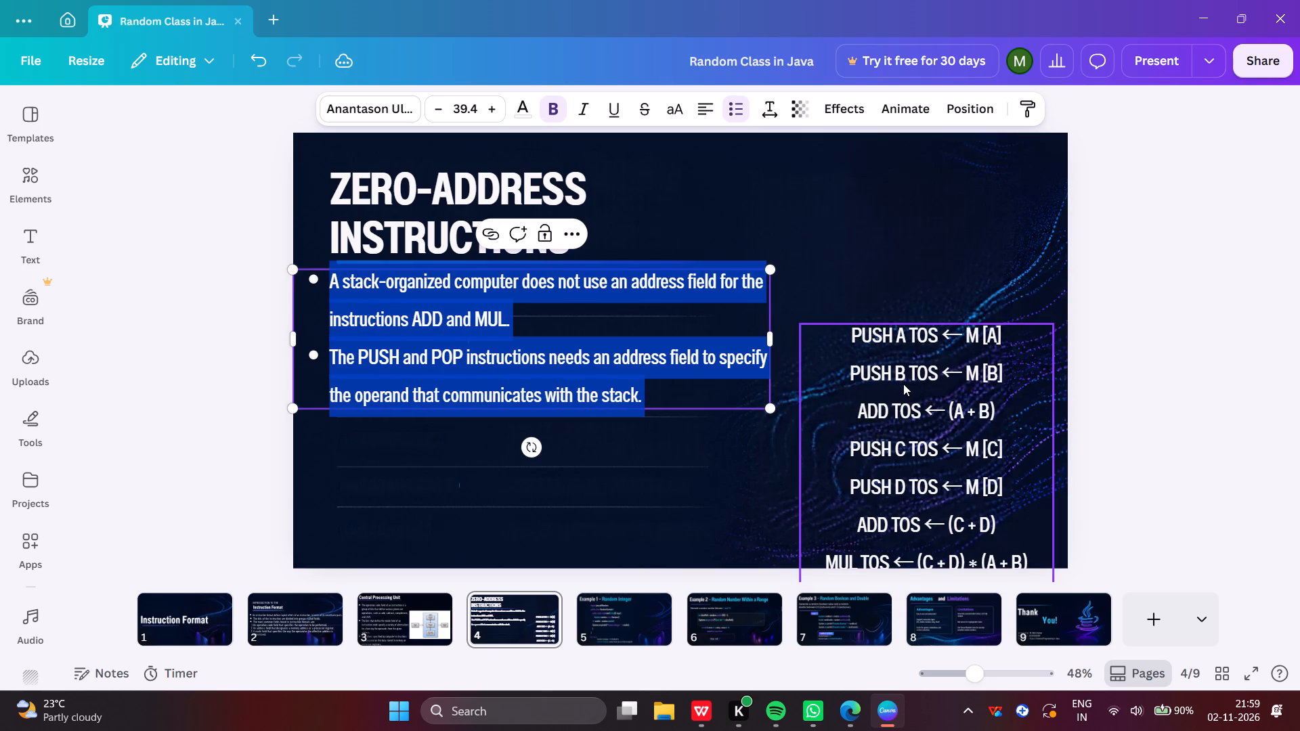
left_click_drag(903, 384, 894, 298)
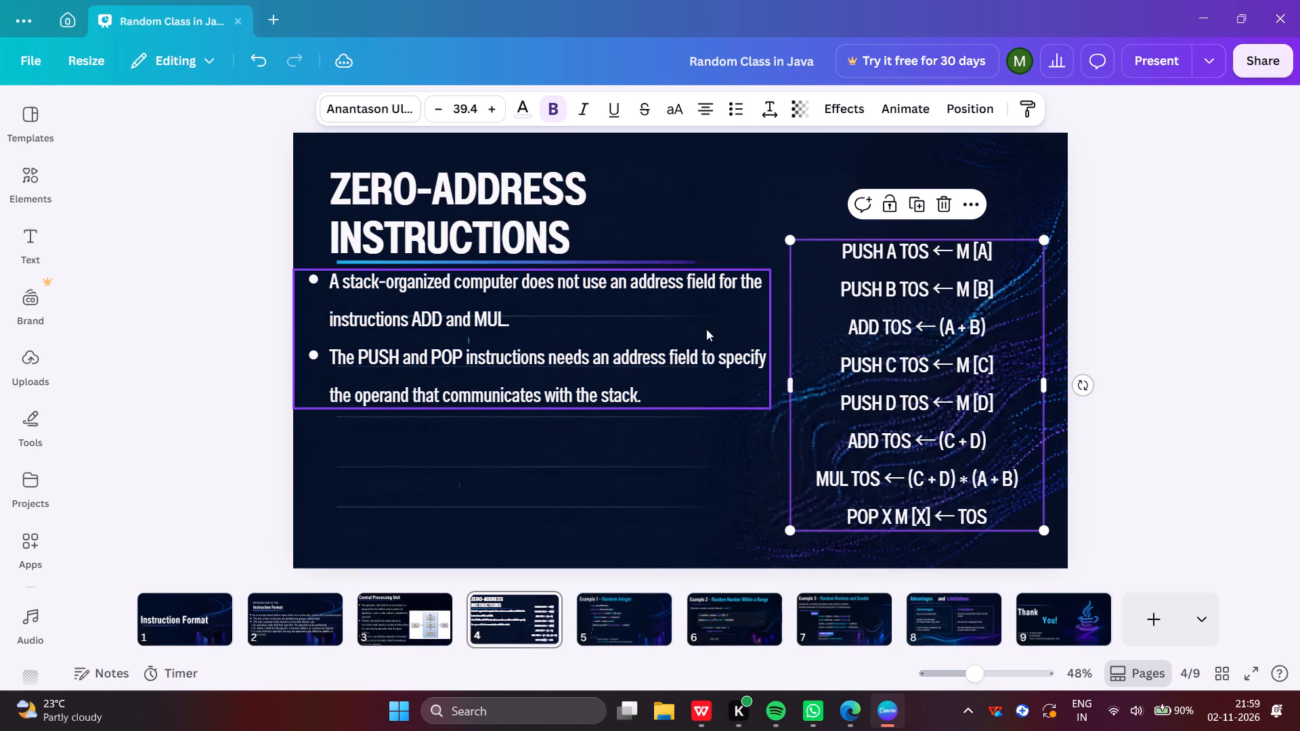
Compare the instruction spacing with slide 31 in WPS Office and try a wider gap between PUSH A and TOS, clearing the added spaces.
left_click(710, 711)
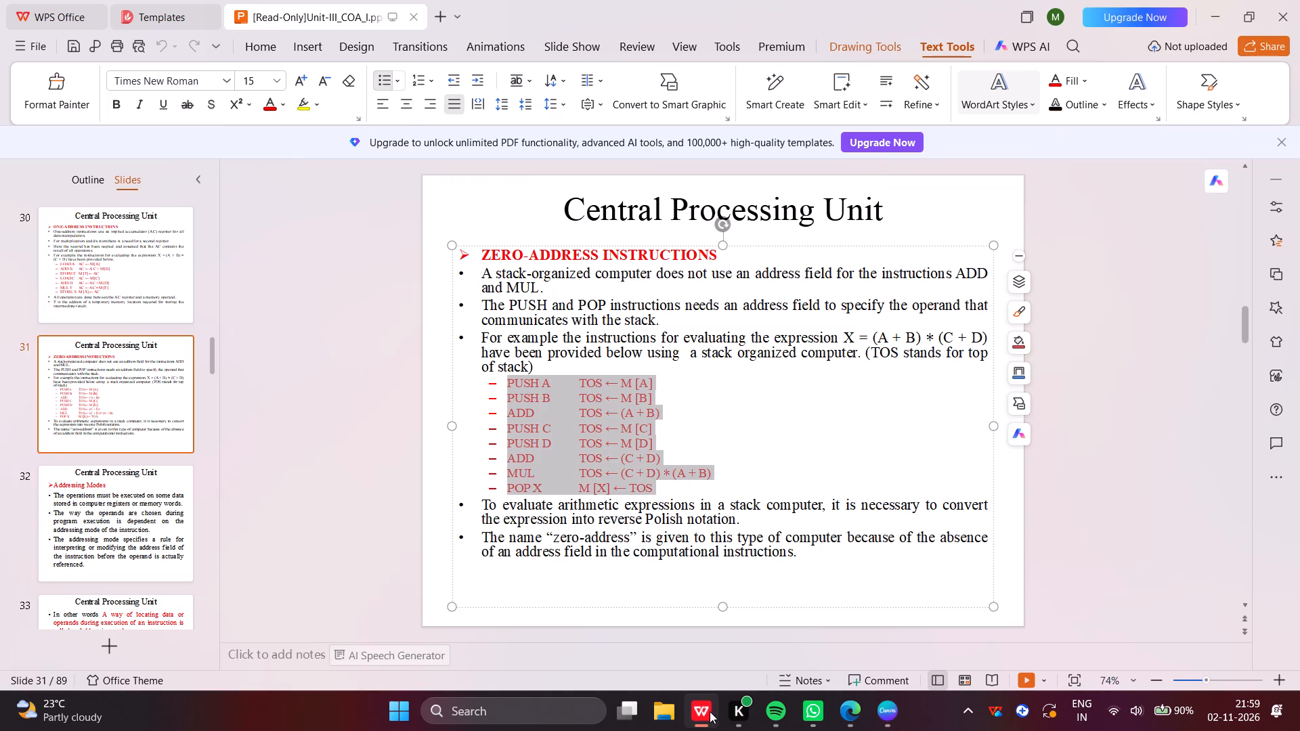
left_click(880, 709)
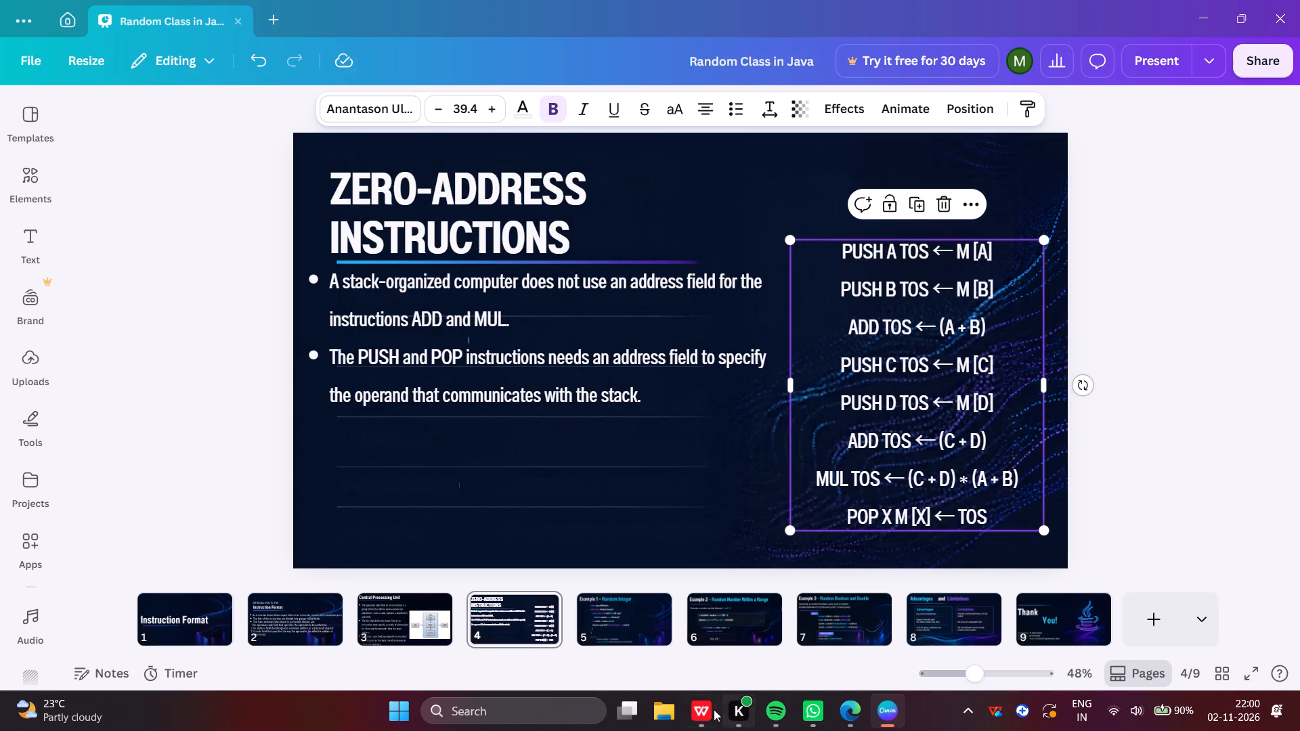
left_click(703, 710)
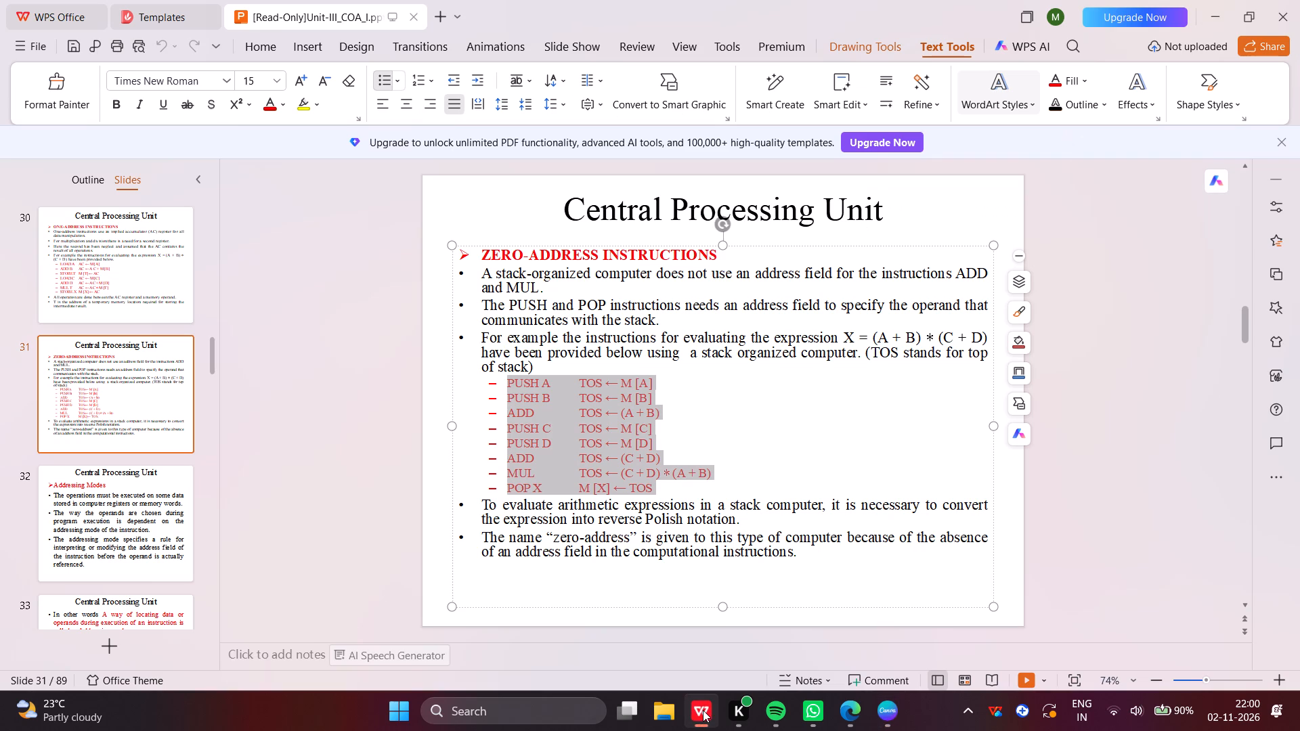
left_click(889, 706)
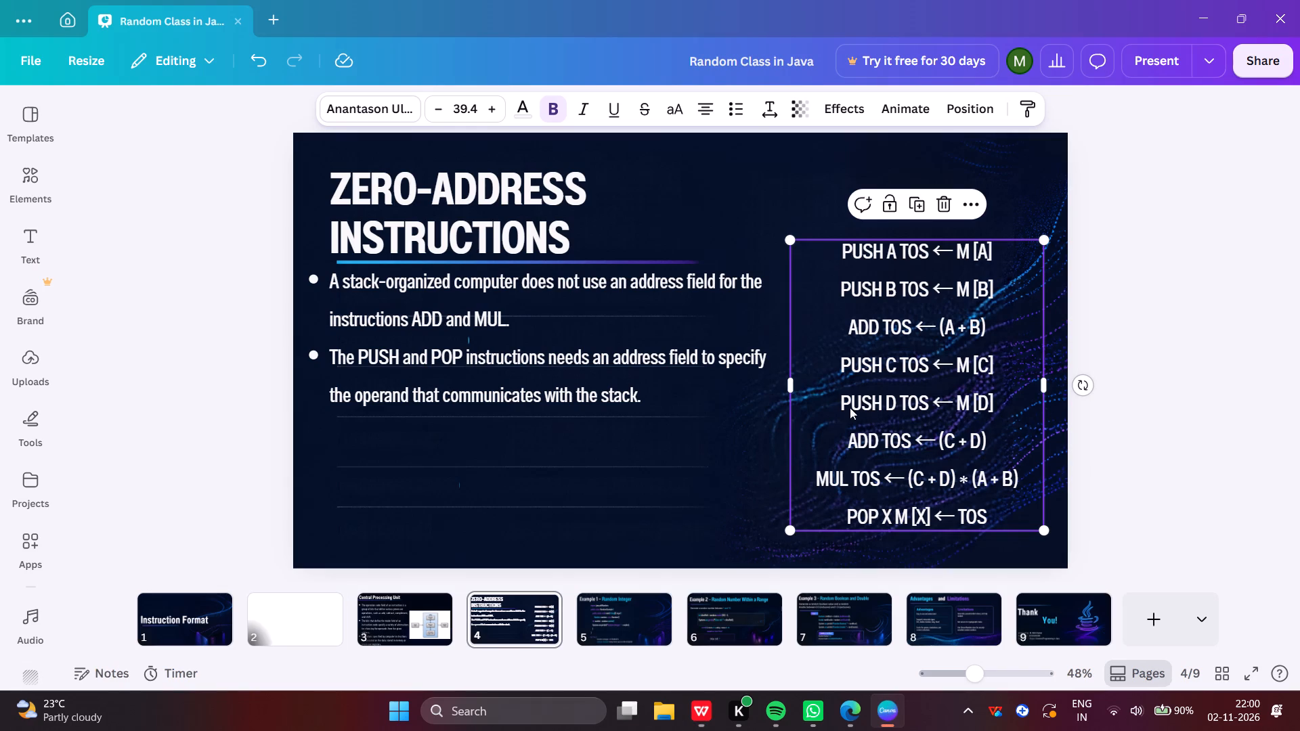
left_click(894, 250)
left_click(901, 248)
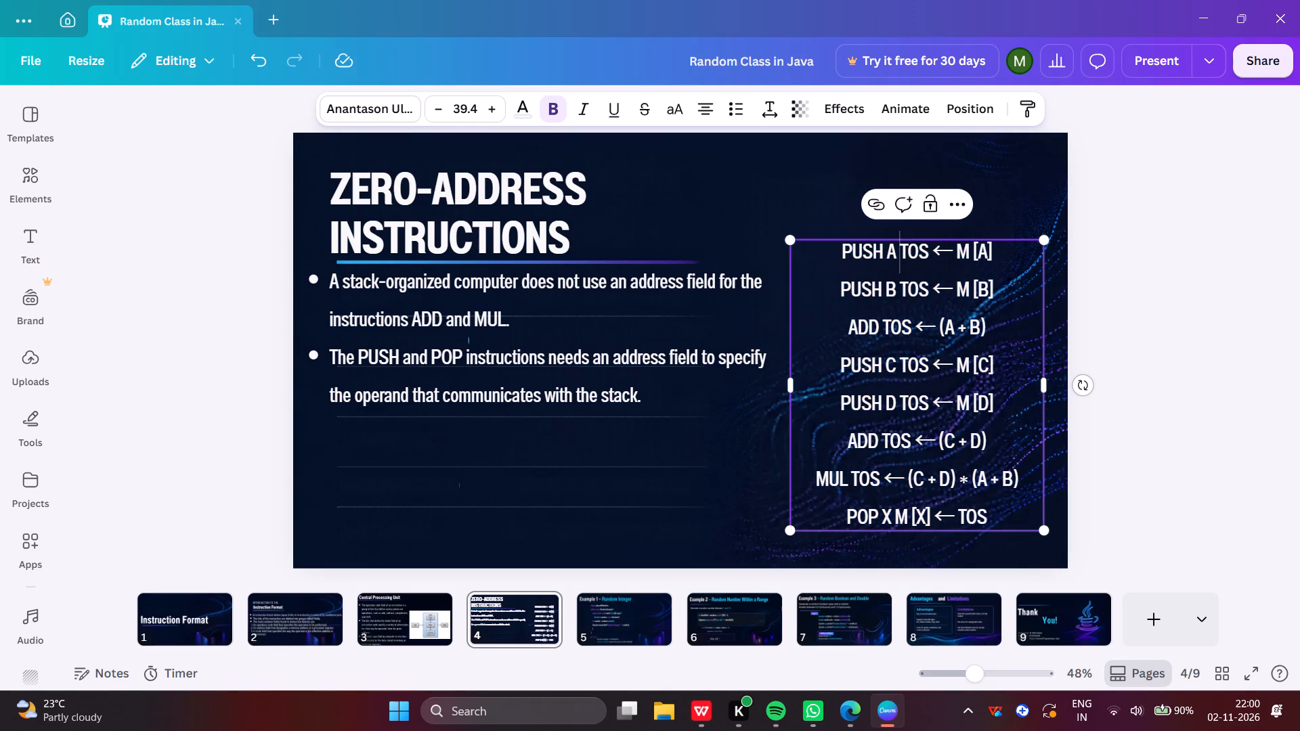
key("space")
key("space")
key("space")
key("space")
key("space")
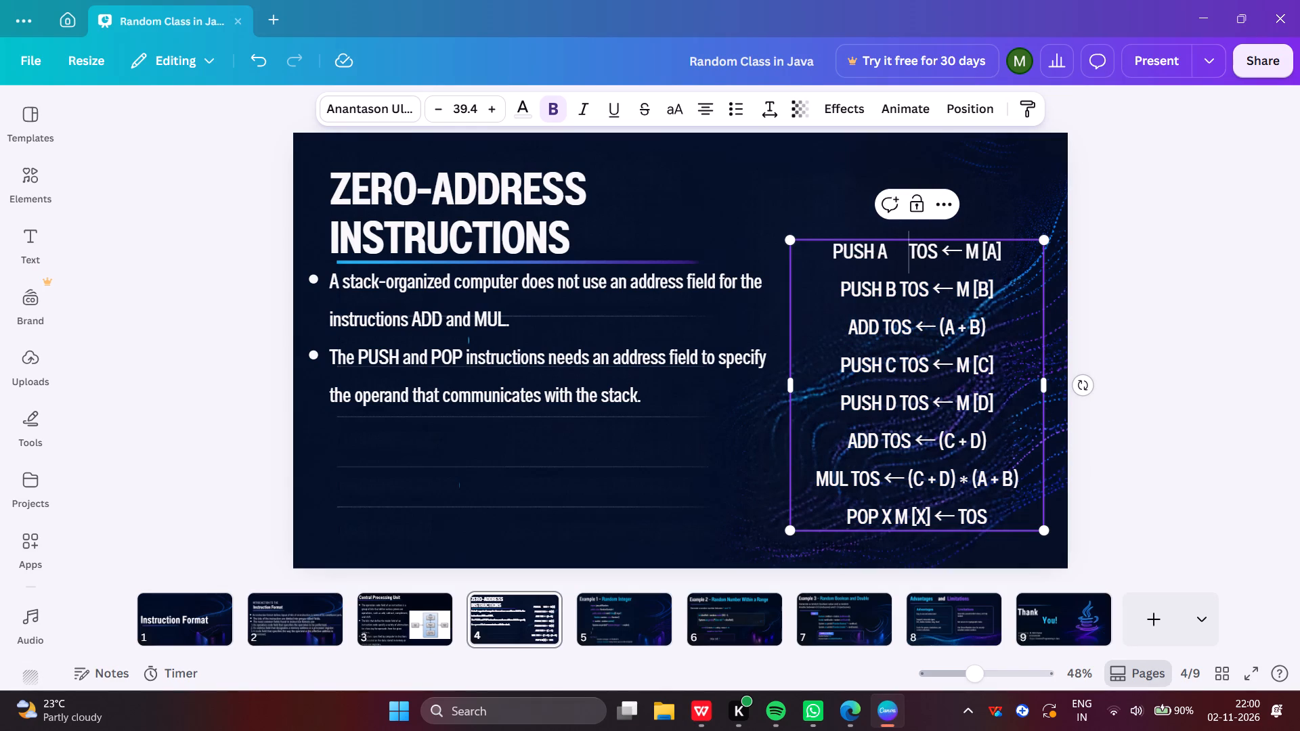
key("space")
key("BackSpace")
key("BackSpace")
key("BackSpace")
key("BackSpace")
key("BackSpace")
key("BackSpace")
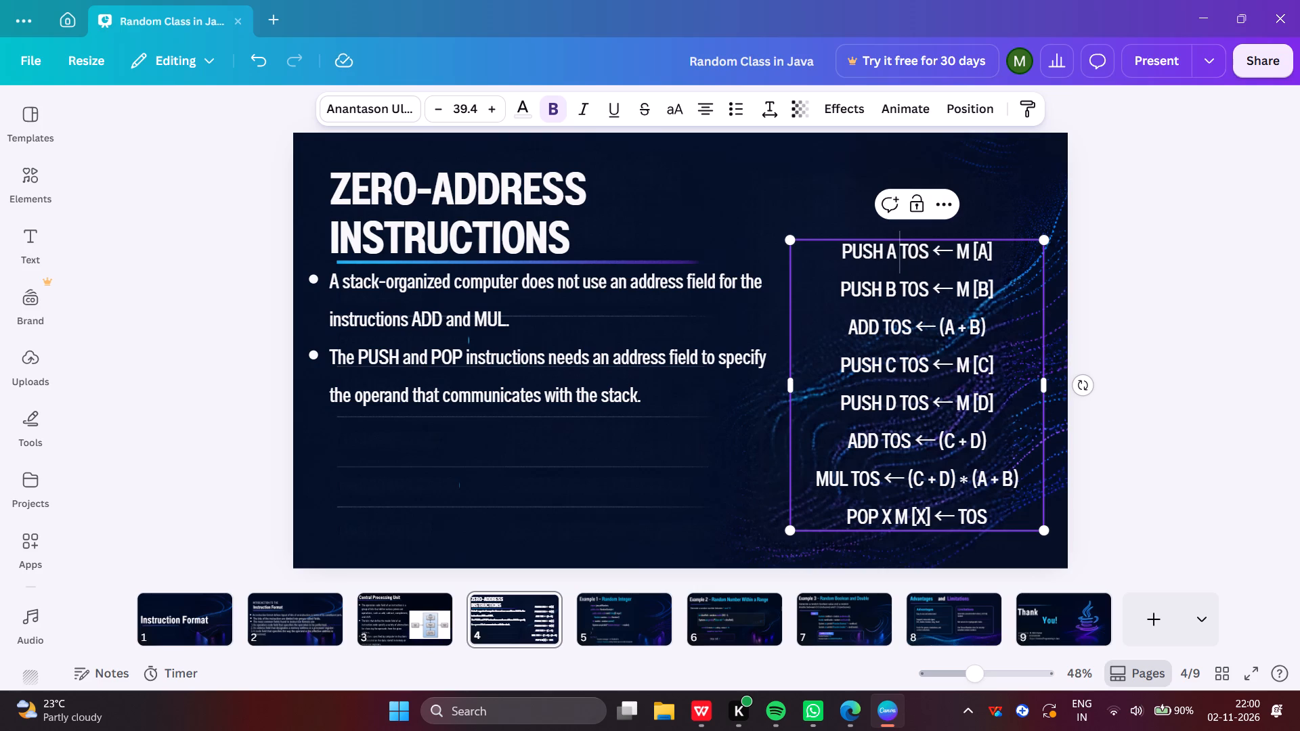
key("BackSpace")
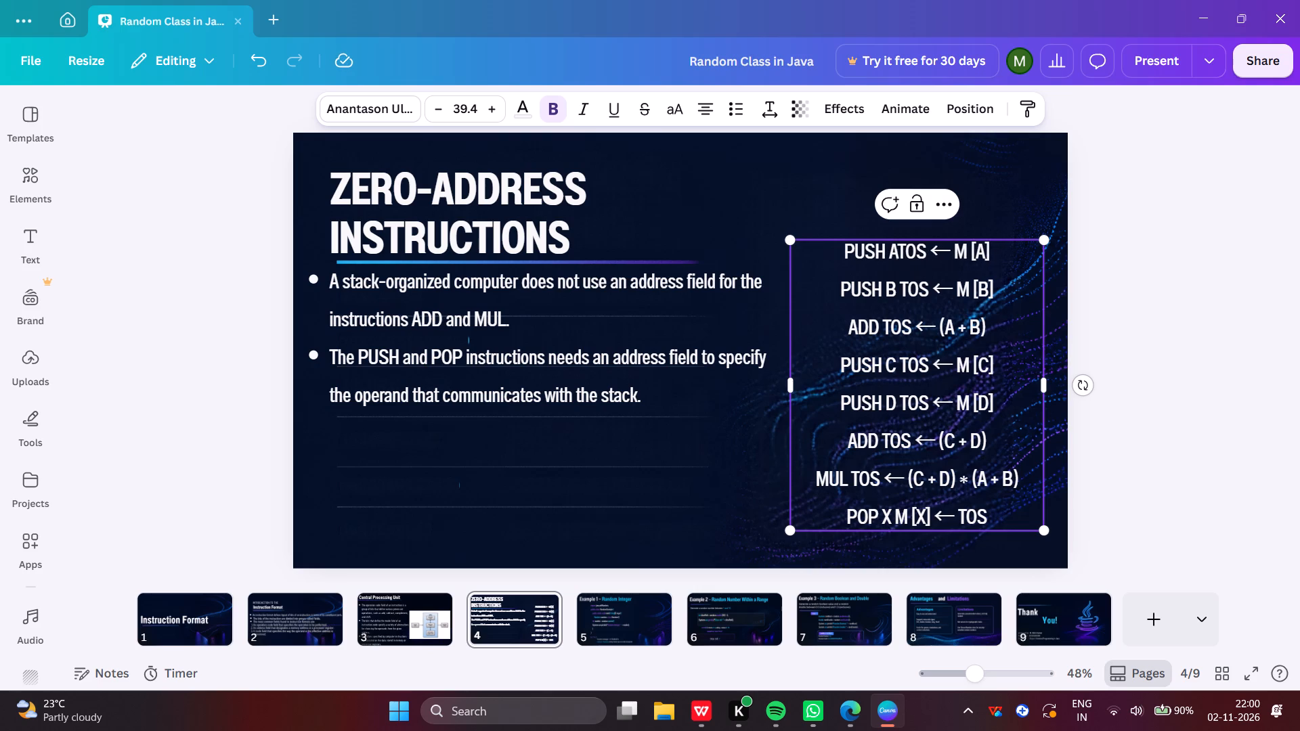
Insert four spaces before TOS in each of the PUSH A and PUSH B lines to set the columns apart.
key("space")
key("space")
key("space")
key("space")
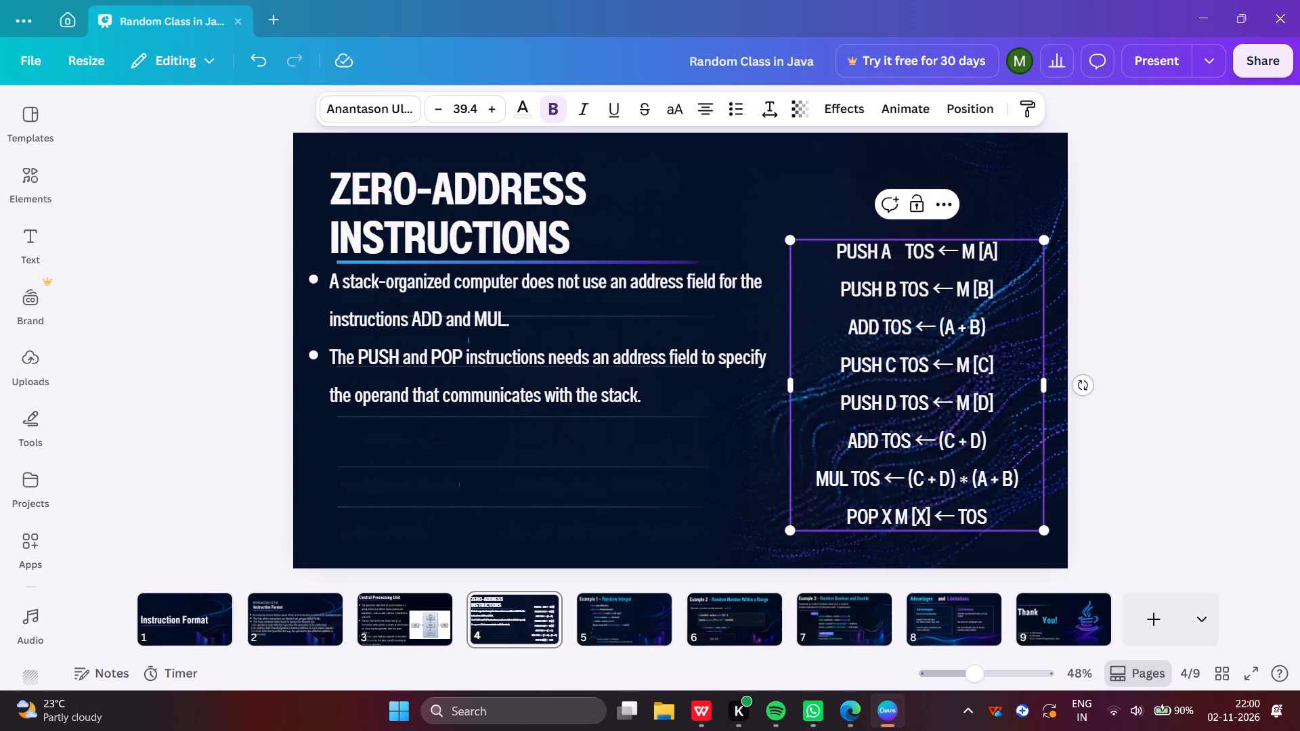
key("Down")
key("Left")
key("space")
key("space")
key("space")
key("space")
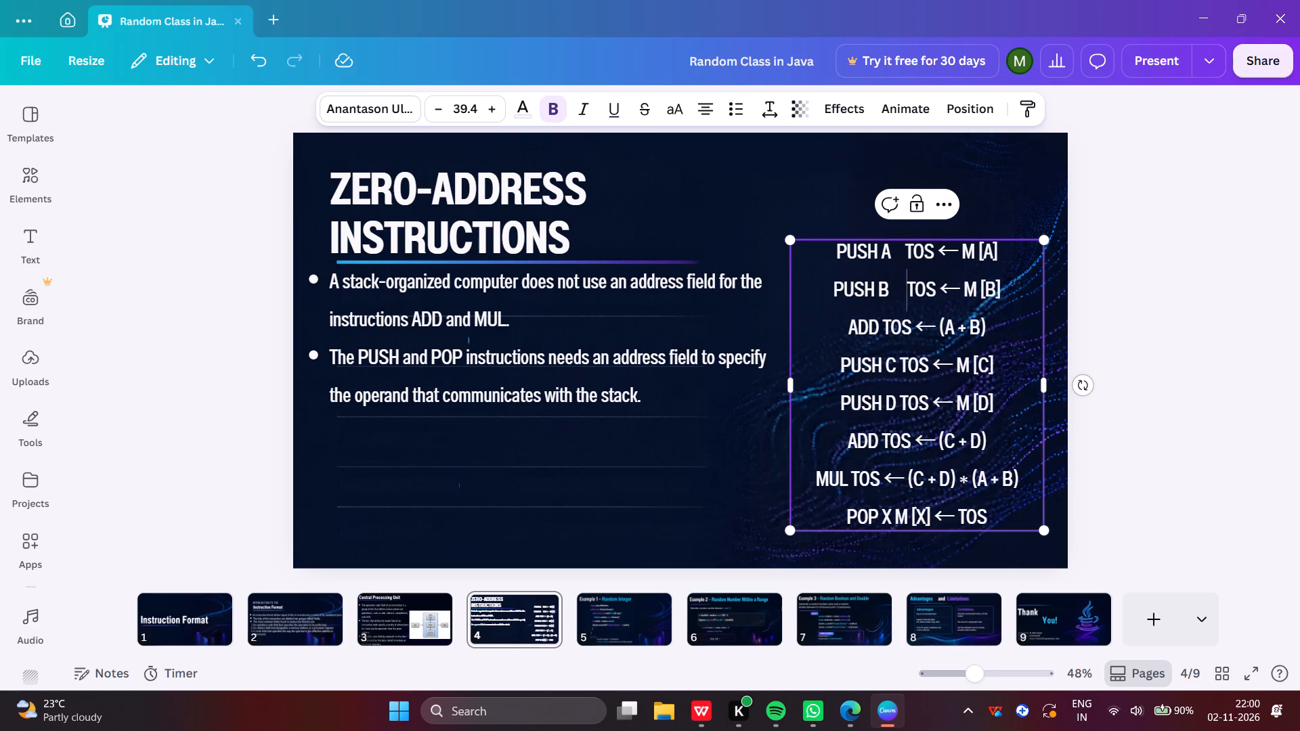
Insert four spaces before TOS in the ADD (A + B) line and in the PUSH C line.
key("Down")
key("Left")
key("Left")
key("Left")
key("space")
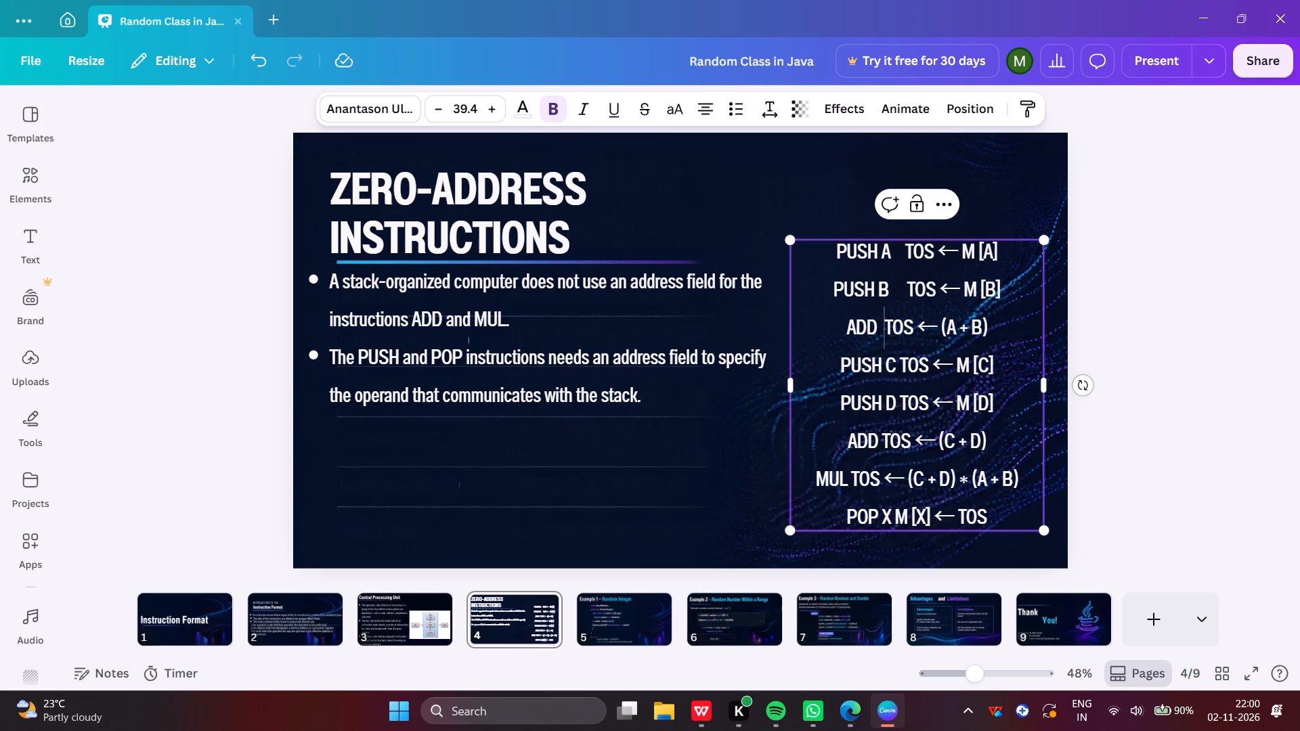
key("space")
key("space")
key("space")
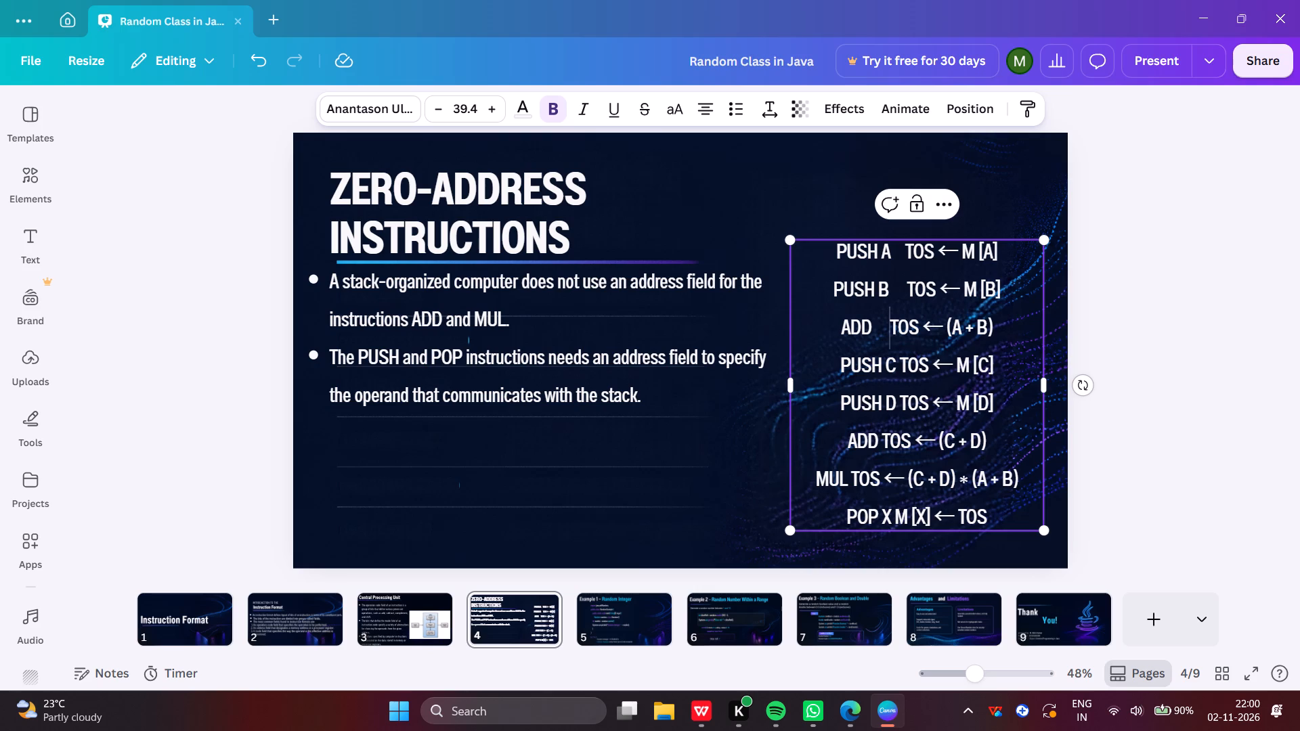
left_click(898, 367)
key("space")
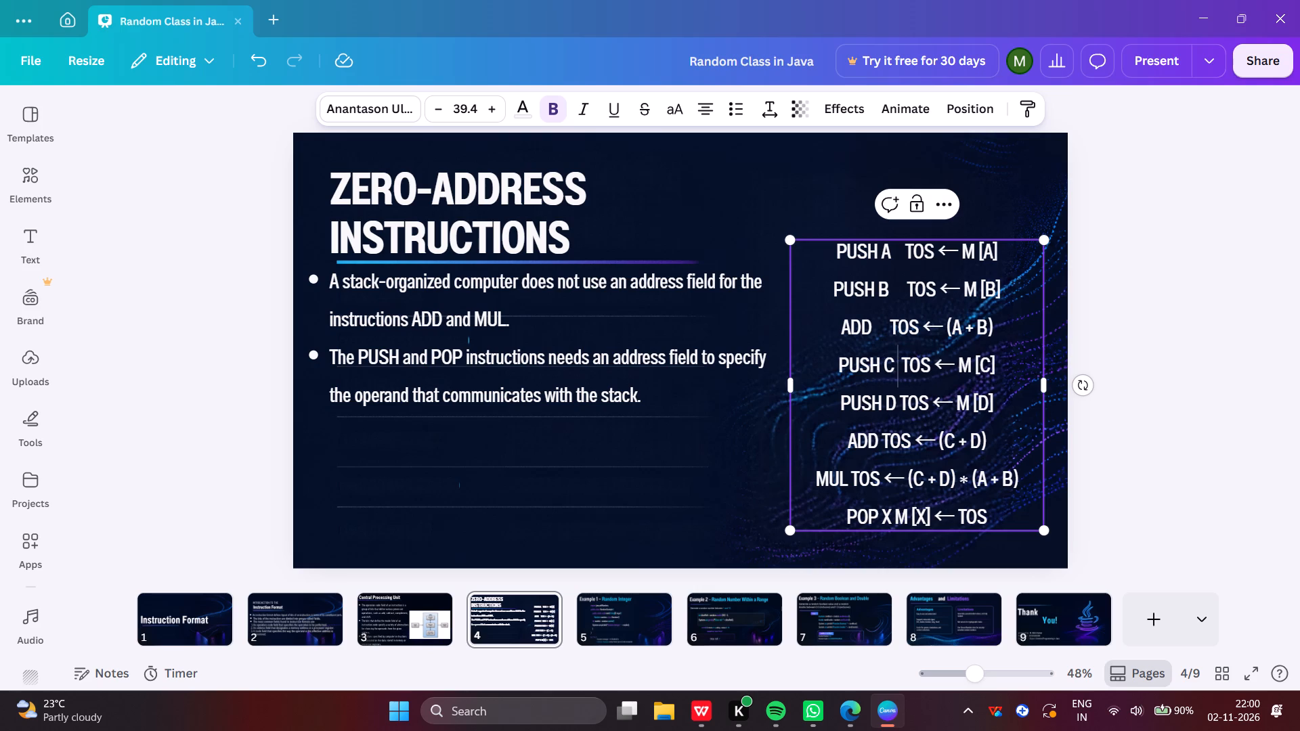
key("space")
key("space")
key("space")
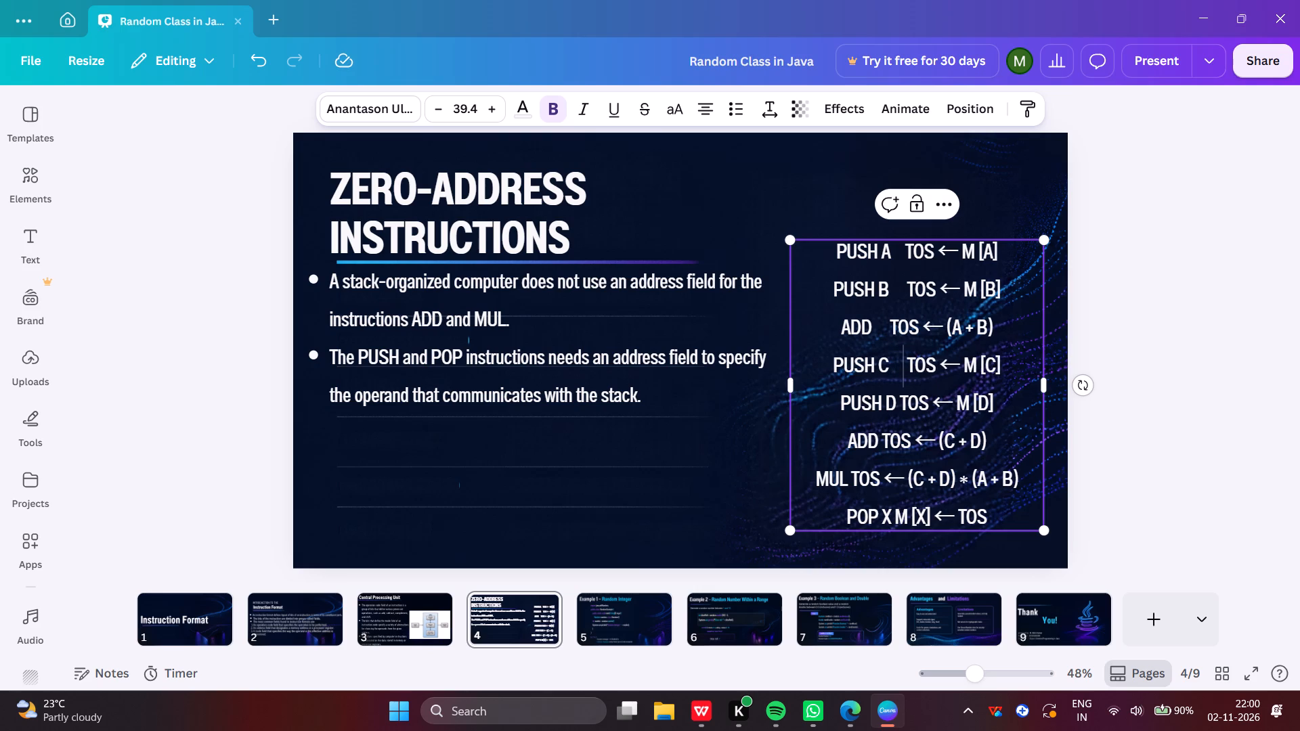
Insert four spaces before TOS in the PUSH D, ADD (C + D) and MUL lines.
left_click(902, 403)
key("space")
key("space")
key("space")
key("space")
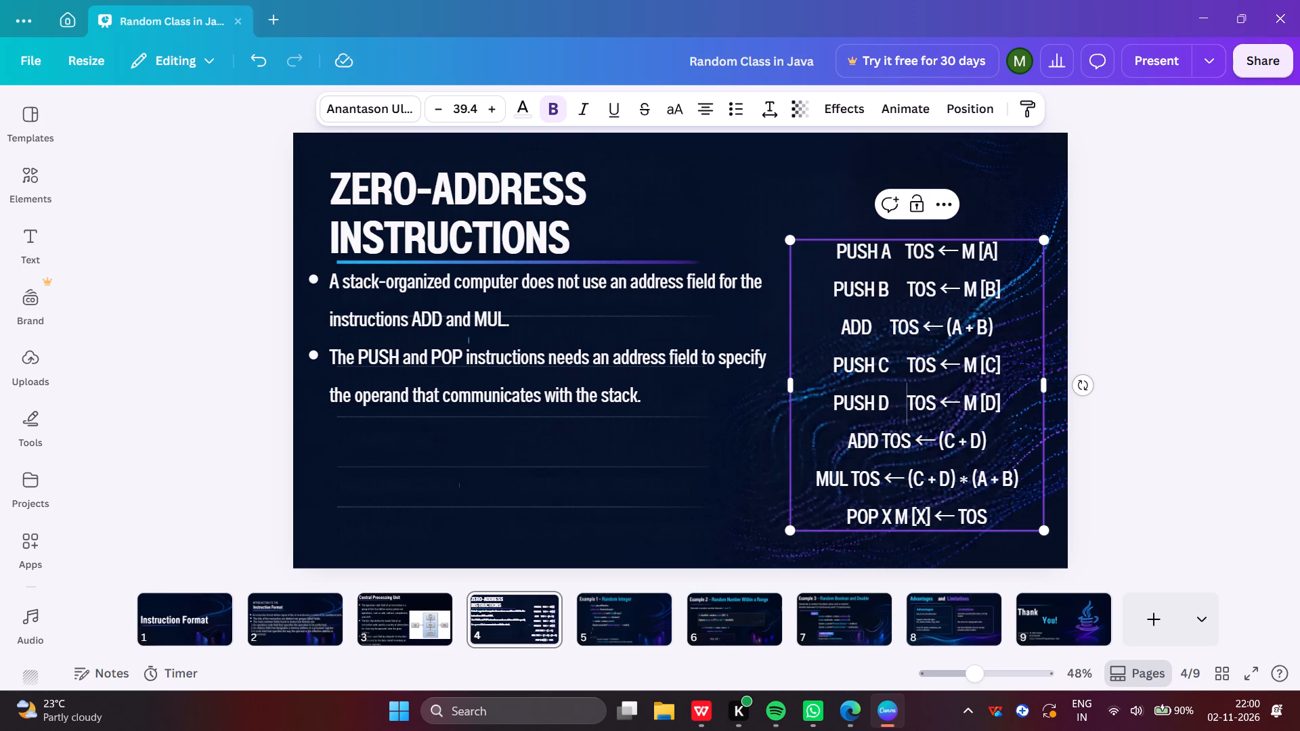
left_click(879, 441)
key("space")
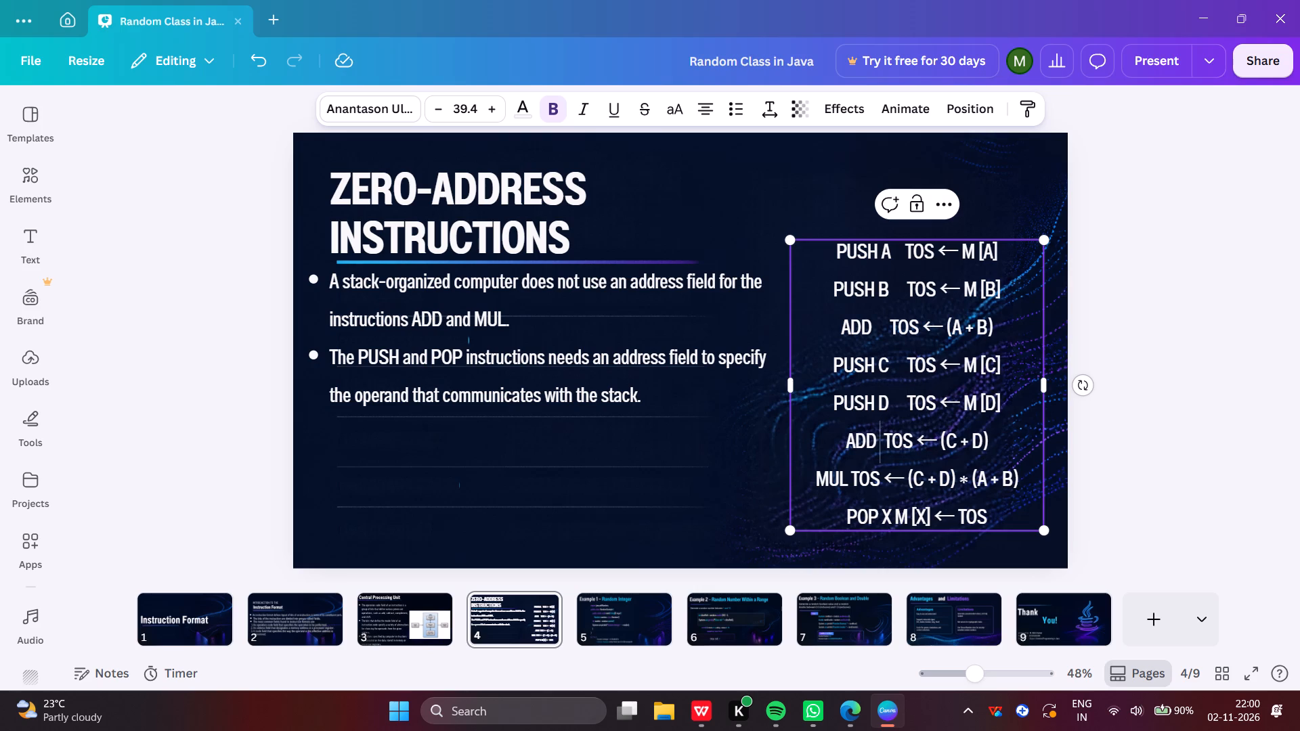
key("space")
key("space")
key("space")
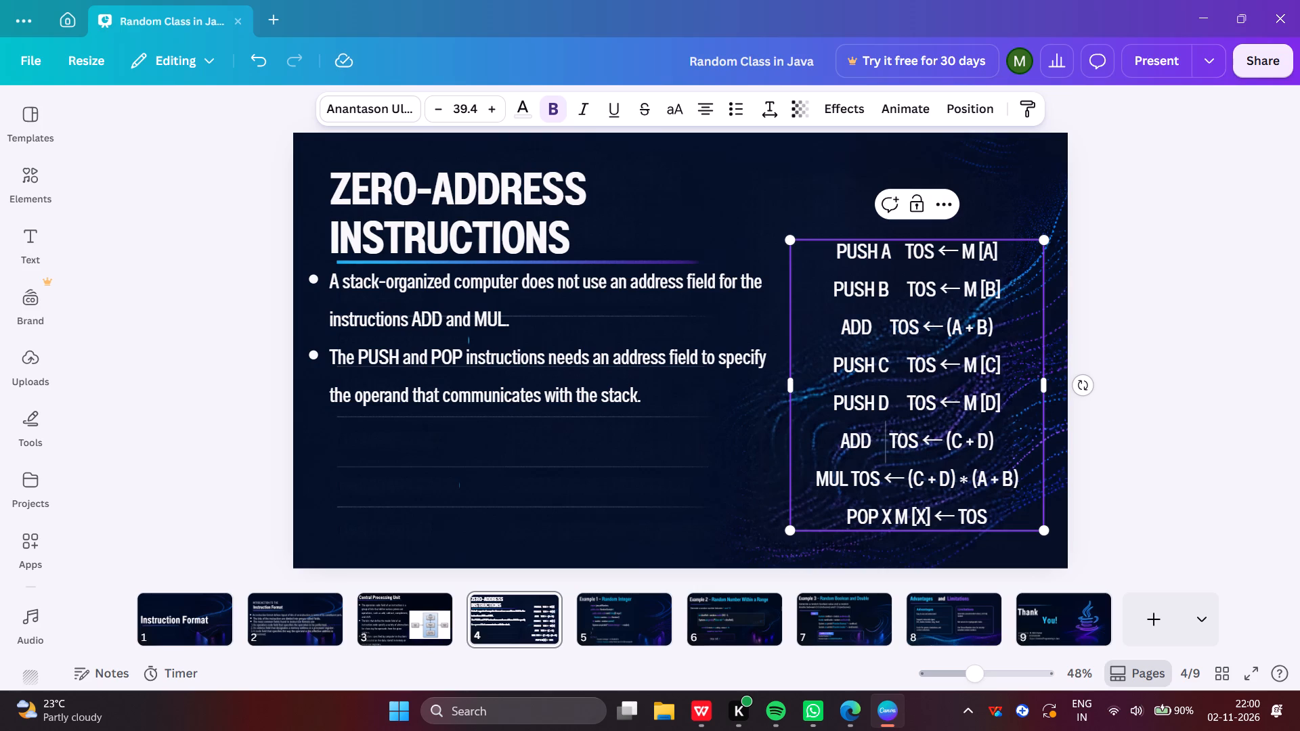
left_click(854, 479)
key("space")
key("space")
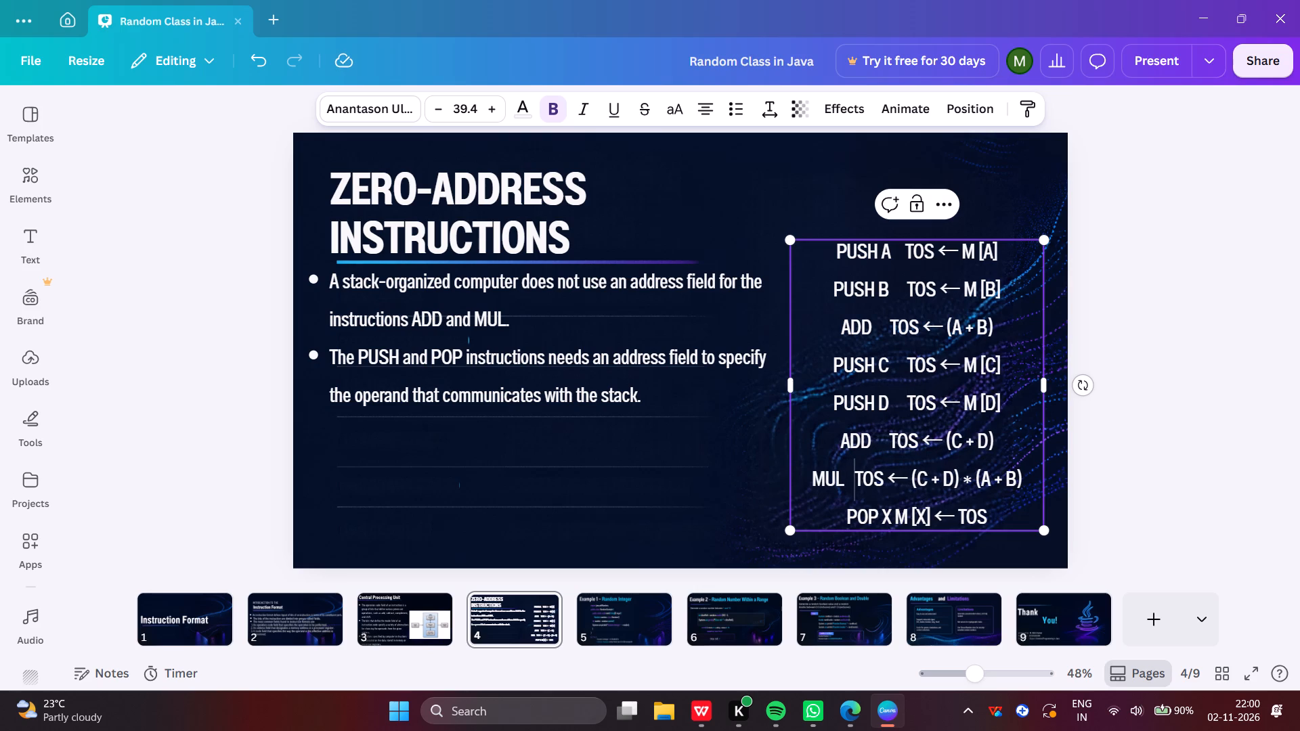
key("space")
key("space")
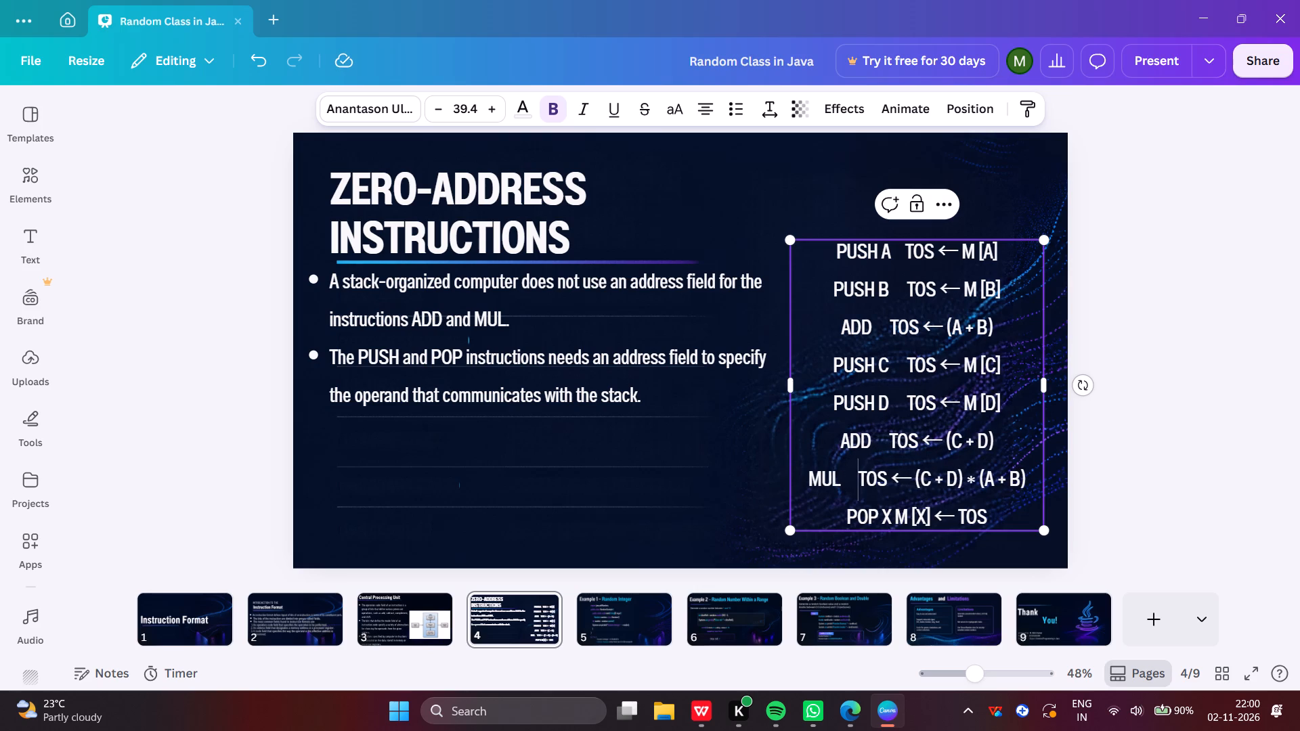
left_click(1131, 438)
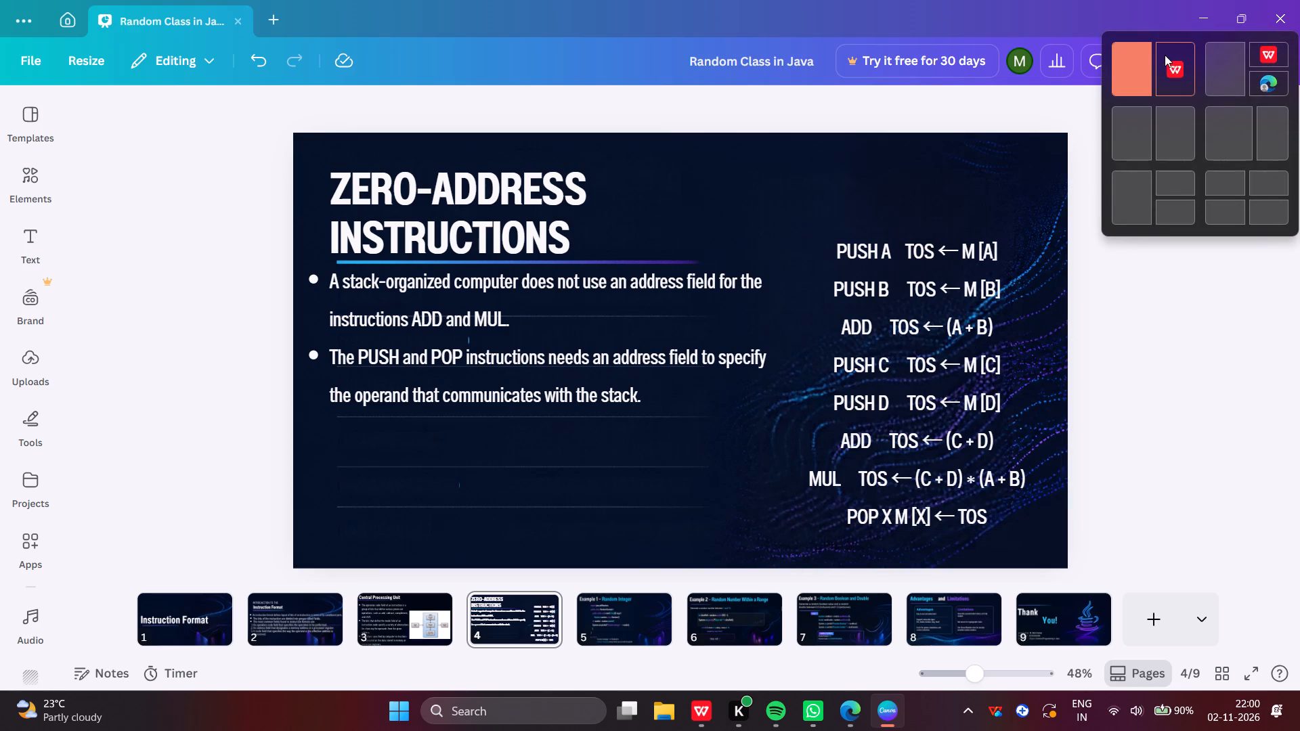
Arrange the Canva window and the WPS Office window side by side.
left_click(1163, 56)
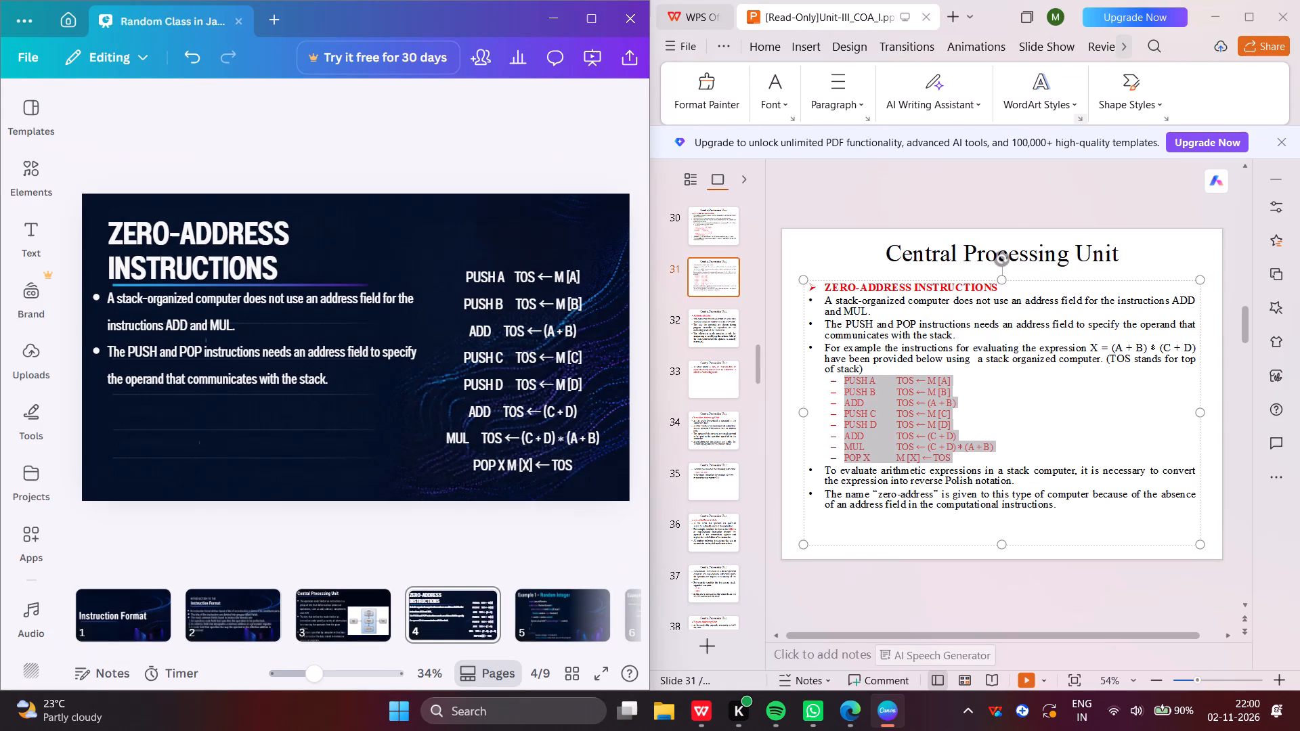
left_click(1051, 205)
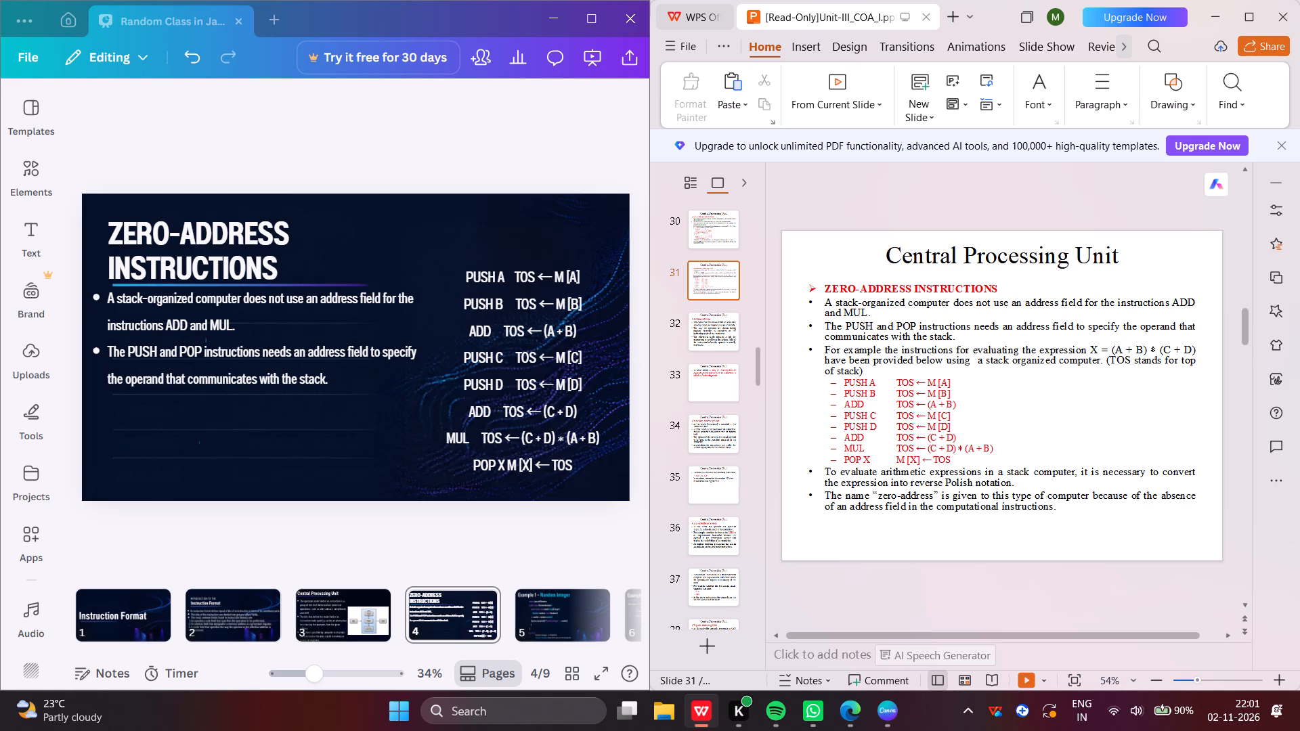
Copy the sentence on converting arithmetic expressions into reverse Polish notation from slide 31 and add it as a third bullet on page 4.
left_click_drag(825, 472, 1013, 485)
key("ctrl+c")
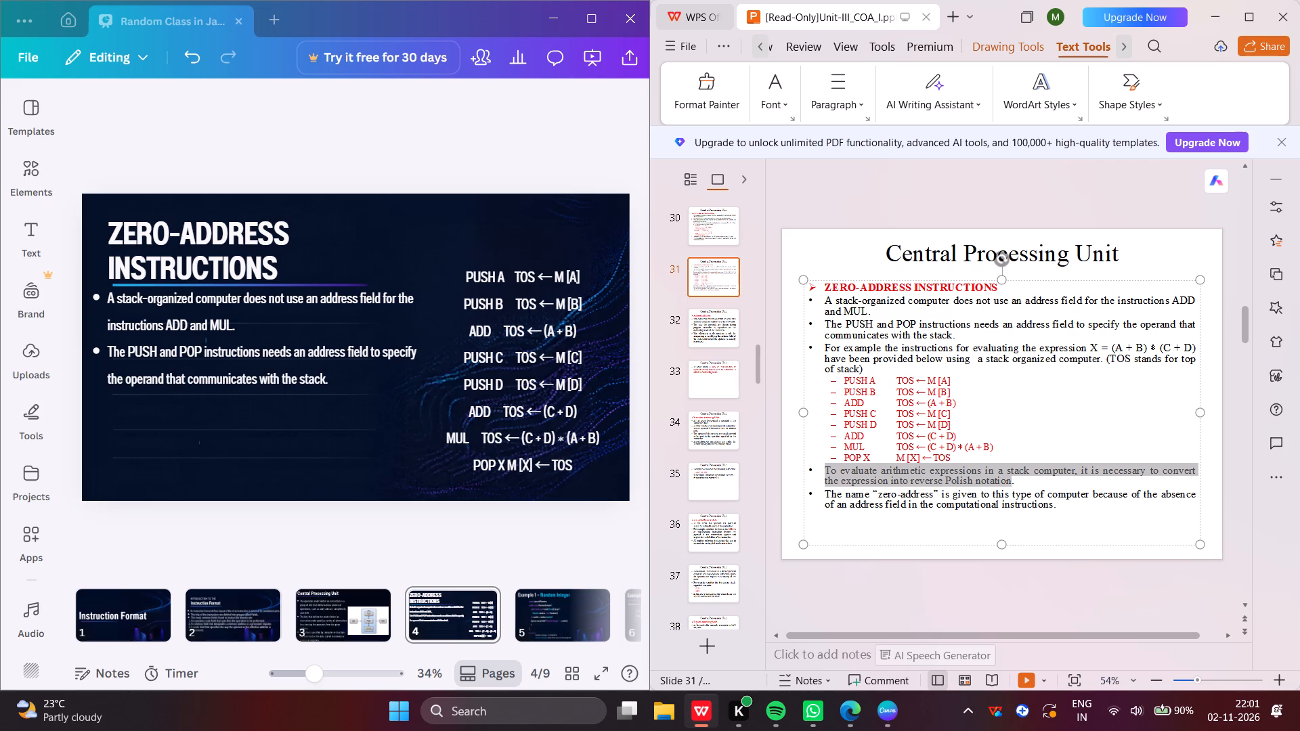
left_click(361, 359)
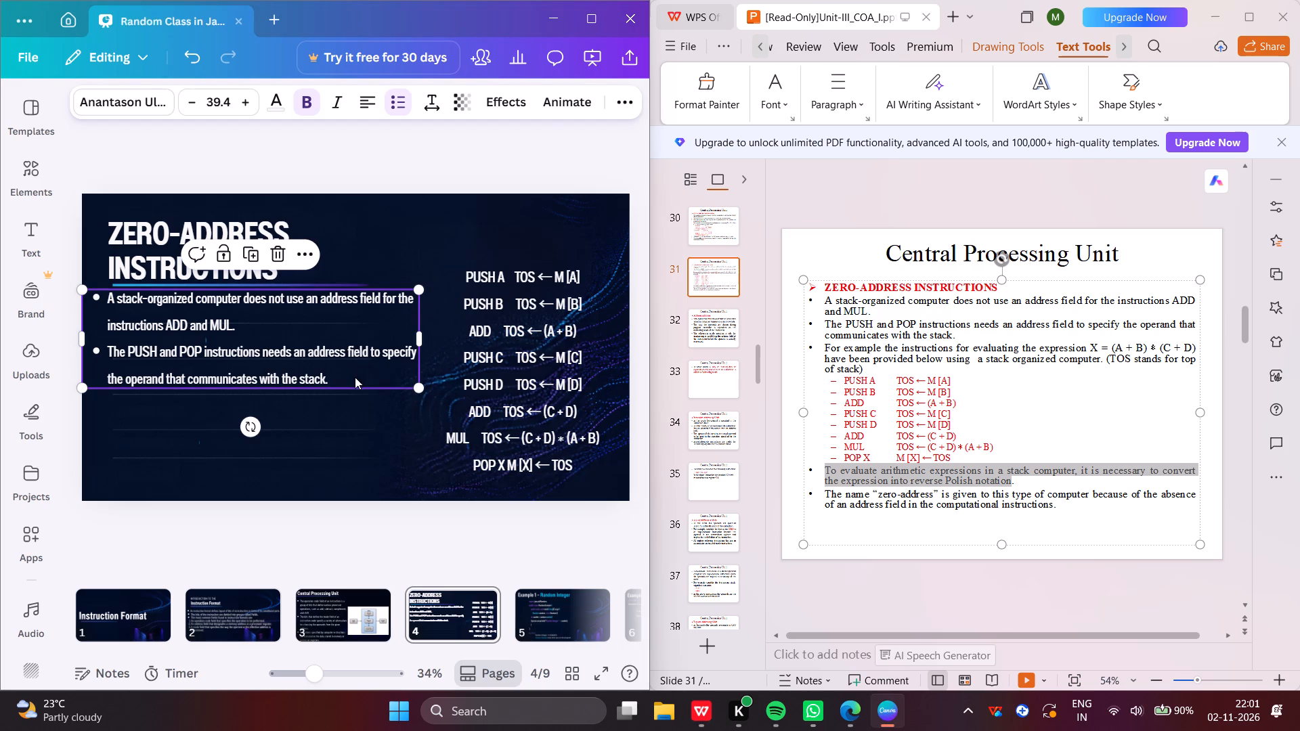
left_click(355, 376)
left_click(347, 380)
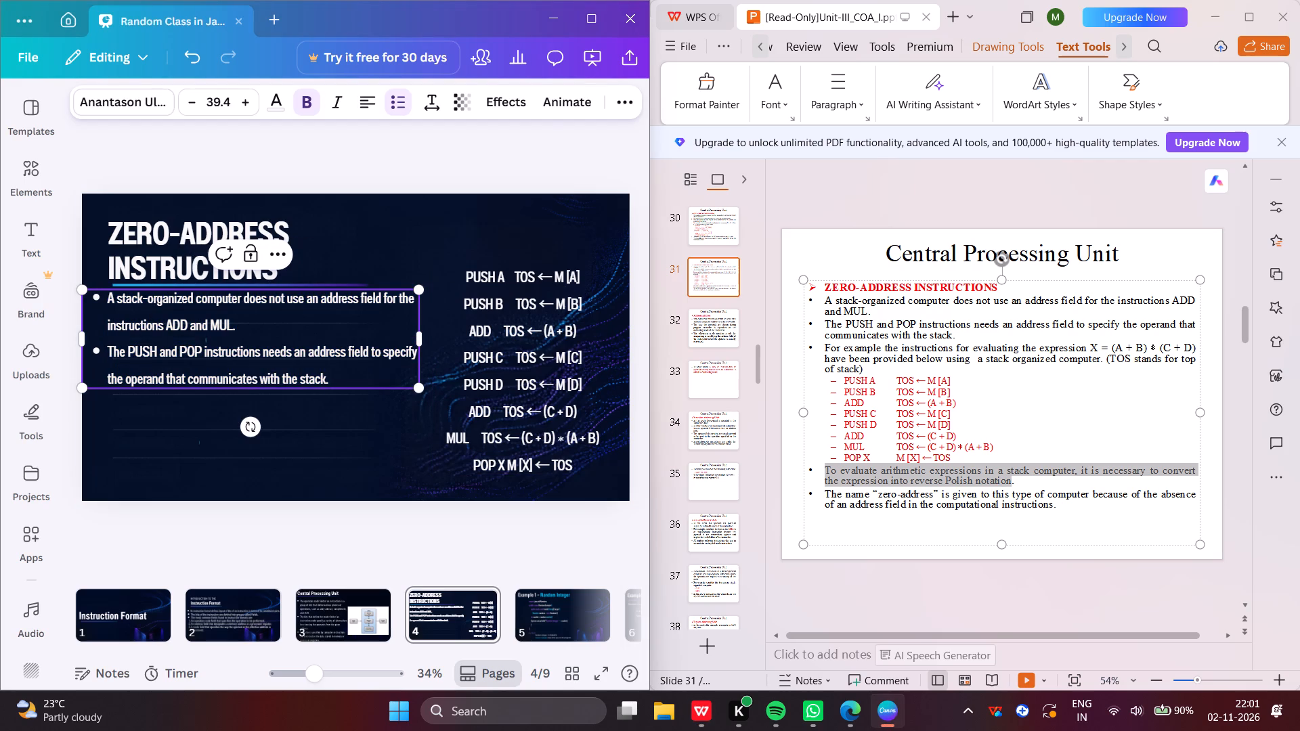
key("Return")
key("ctrl+v")
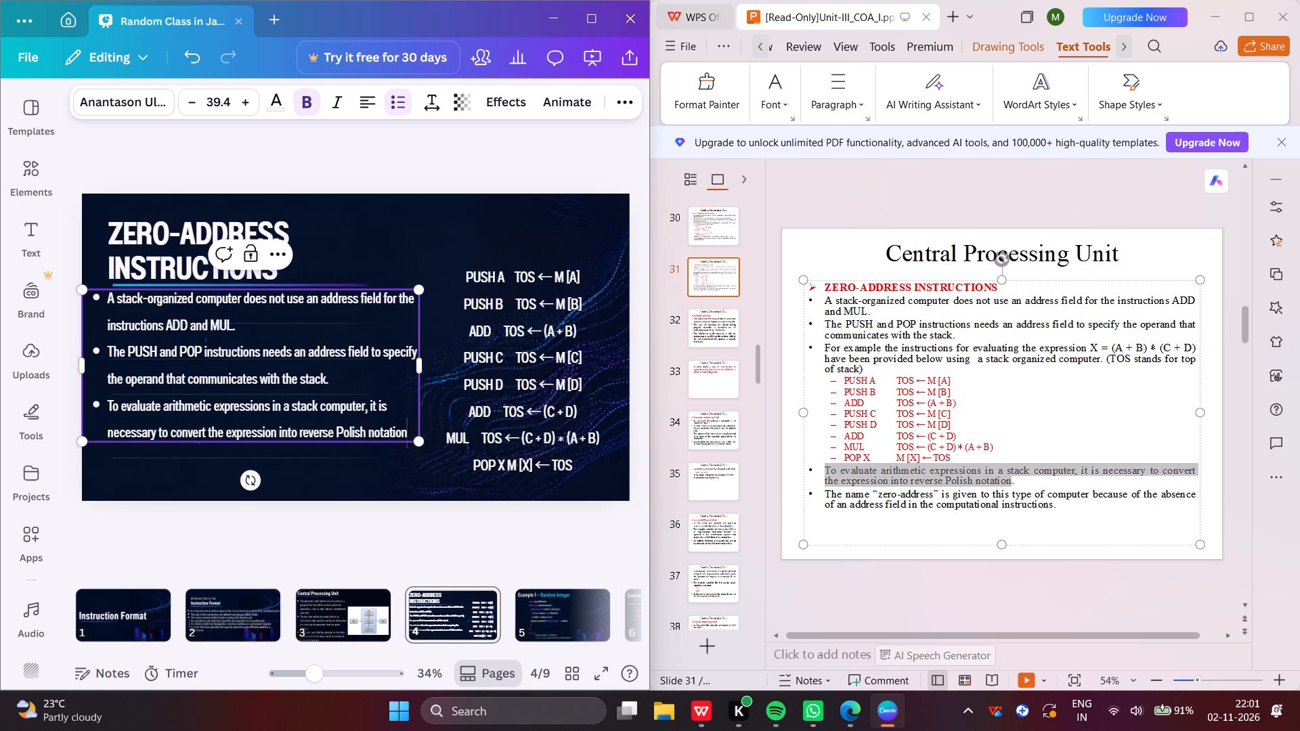
Set the new third bullet's font size to 41.4 and nudge the bulleted text box slightly right and down.
double_click(248, 99)
left_click(118, 166)
left_click_drag(165, 423, 170, 429)
left_click(311, 137)
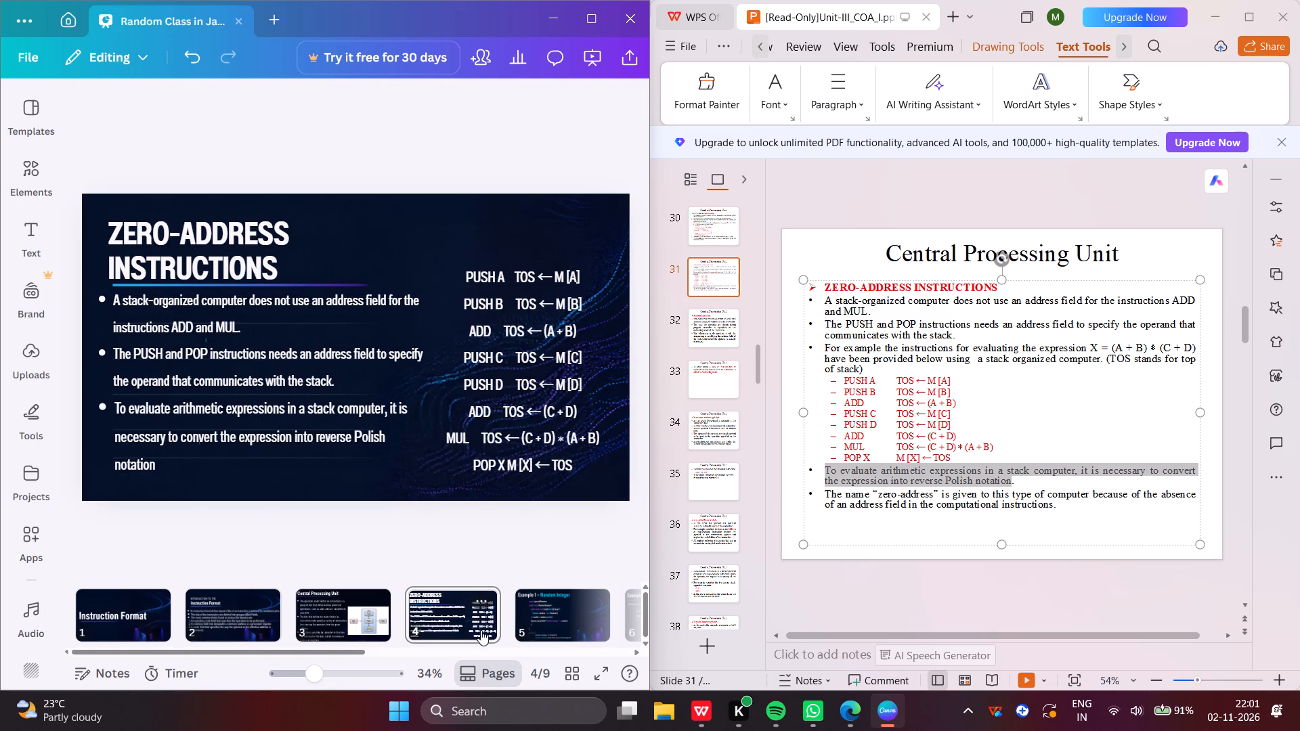
Look through the neighbouring slides in WPS Office and open slide 30 on one-address instructions.
left_click(460, 615)
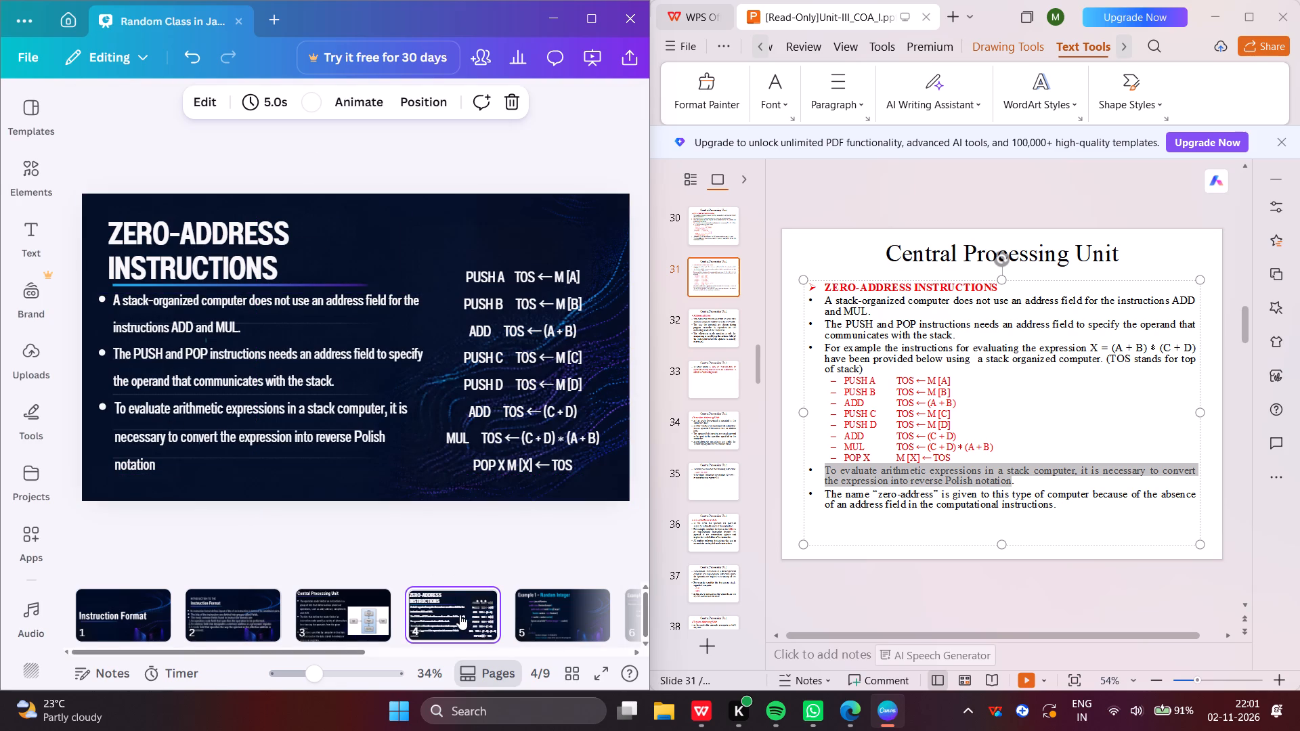
left_click(719, 334)
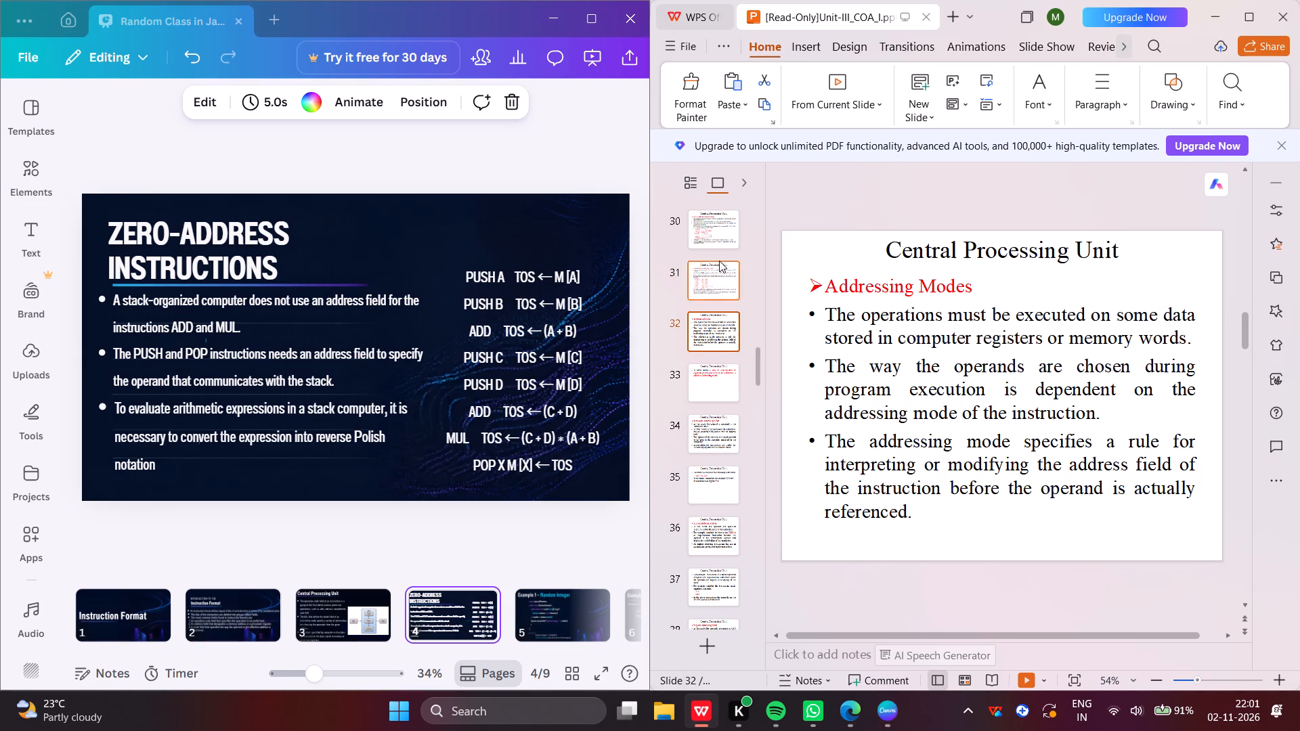
left_click(712, 264)
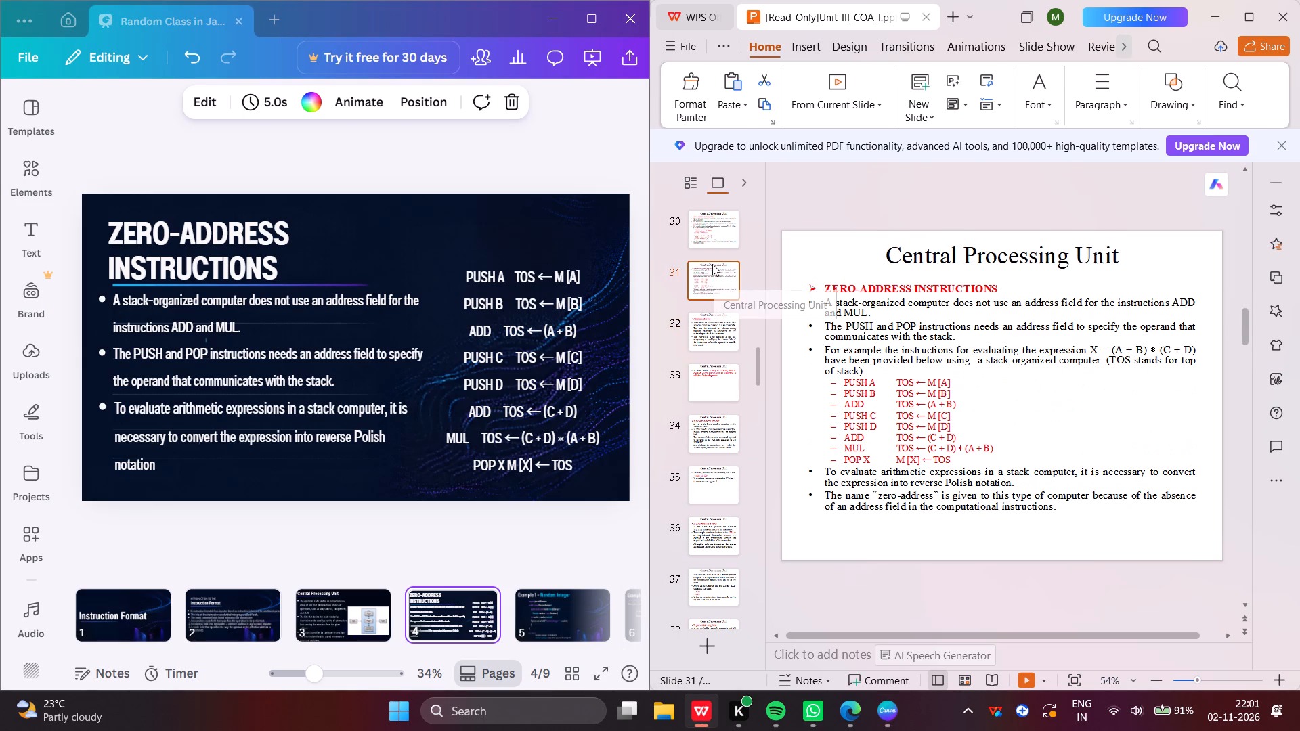
left_click(719, 229)
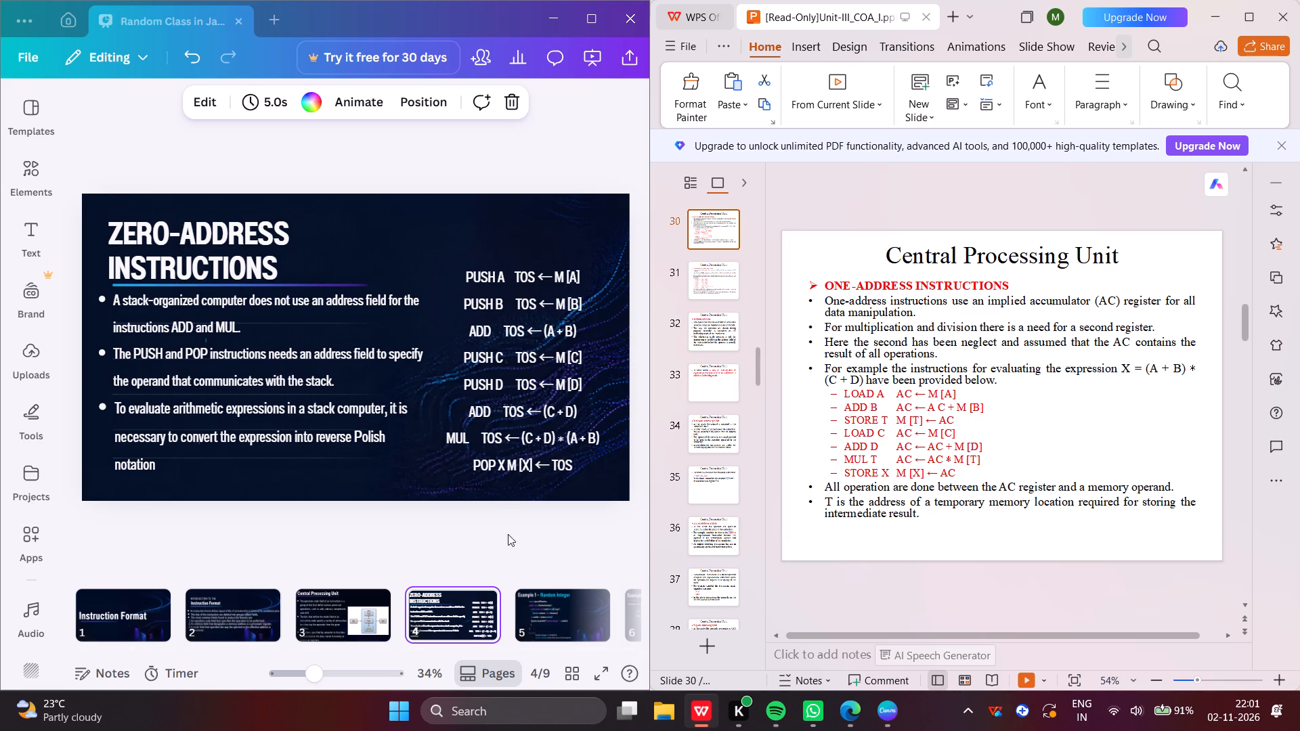
Clear the "Example 1 – Random Integer" title text on page 5 in Canva.
left_click(566, 620)
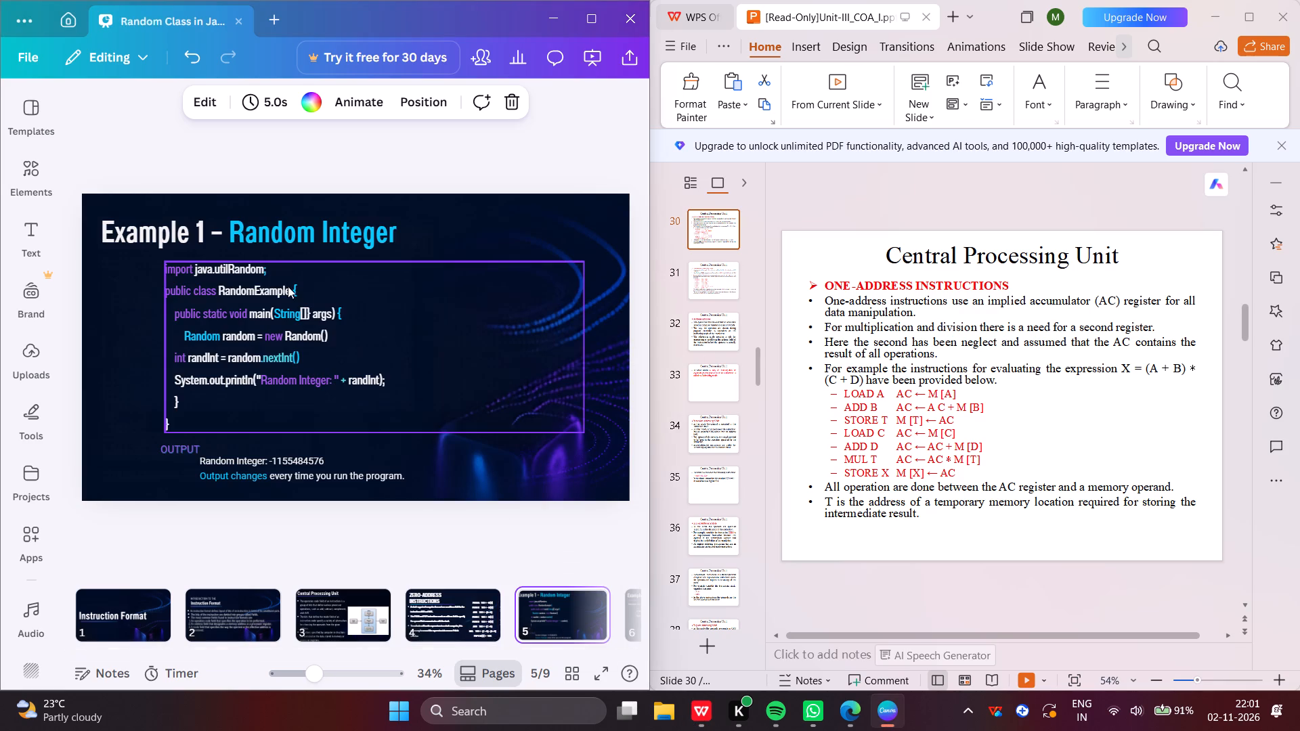
left_click(311, 231)
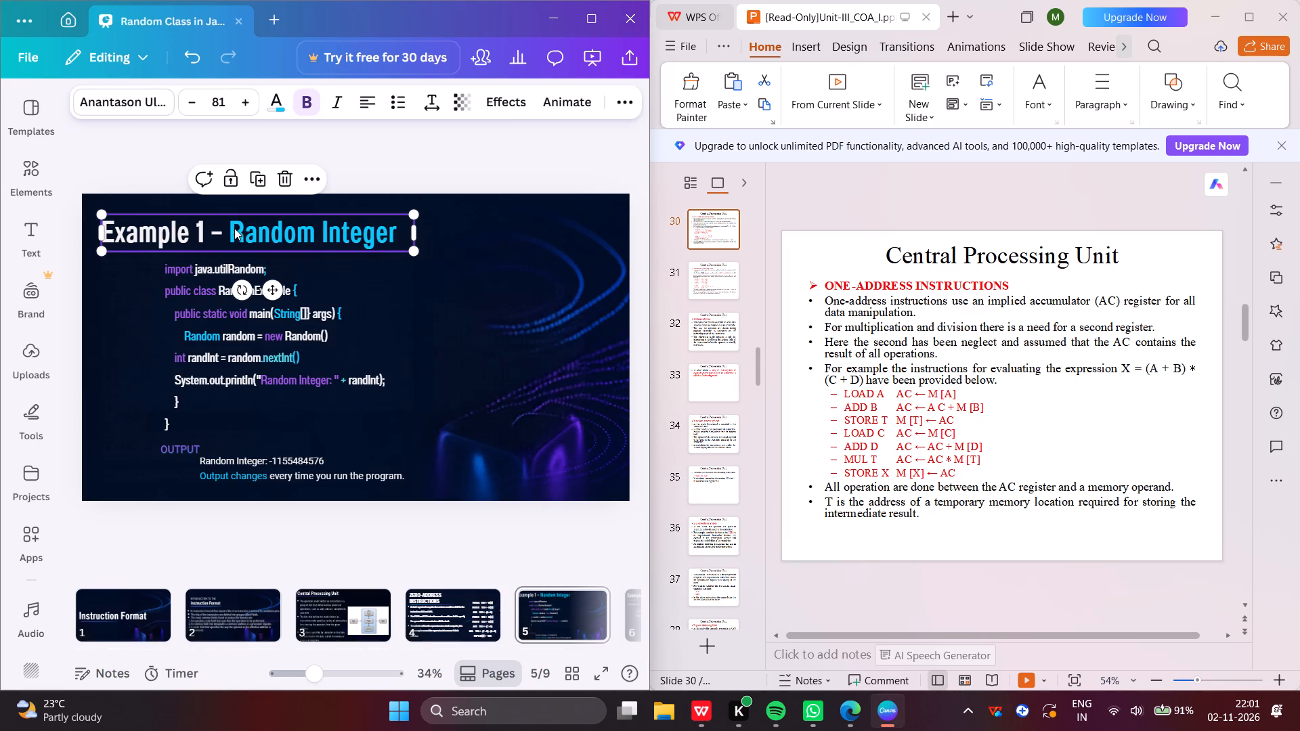
left_click(217, 227)
left_click(217, 227)
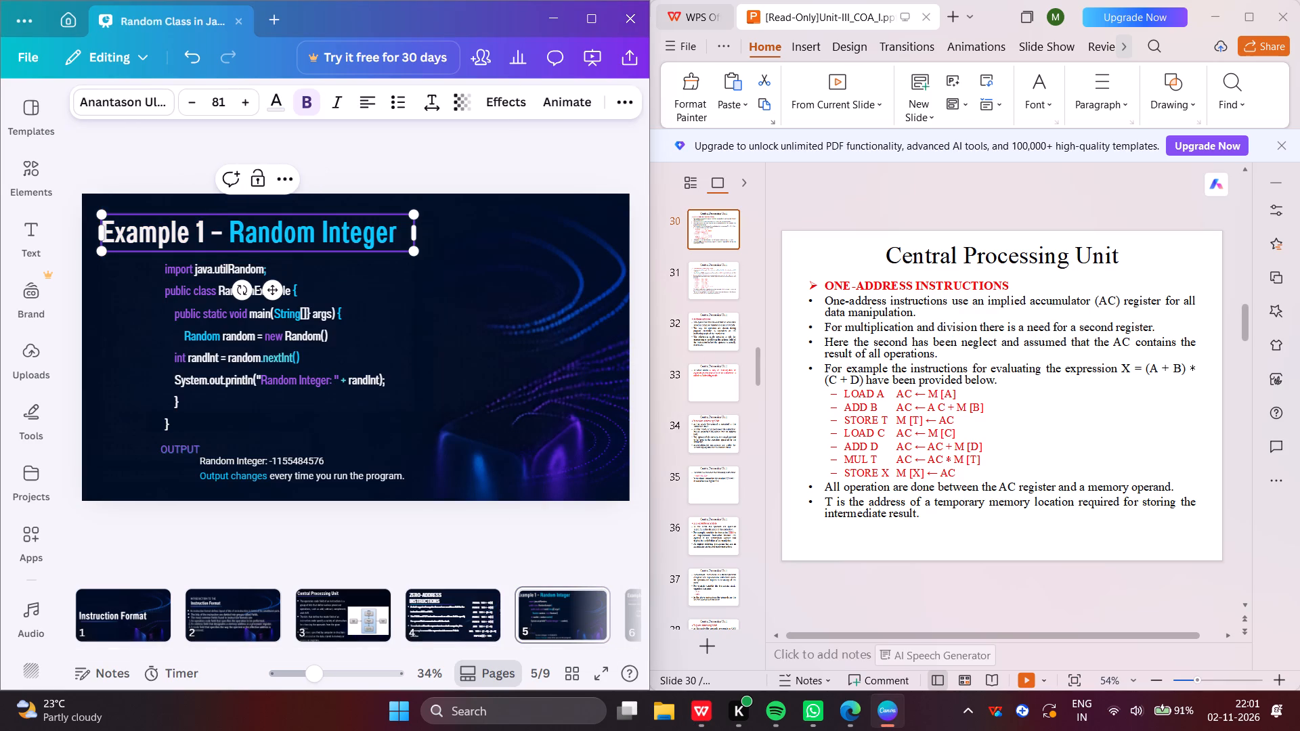
key("BackSpace")
key("Delete")
key("BackSpace")
key("BackSpace")
key("BackSpace")
key("BackSpace")
key("BackSpace")
key("BackSpace")
key("BackSpace")
key("BackSpace")
key("BackSpace")
key("BackSpace")
key("BackSpace")
key("BackSpace")
key("BackSpace")
key("BackSpace")
key("BackSpace")
key("BackSpace")
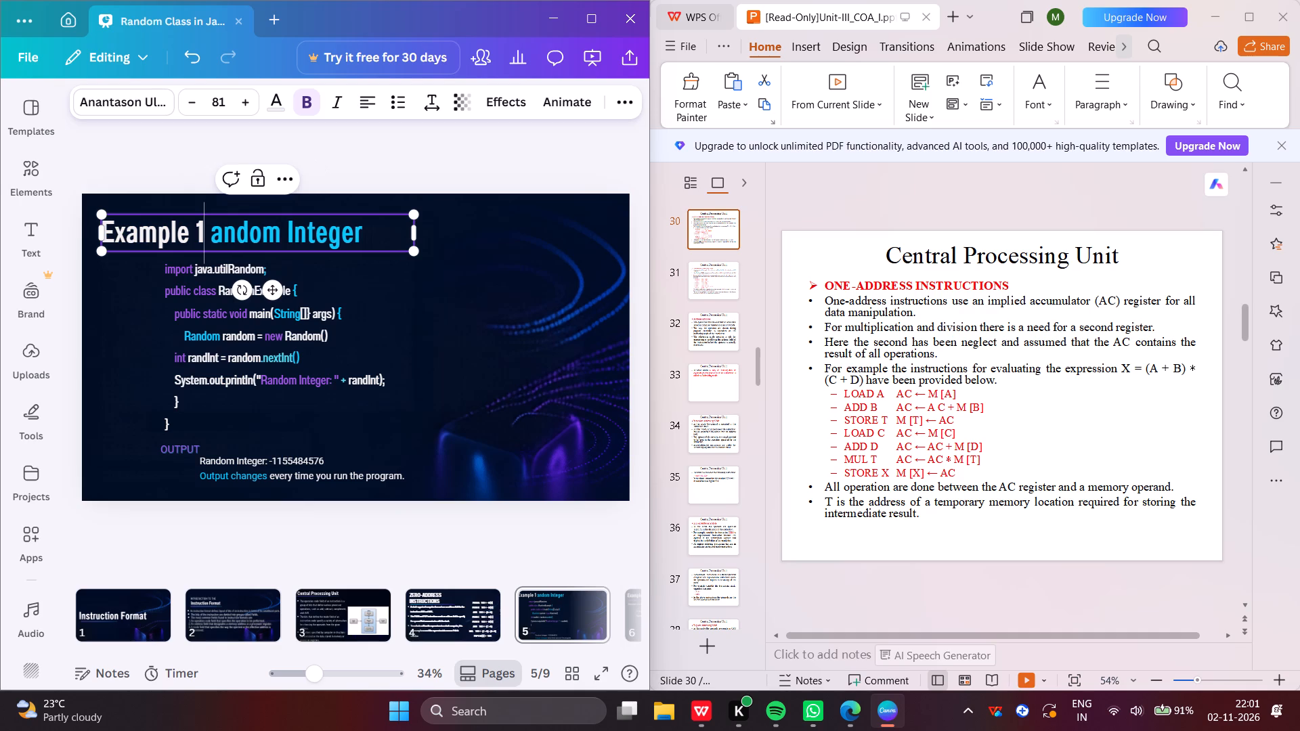
left_click(259, 237)
key("BackSpace")
key("BackSpace")
key("BackSpace")
key("BackSpace")
key("BackSpace")
key("BackSpace")
key("BackSpace")
key("BackSpace")
key("BackSpace")
key("BackSpace")
key("BackSpace")
key("BackSpace")
key("BackSpace")
key("BackSpace")
key("BackSpace")
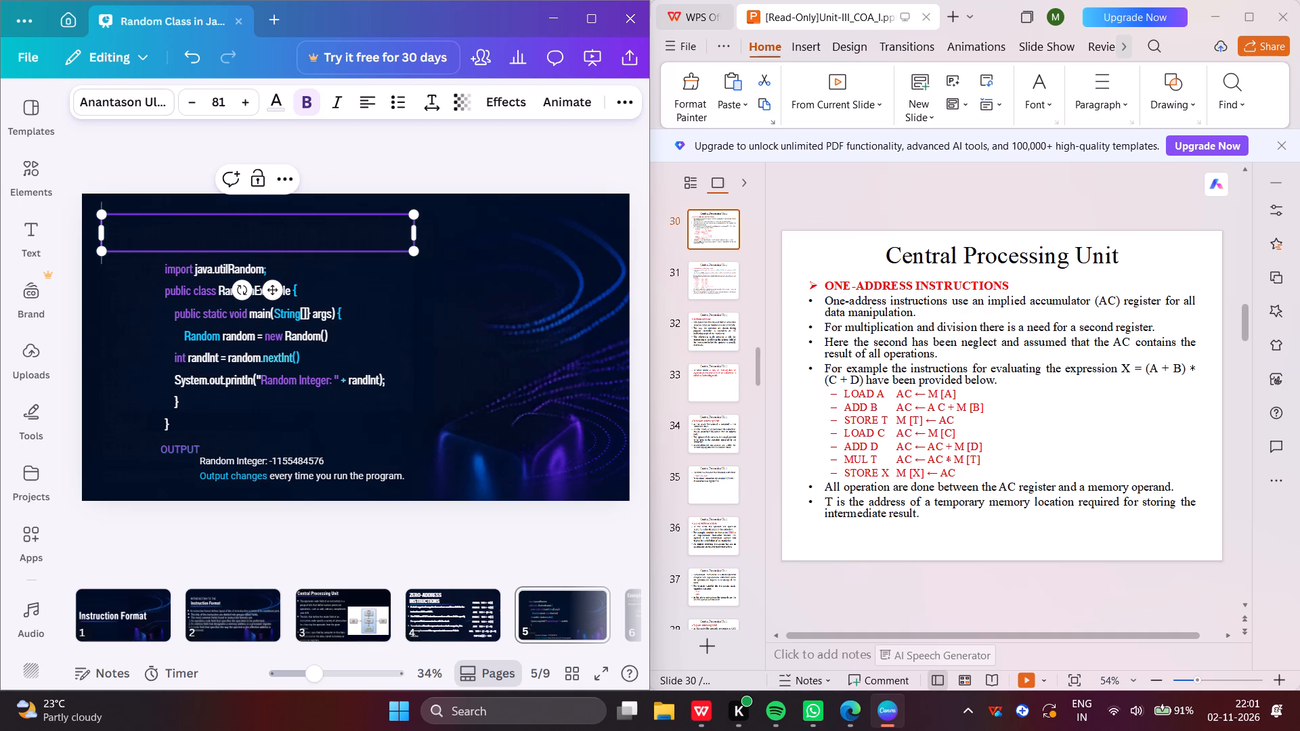
Copy the heading ONE-ADDRESS INSTRUCTIONS from slide 30 into the empty page 5 title and widen its box to fit one line.
left_click_drag(825, 285, 1007, 288)
key("ctrl+c")
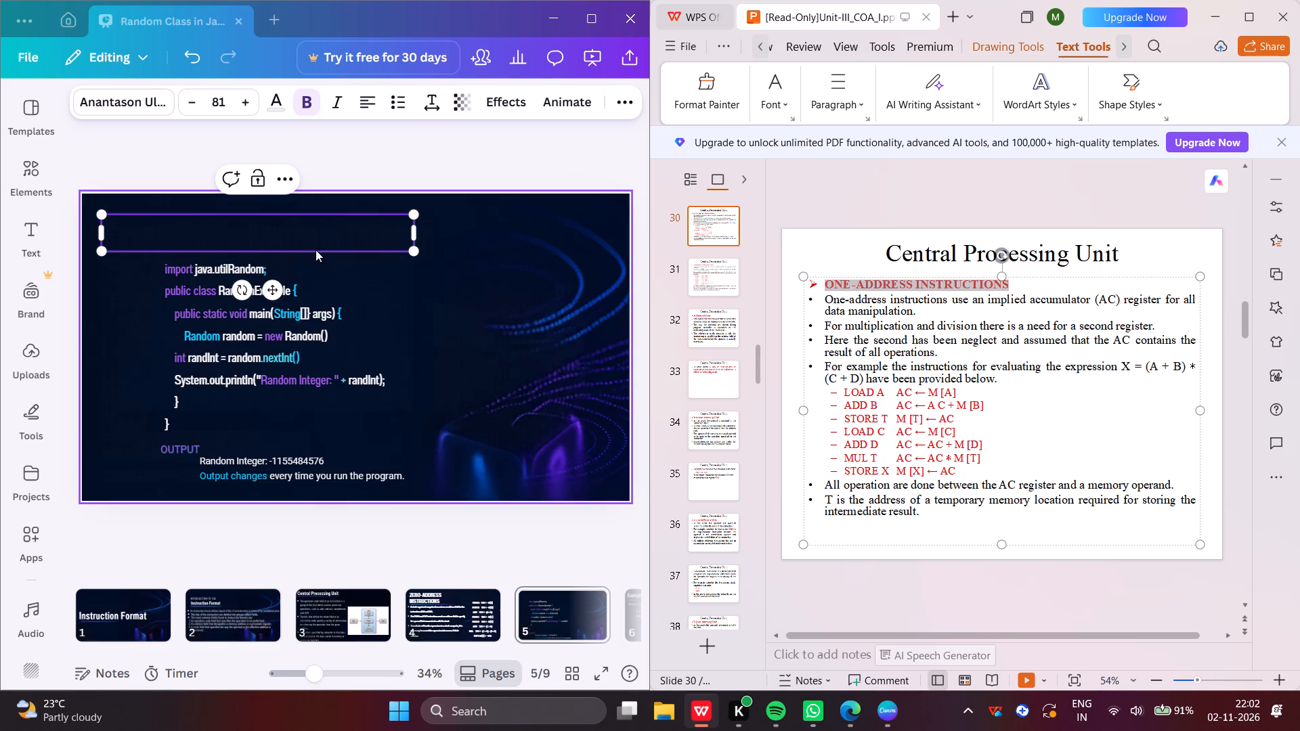
left_click(313, 244)
key("ctrl+v")
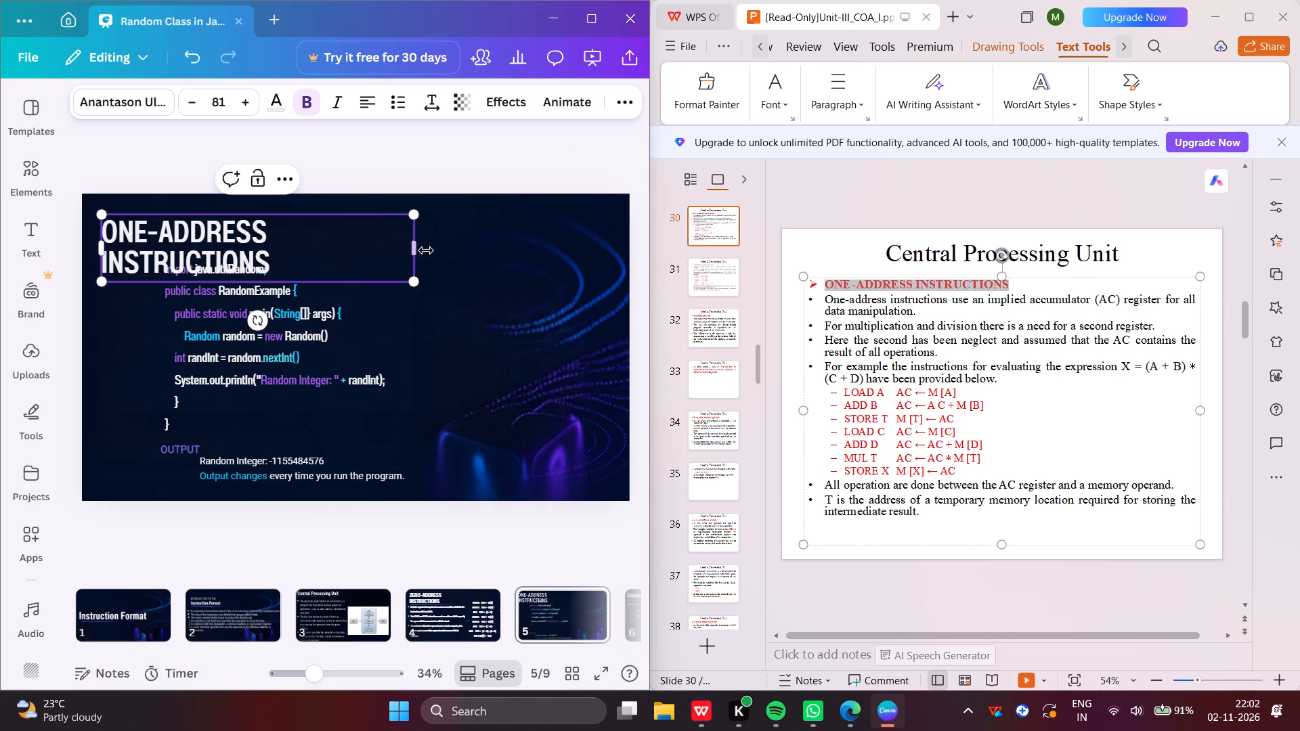
left_click_drag(416, 247, 488, 231)
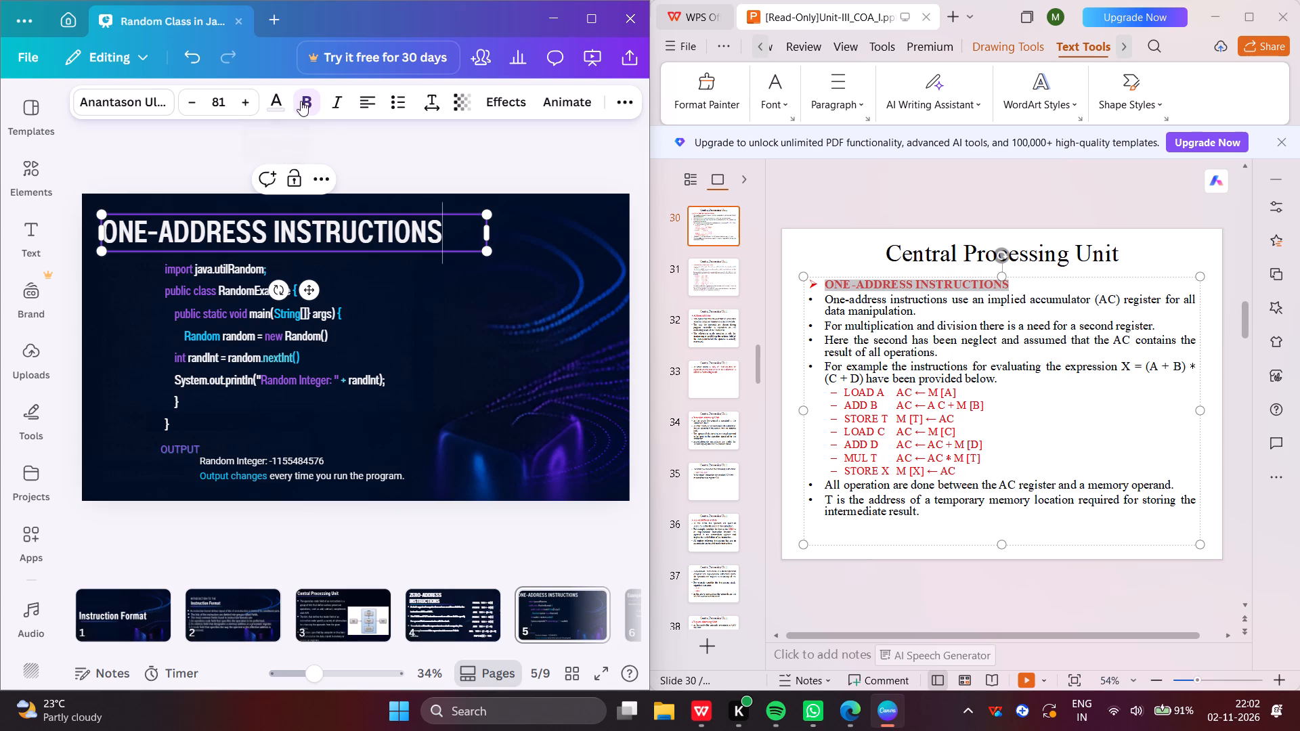
Toggle the bold formatting of the ONE-ADDRESS INSTRUCTIONS title and deselect it.
left_click(305, 102)
left_click(305, 102)
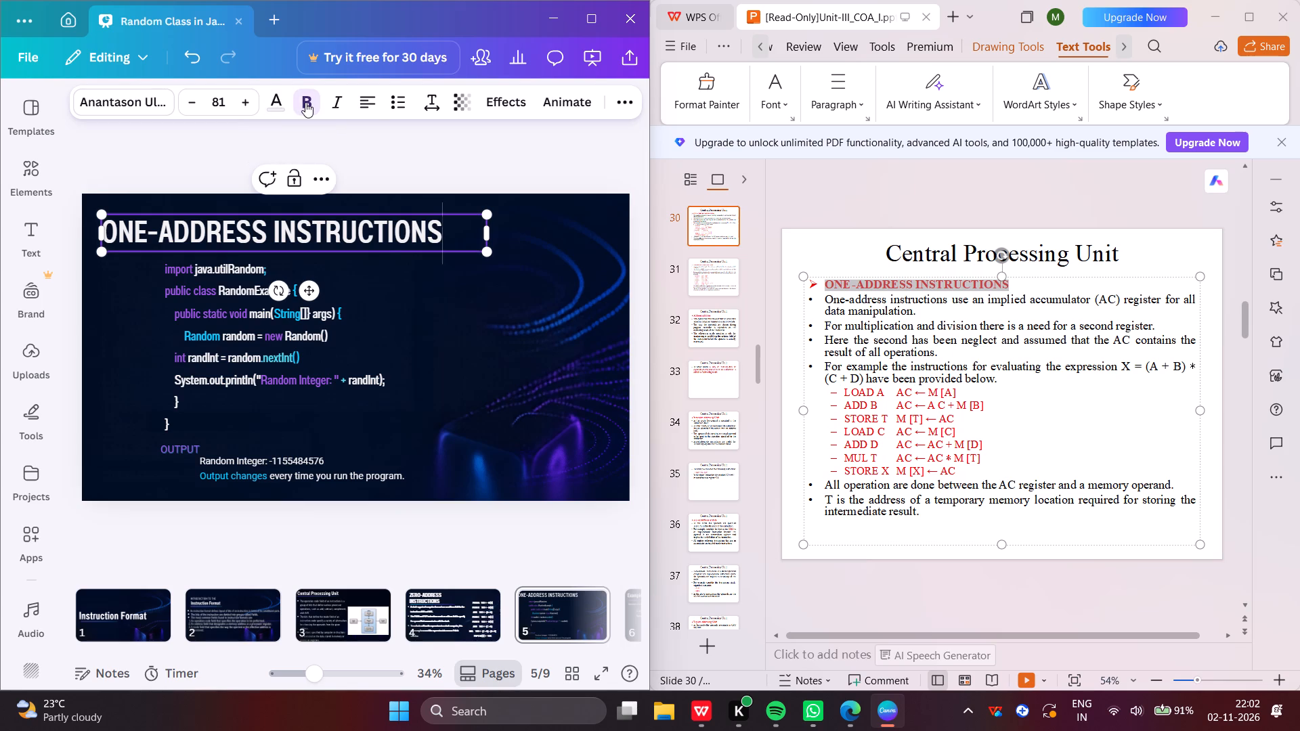
left_click(305, 102)
left_click(332, 139)
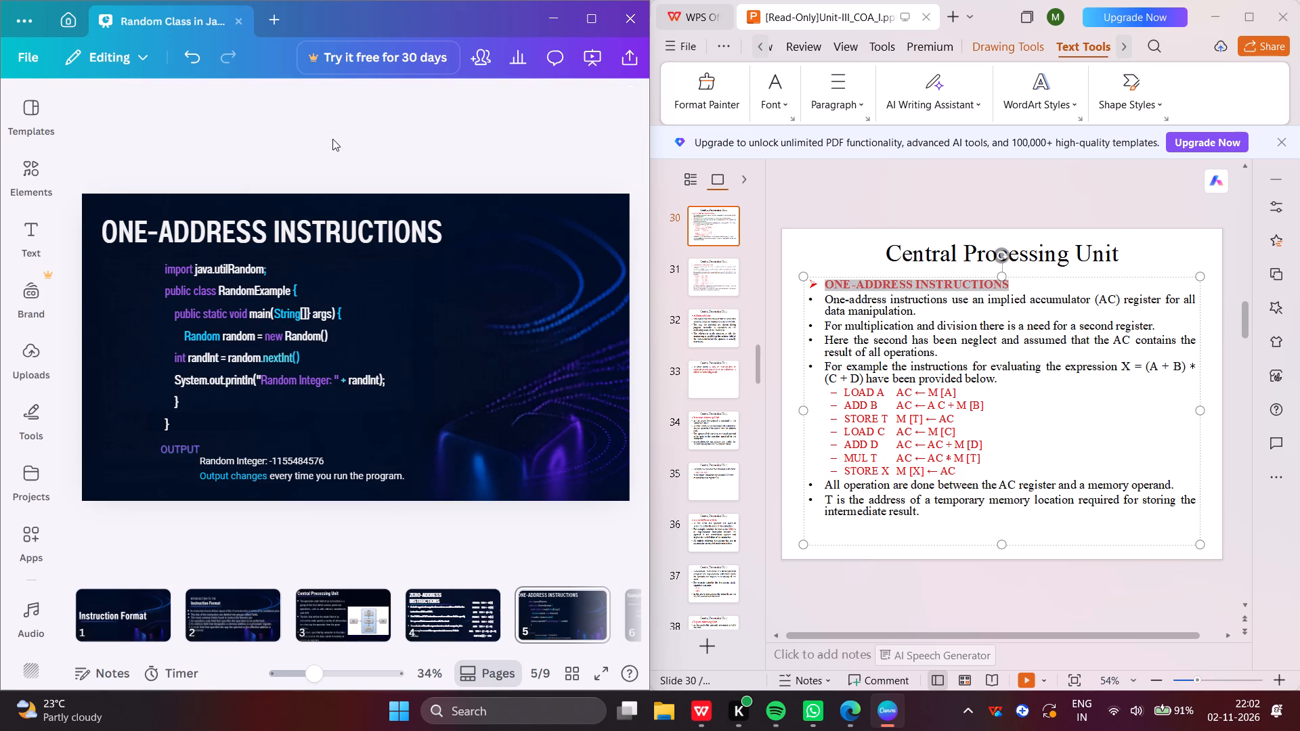
Delete the Java code text box from page 5.
left_click(286, 298)
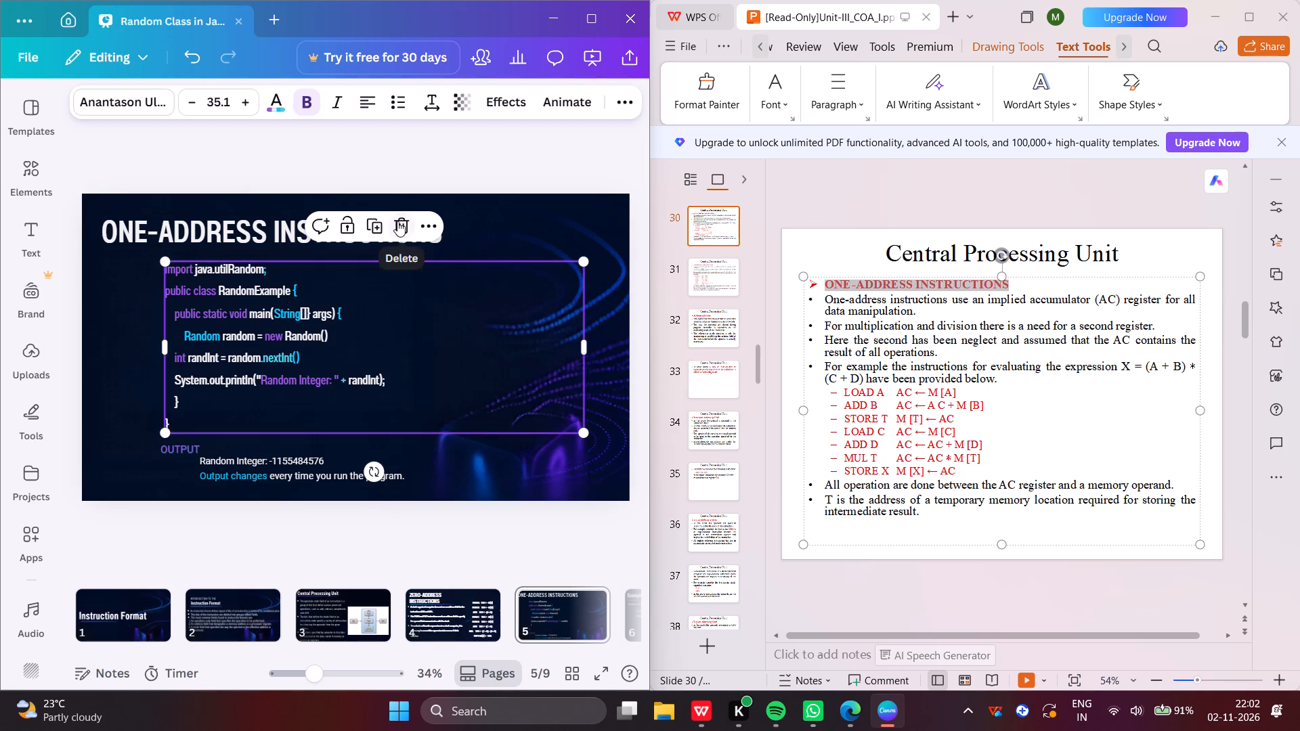
left_click(397, 221)
Delete the leftover Random Integer, Output changes and OUTPUT texts from page 5.
left_click_drag(282, 460, 349, 368)
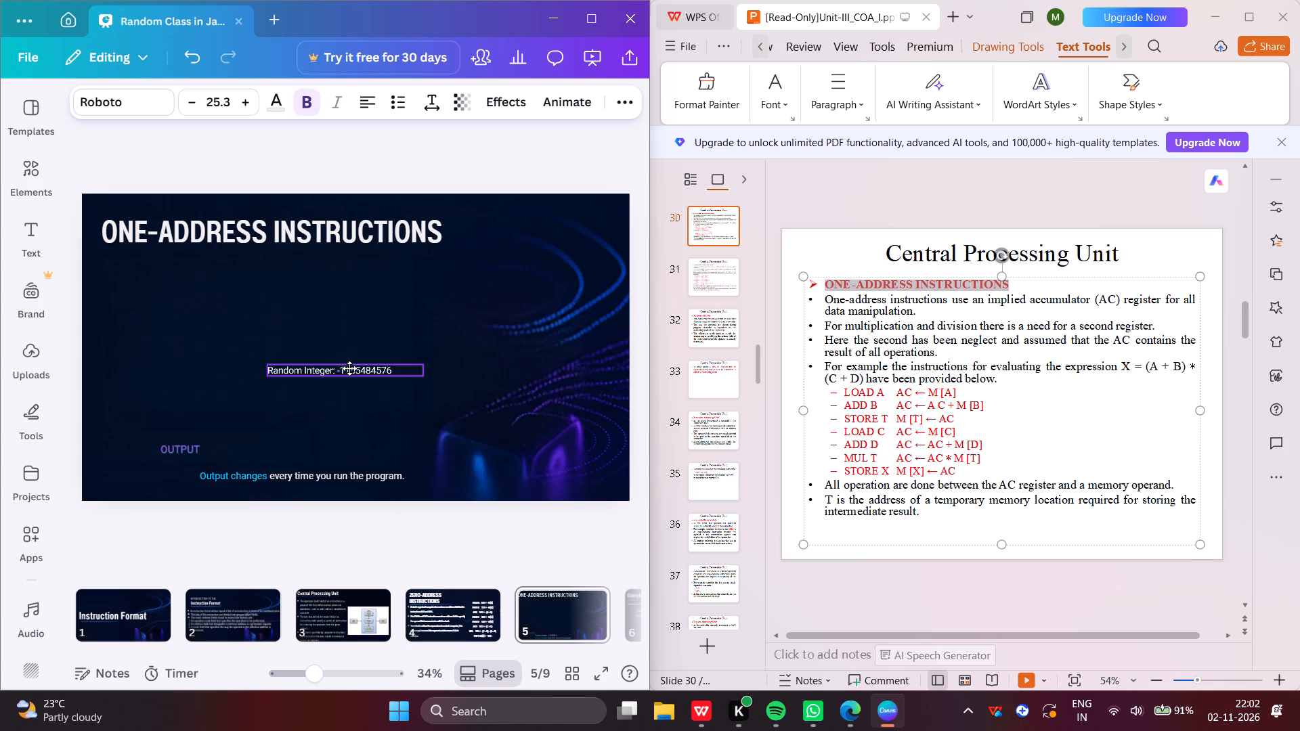
left_click_drag(349, 368, 359, 385)
left_click(381, 338)
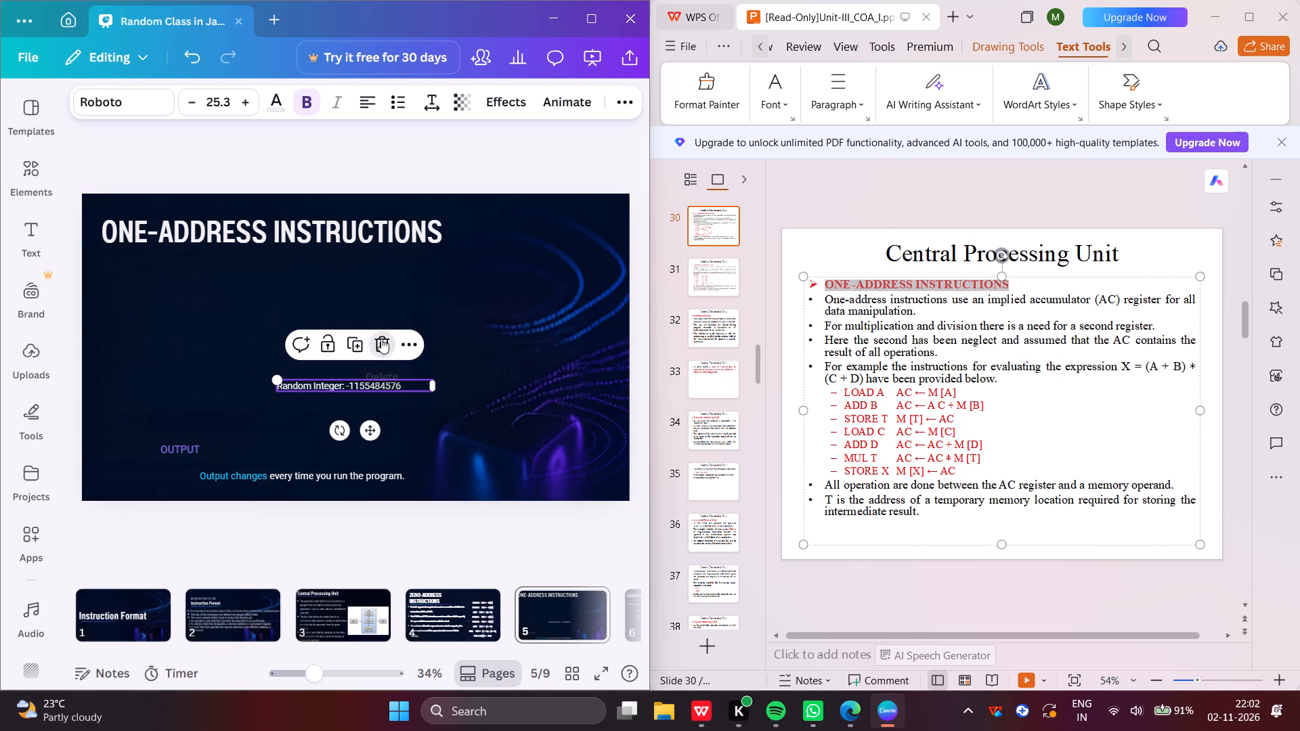
left_click_drag(309, 478, 339, 416)
left_click(339, 416)
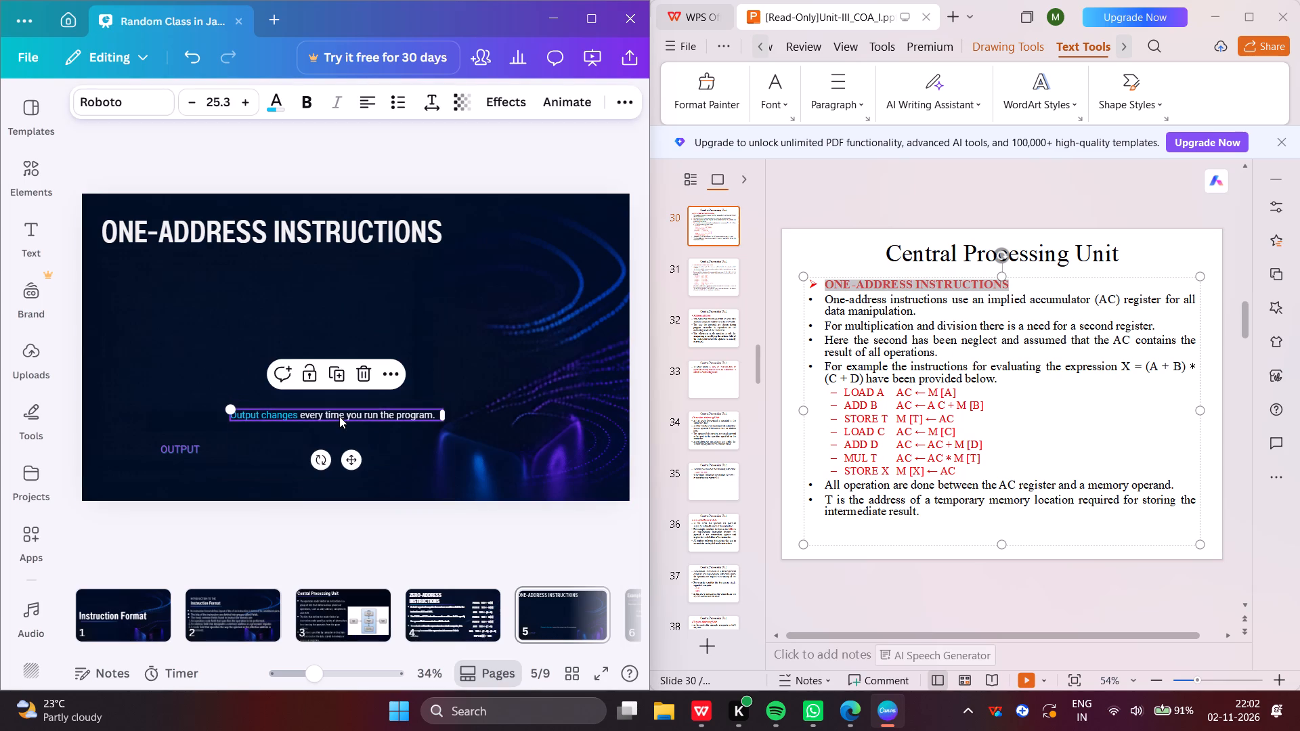
left_click(373, 404)
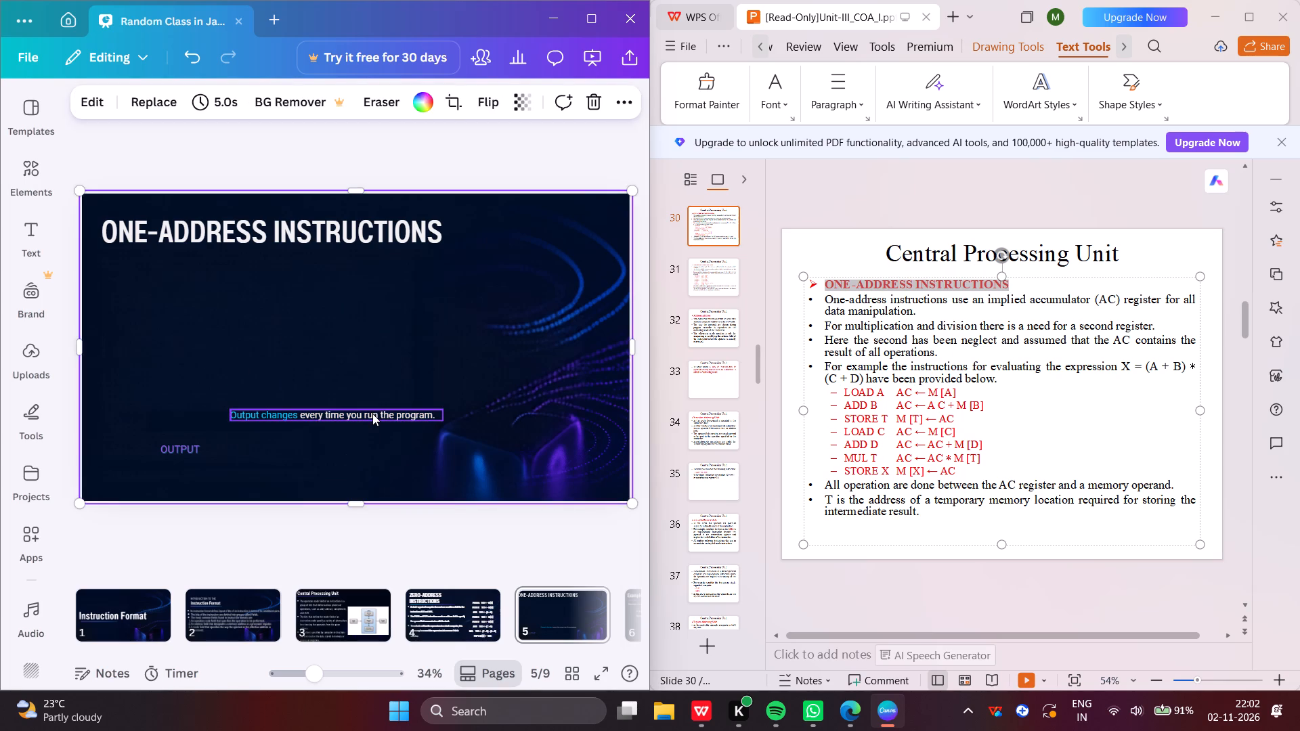
left_click(372, 413)
left_click(357, 375)
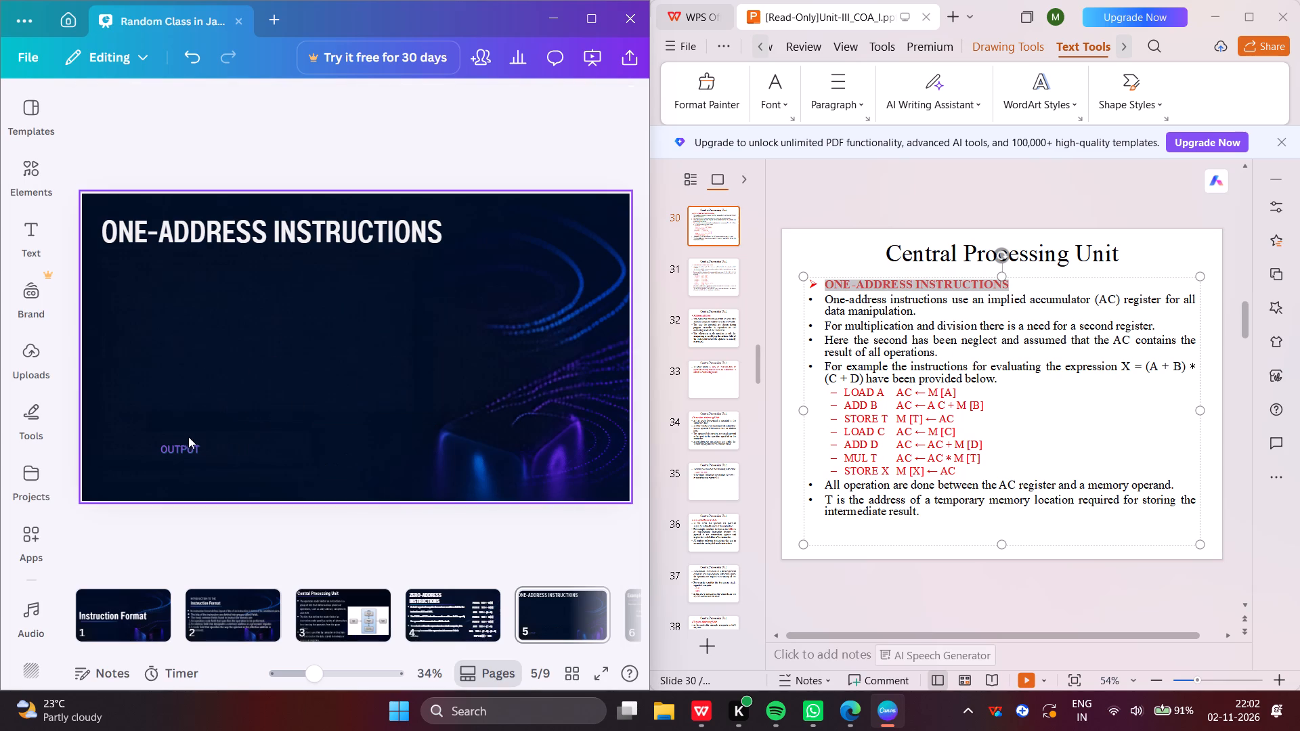
left_click(188, 447)
left_click(202, 405)
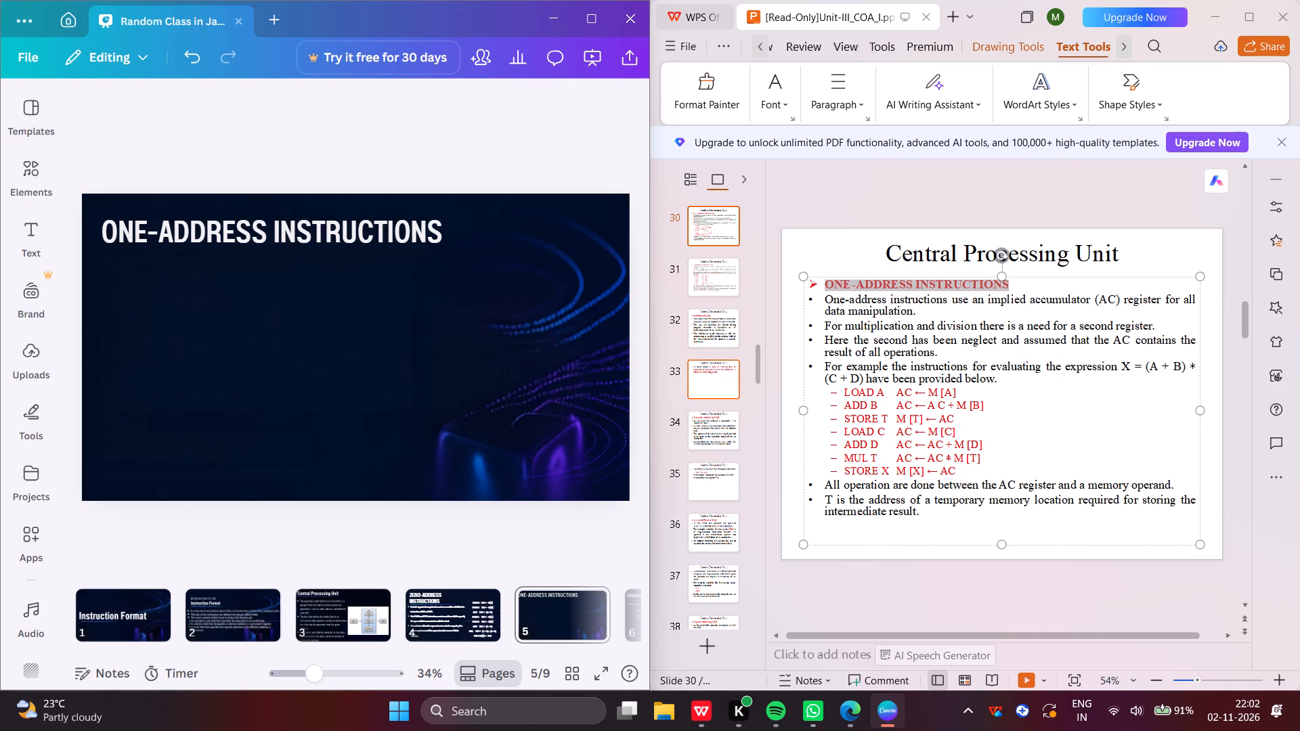
Copy the four explanatory points under ONE-ADDRESS INSTRUCTIONS from slide 30 onto page 5 and format them as a bulleted list.
left_click_drag(824, 305, 919, 353)
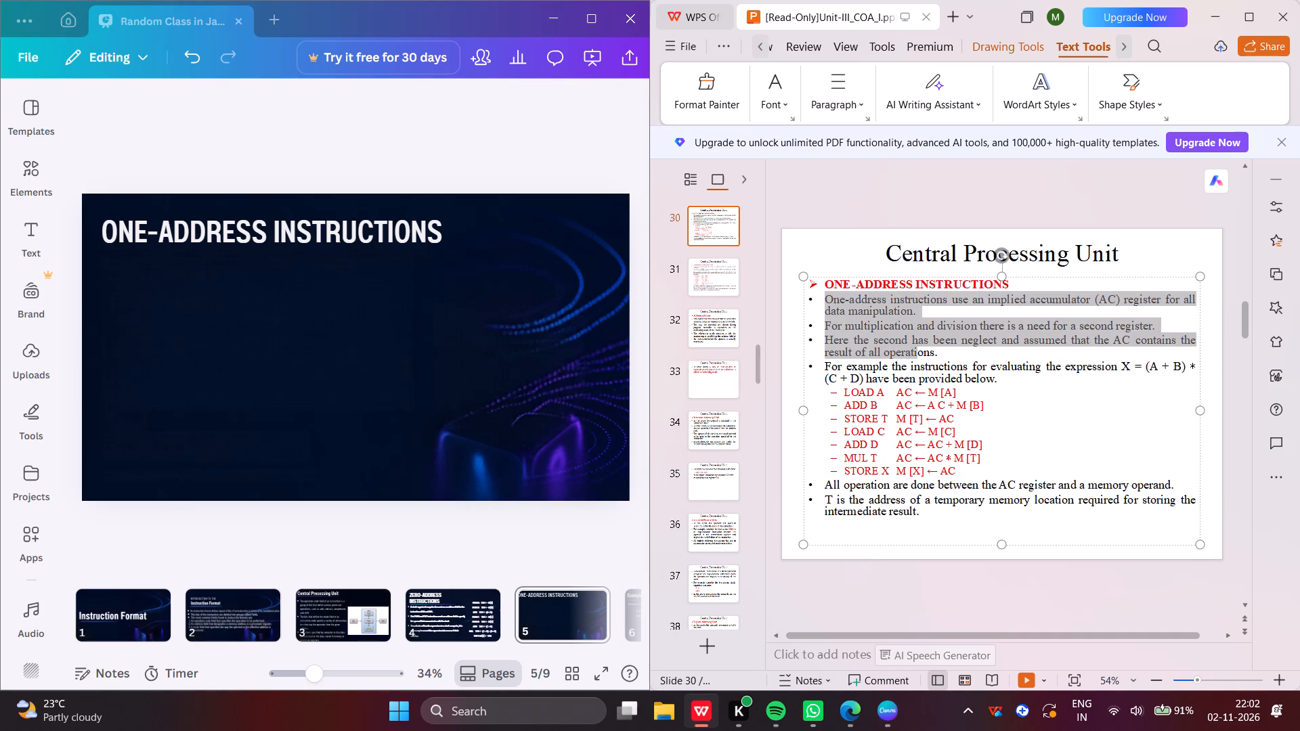
left_click_drag(919, 353, 1001, 380)
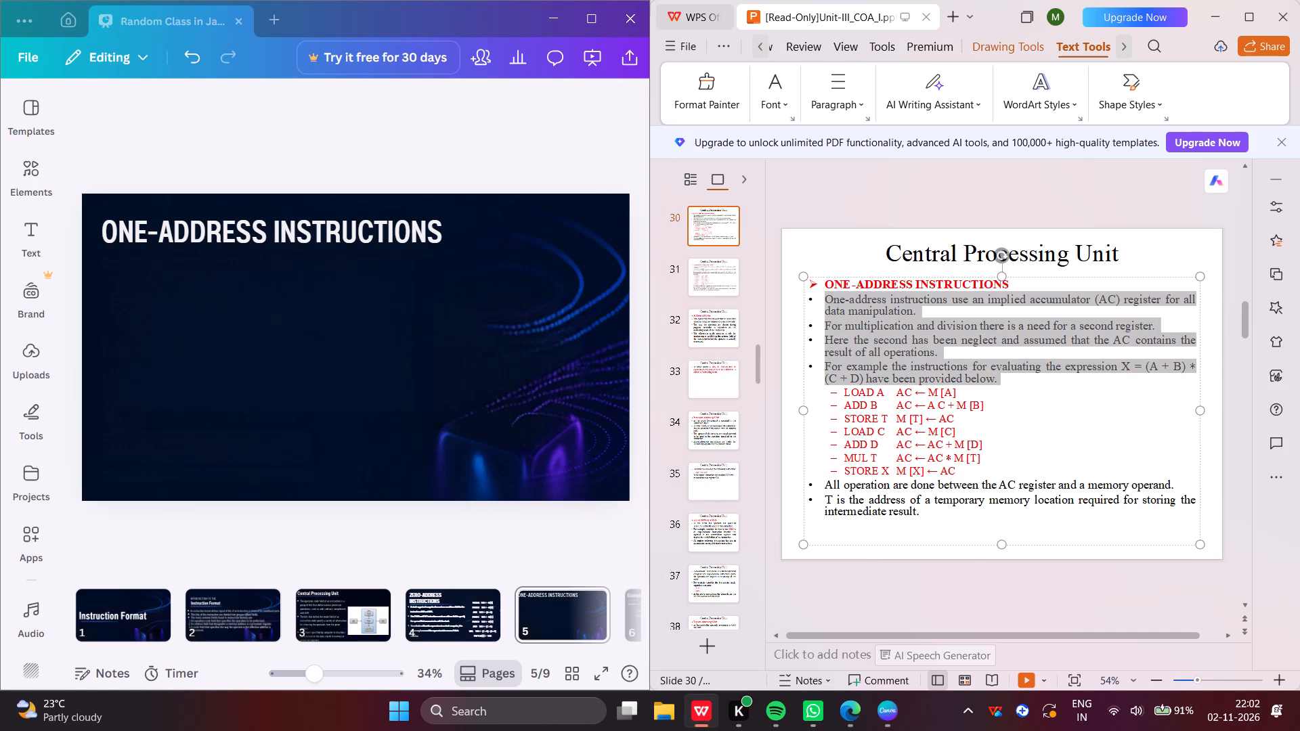
left_click_drag(1001, 380, 1001, 380)
key("ctrl+c")
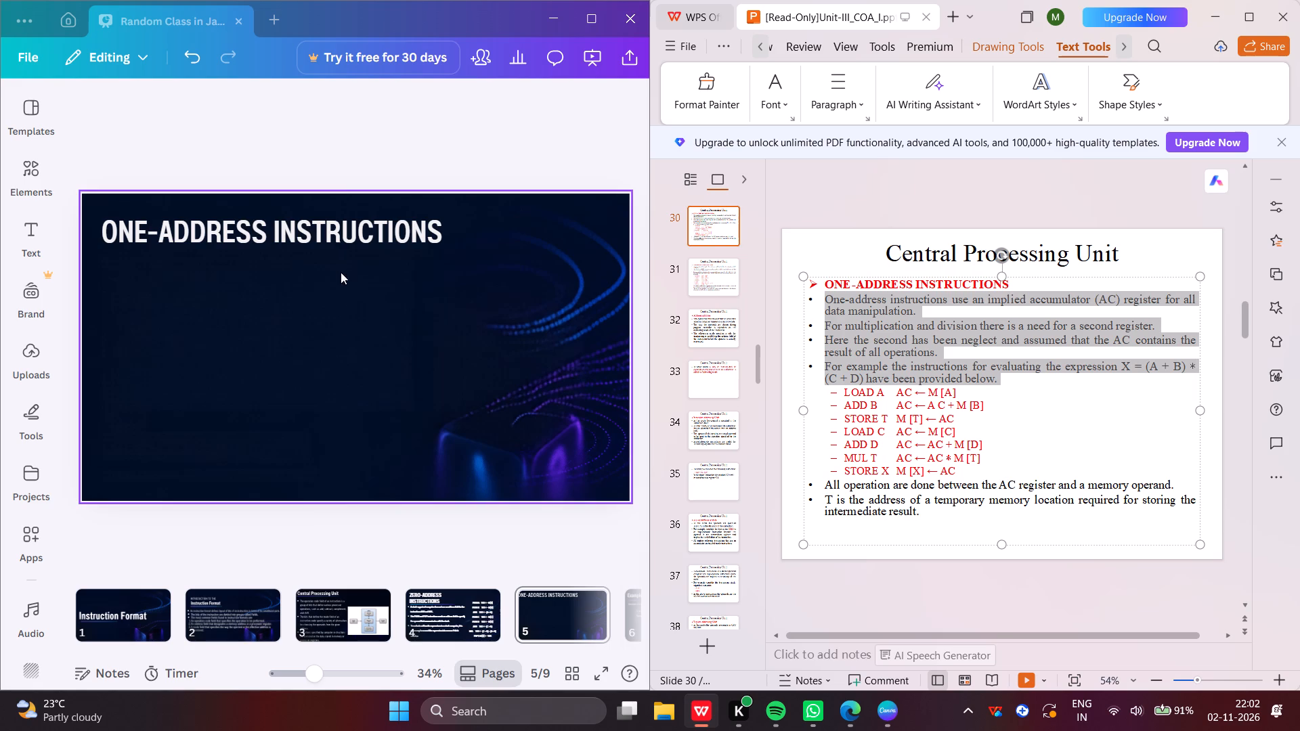
left_click(341, 319)
key("ctrl+v")
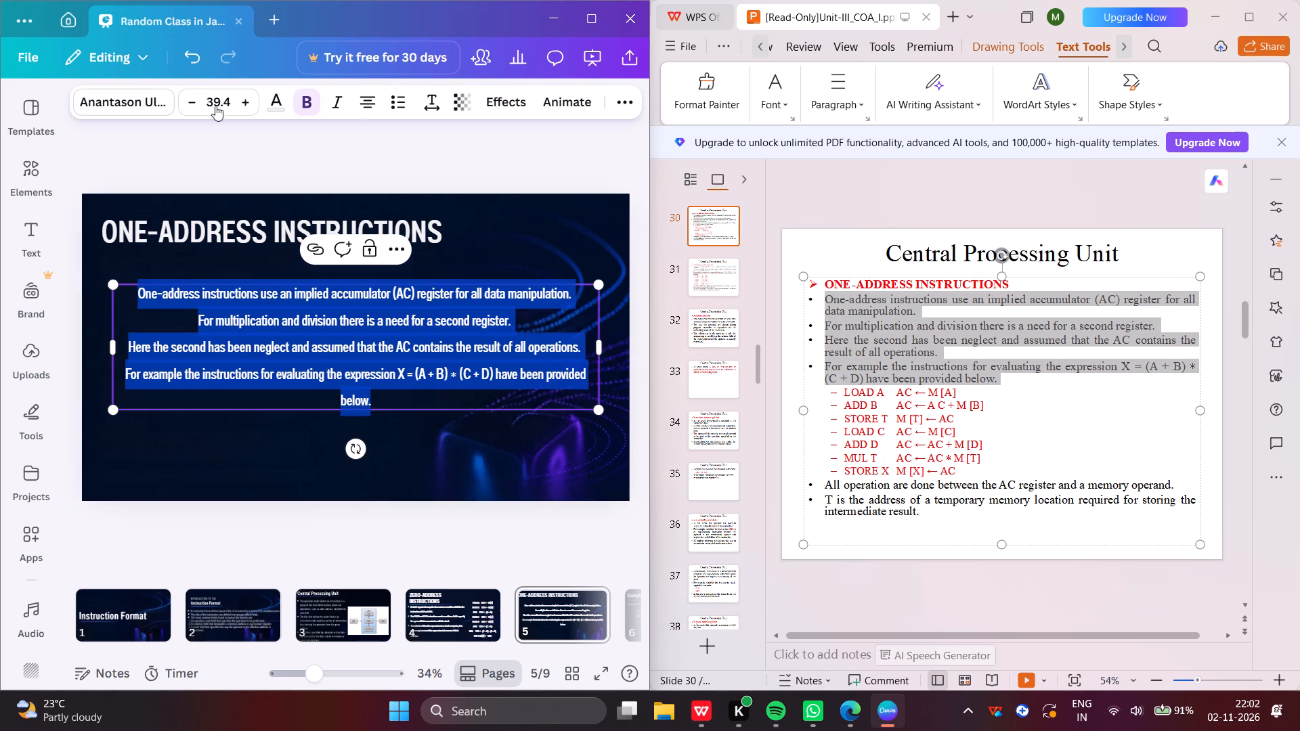
left_click(399, 101)
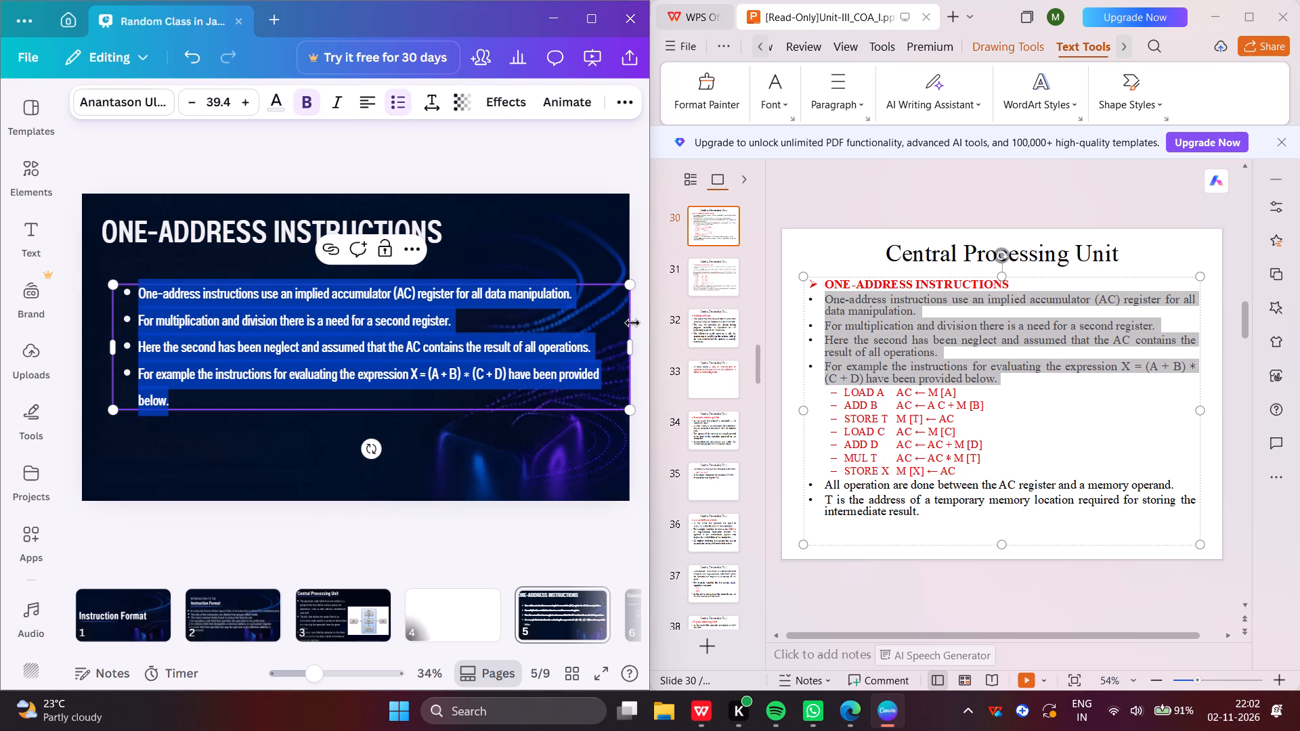
Narrow the bulleted text box to roughly half the page width and move it directly beneath the ONE-ADDRESS INSTRUCTIONS title.
left_click_drag(639, 345, 442, 379)
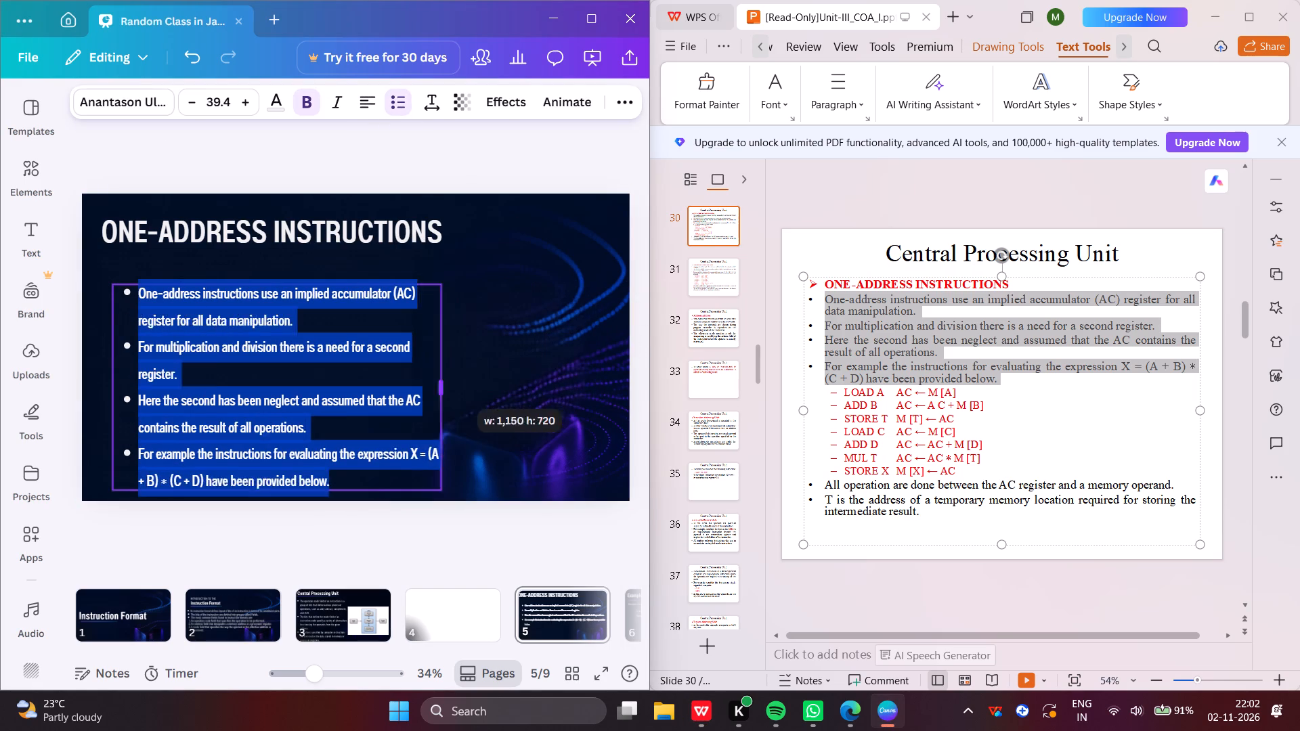
left_click_drag(442, 379, 415, 377)
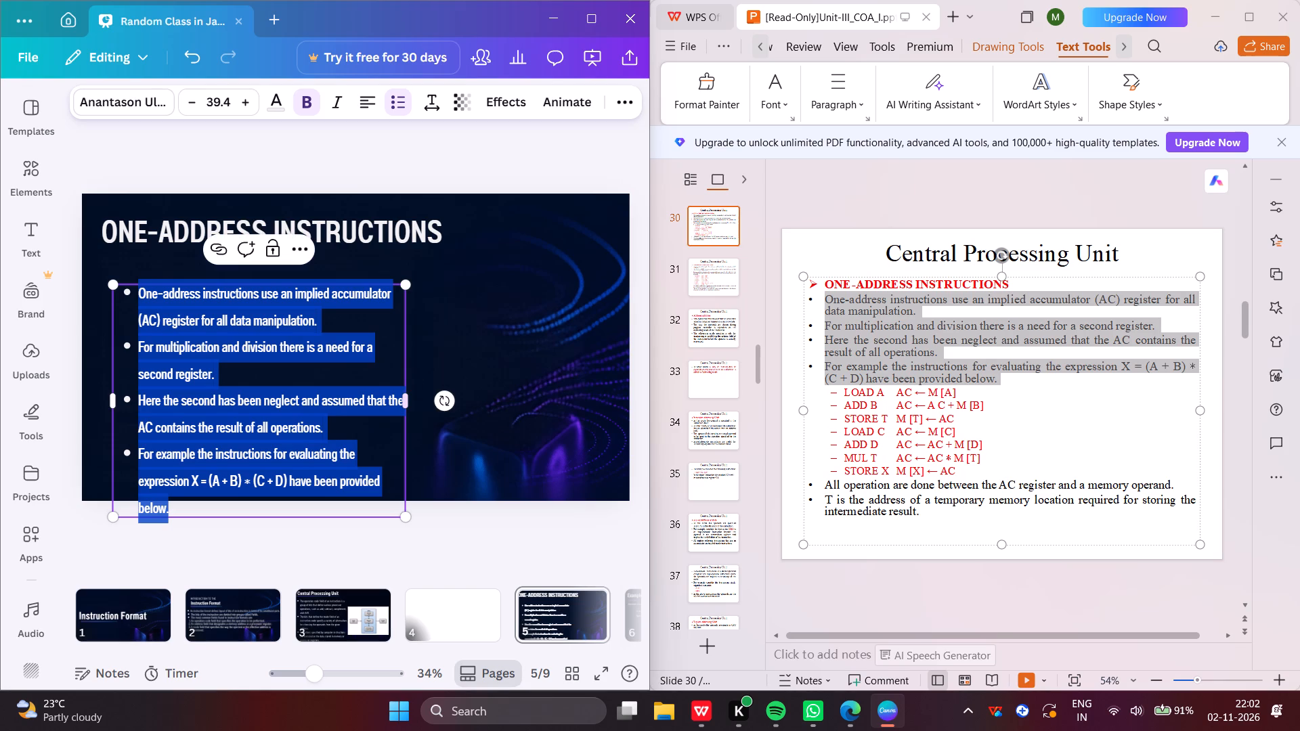
left_click_drag(373, 338, 309, 173)
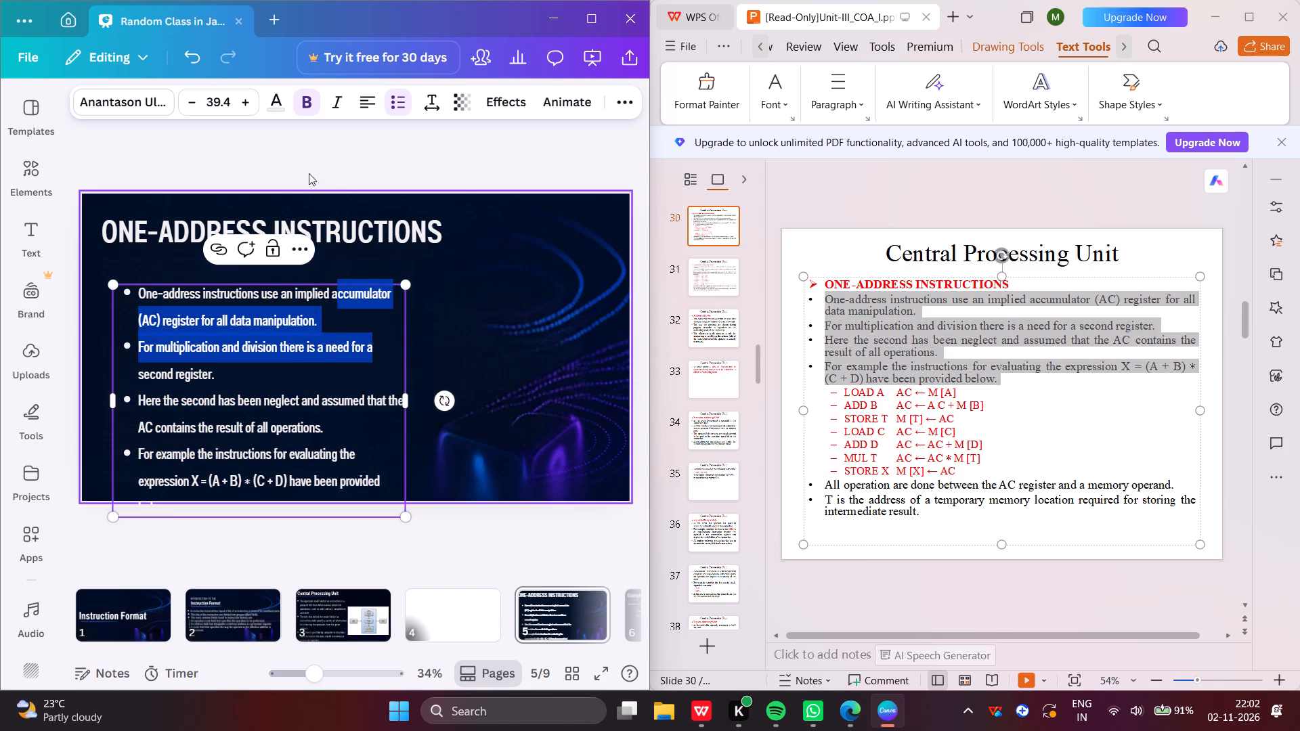
left_click_drag(309, 173, 301, 196)
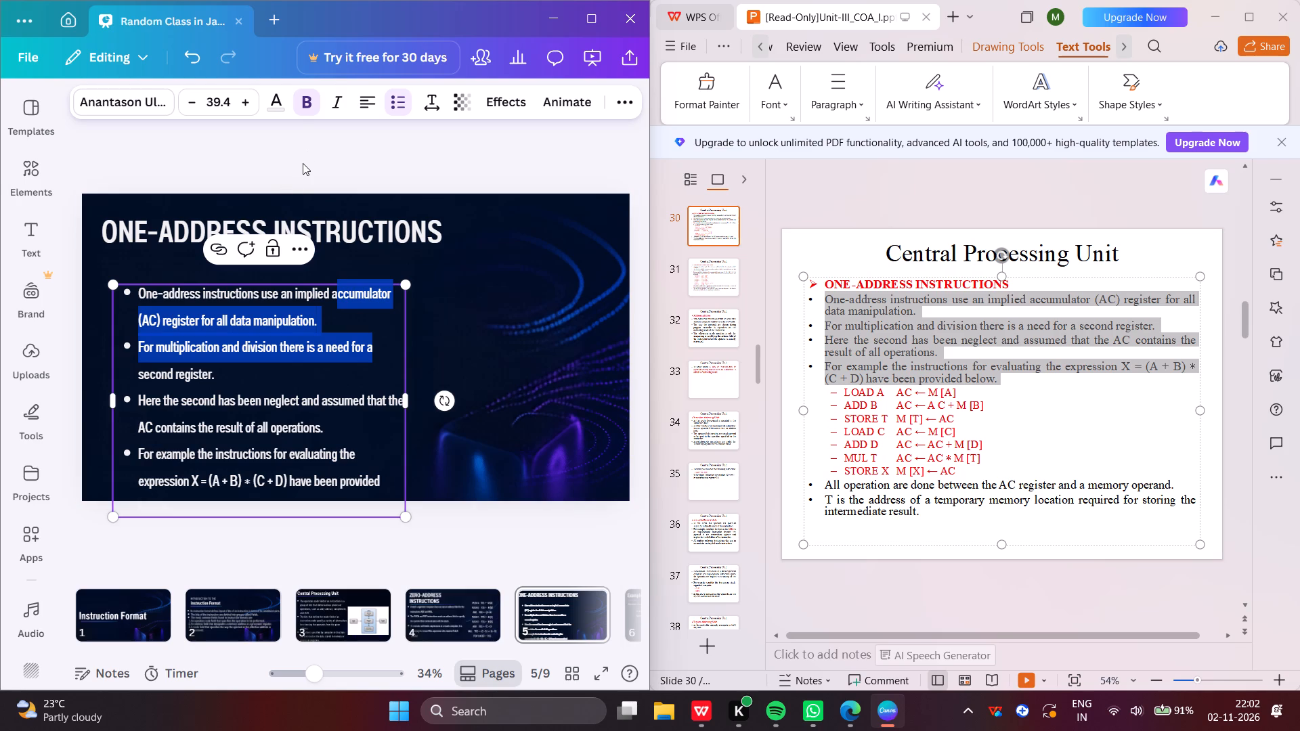
left_click(283, 196)
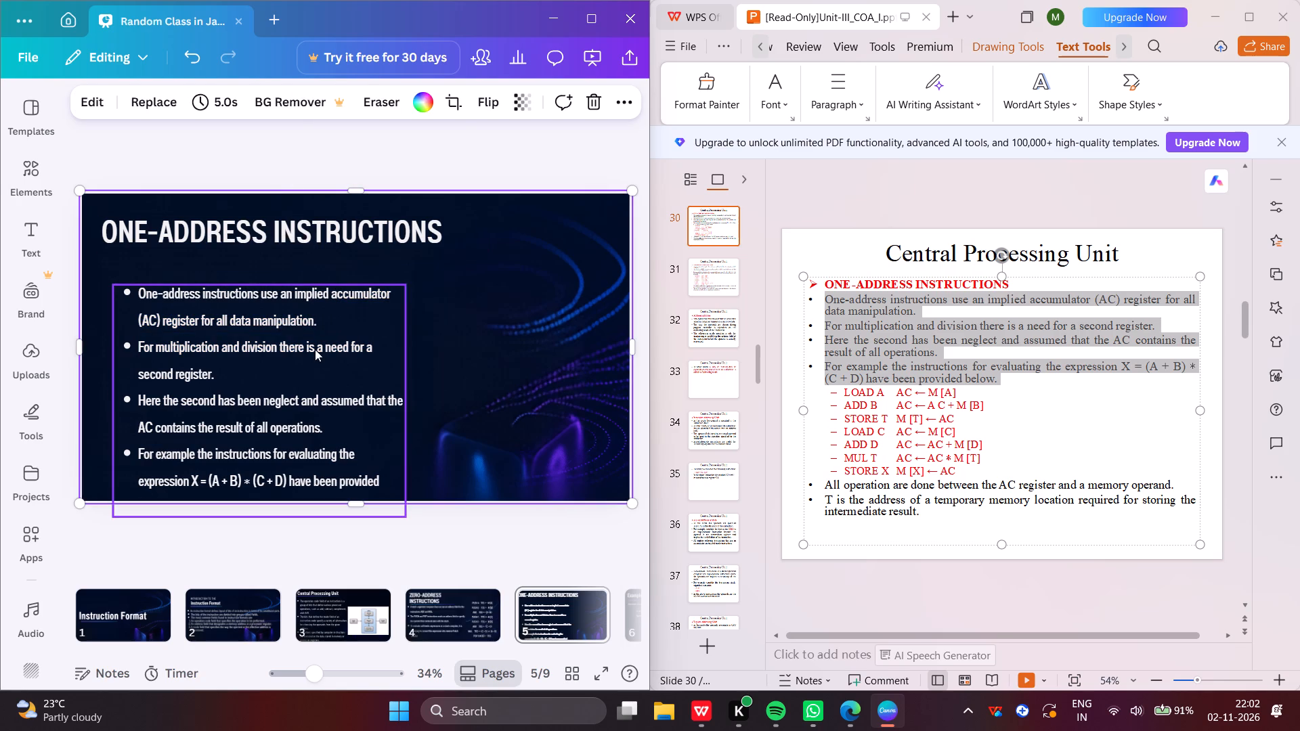
left_click_drag(315, 349, 304, 318)
left_click(360, 158)
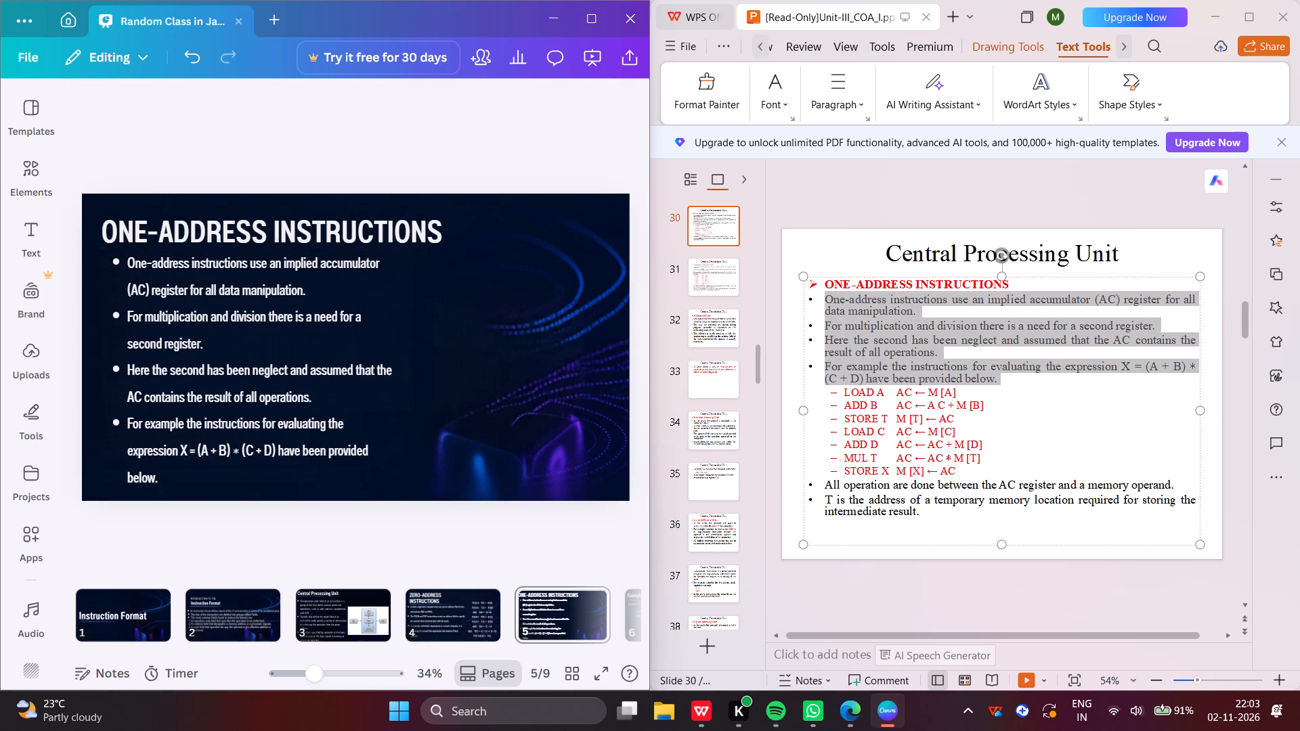
Copy the seven instruction lines from LOAD A to STORE X on slide 30 onto page 5 and place them beside the bullets.
left_click_drag(825, 389, 963, 471)
key("ctrl+c")
left_click(519, 320)
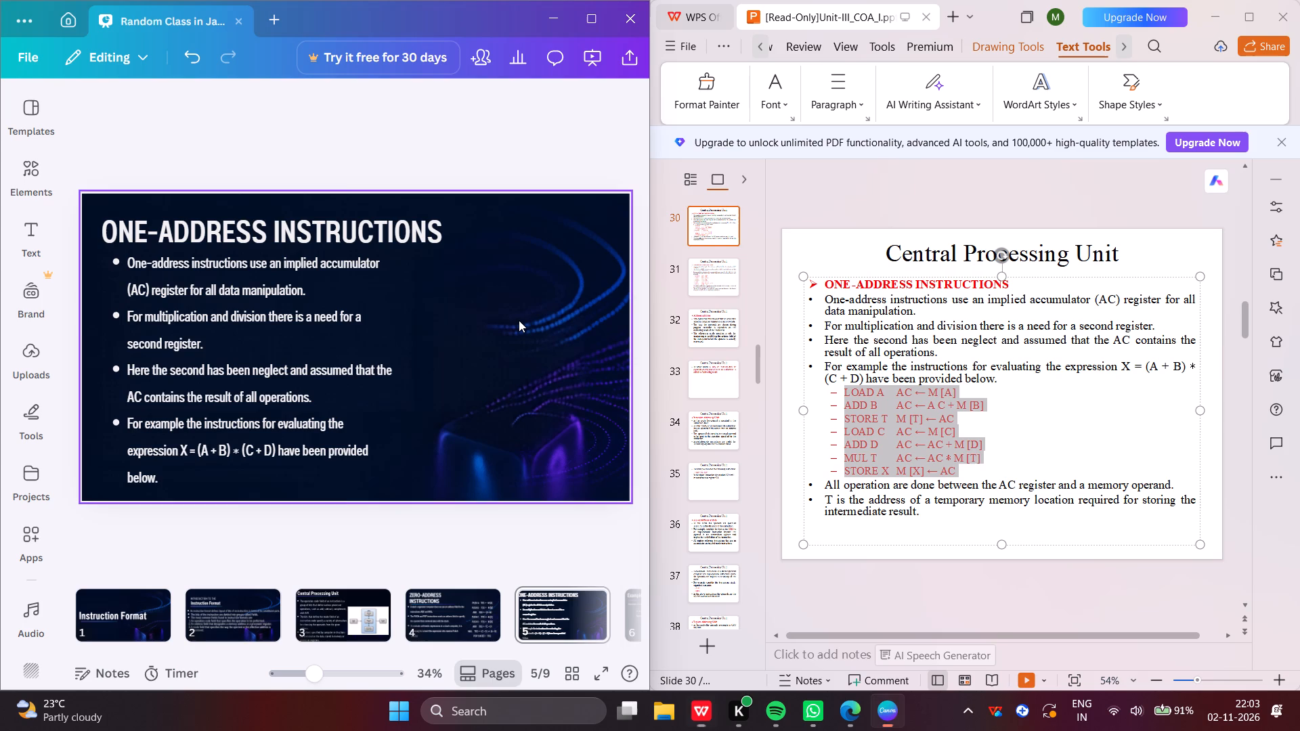
key("ctrl+v")
left_click_drag(404, 323, 409, 310)
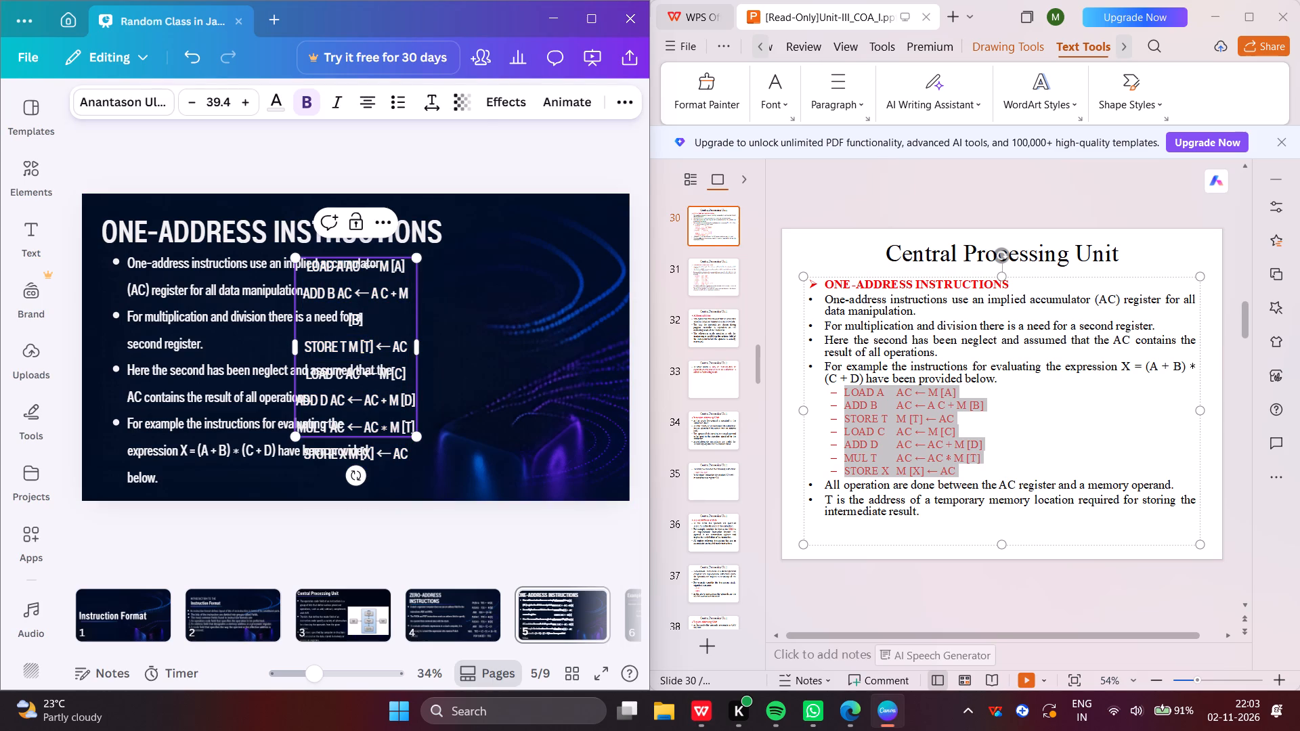
left_click_drag(486, 171, 479, 280)
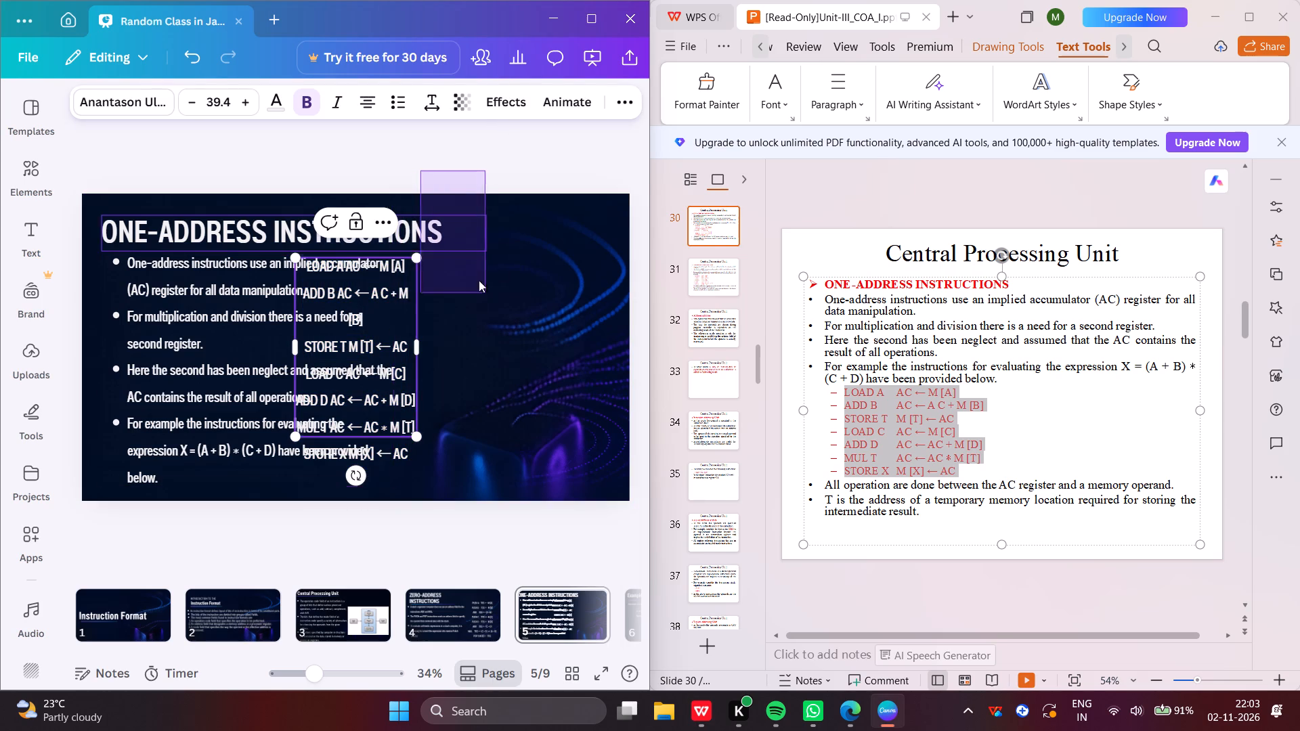
left_click_drag(479, 280, 508, 207)
left_click_drag(406, 335, 554, 337)
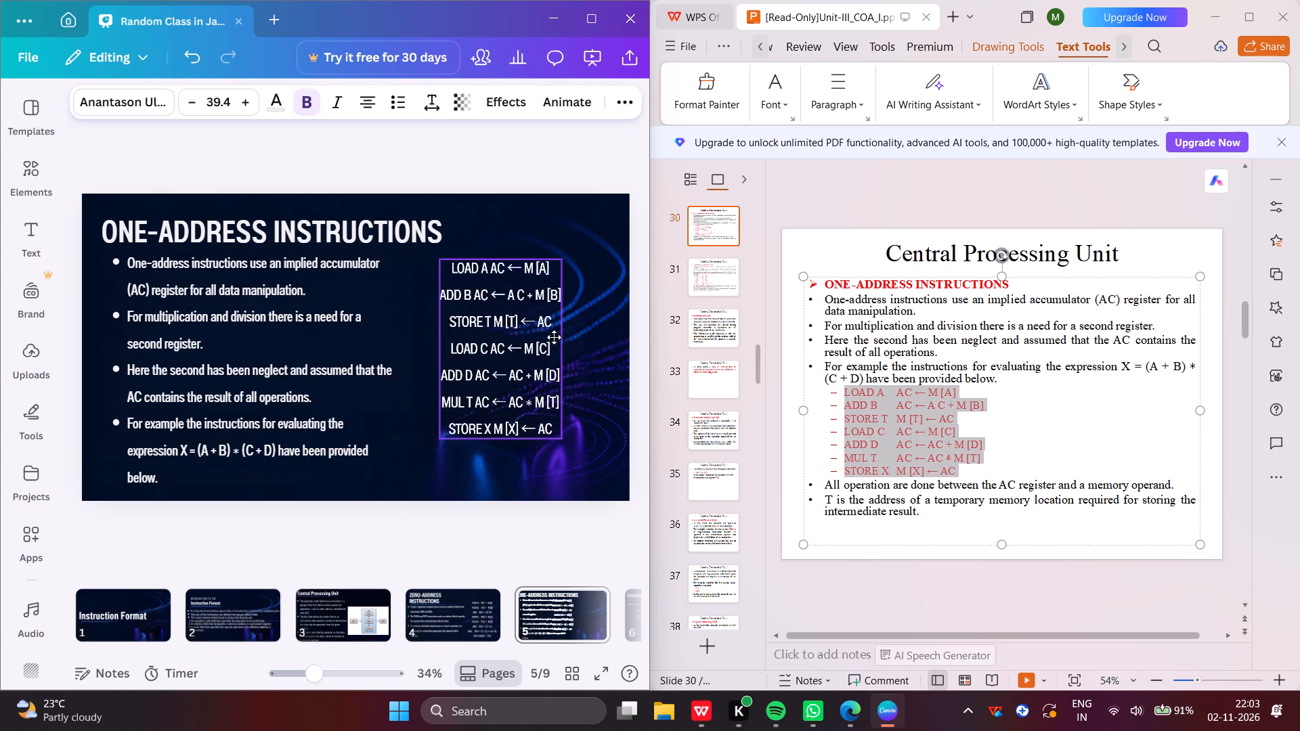
left_click_drag(554, 337, 566, 336)
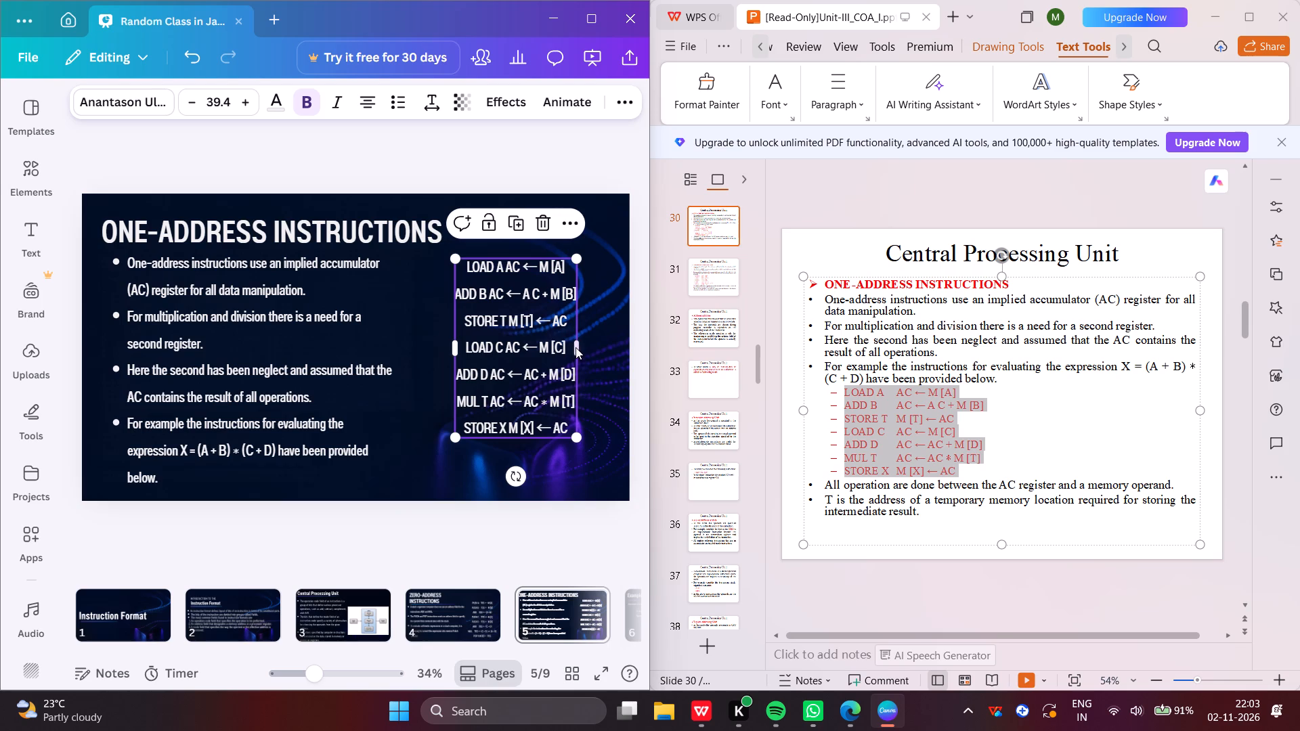
Widen the instruction listing's box to the page edge and scale its text up to size 53.1.
left_click_drag(577, 351, 607, 353)
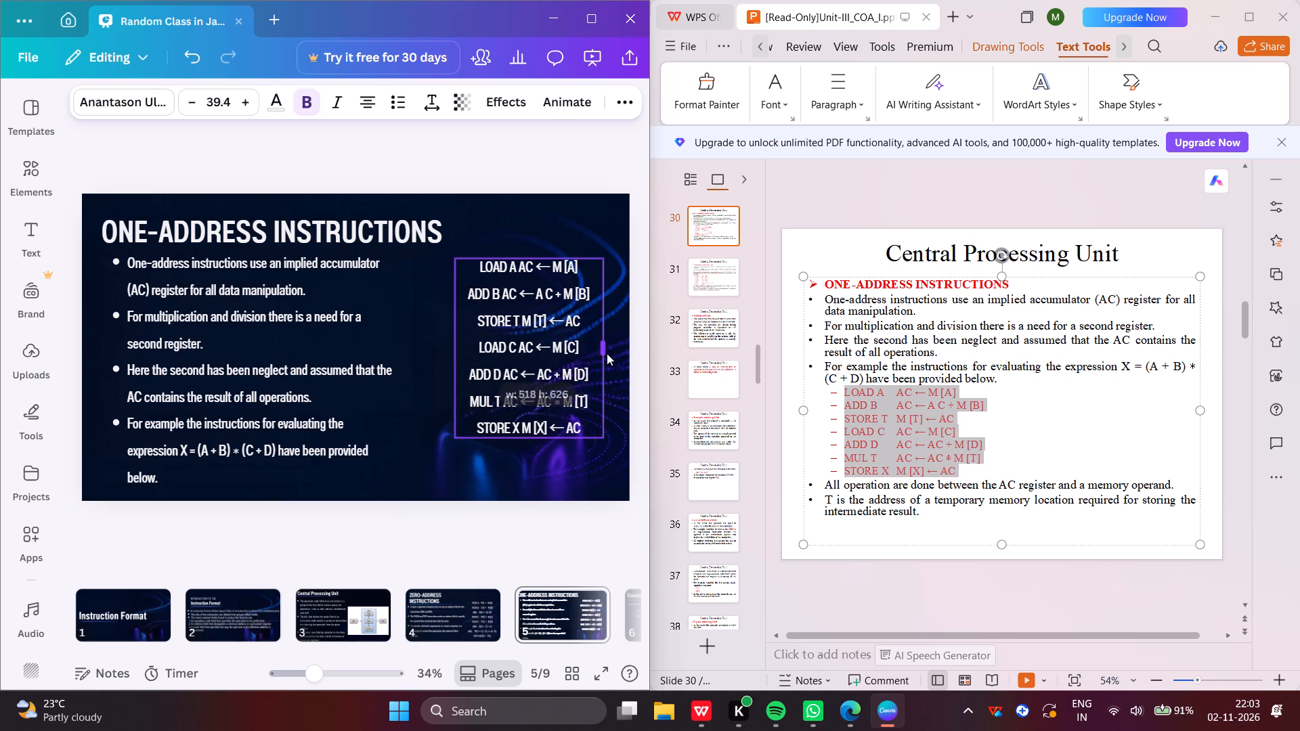
left_click_drag(607, 353, 629, 351)
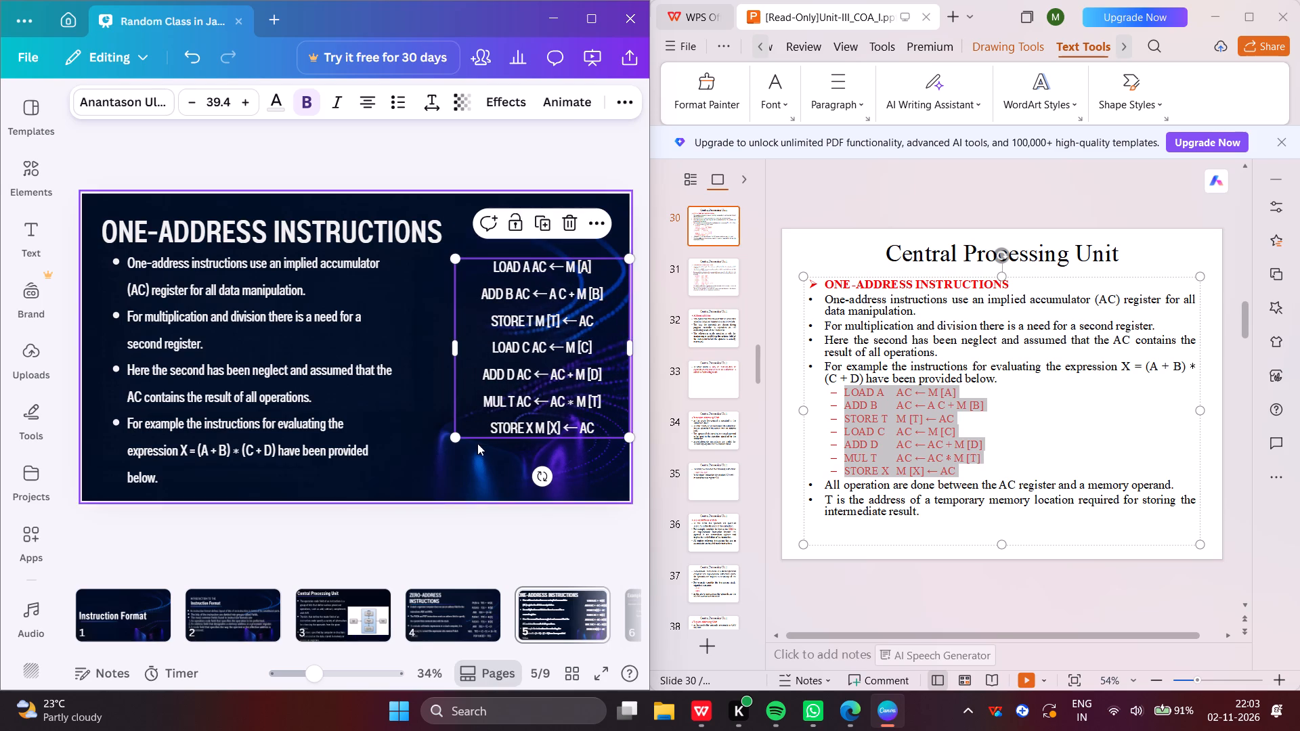
left_click_drag(458, 433, 450, 496)
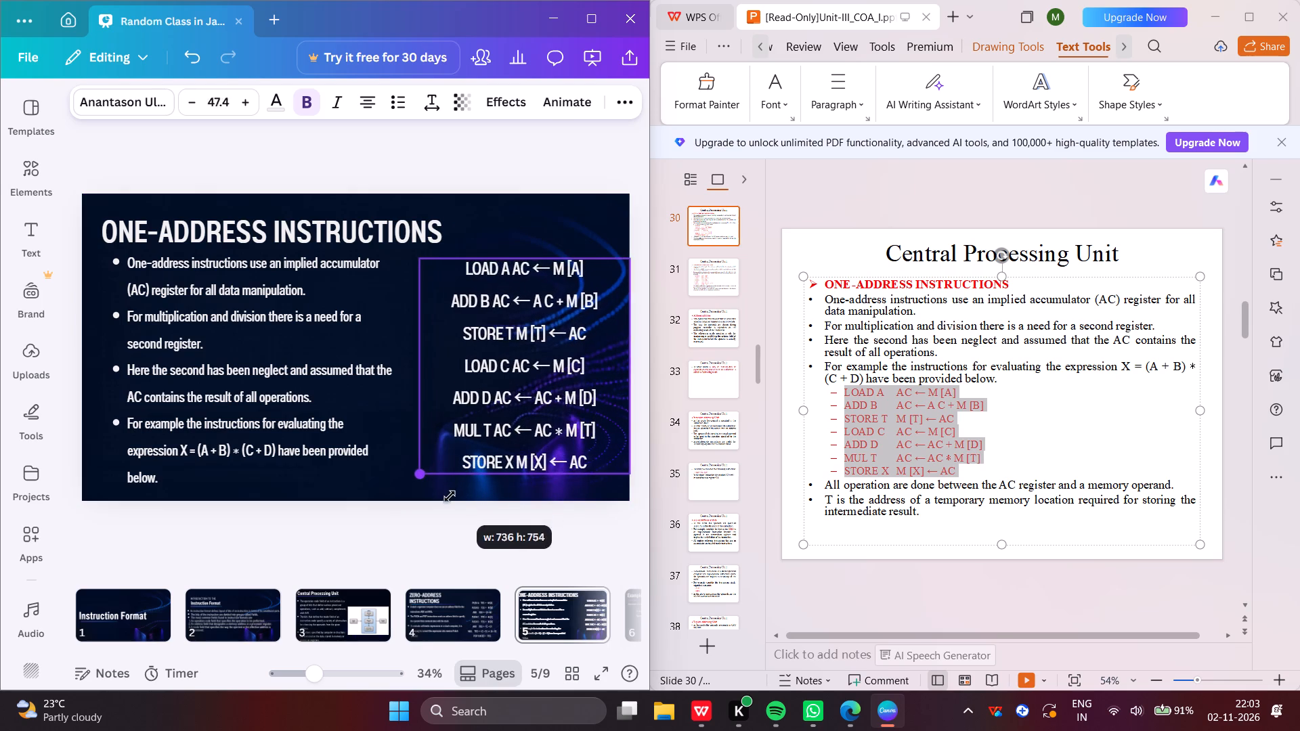
left_click_drag(450, 496, 375, 492)
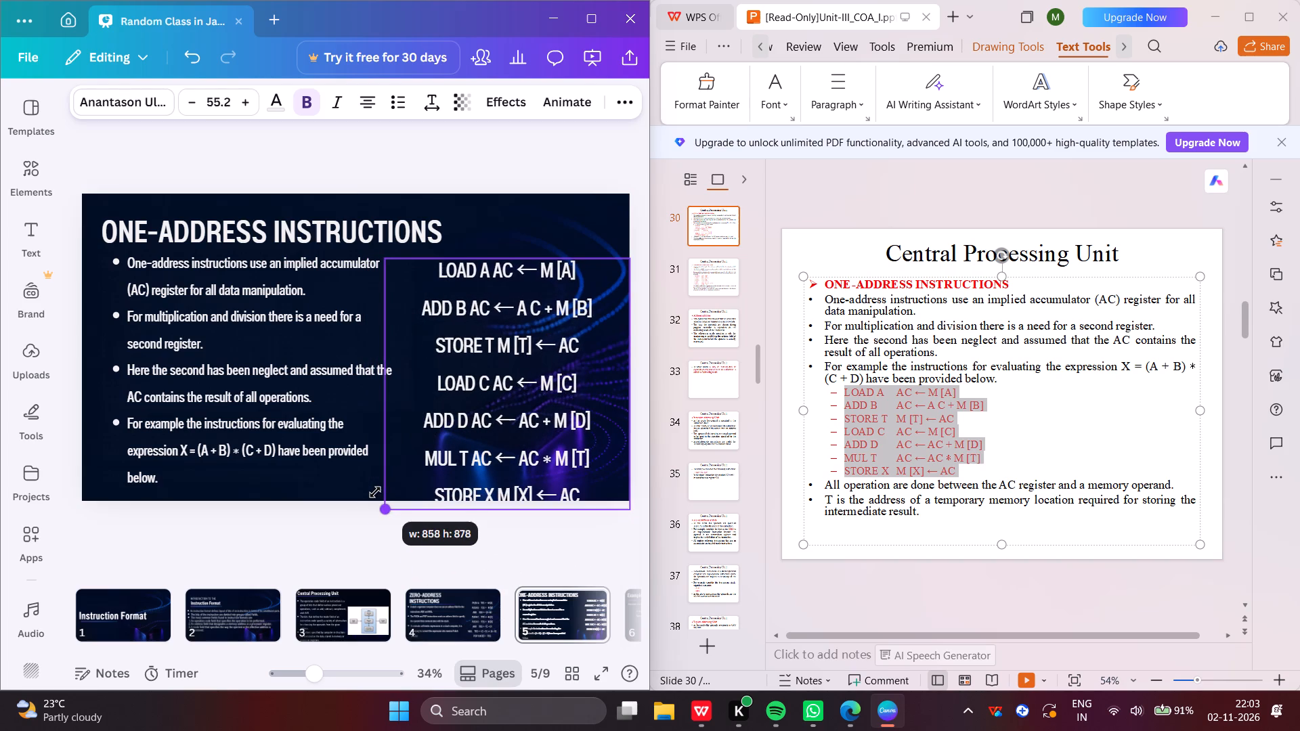
left_click_drag(375, 492, 385, 478)
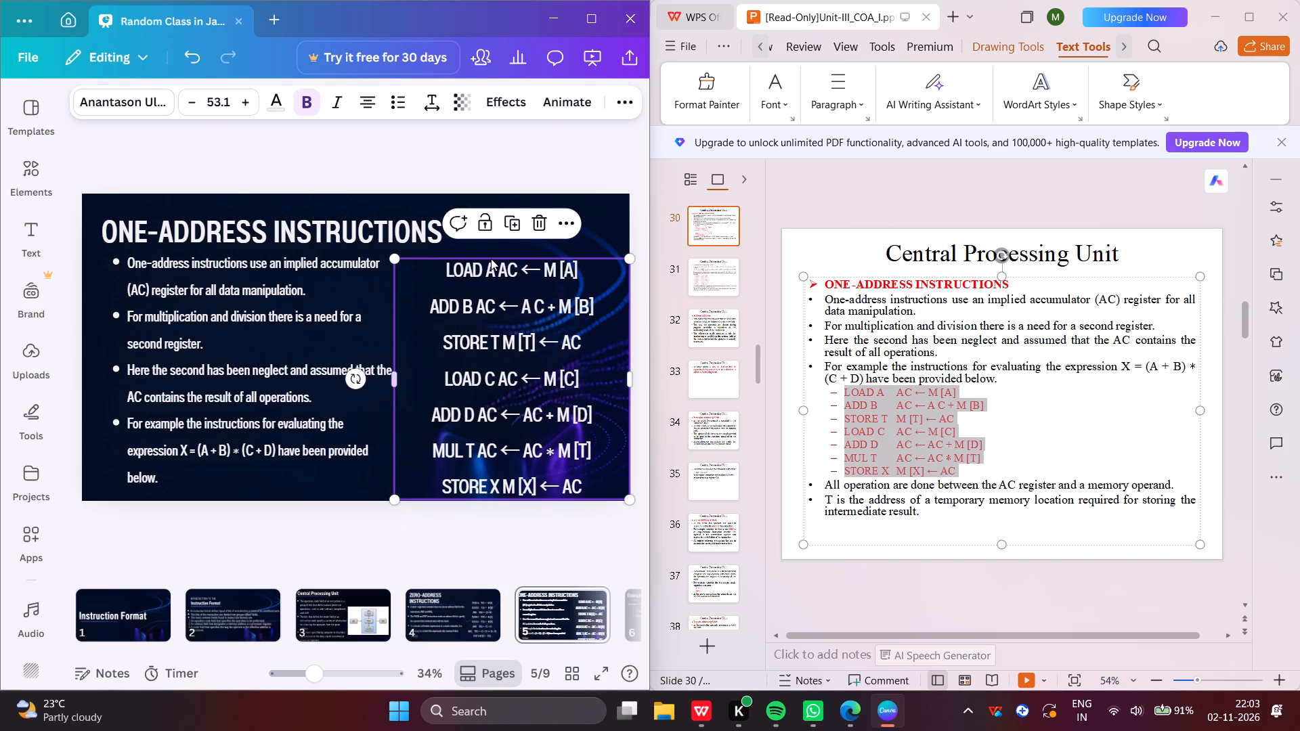
Insert six extra spaces between LOAD A and AC in the first line of the instruction listing.
left_click(479, 263)
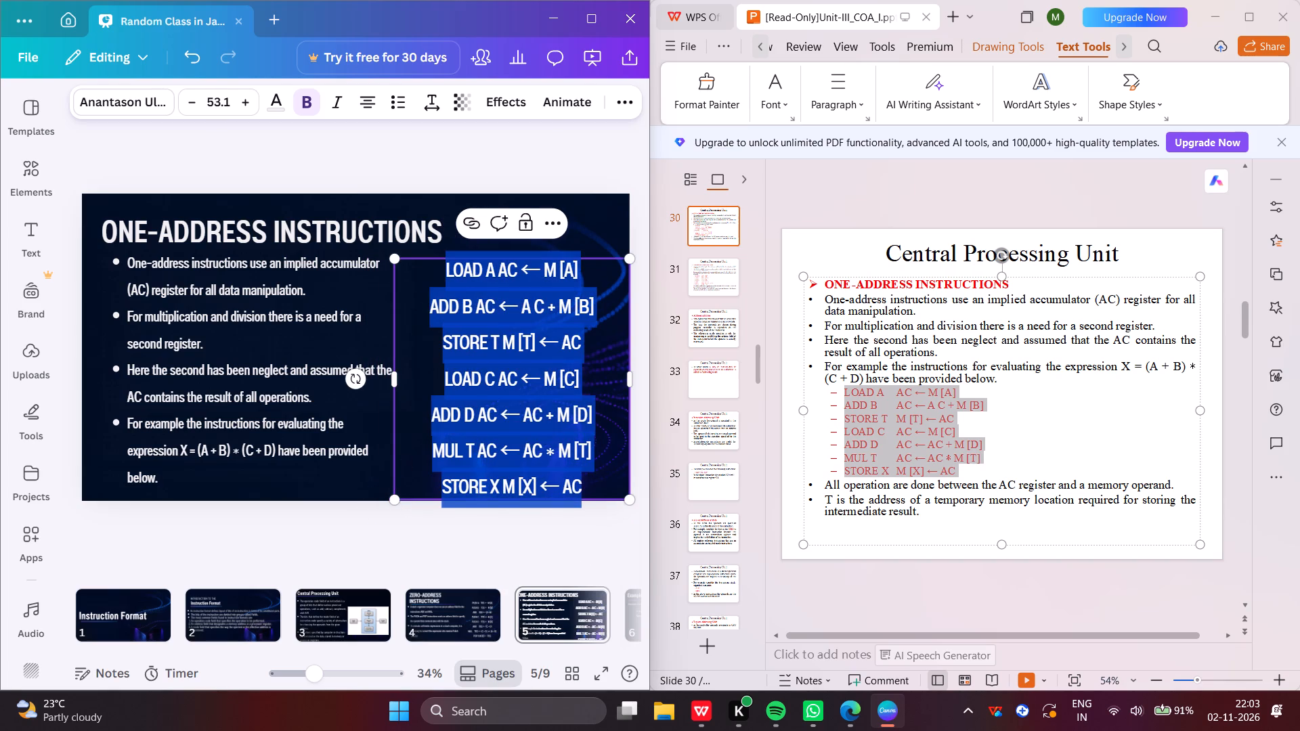
left_click(481, 264)
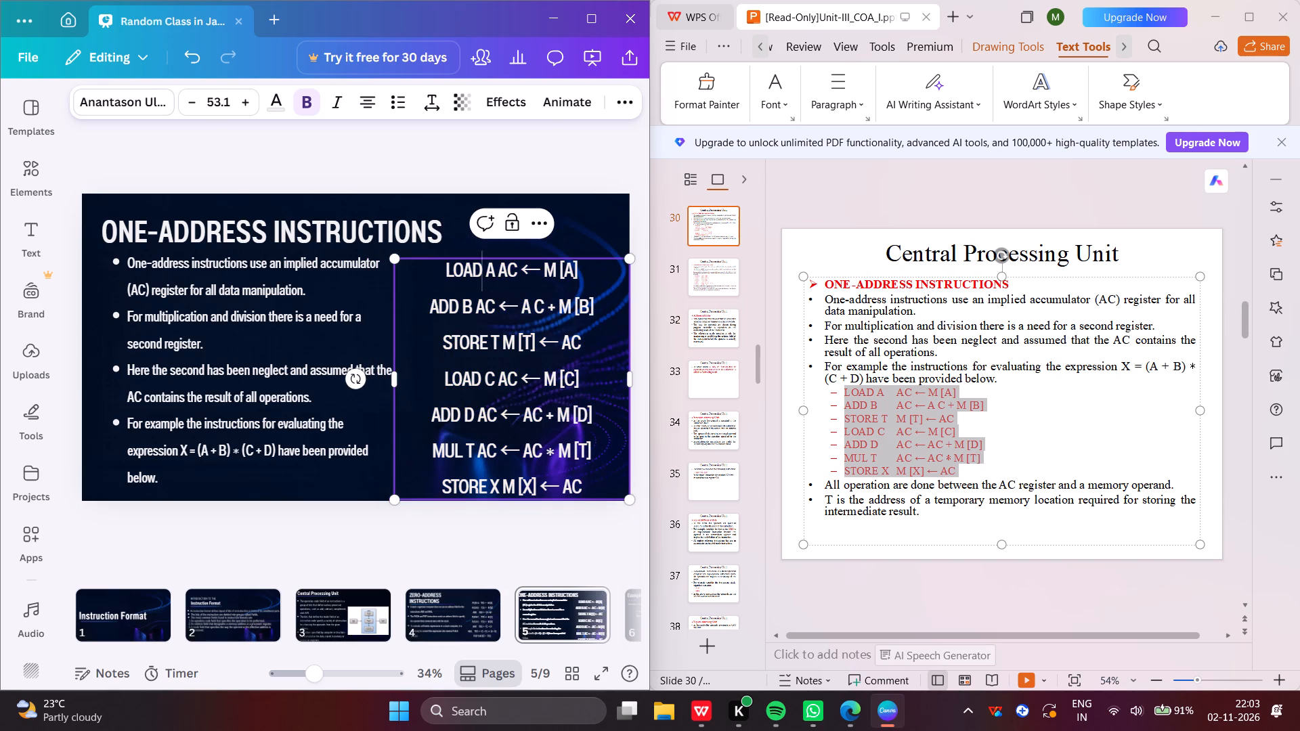
key("Right")
key("Right")
key("space")
key("space")
key("space")
key("space")
key("space")
key("space")
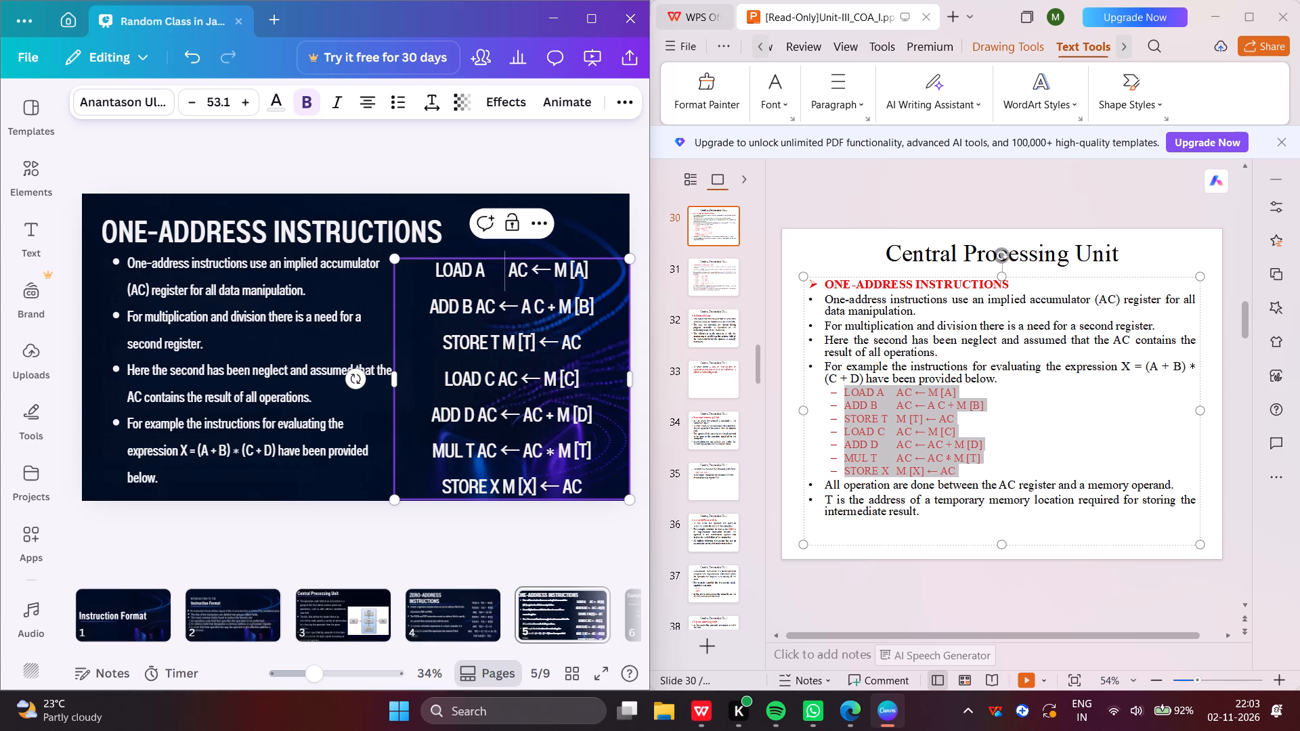
Insert seven extra spaces between ADD B and AC in the second line of the instruction listing.
left_click(475, 307)
key("space")
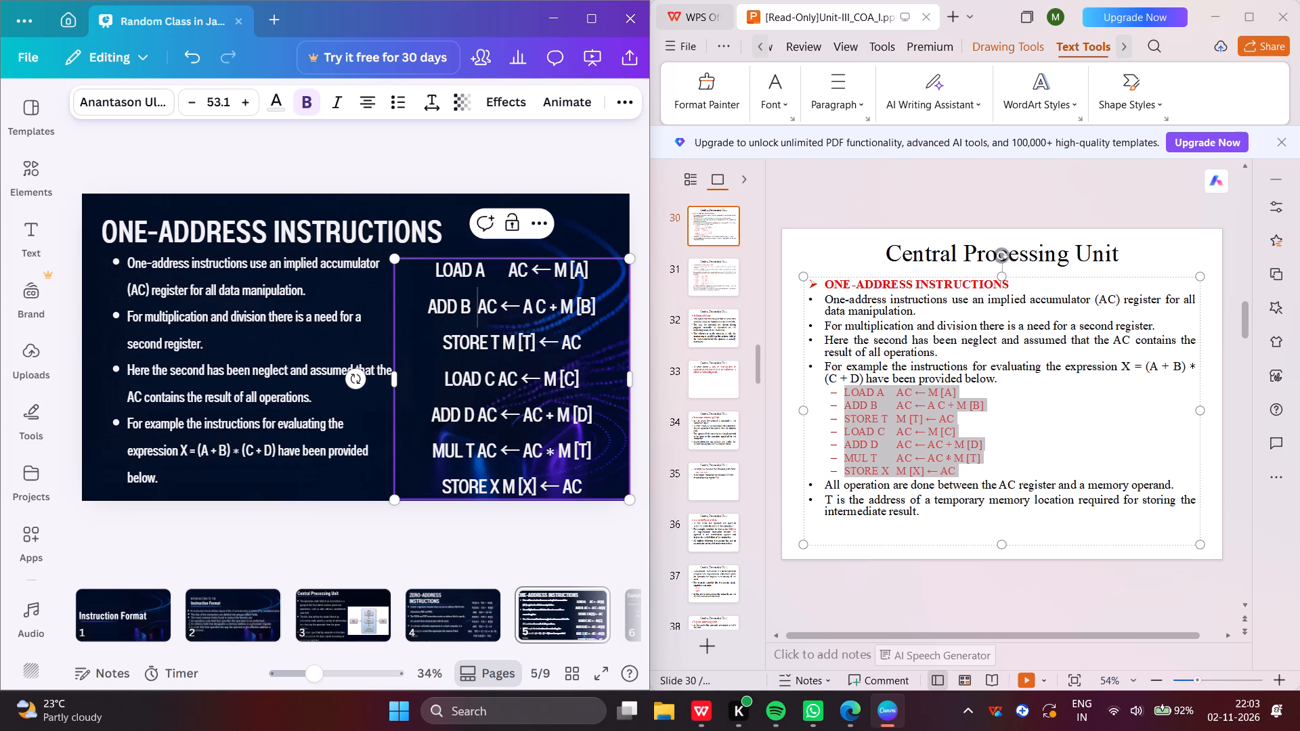
key("space")
key("space")
key("space")
key("space")
key("space")
key("space")
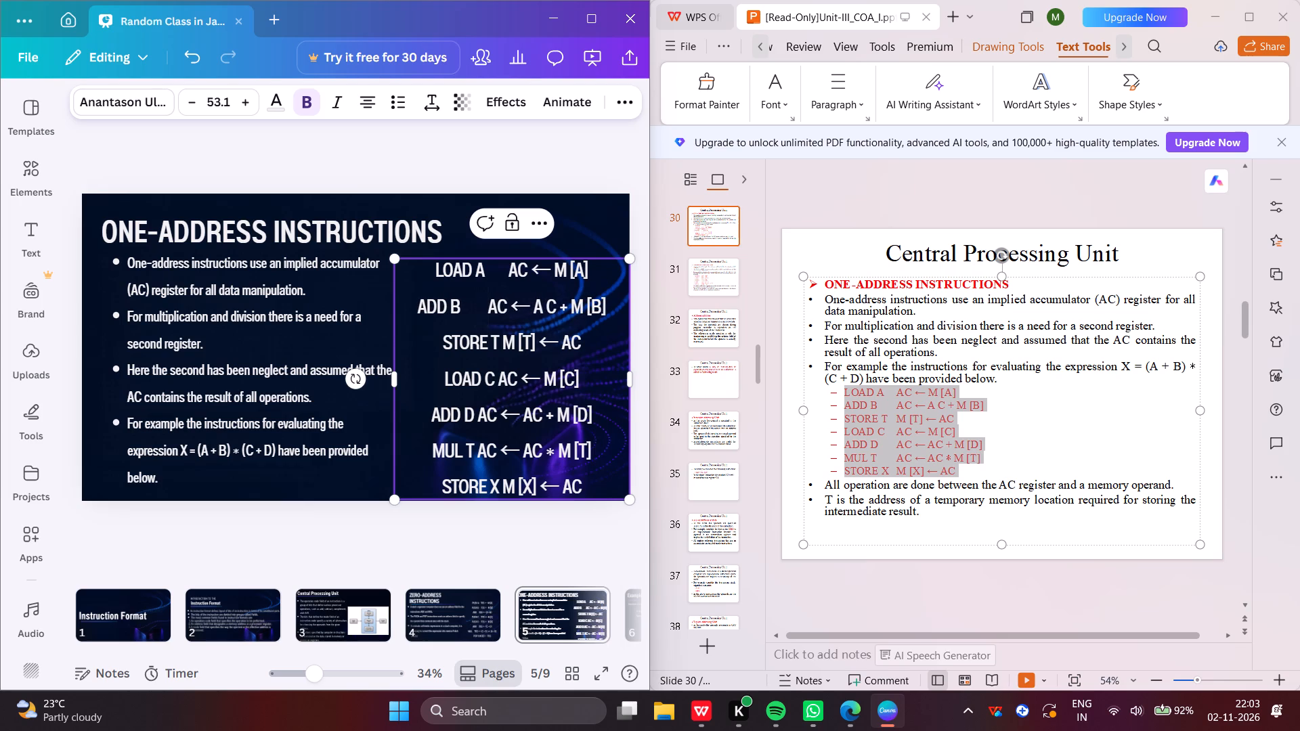
Indent the ADD B line of page 5's instruction listing with eleven leading spaces, keeping it on its own line.
left_click(409, 301)
key("BackSpace")
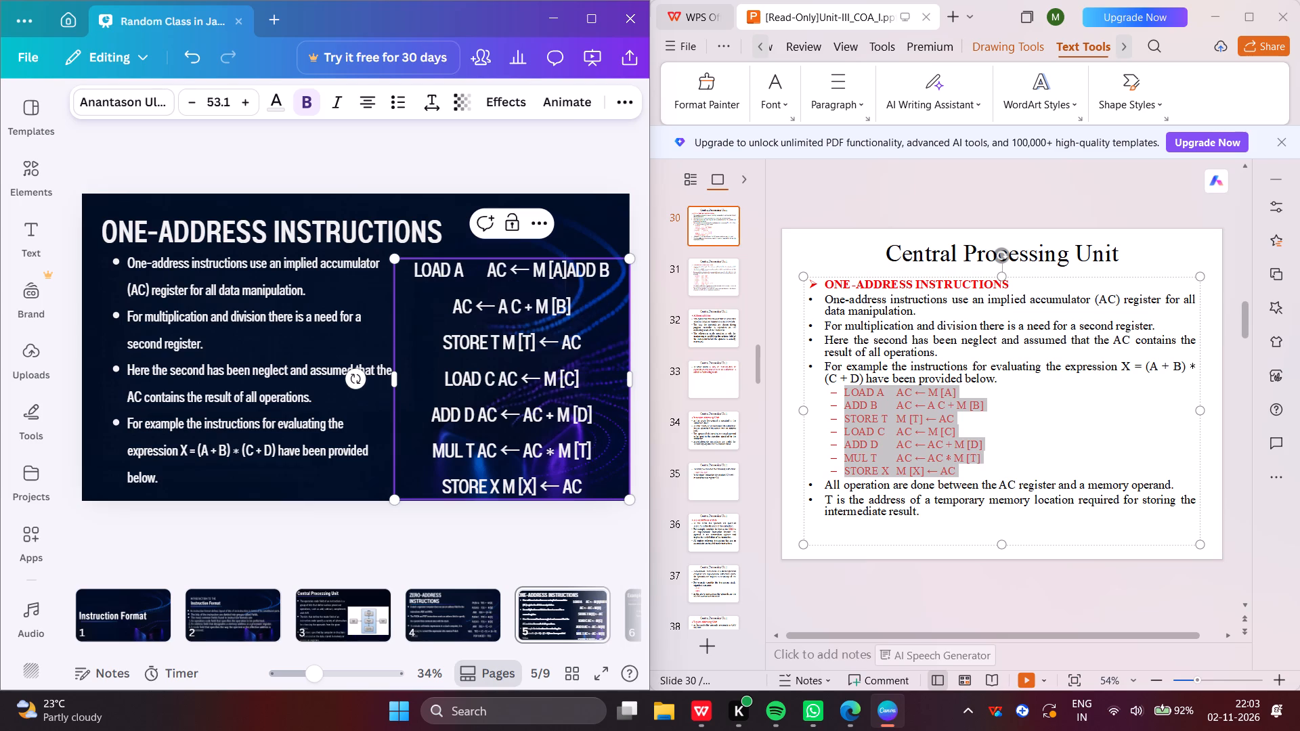
key("Return")
key("space")
key("space")
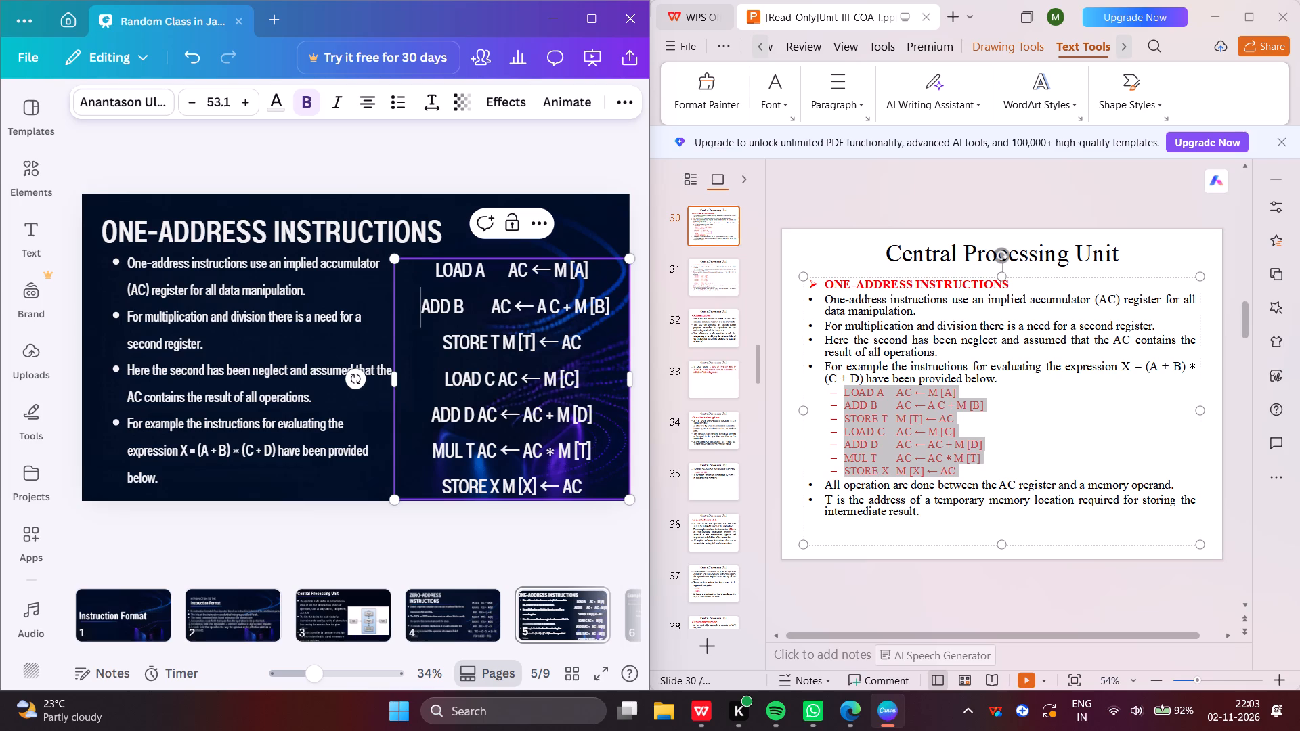
key("space")
key("space")
key("space")
key("space")
key("space")
key("space")
key("space")
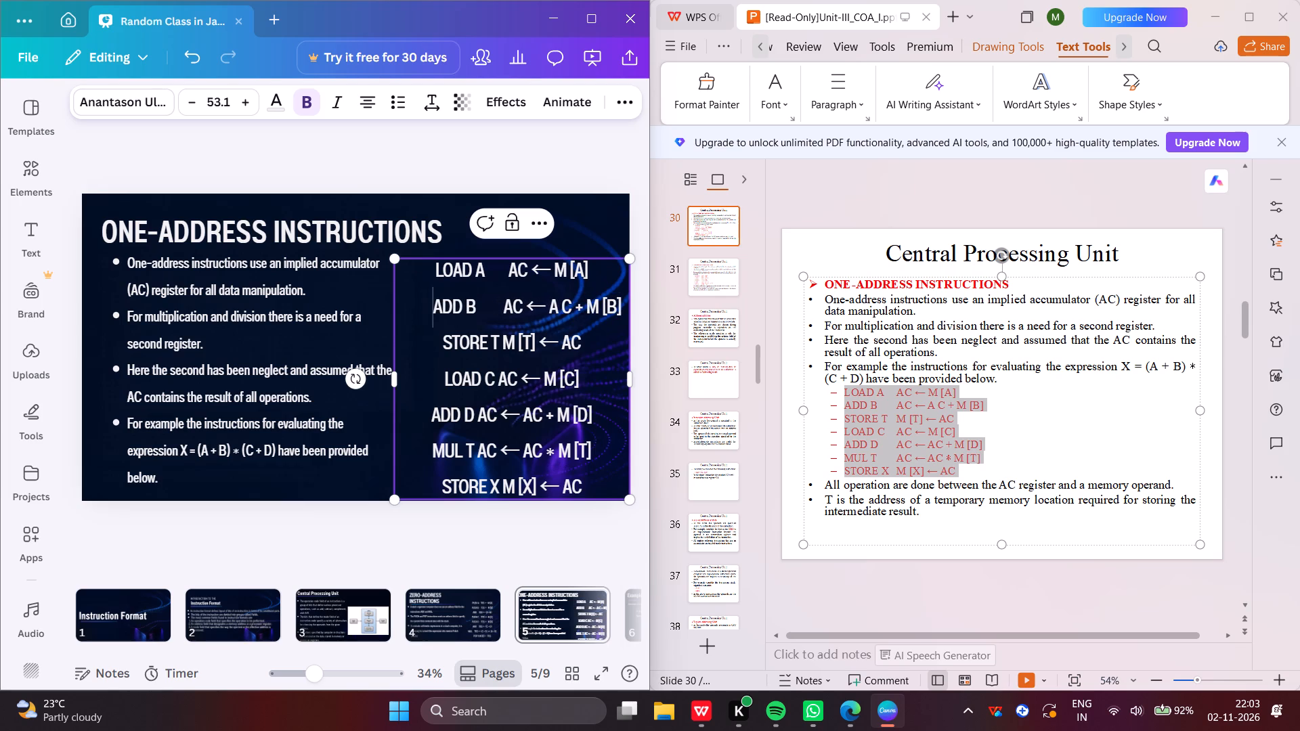
key("space")
key("space")
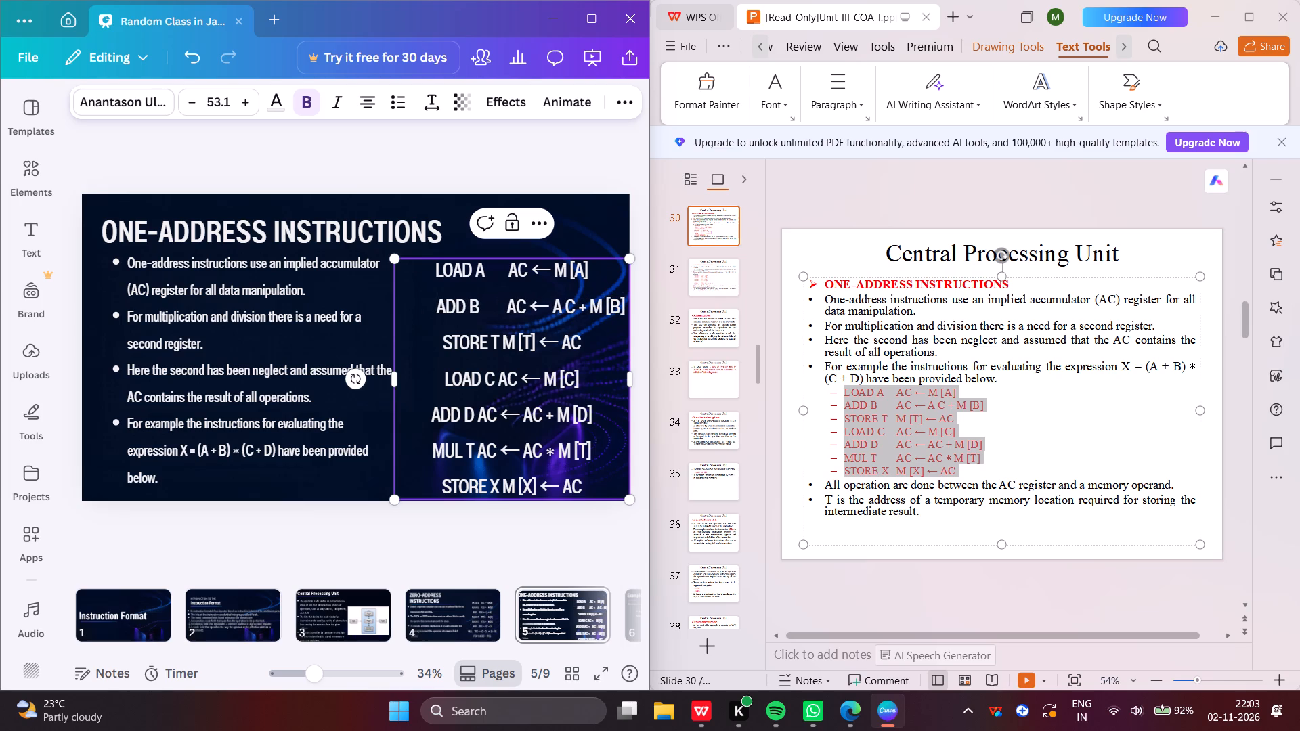
Add five extra spaces between STORE T and M [T] and one extra space between STORE and T.
left_click(498, 340)
key("space")
key("space")
key("space")
key("space")
key("space")
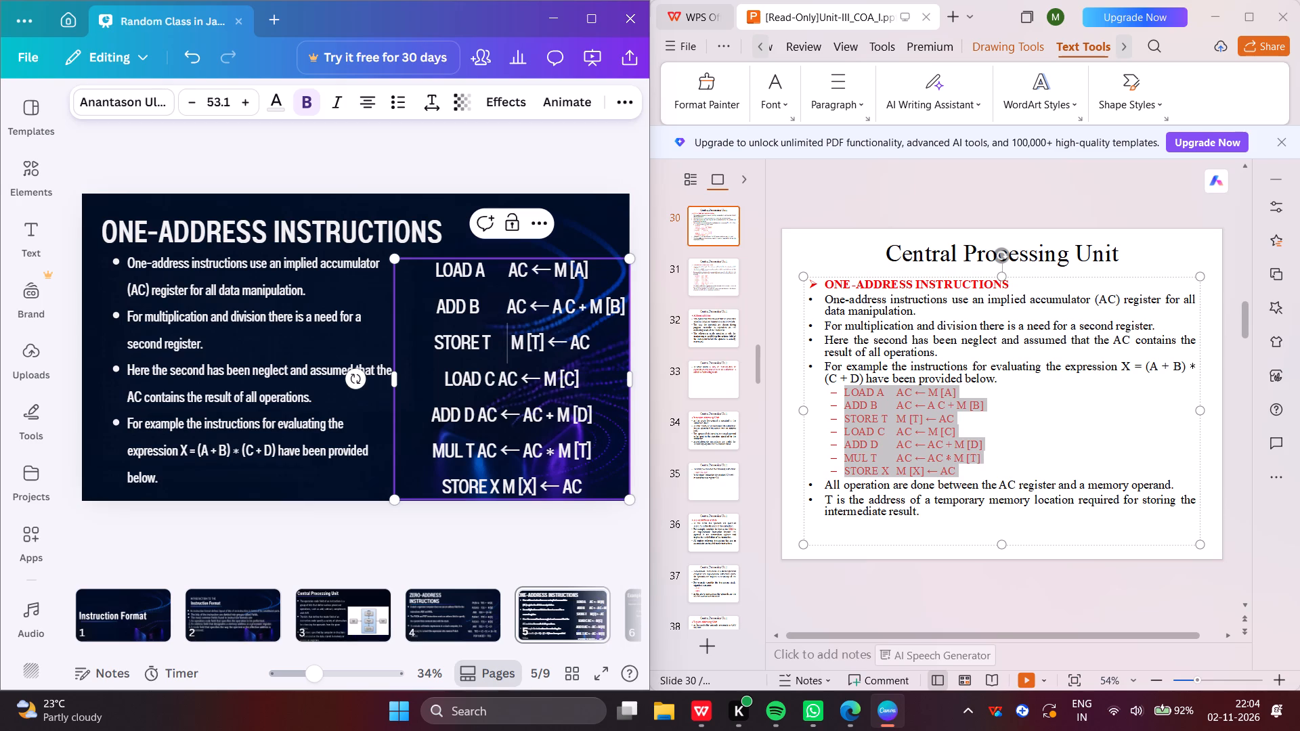
key("space")
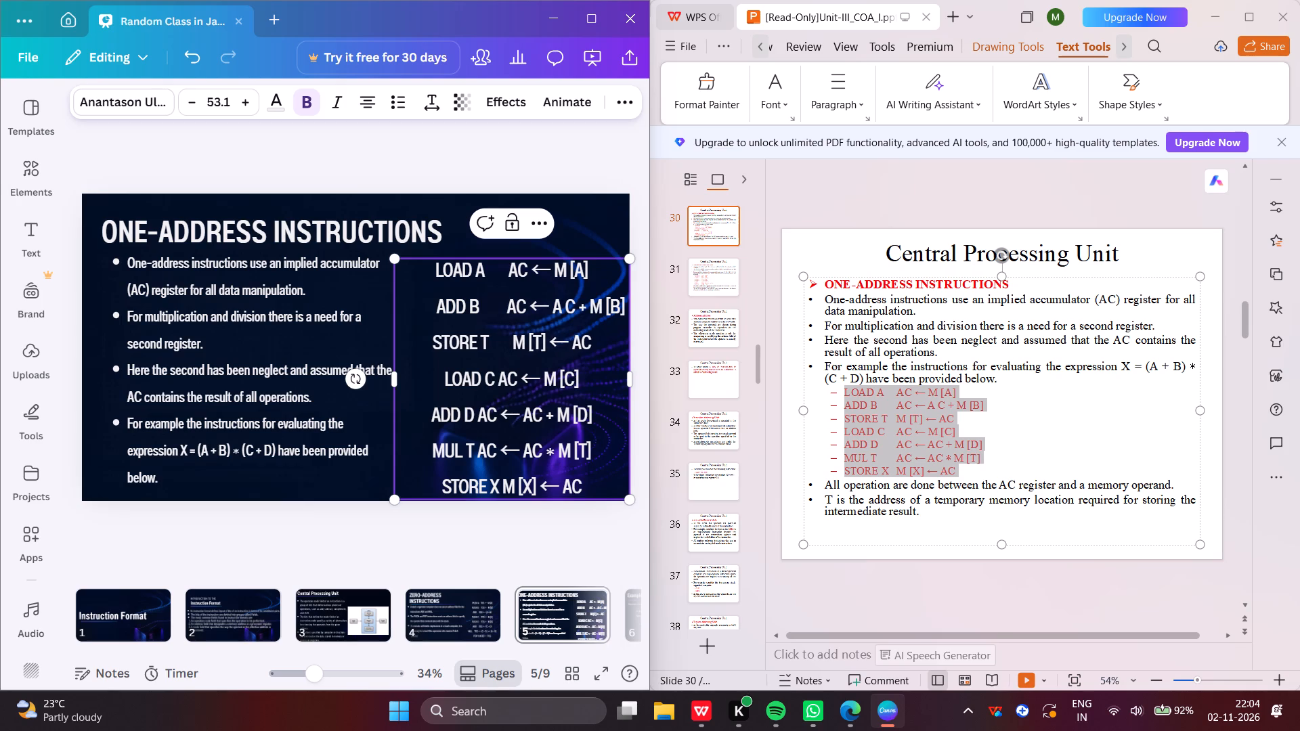
left_click(481, 339)
key("space")
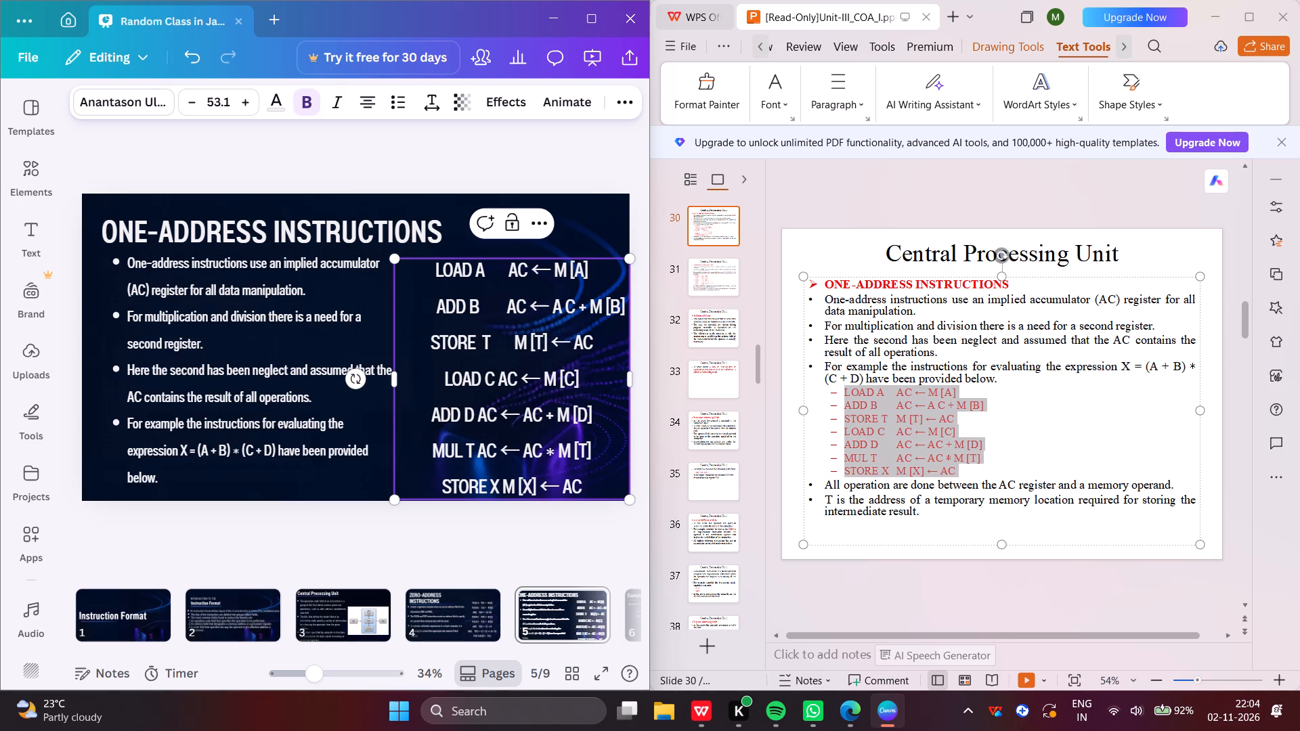
left_click(514, 346)
key("BackSpace")
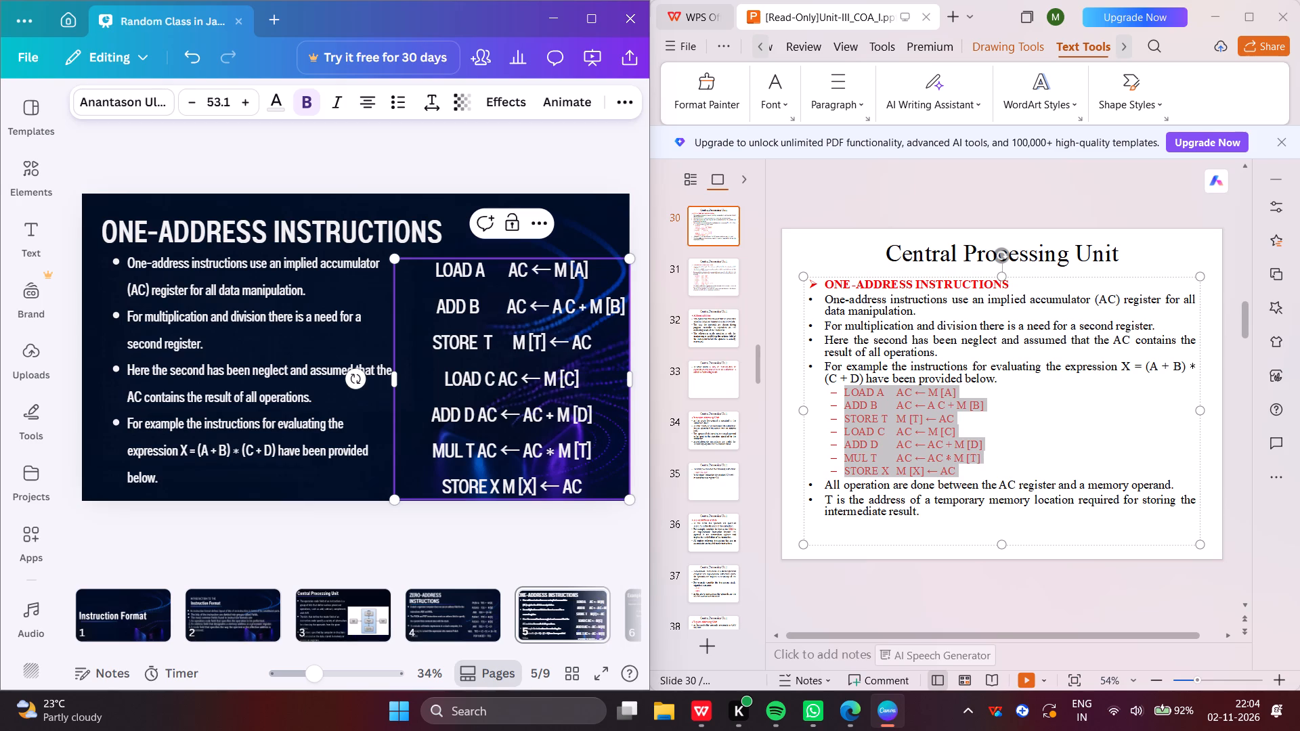
left_click(482, 158)
Add two extra spaces between LOAD and C and seven between C and AC in the fourth instruction line.
left_click(483, 378)
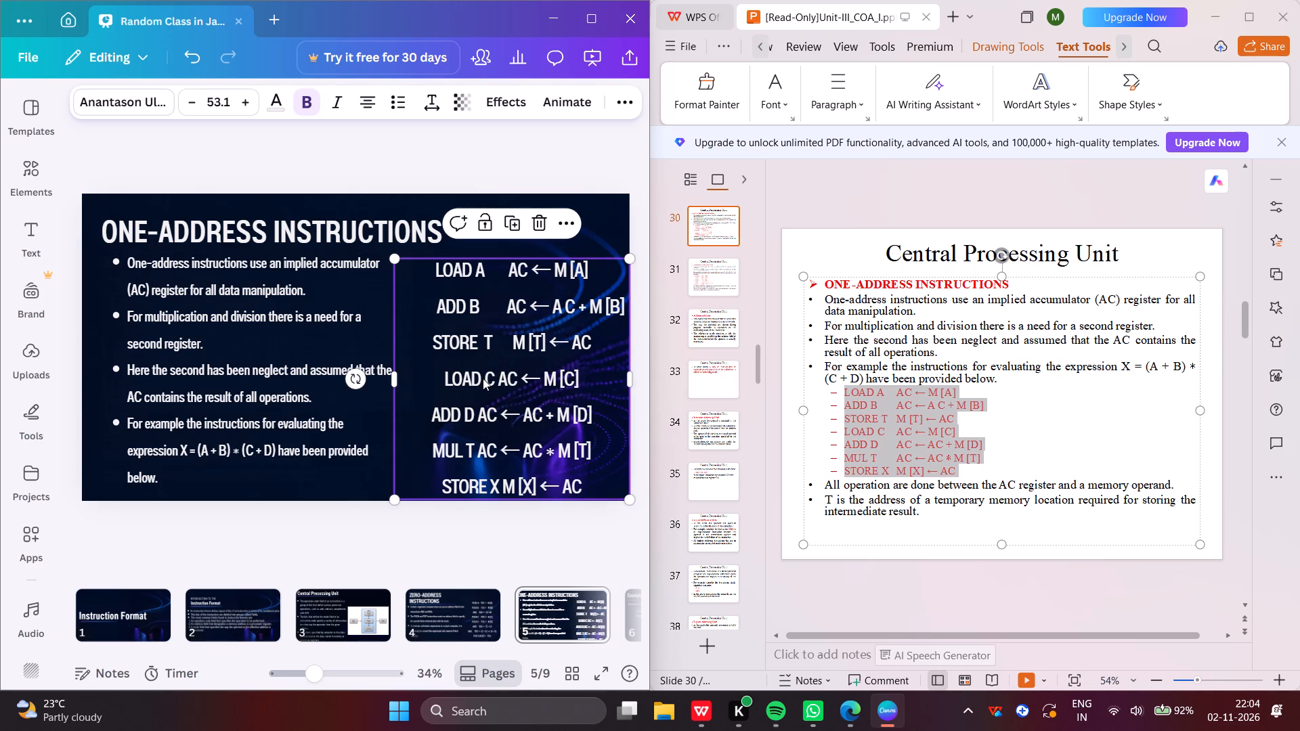
left_click(483, 378)
key("space")
key("space")
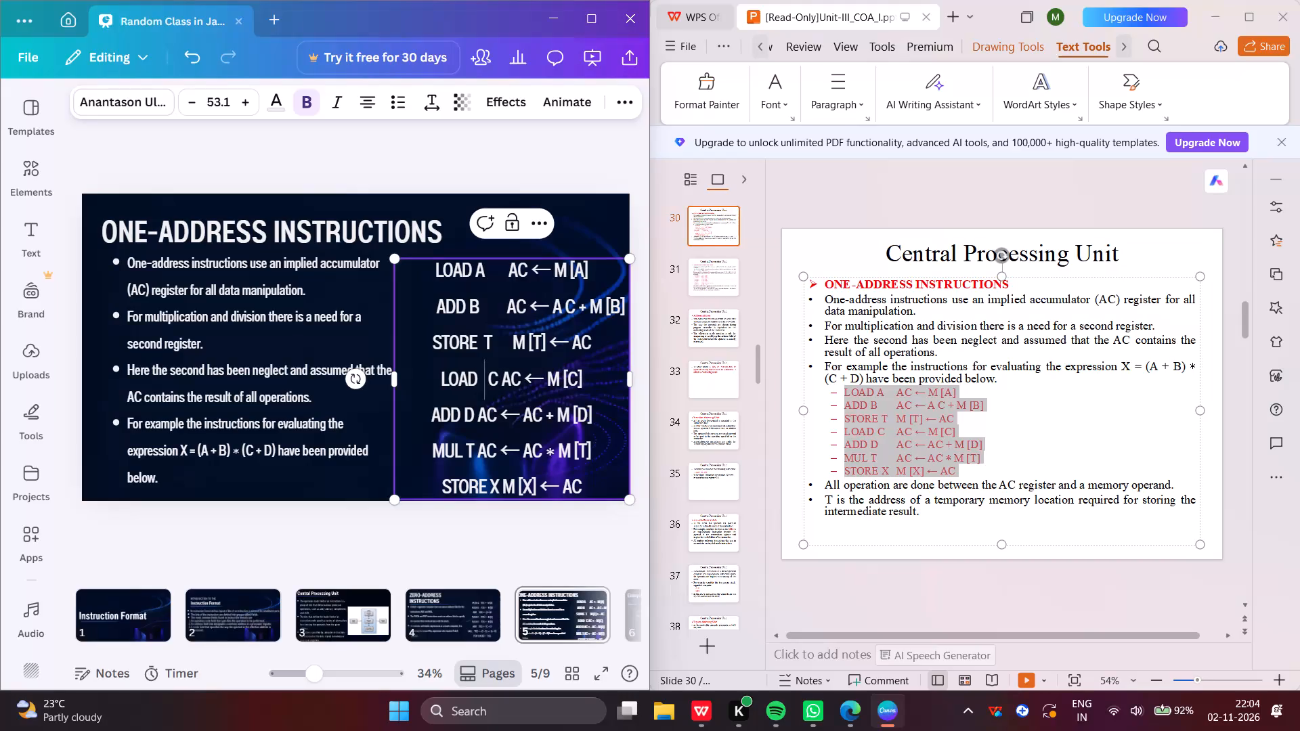
left_click(495, 380)
key("space")
key("space")
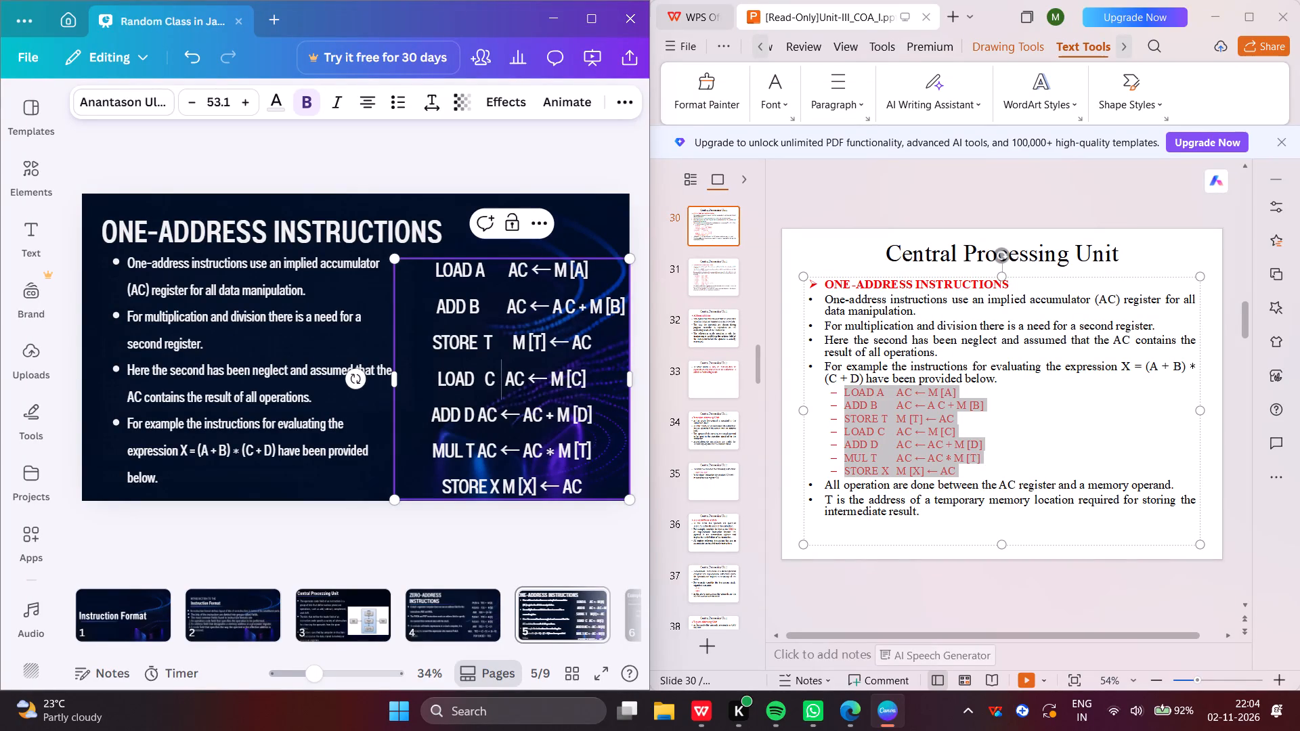
key("space")
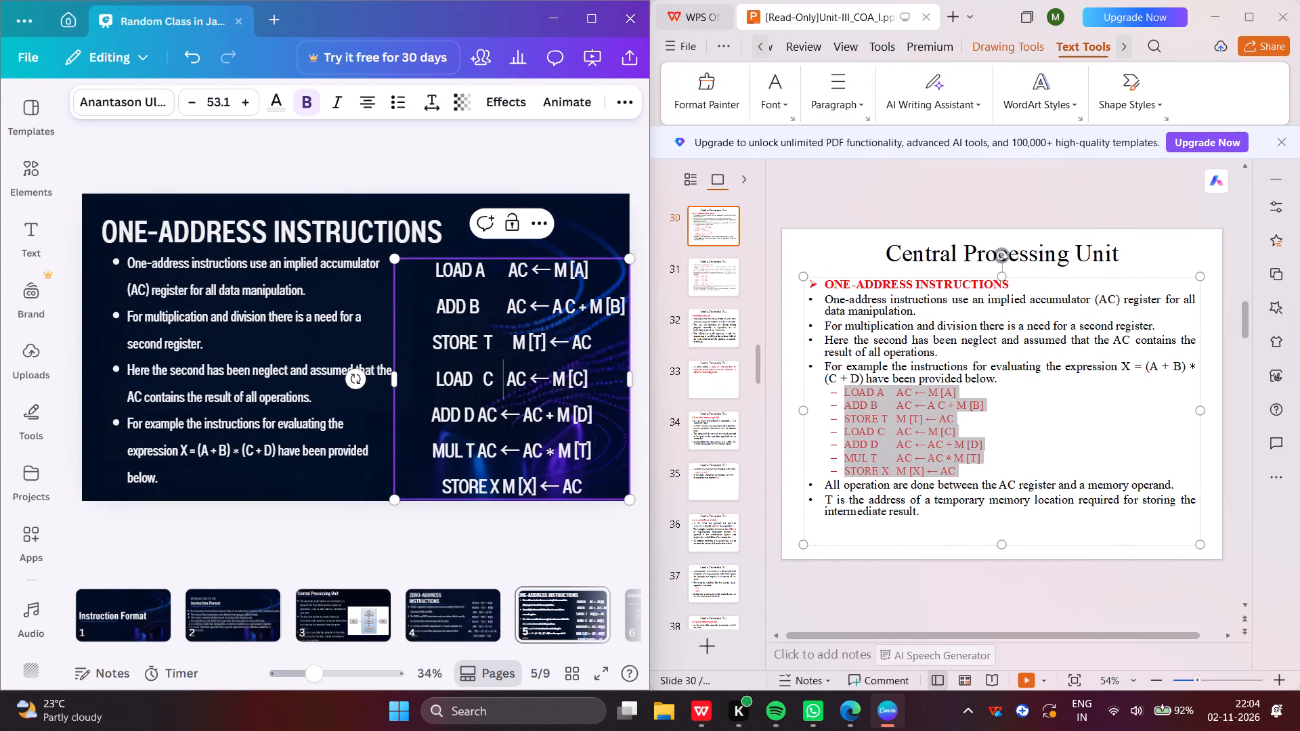
key("space")
key("space")
key("space")
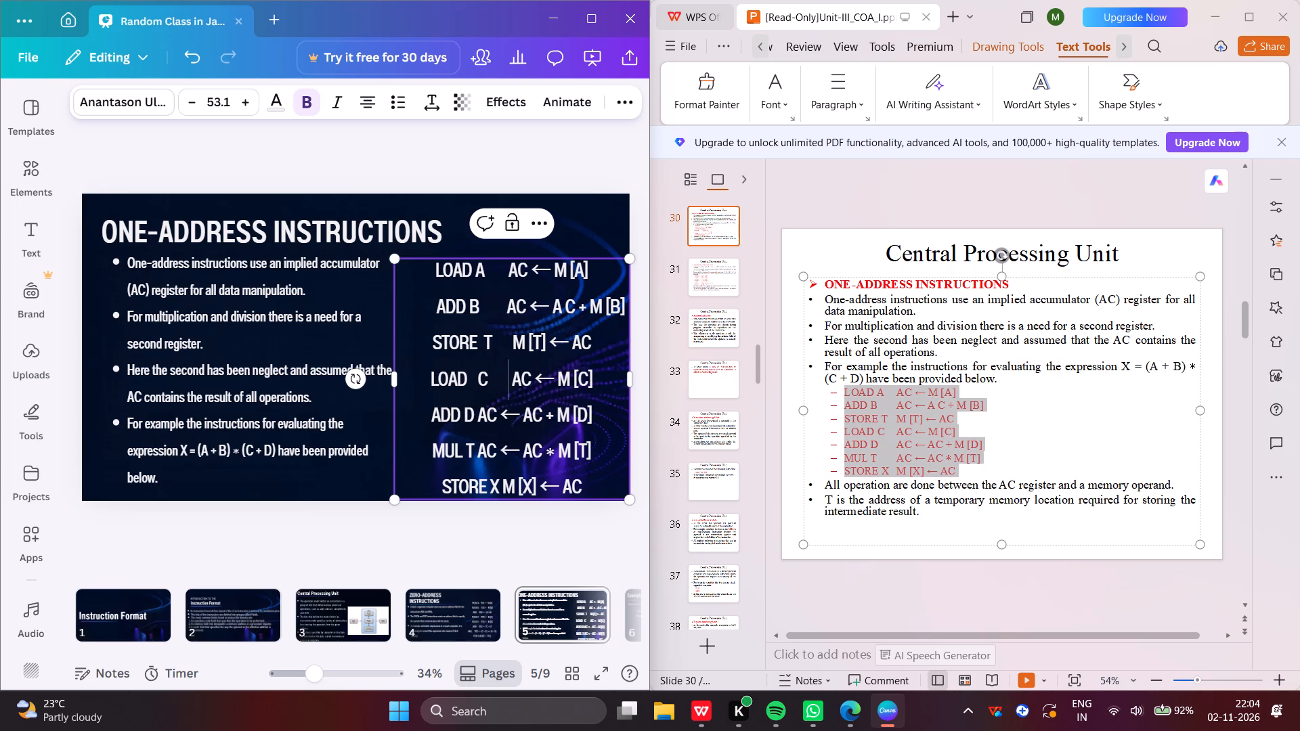
key("space")
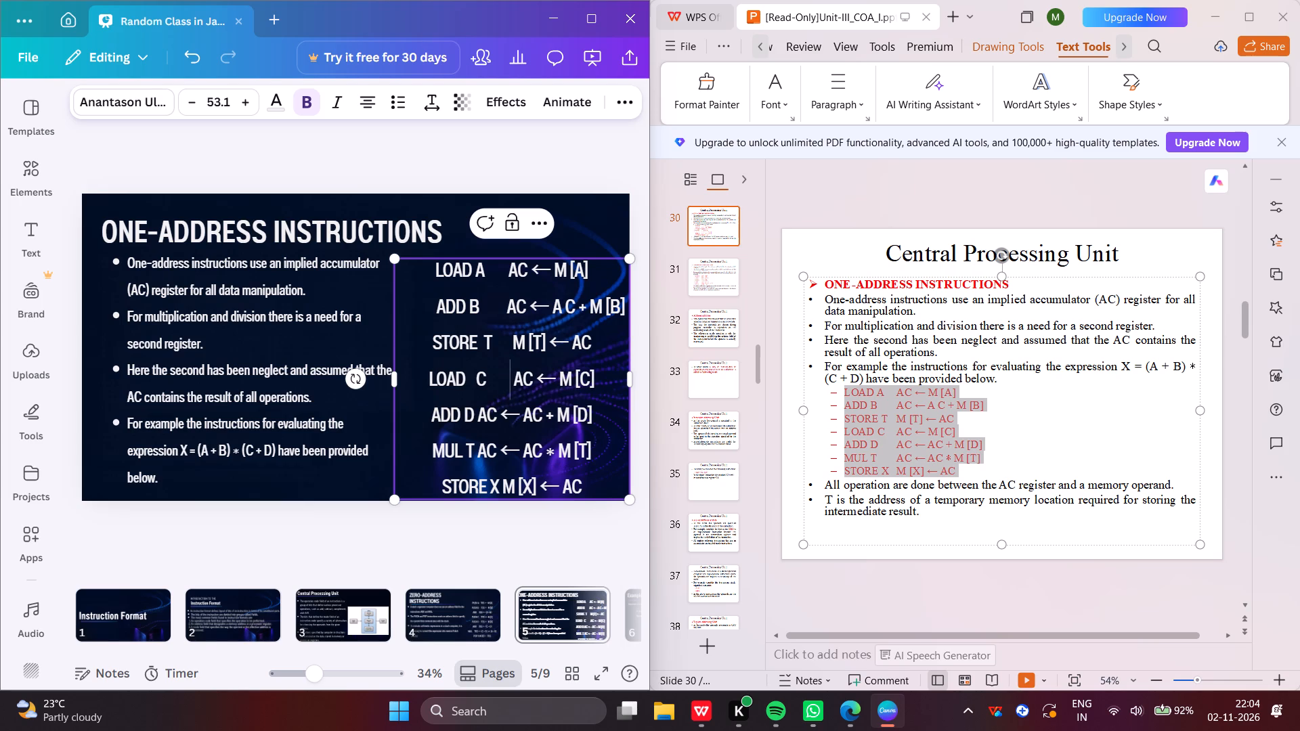
Indent the LOAD C line with three leading spaces, keeping it on its own line.
left_click(422, 375)
key("BackSpace")
key("Return")
key("Return")
key("BackSpace")
key("space")
key("space")
key("space")
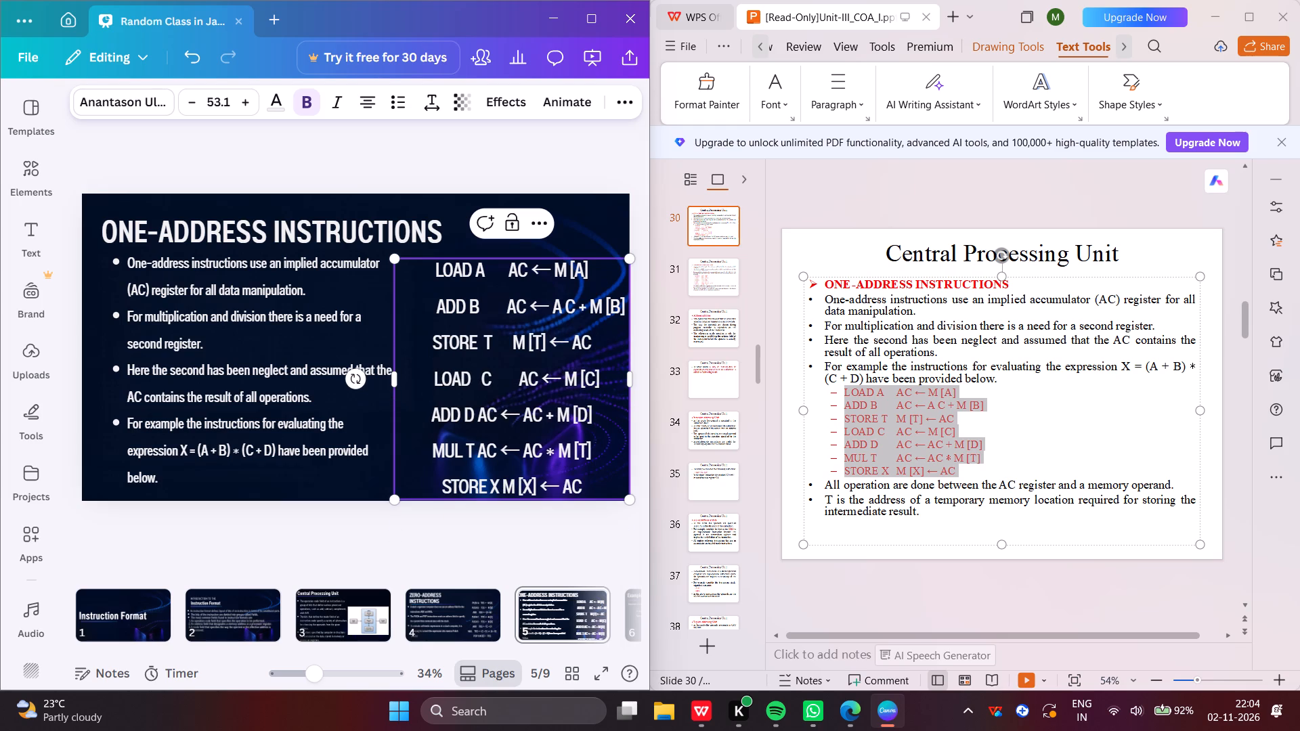
Insert seven extra spaces between ADD D and AC in the fifth line of the instruction listing.
left_click_drag(463, 416, 462, 416)
left_click_drag(462, 416, 475, 428)
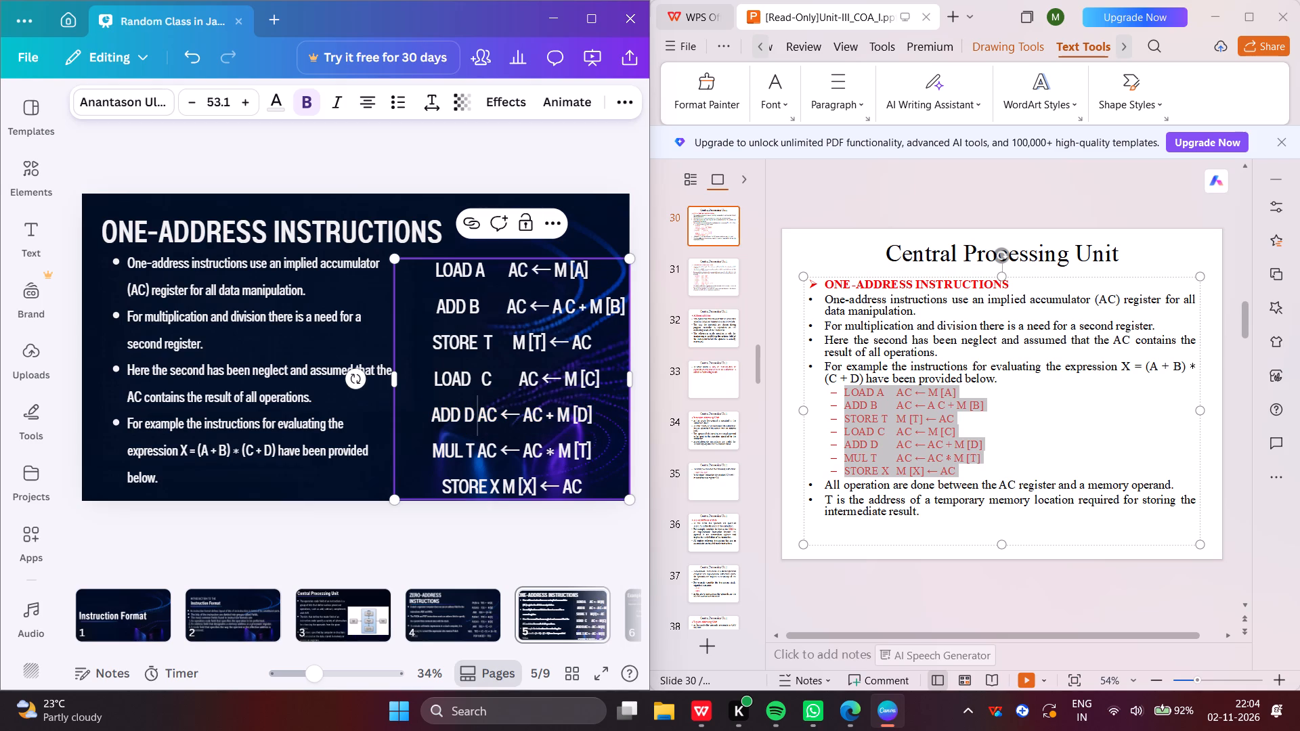
left_click(477, 416)
key("space")
key("space")
key("space")
key("space")
key("space")
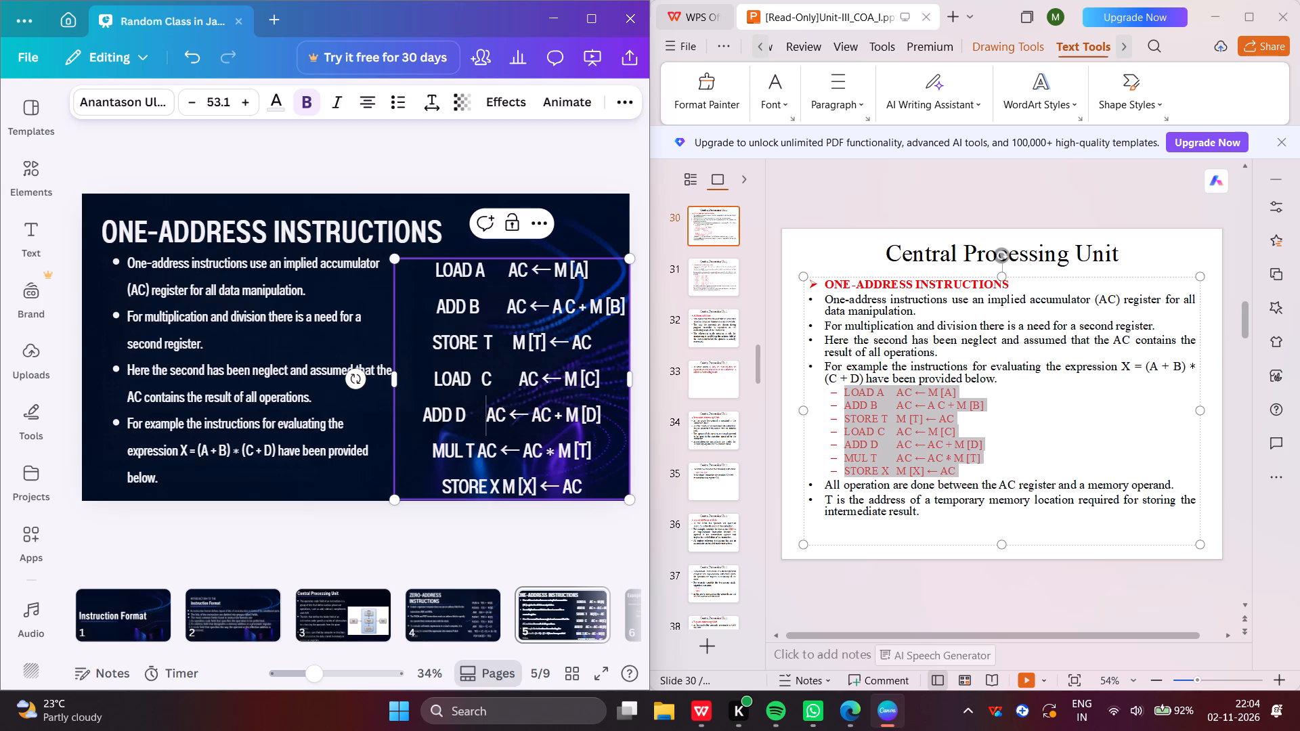
key("space")
key("space")
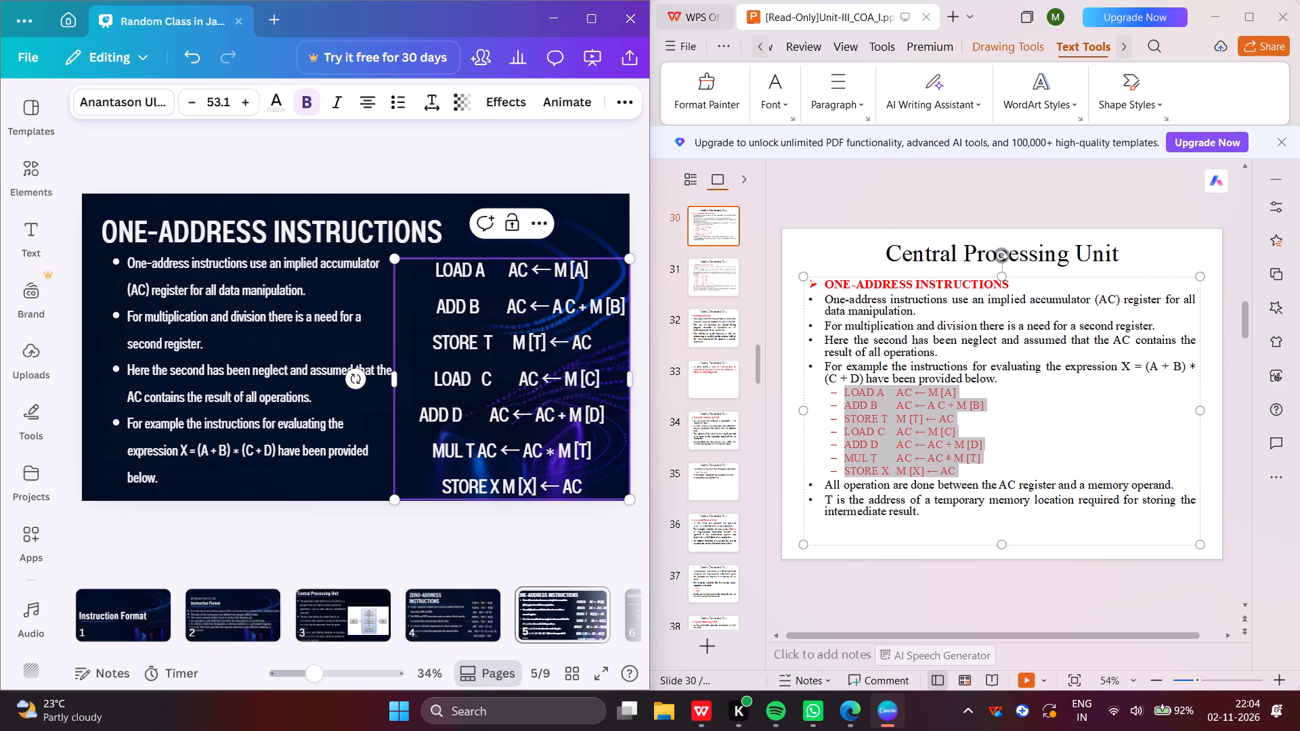
Indent the ADD D line with eight leading spaces.
left_click(419, 422)
key("space")
key("space")
key("space")
key("space")
key("space")
key("space")
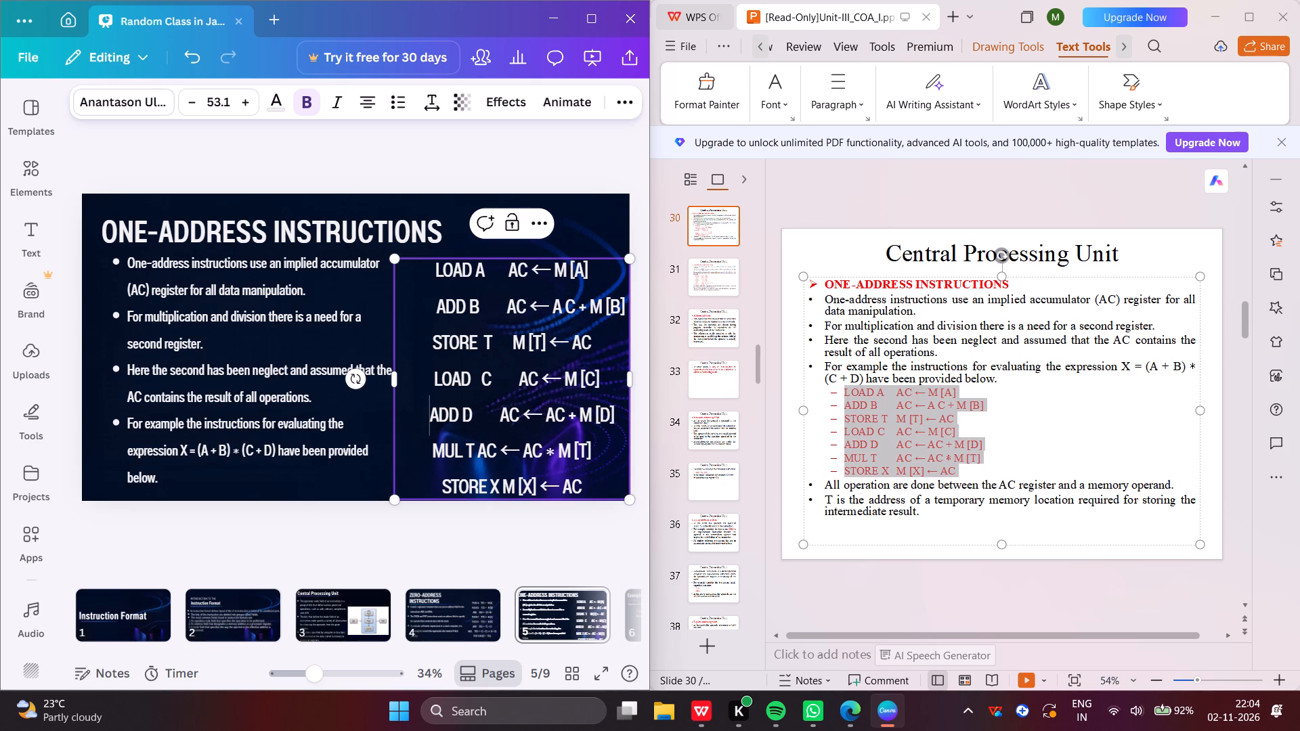
key("space")
key("space")
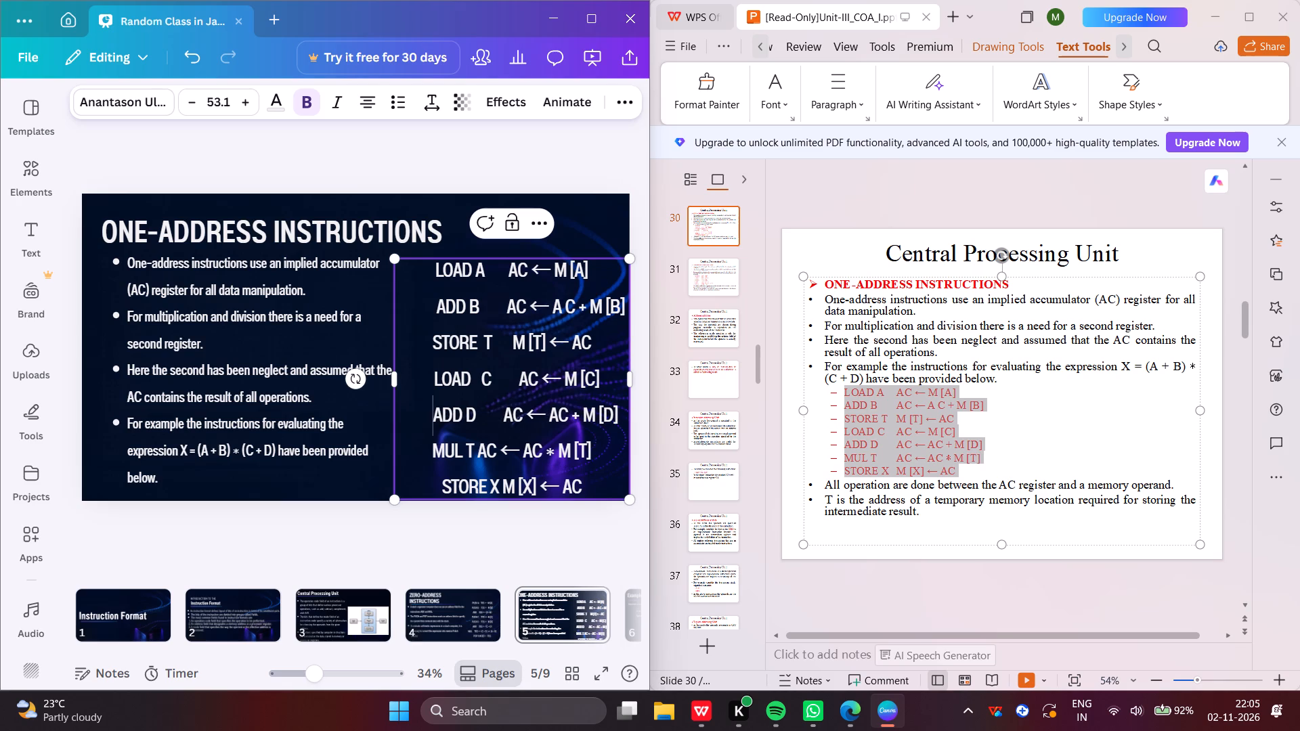
Widen the gap between ADD and D by five extra spaces, keeping the instruction on a single line.
left_click(466, 414)
key("space")
key("space")
key("space")
key("space")
key("space")
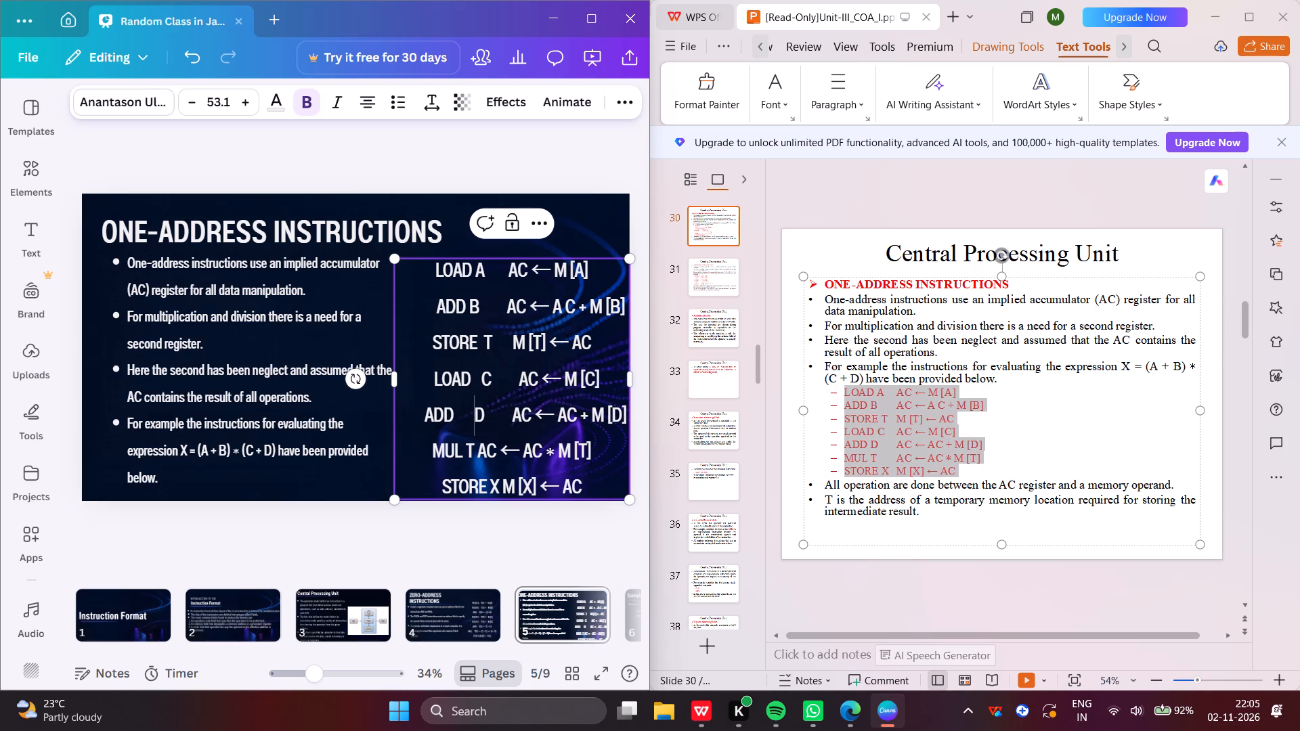
key("space")
key("space")
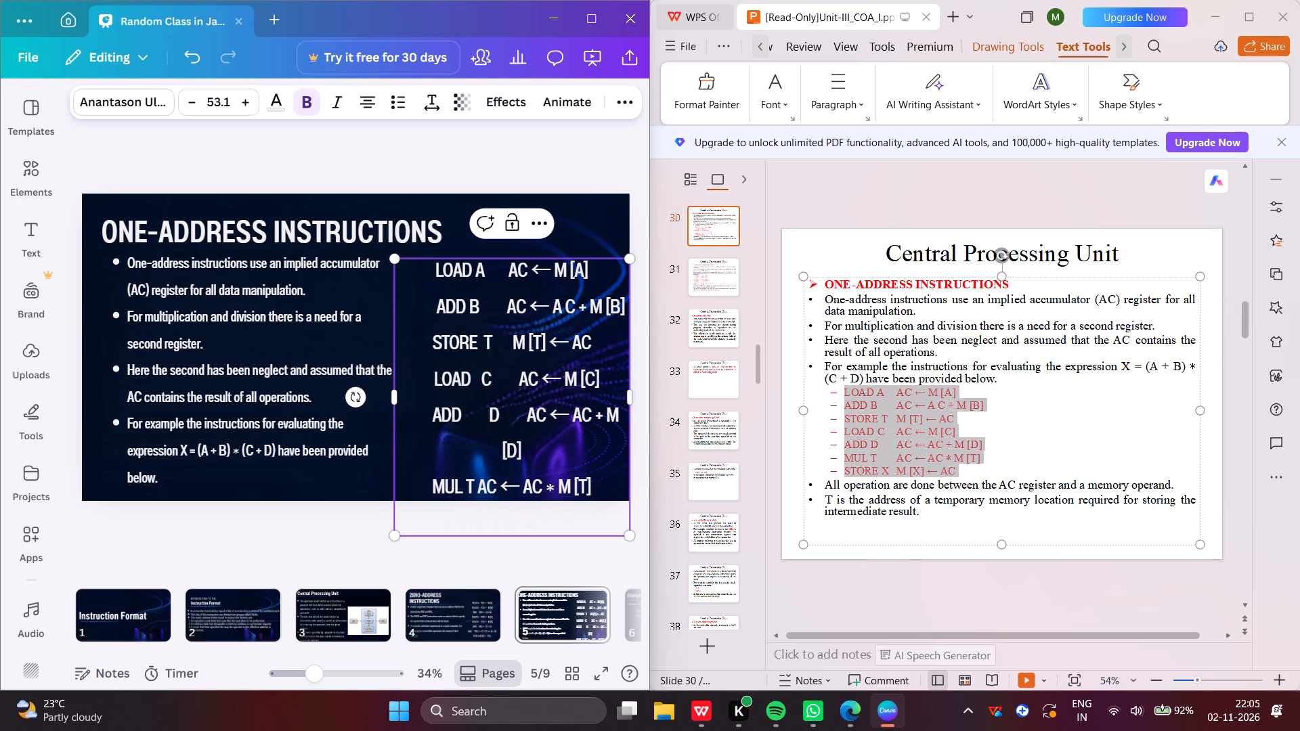
key("BackSpace")
key("BackSpace")
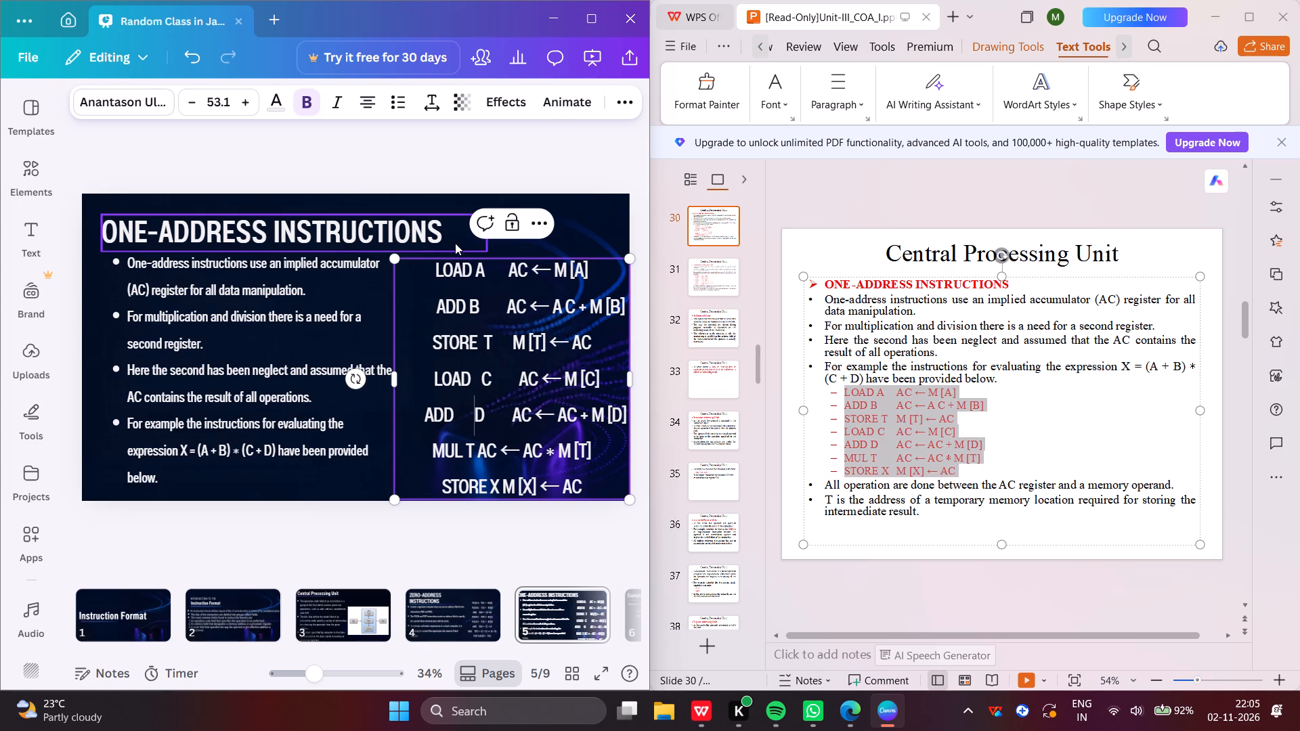
left_click(459, 160)
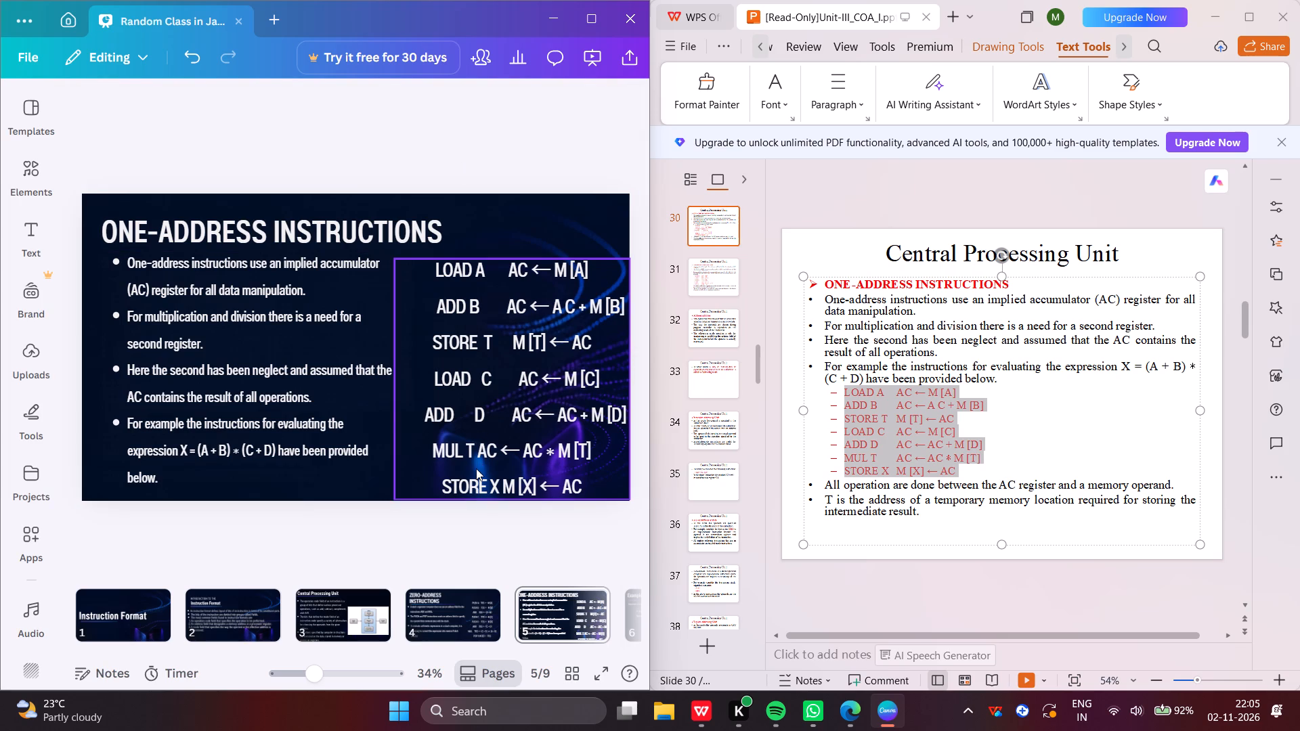
Join MUL and T into MULT in the sixth line of the instruction listing.
left_click(473, 441)
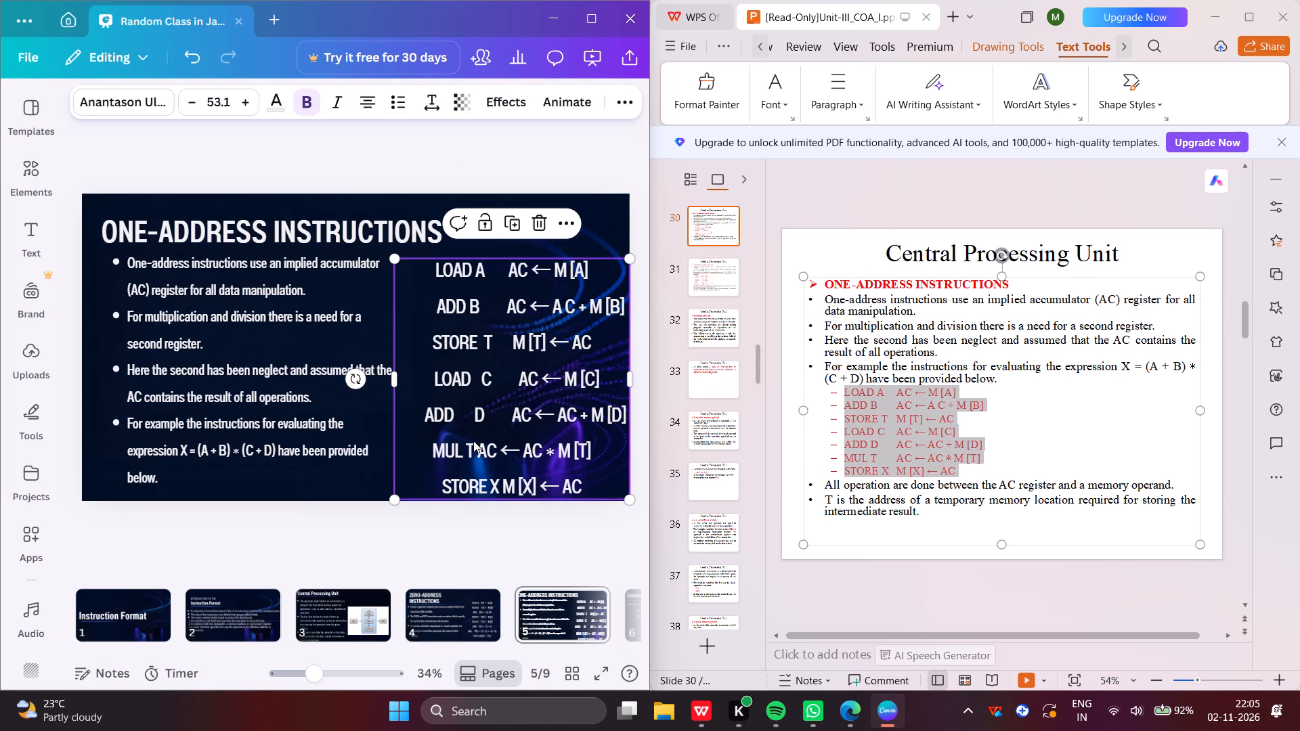
left_click(473, 449)
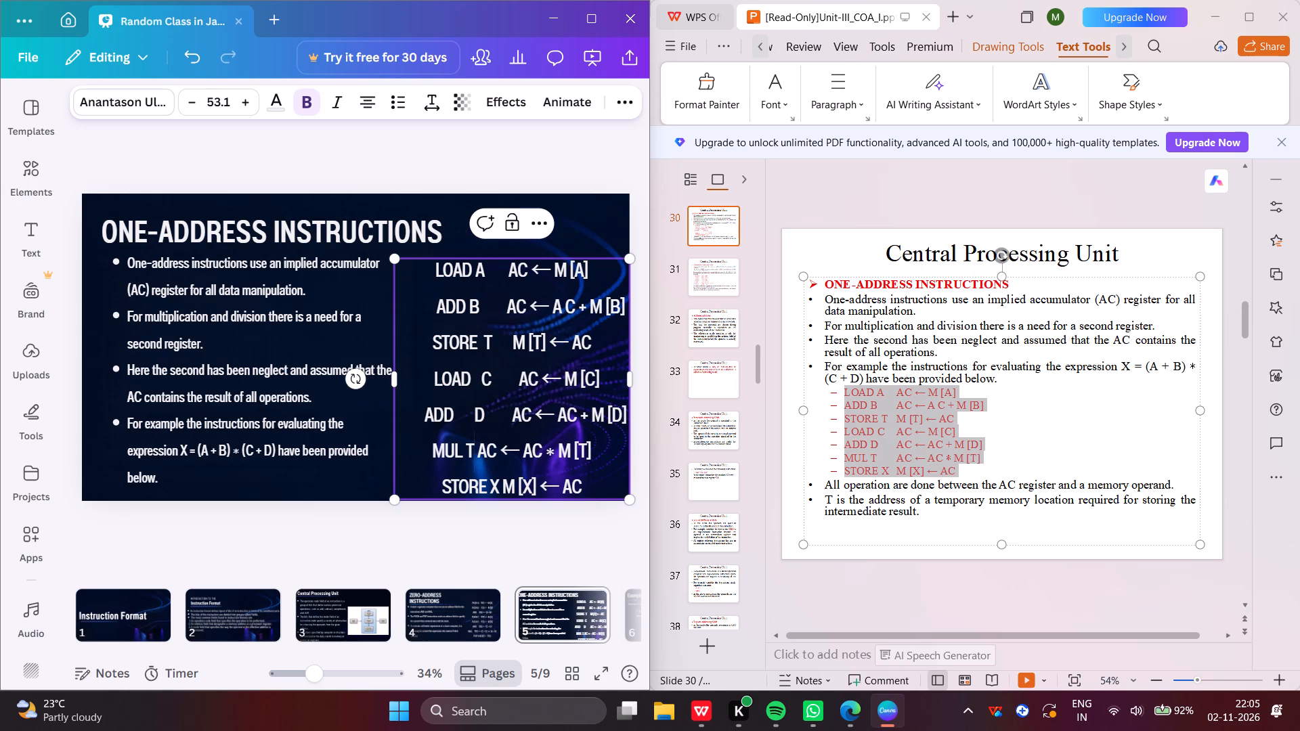
key("space")
left_click(463, 449)
key("space")
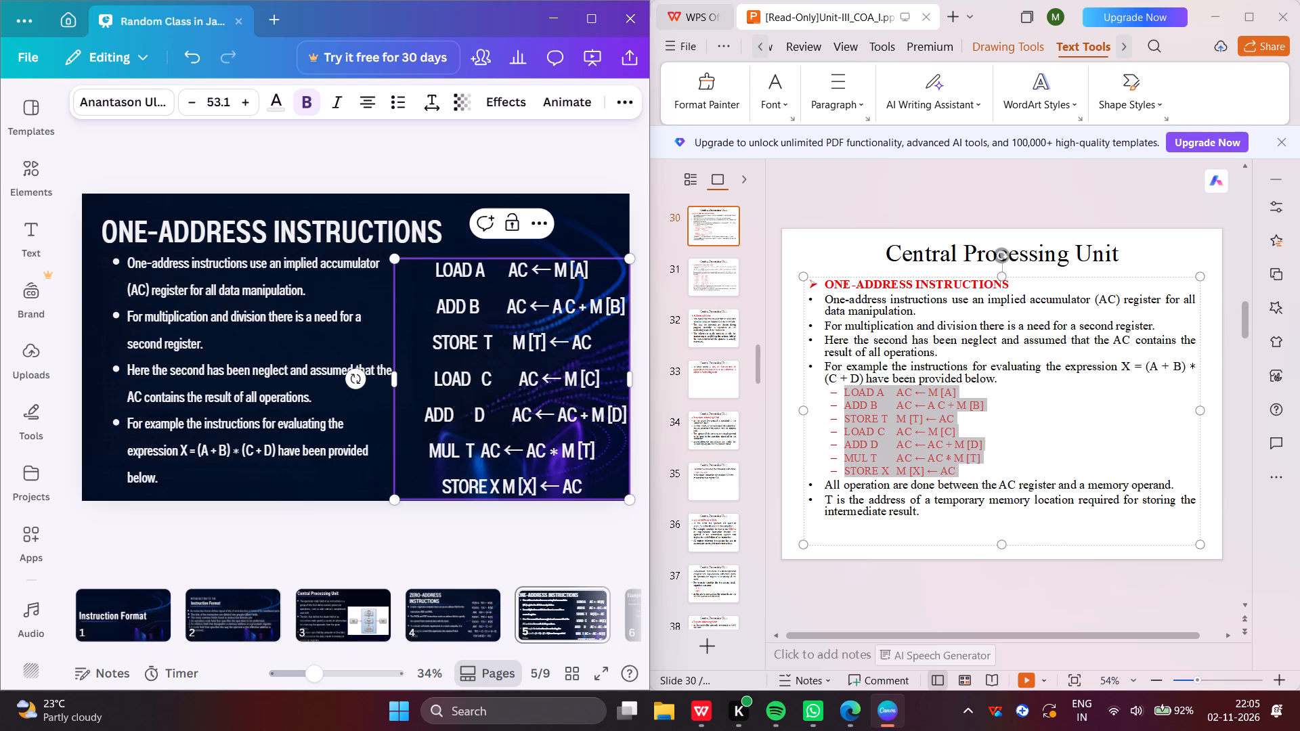
left_click(471, 453)
key("Left")
key("Page_Up")
key("BackSpace")
key("BackSpace")
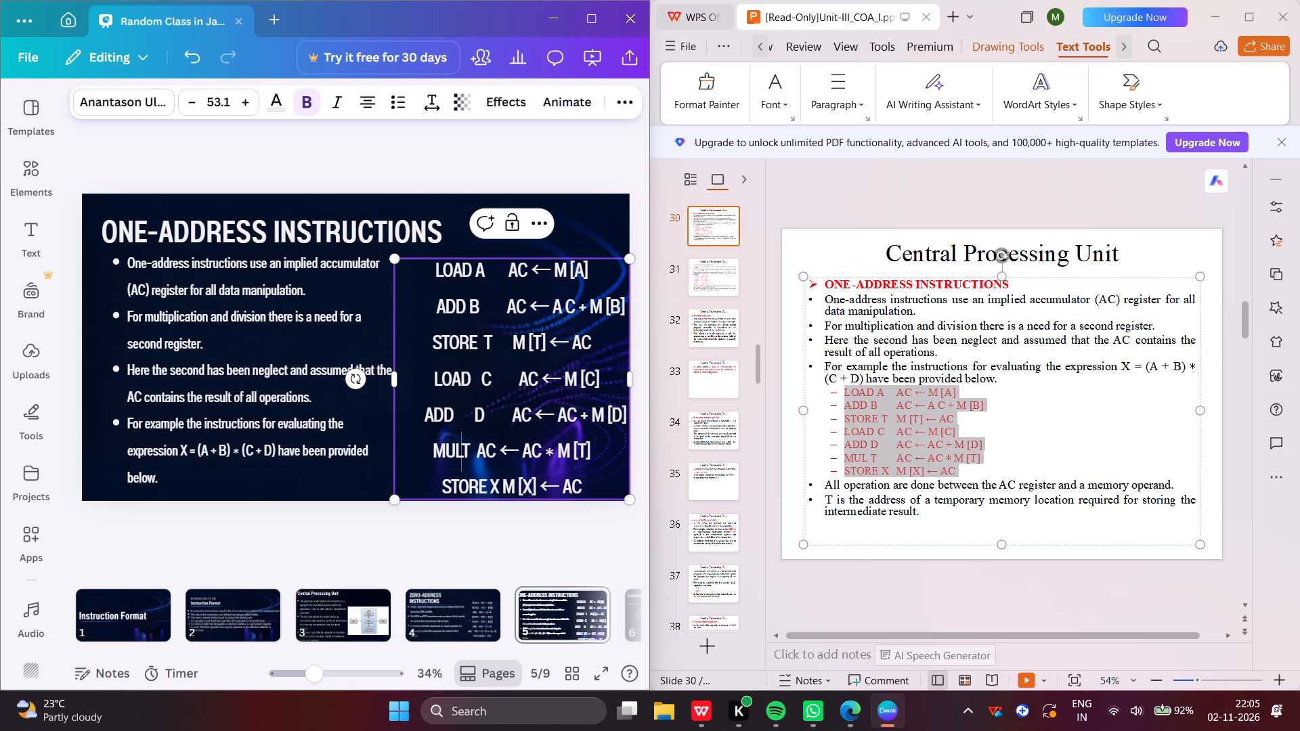
Insert thirteen extra spaces between MULT and AC in the sixth line of the instruction listing.
left_click(477, 453)
key("space")
key("space")
key("space")
key("space")
key("space")
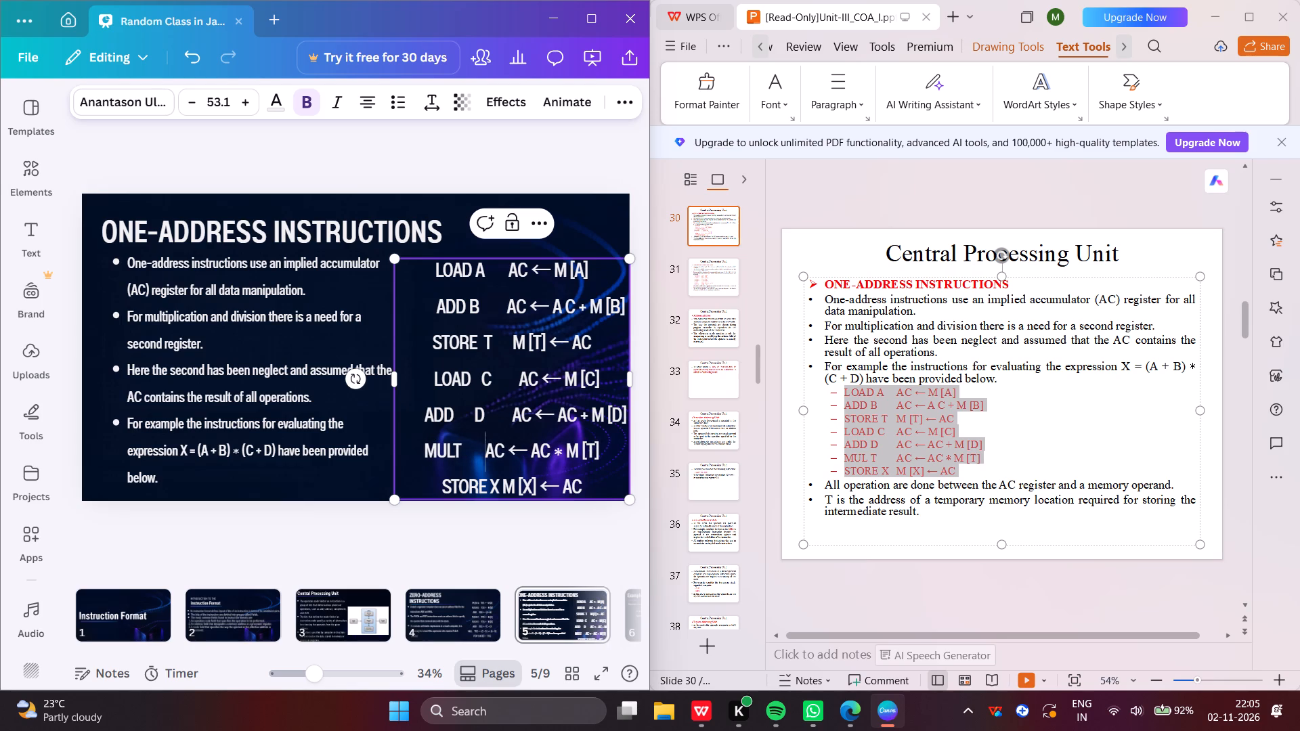
key("space")
key("space")
key("space")
key("space")
key("space")
key("space")
key("space")
key("space")
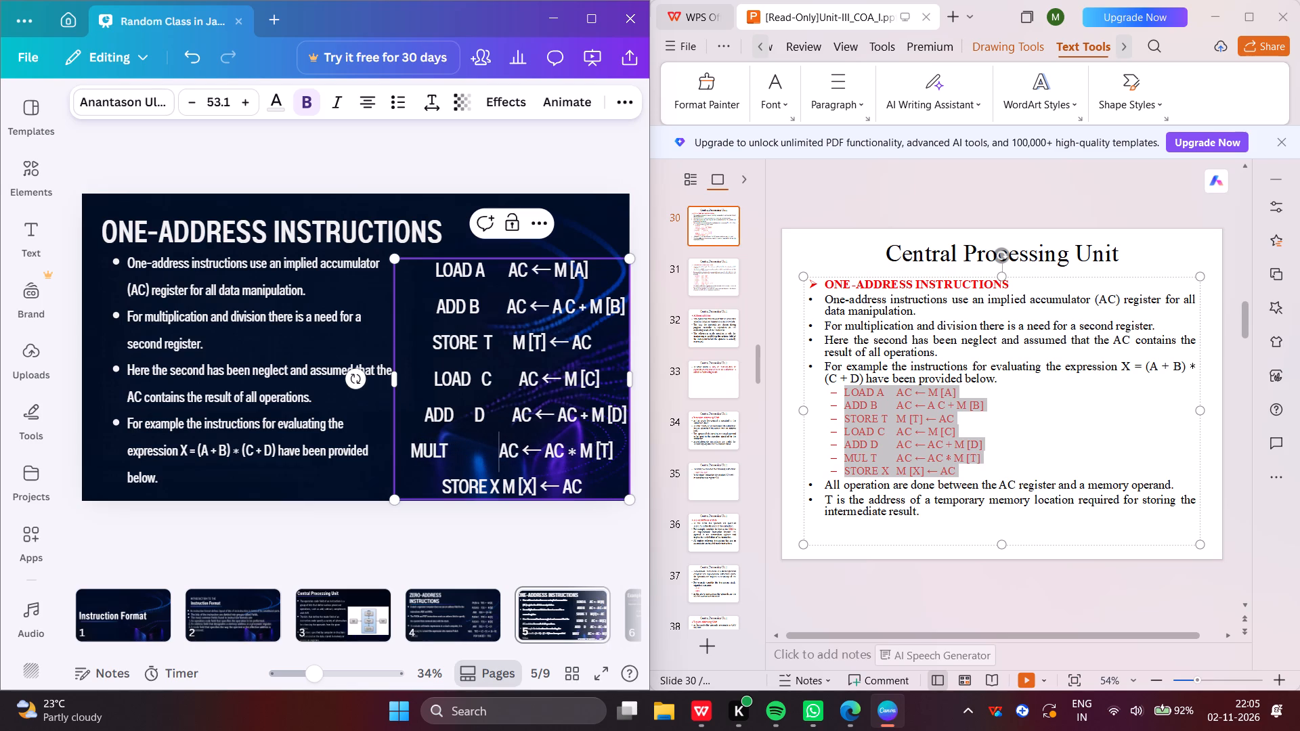
Add one extra space before M [D] in the ADD D line, keeping the instruction on a single line.
key("Left")
key("Left")
key("Left")
key("Left")
key("Left")
key("Left")
key("Left")
key("Left")
key("Left")
key("Left")
key("Left")
key("Left")
key("Left")
key("Left")
key("Left")
key("Left")
key("Left")
key("Left")
key("Left")
key("Left")
key("space")
key("space")
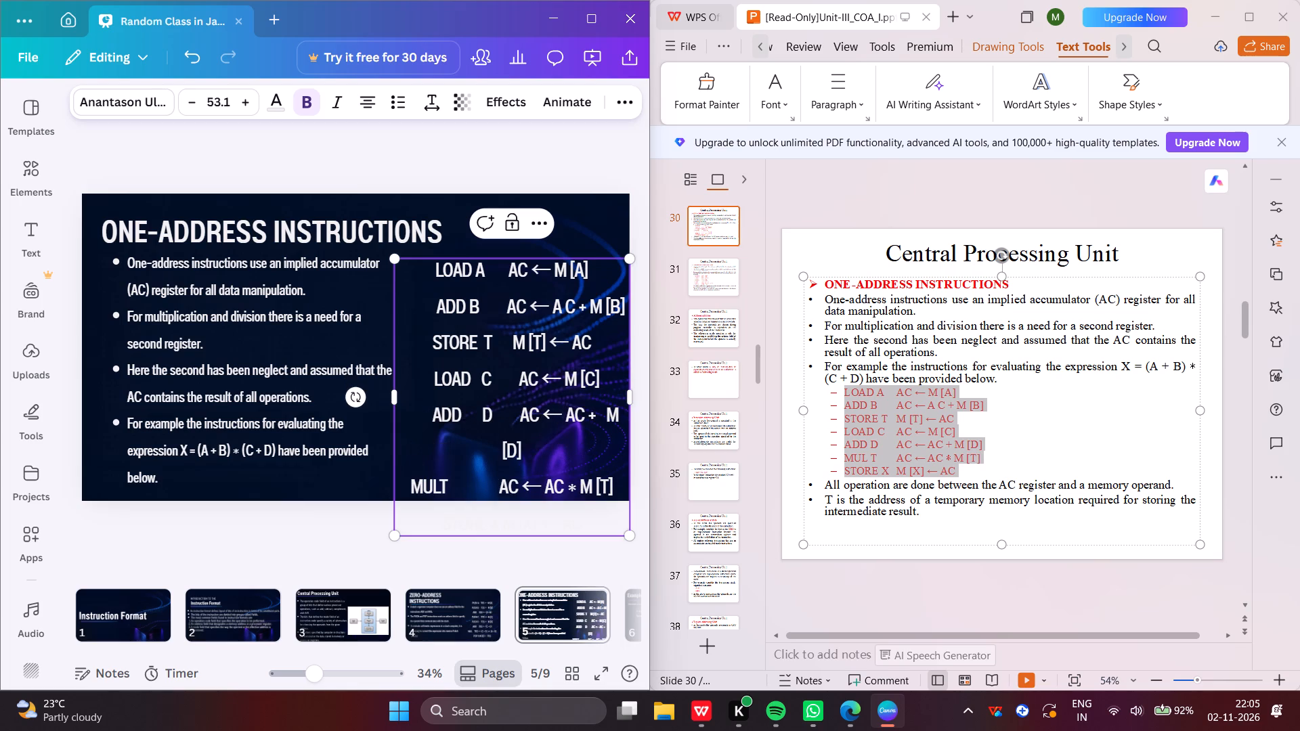
key("BackSpace")
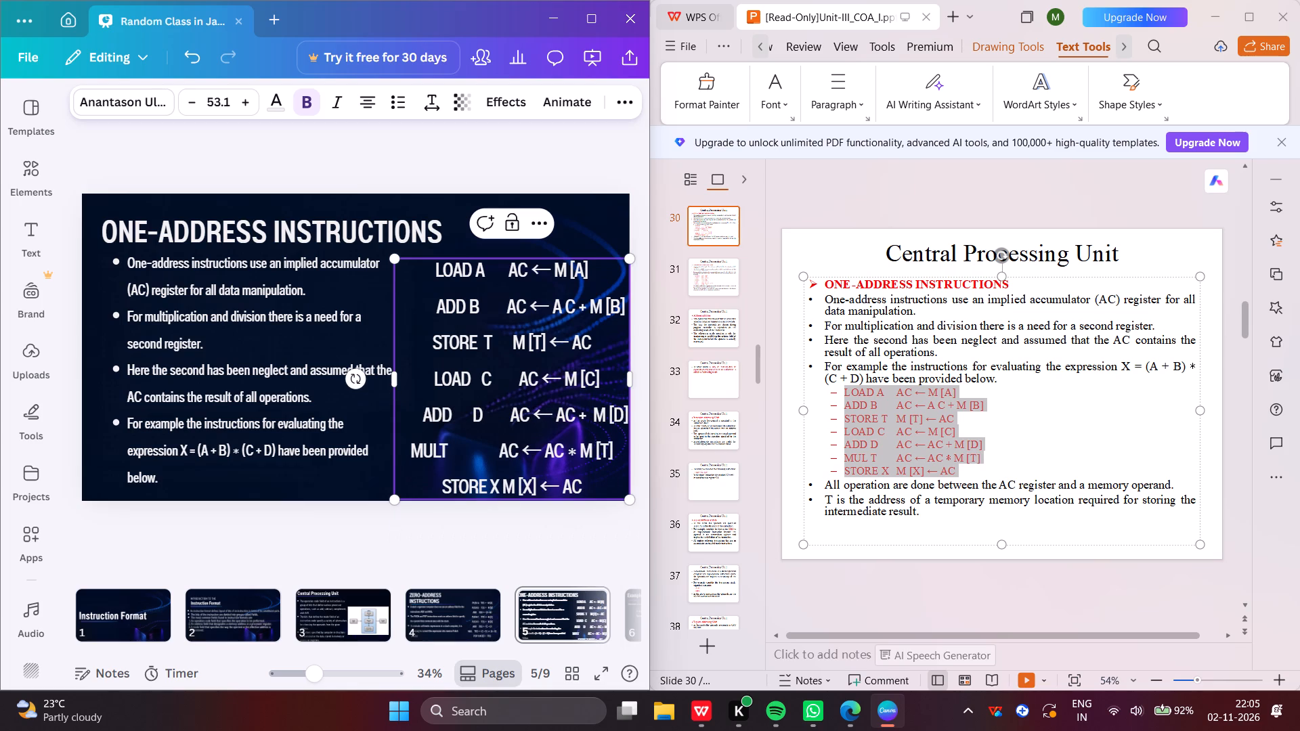
Narrow the gap between MULT and AC by two spaces.
left_click(497, 451)
key("BackSpace")
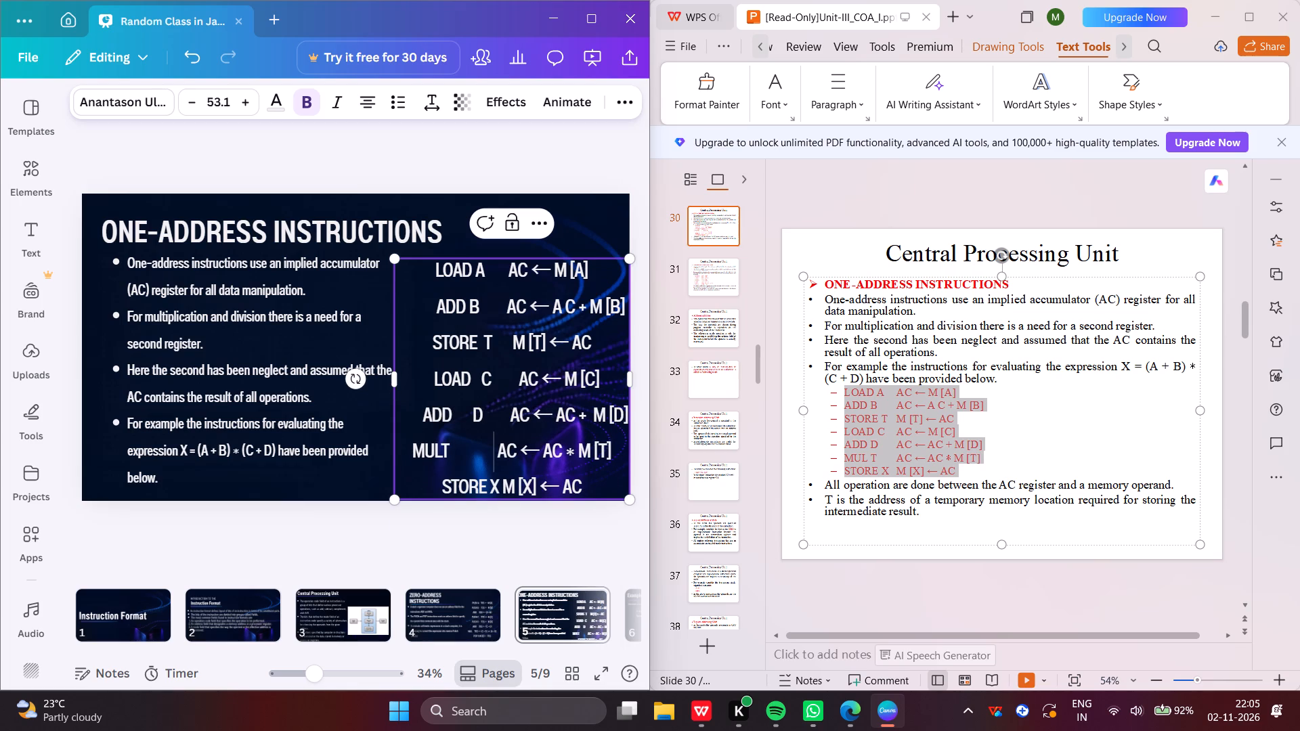
key("BackSpace")
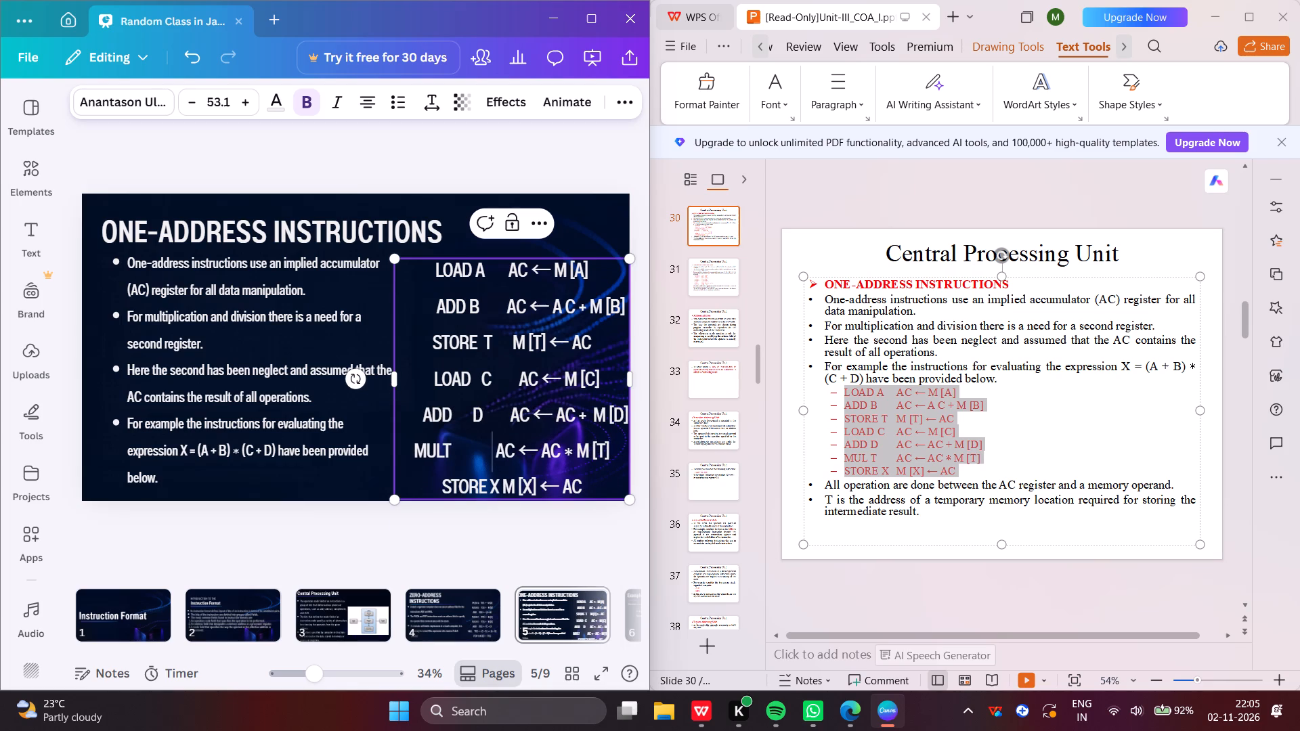
Indent the MULT line with ten leading spaces, keeping it on its own line.
left_click(410, 447)
key("space")
key("space")
key("space")
key("space")
key("space")
key("space")
key("space")
key("space")
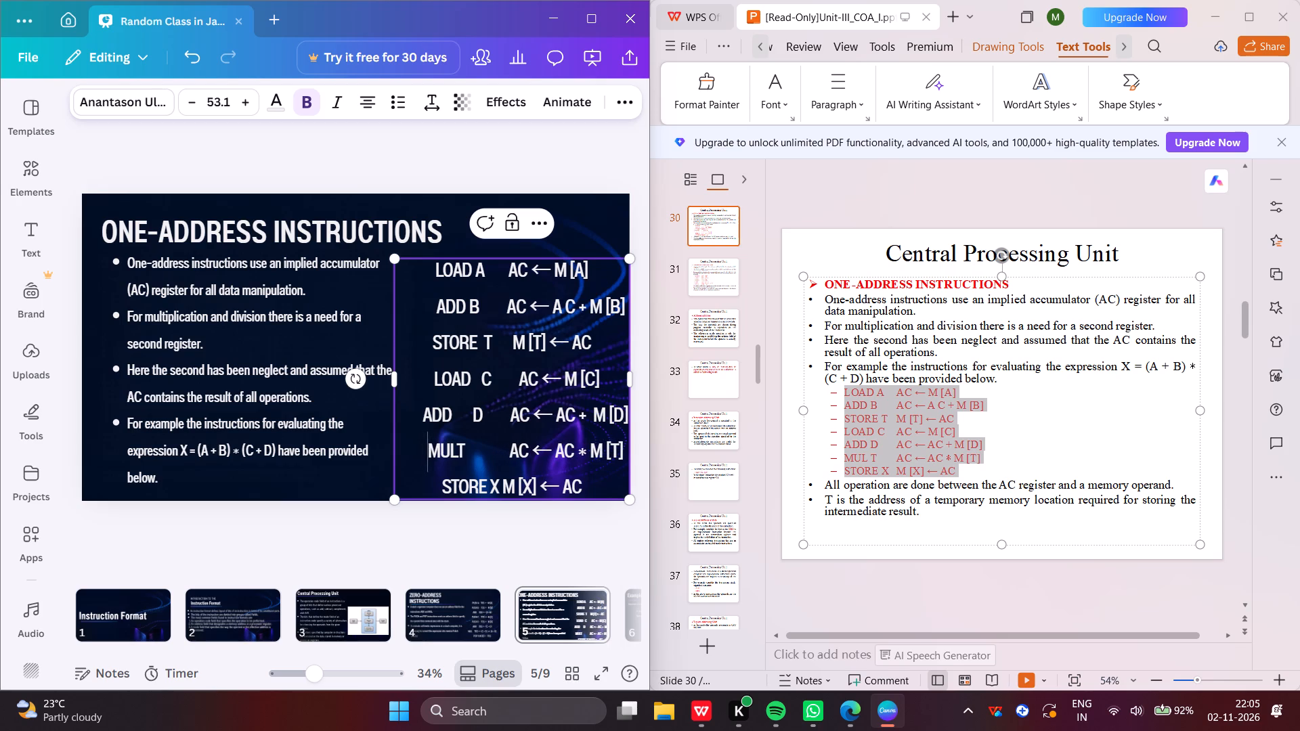
key("space")
key("space")
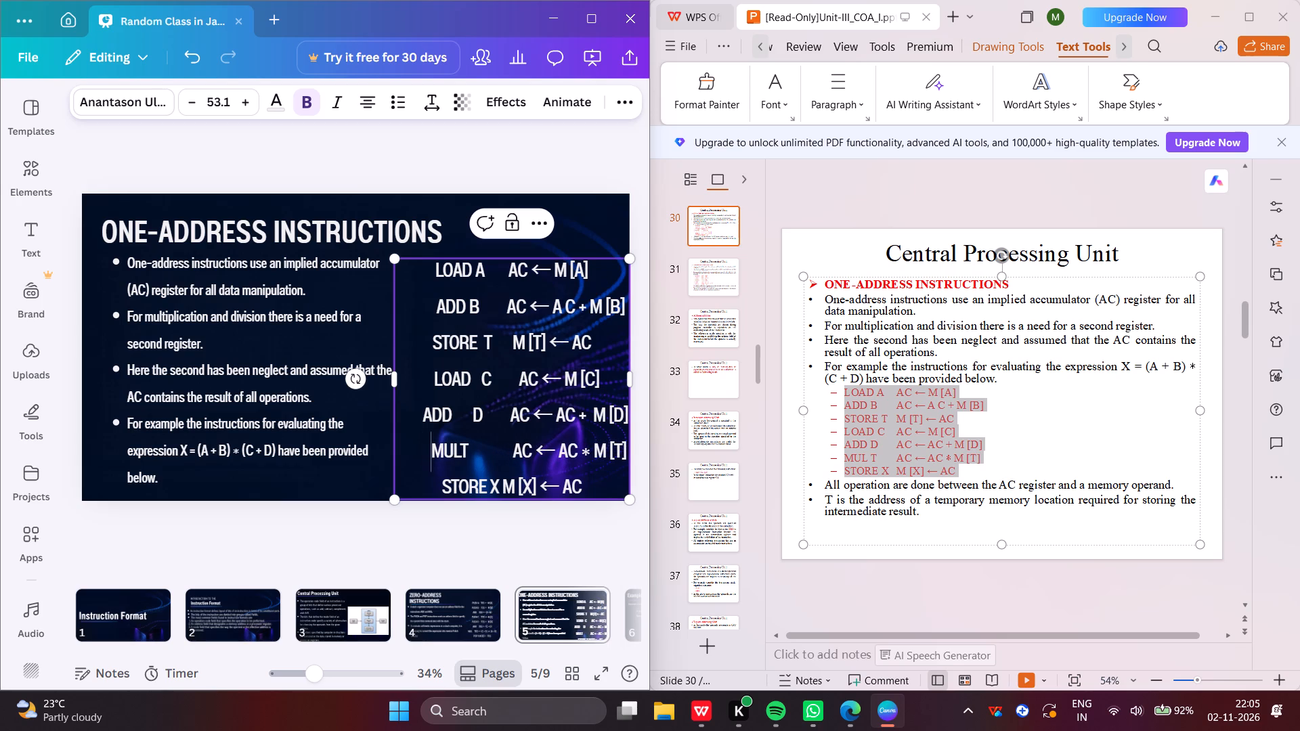
In the STORE X line, add one extra space before X and four extra spaces before M [X].
left_click(489, 482)
key("space")
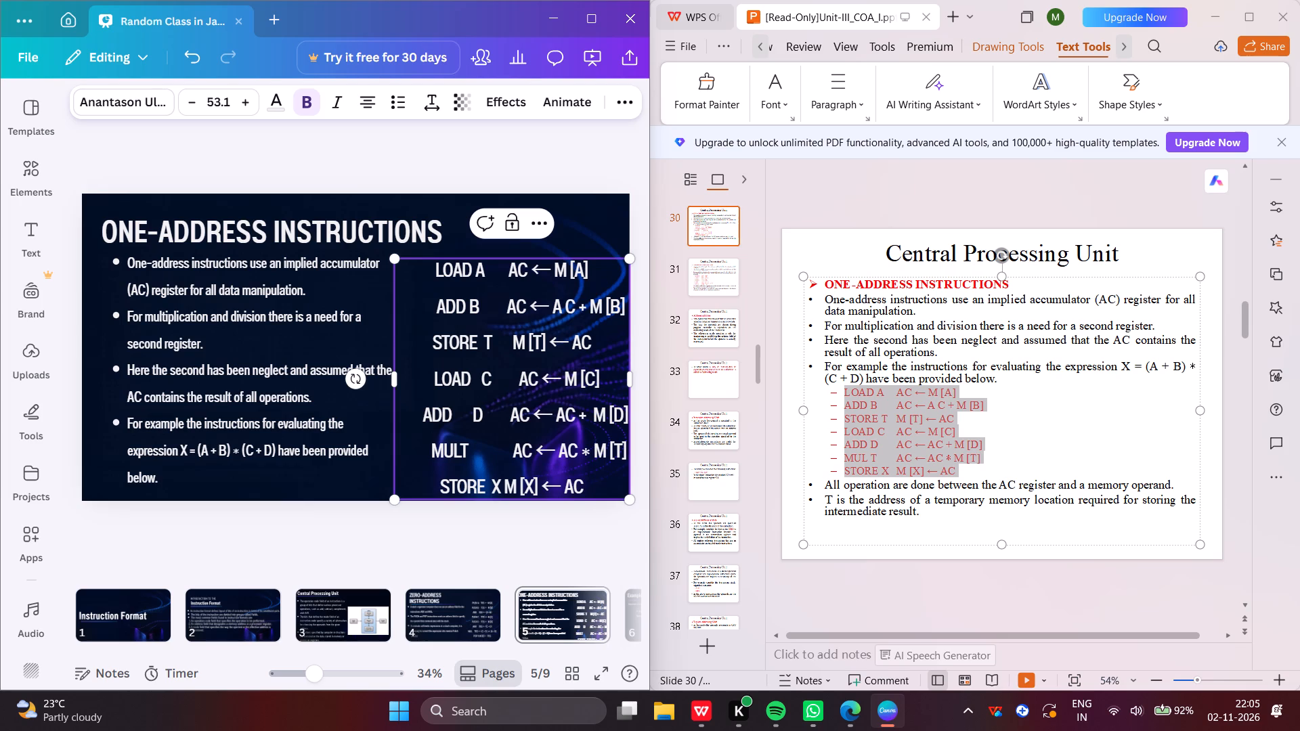
left_click(504, 483)
key("space")
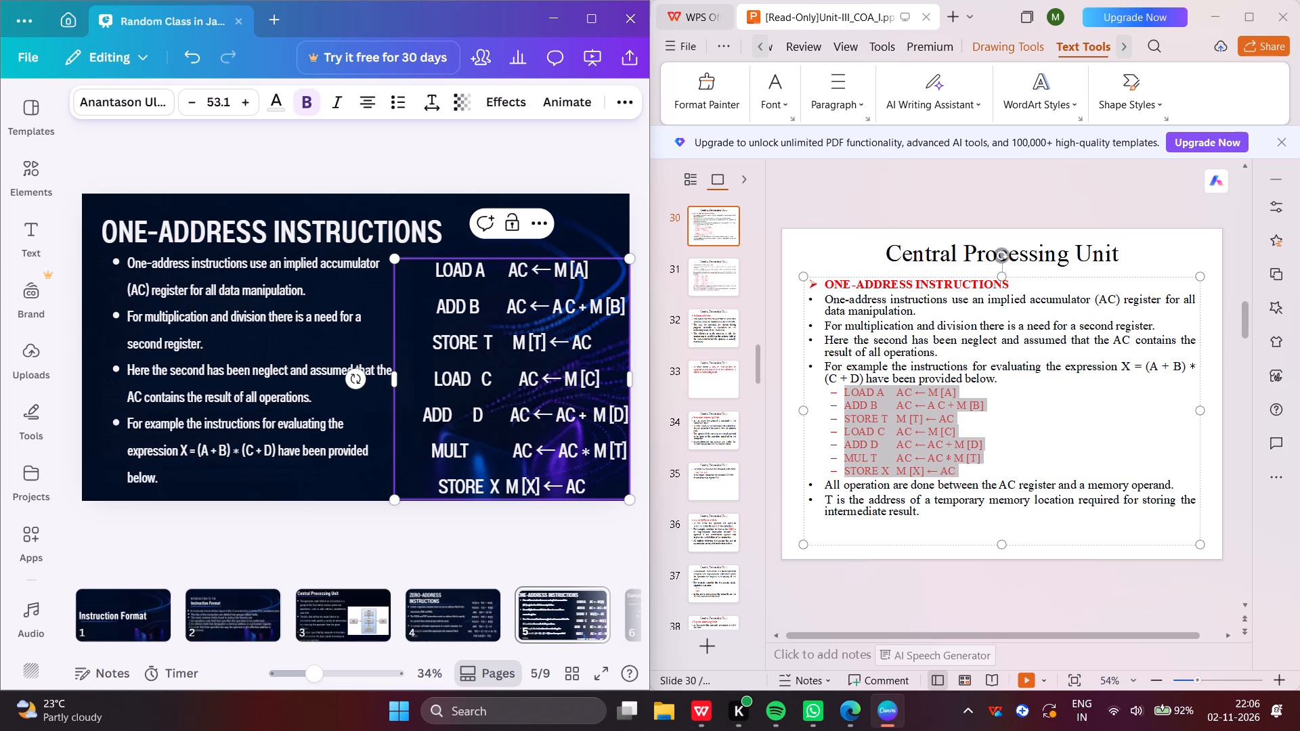
key("space")
key("space")
key("space")
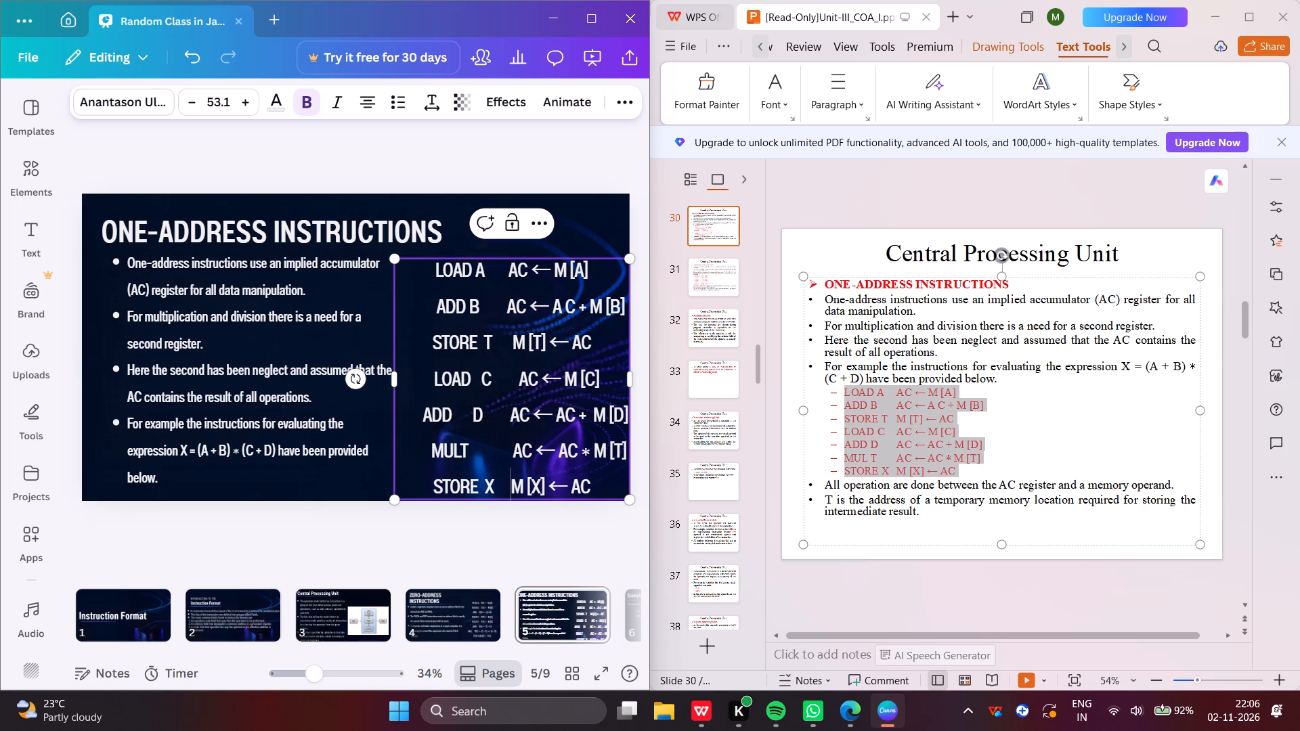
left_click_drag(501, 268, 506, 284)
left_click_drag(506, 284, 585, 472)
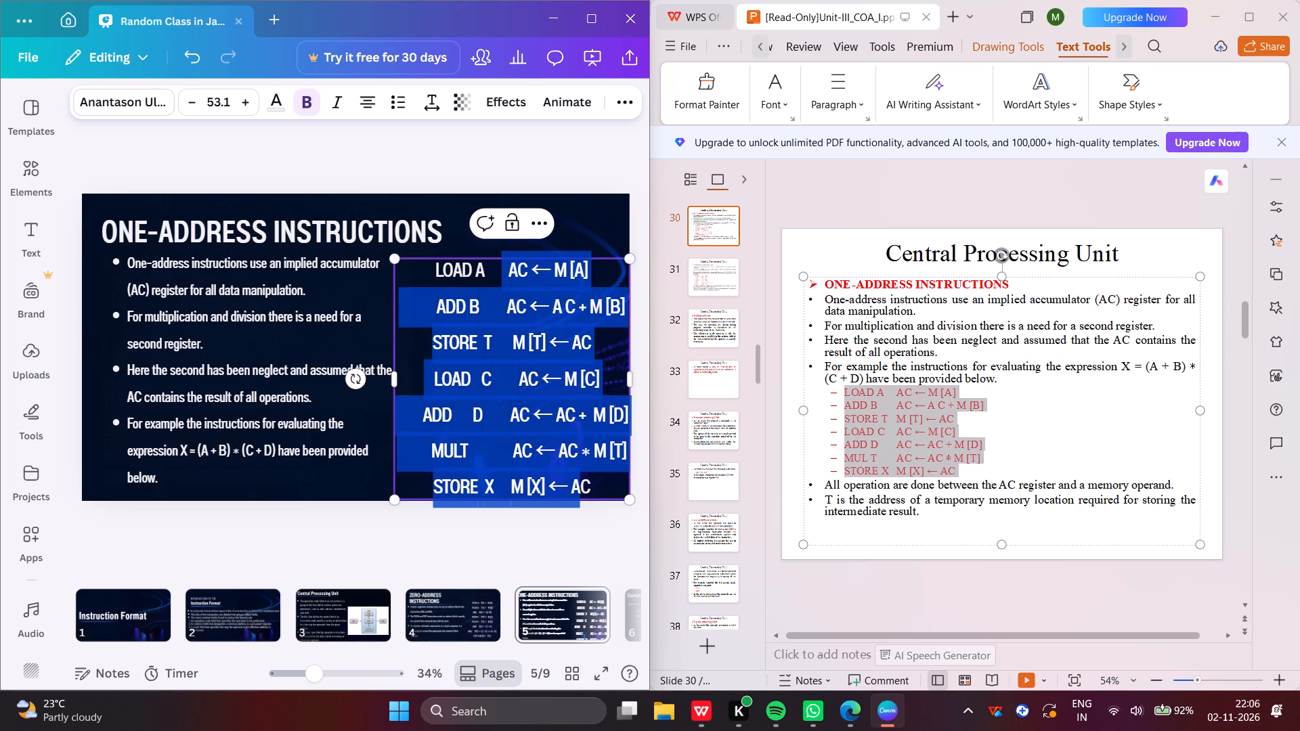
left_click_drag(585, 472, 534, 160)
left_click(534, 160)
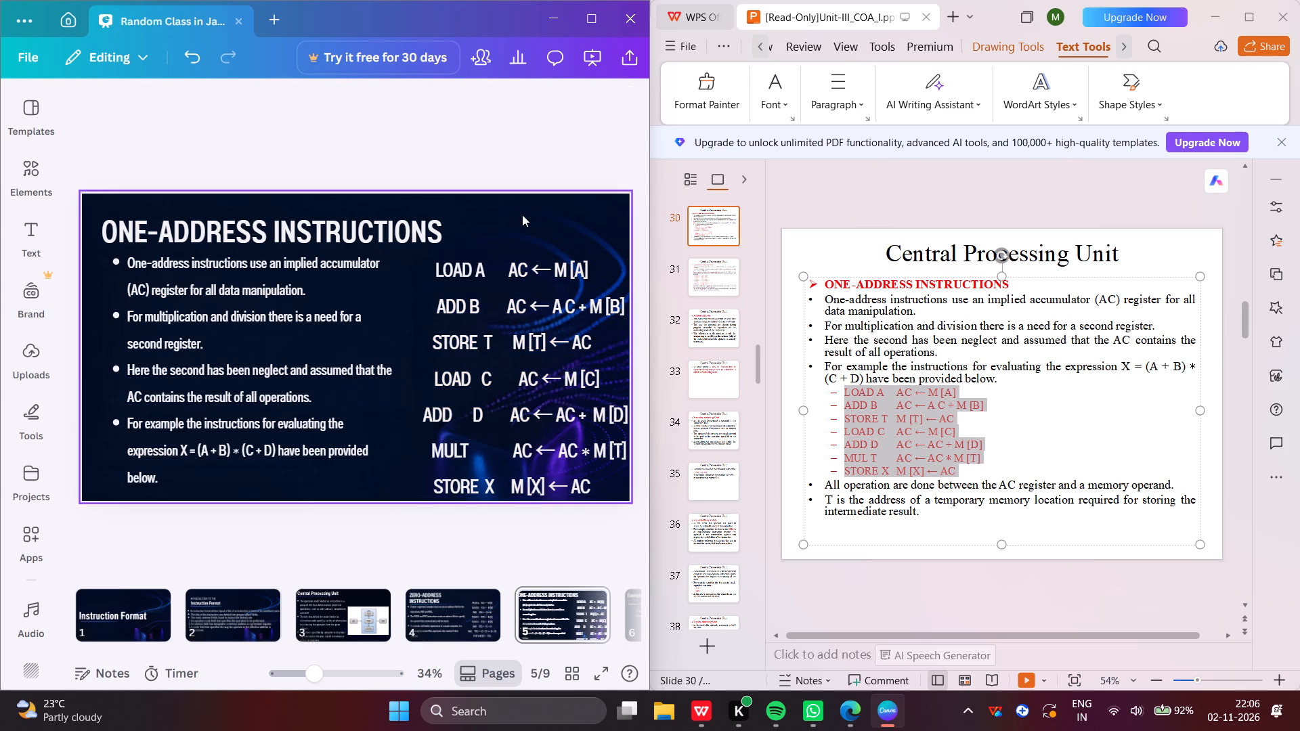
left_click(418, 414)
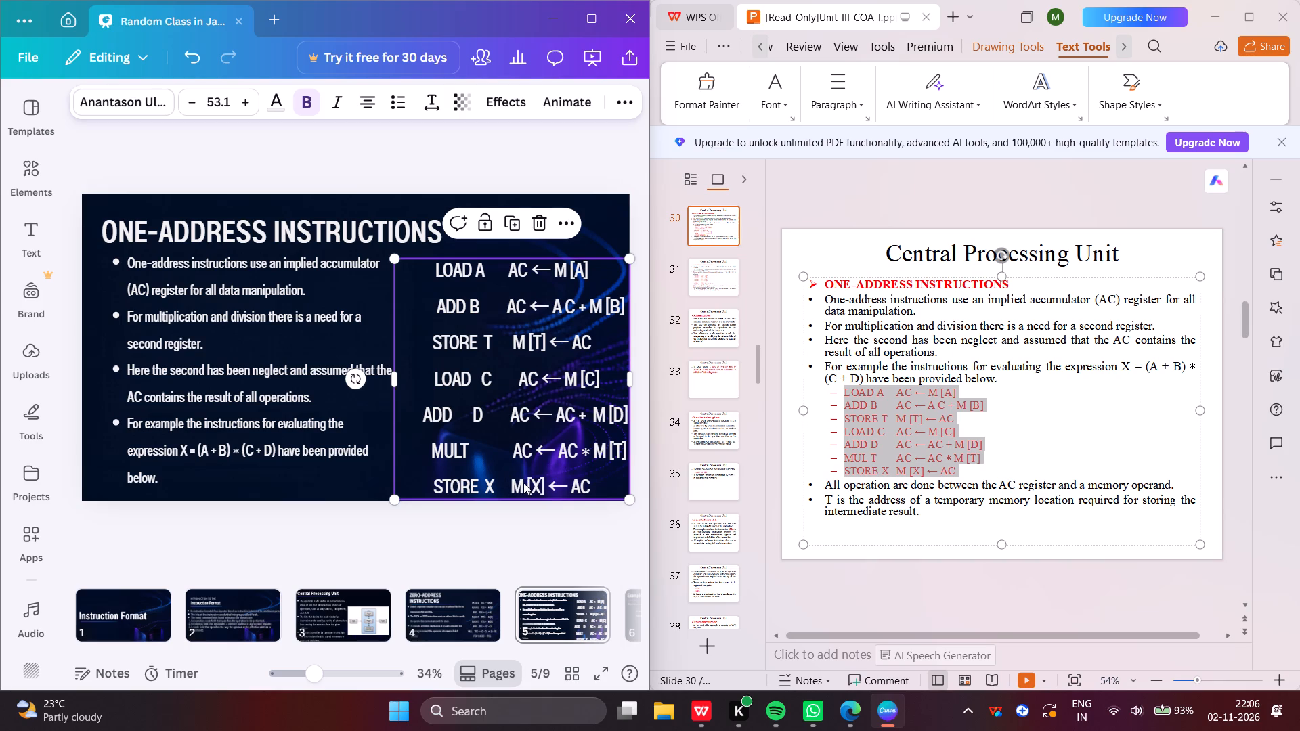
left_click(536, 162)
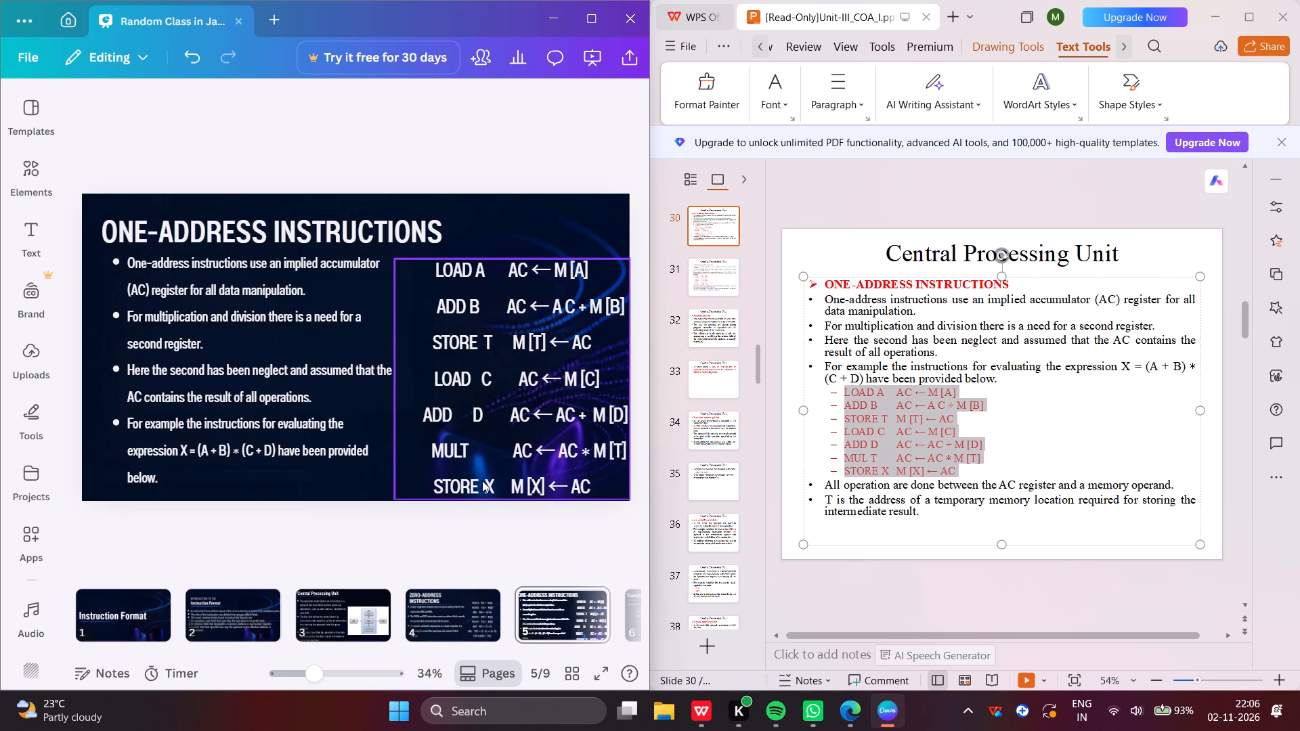
Delete the whole title text "Example 2 – Random Number Within a Range" on page 6, leaving its text box empty.
scroll(533, 595, "left", 6)
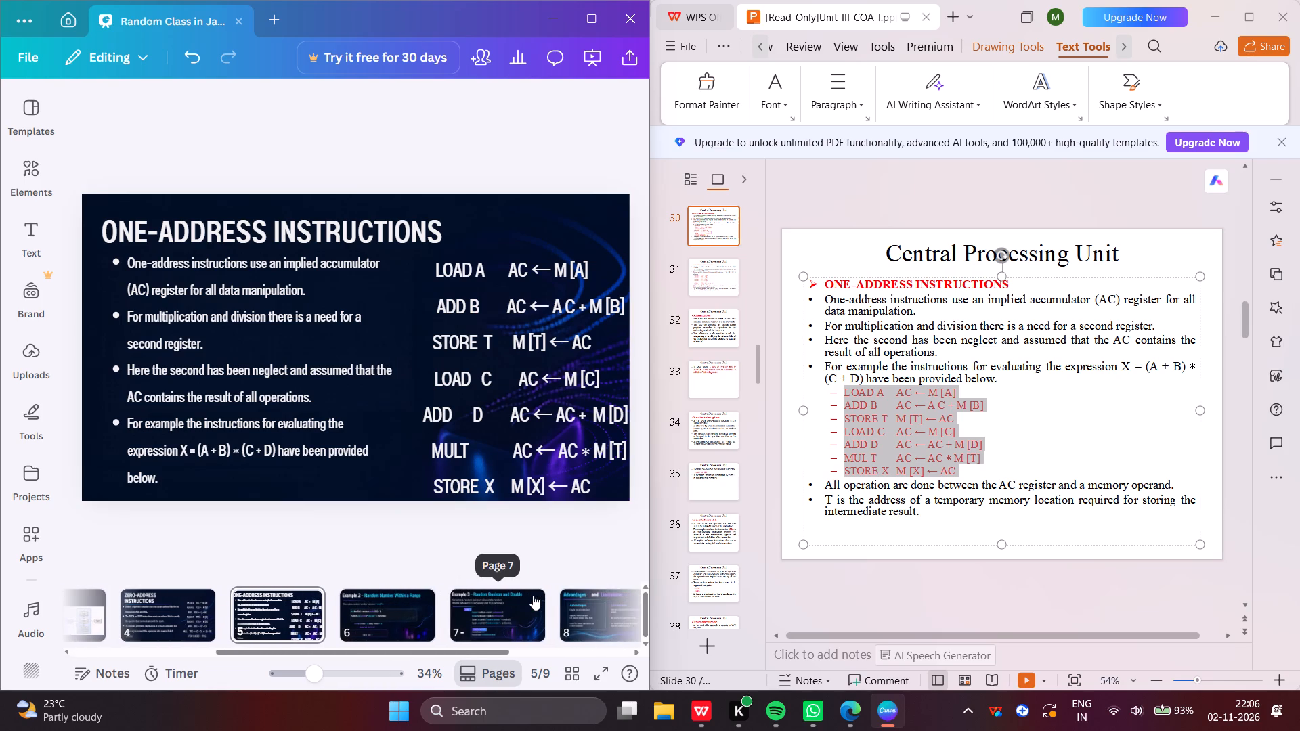
scroll(533, 595, "left", 1)
scroll(533, 595, "right", 2)
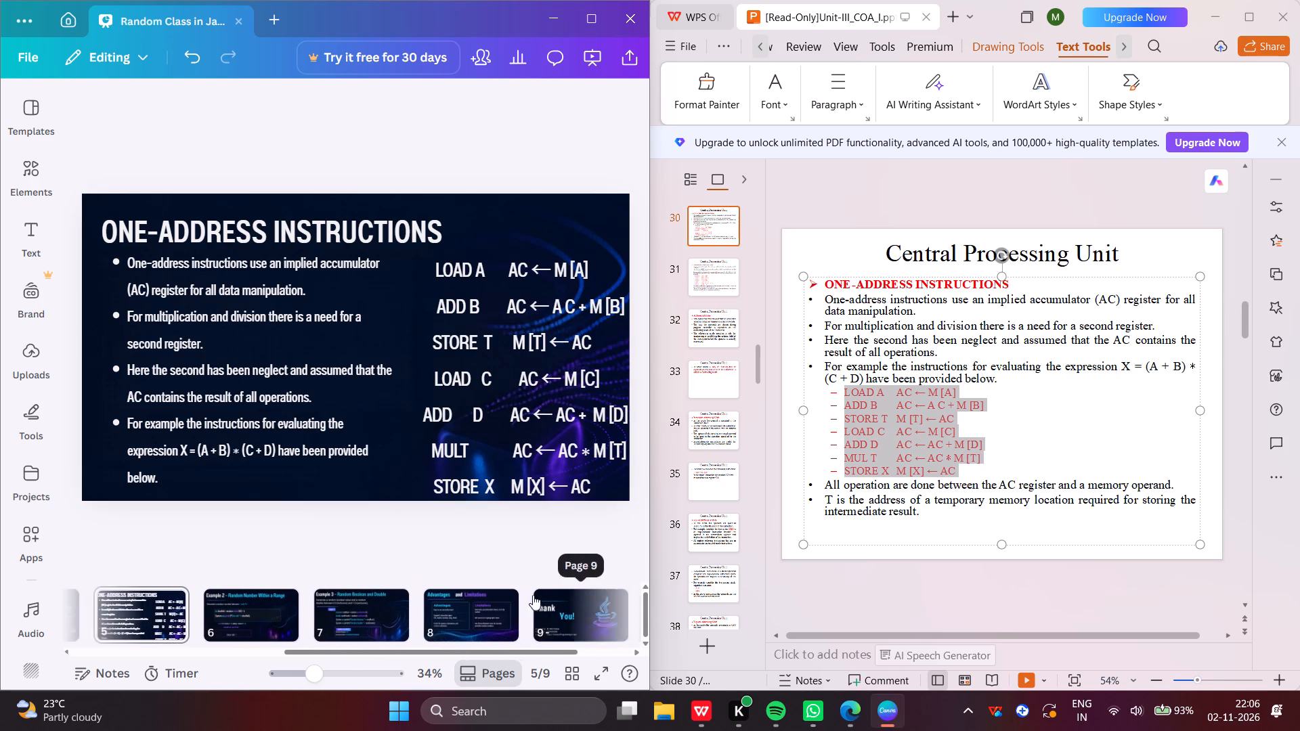
scroll(533, 595, "right", 1)
left_click(207, 607)
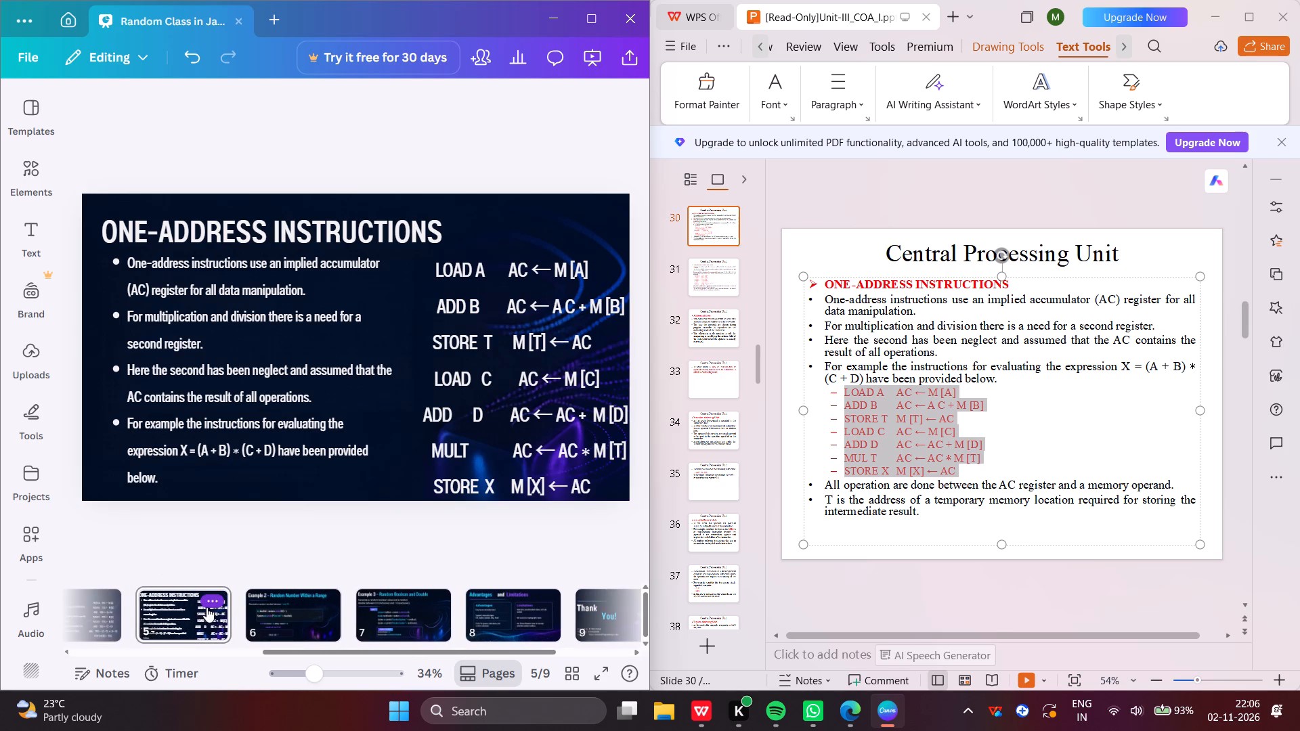
left_click(183, 617)
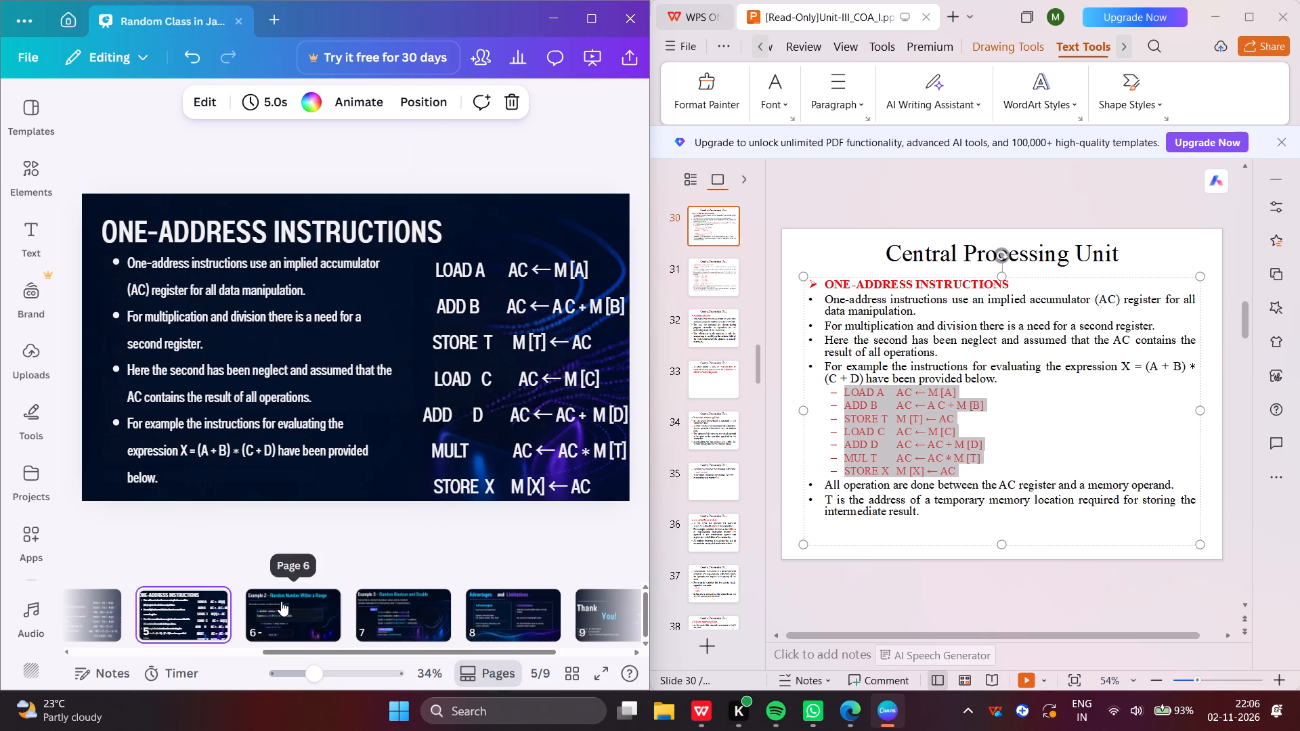
left_click(281, 600)
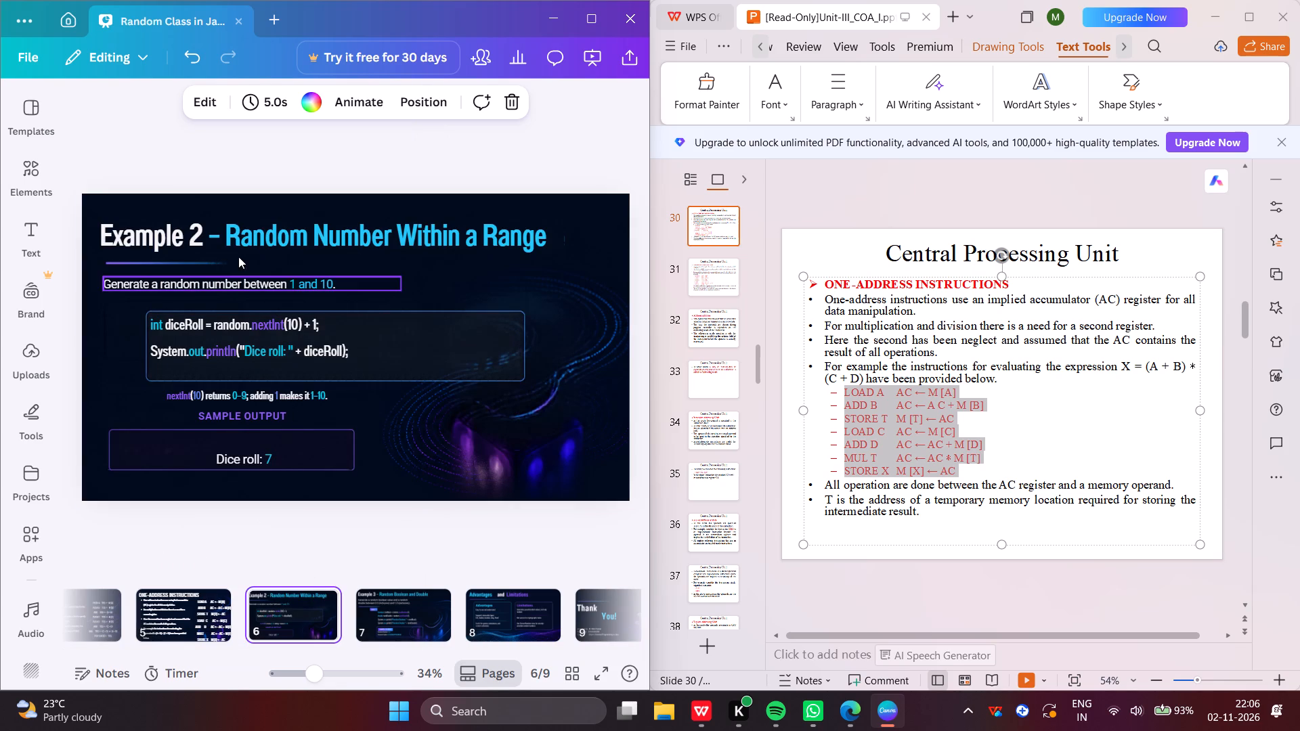
left_click(301, 227)
left_click(218, 229)
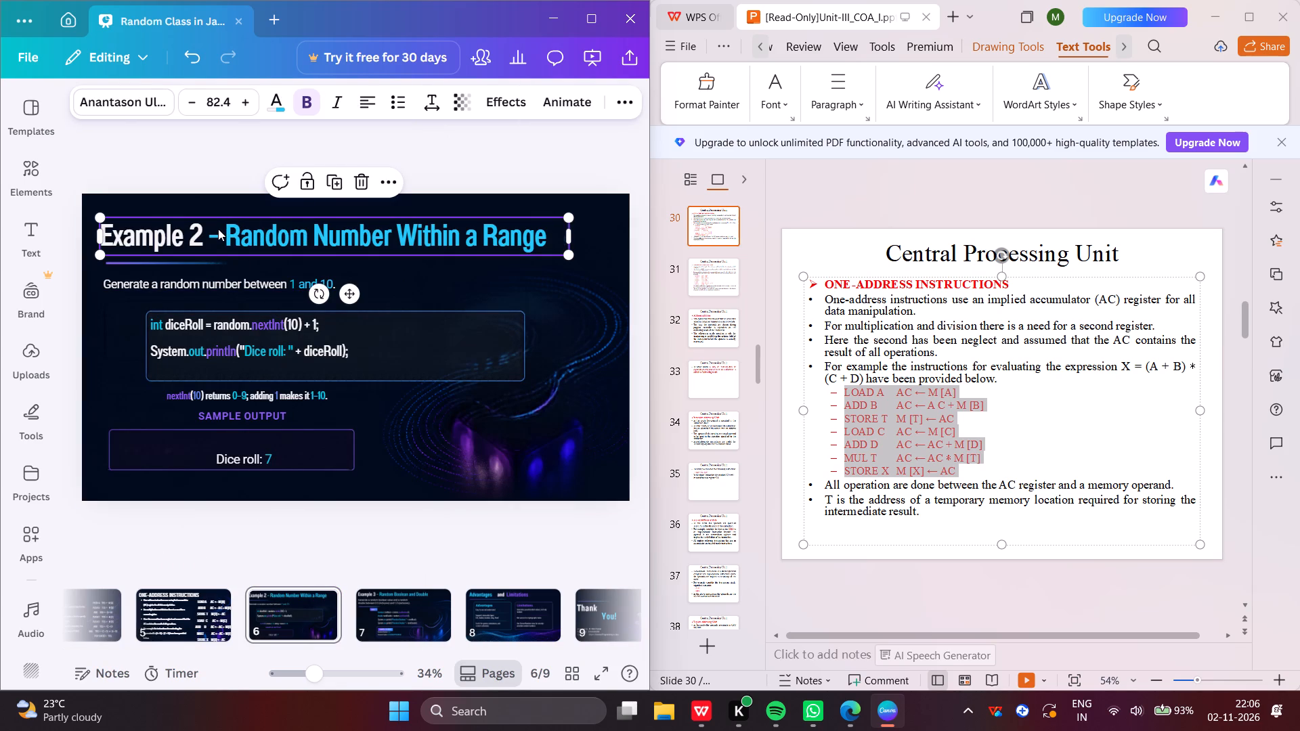
left_click(218, 229)
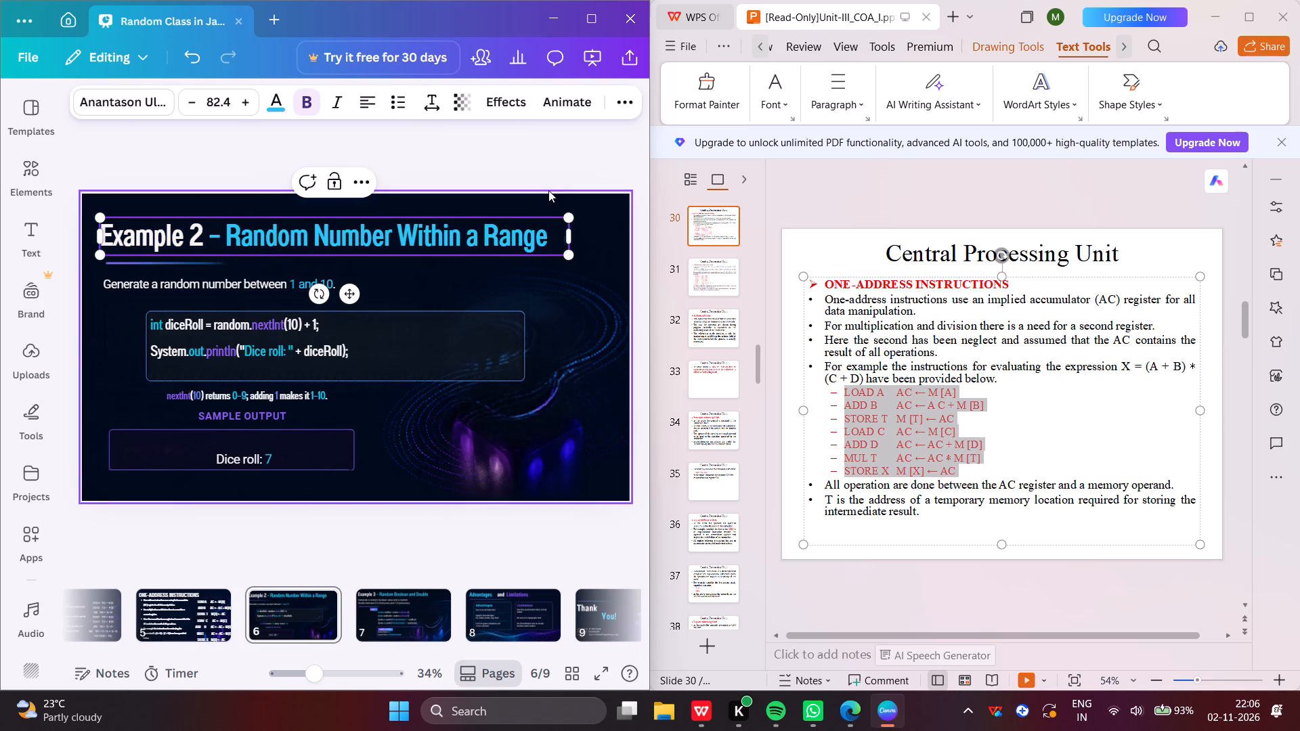
left_click(542, 234)
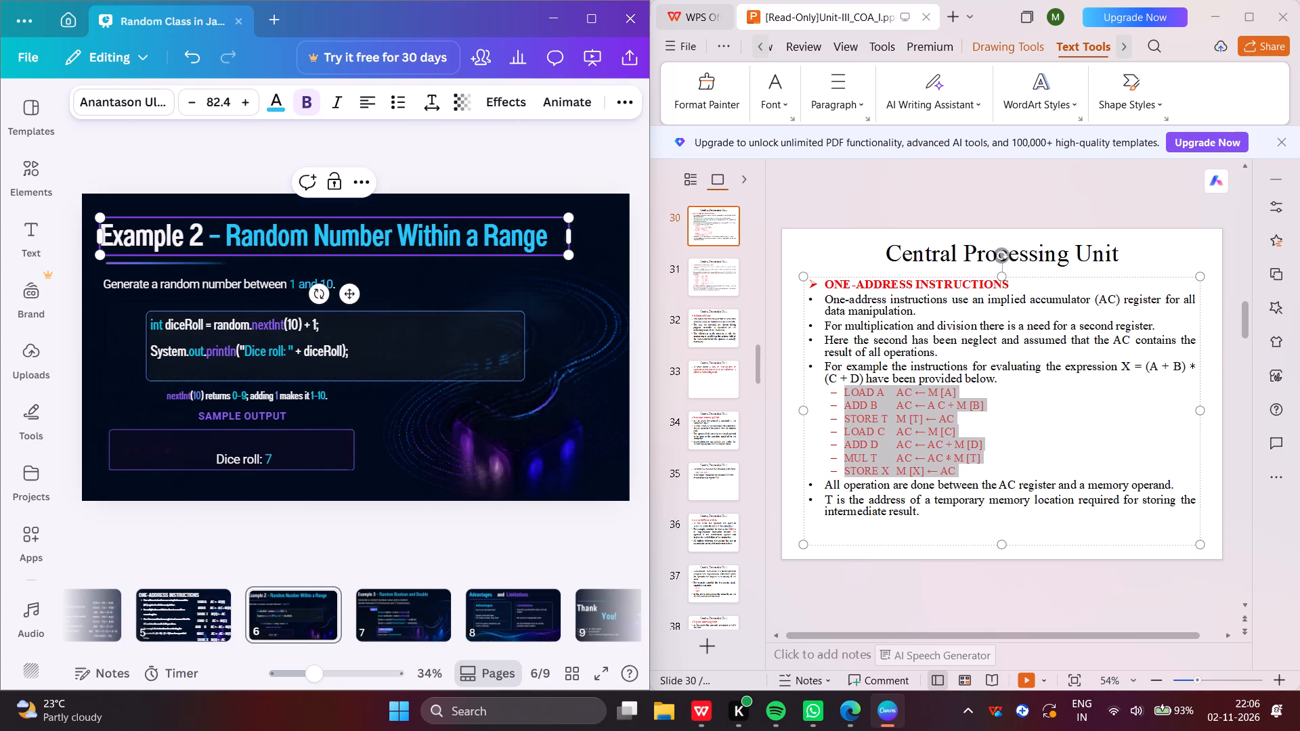
key("BackSpace")
key("BackSpace")
key("BackSpace")
key("BackSpace")
key("BackSpace")
key("BackSpace")
key("BackSpace")
key("BackSpace")
key("BackSpace")
key("BackSpace")
key("BackSpace")
key("BackSpace")
key("BackSpace")
key("BackSpace")
key("BackSpace")
key("BackSpace")
key("BackSpace")
key("BackSpace")
key("BackSpace")
key("BackSpace")
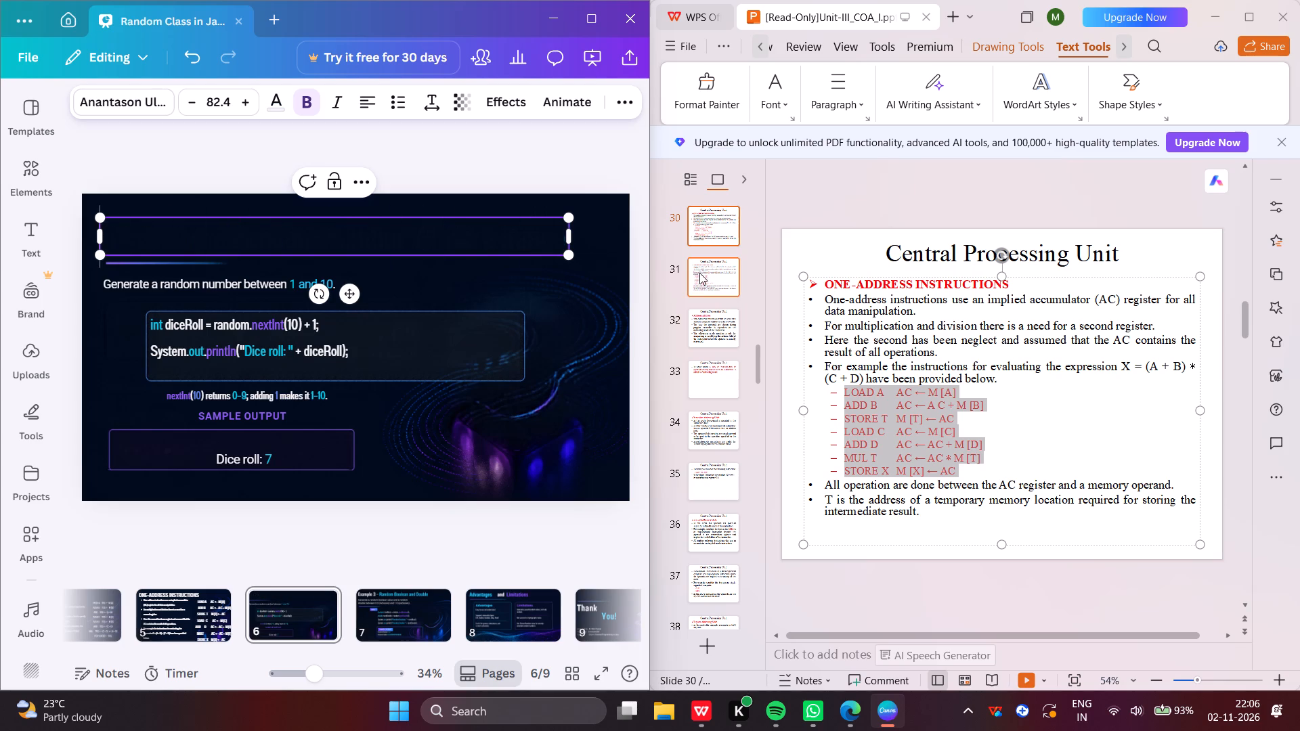
On page 5, change the "ONE-ADDRESS INSTRUCTIONS" title's text colour to Vividazure #1cc3f4.
left_click(204, 597)
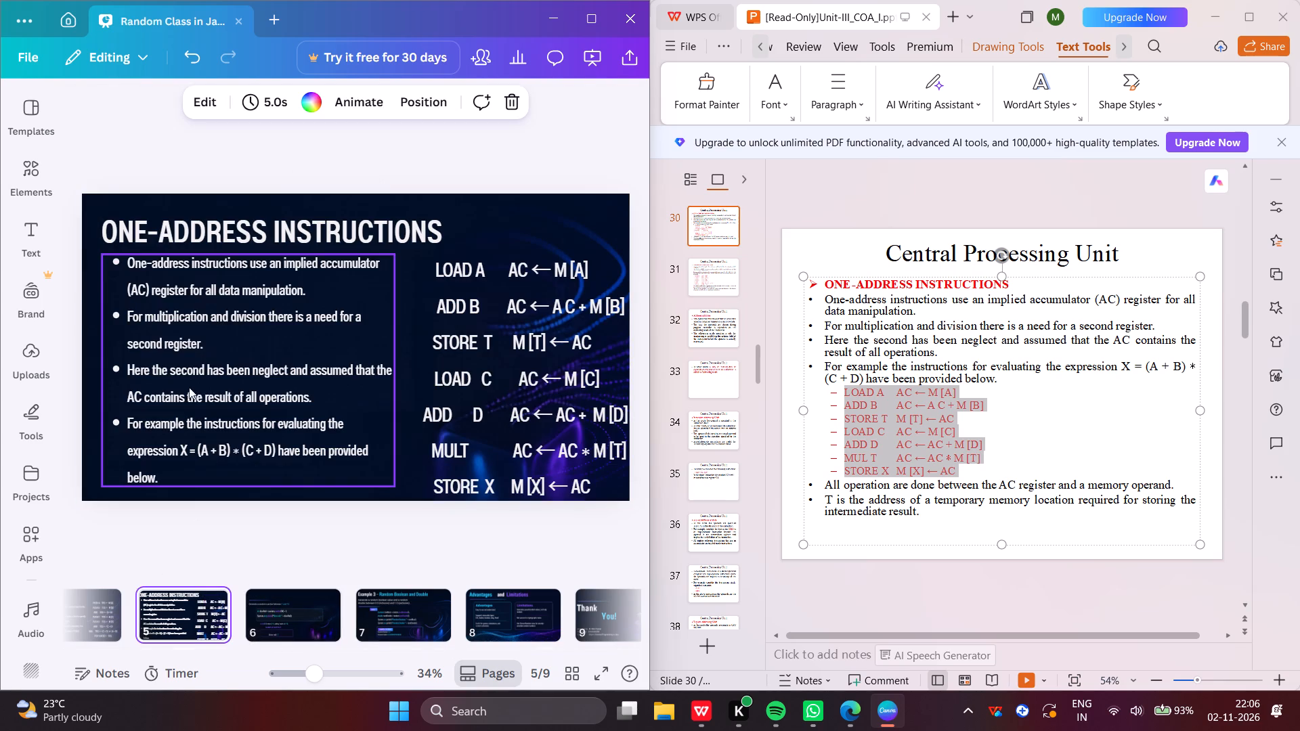
left_click(185, 228)
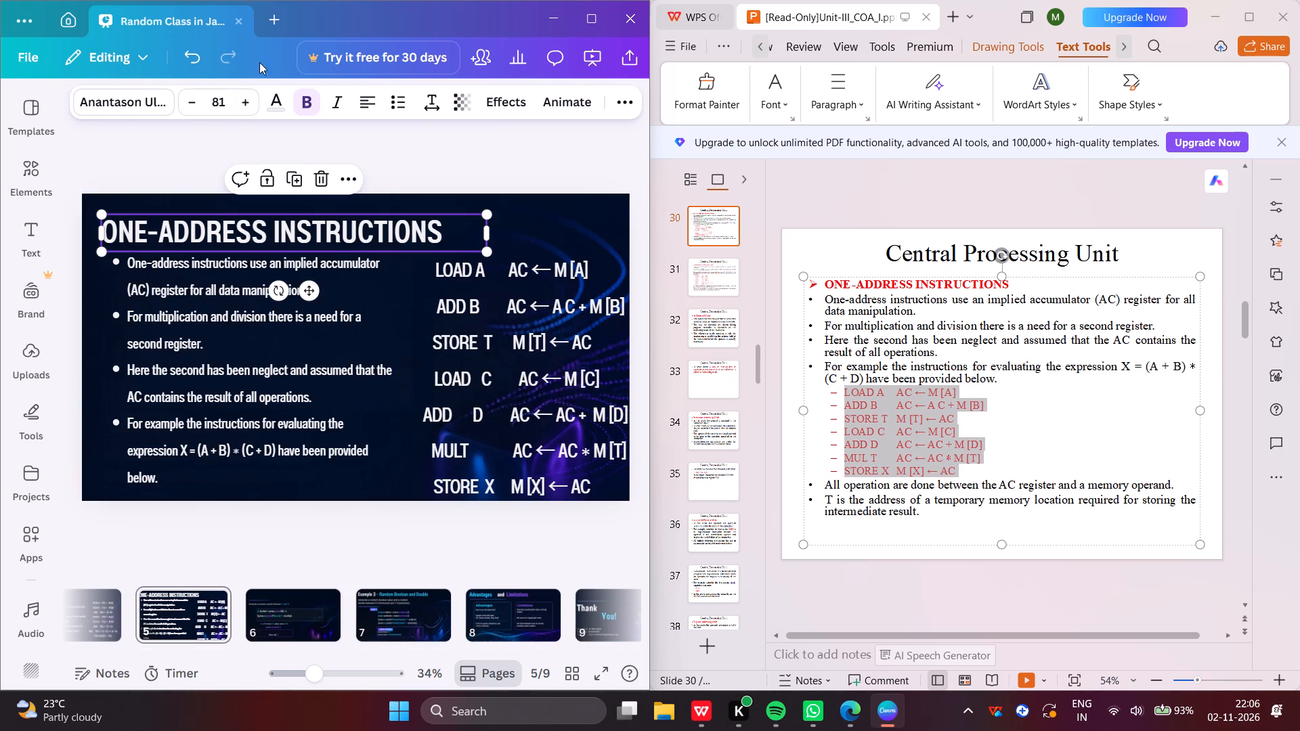
left_click(280, 103)
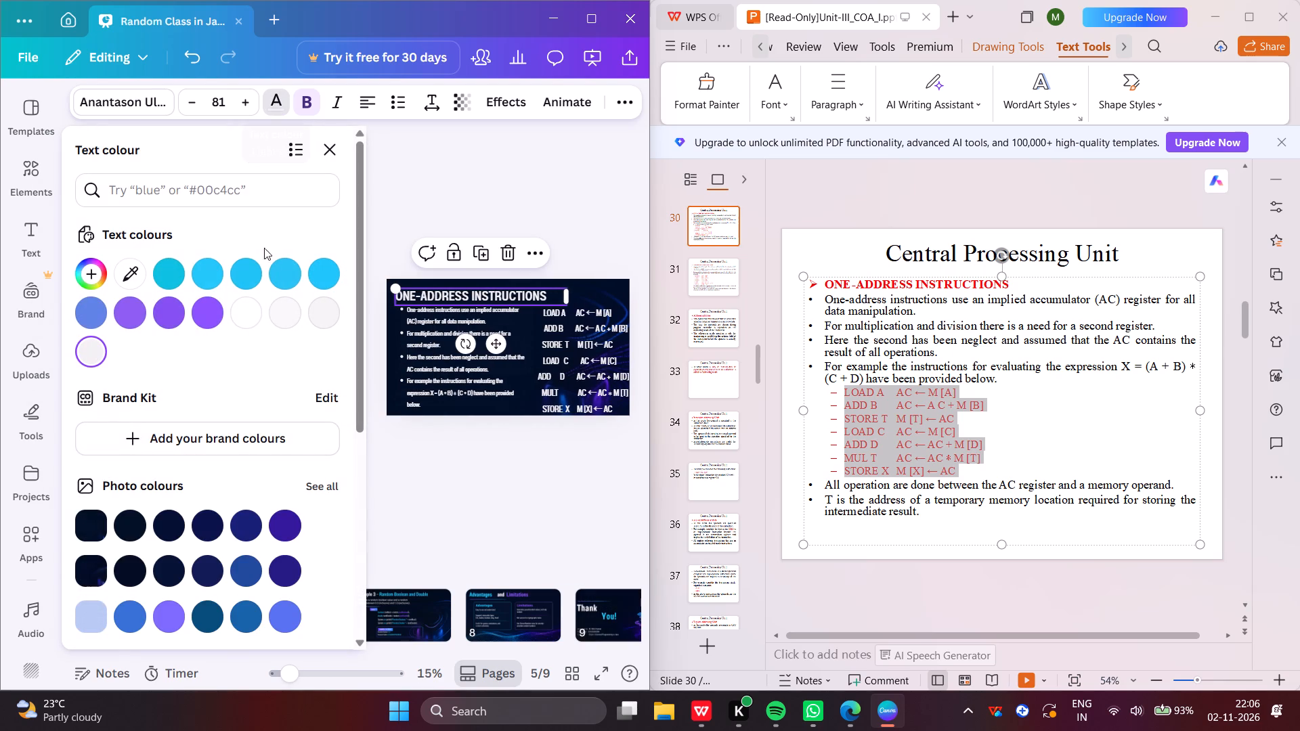
left_click(248, 278)
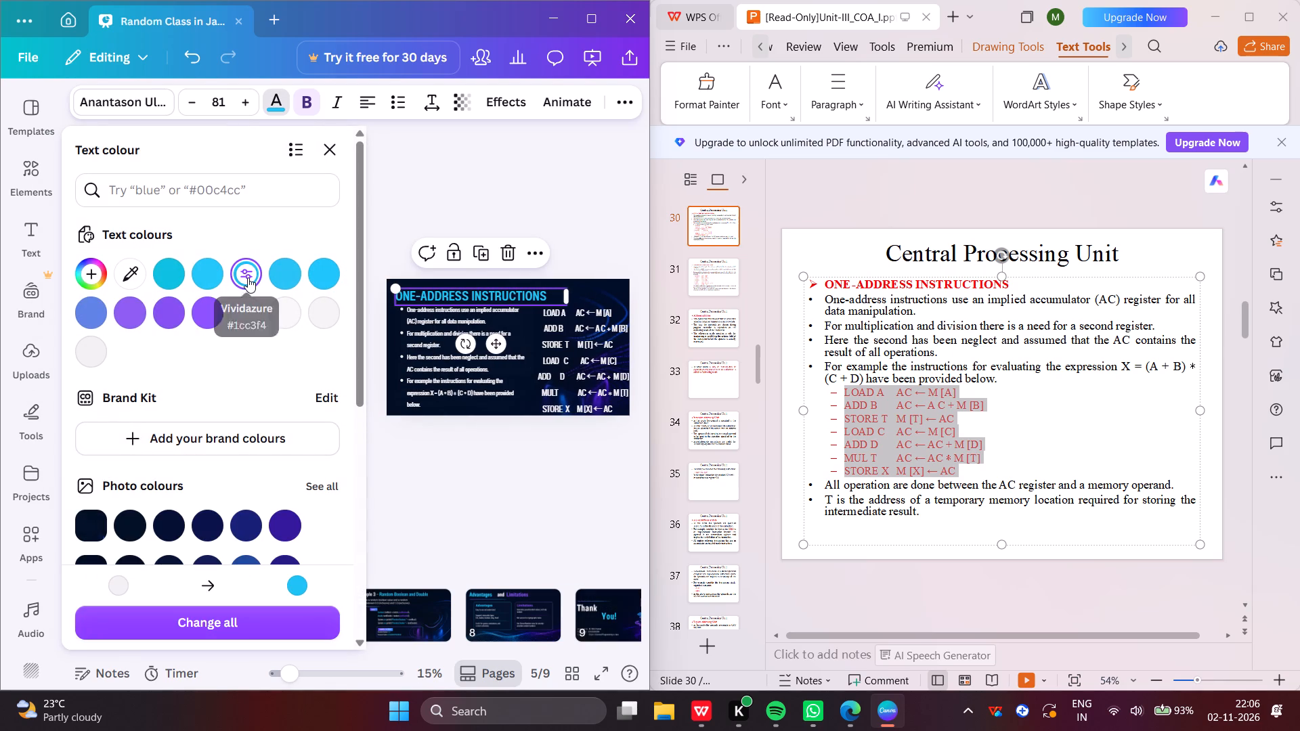
left_click(465, 167)
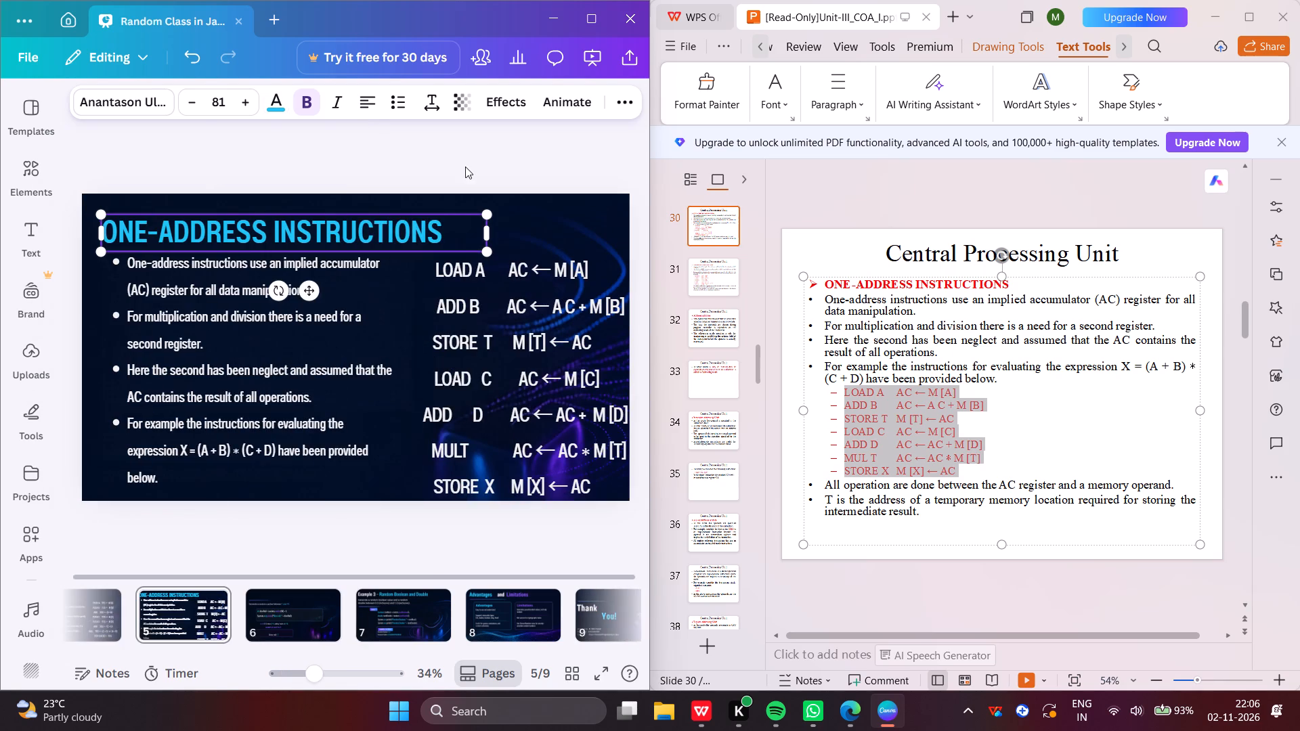
Move the LOAD A to STORE X text box slightly up so its top aligns with the bullet list's top.
scroll(196, 571, "right", 1)
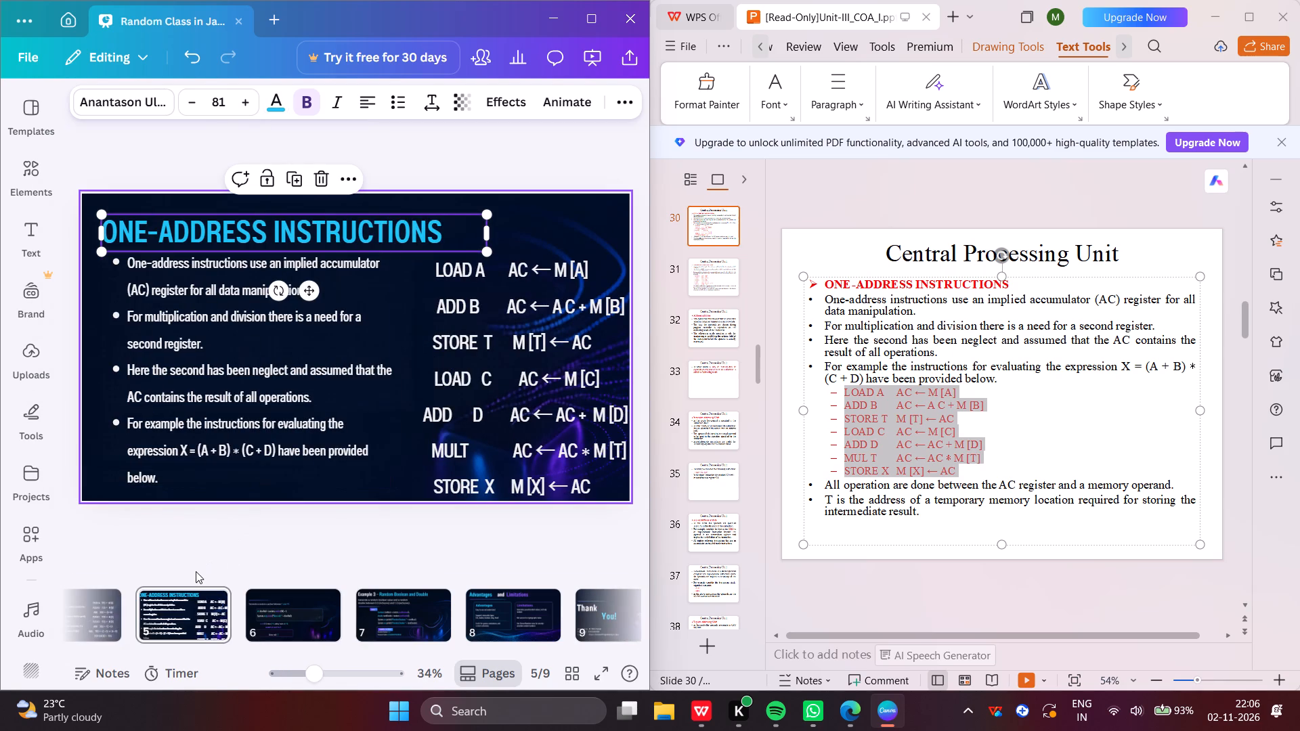
scroll(196, 571, "right", 1)
left_click(479, 300)
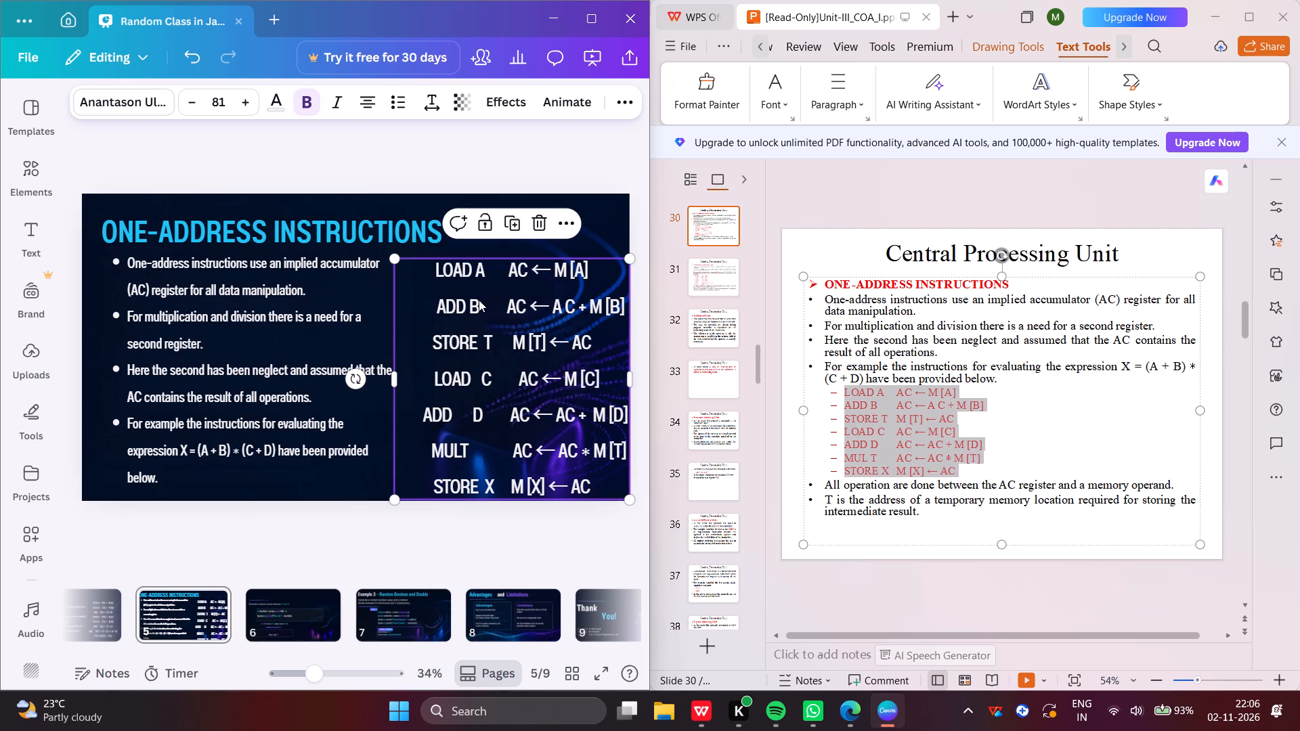
left_click_drag(437, 269, 464, 300)
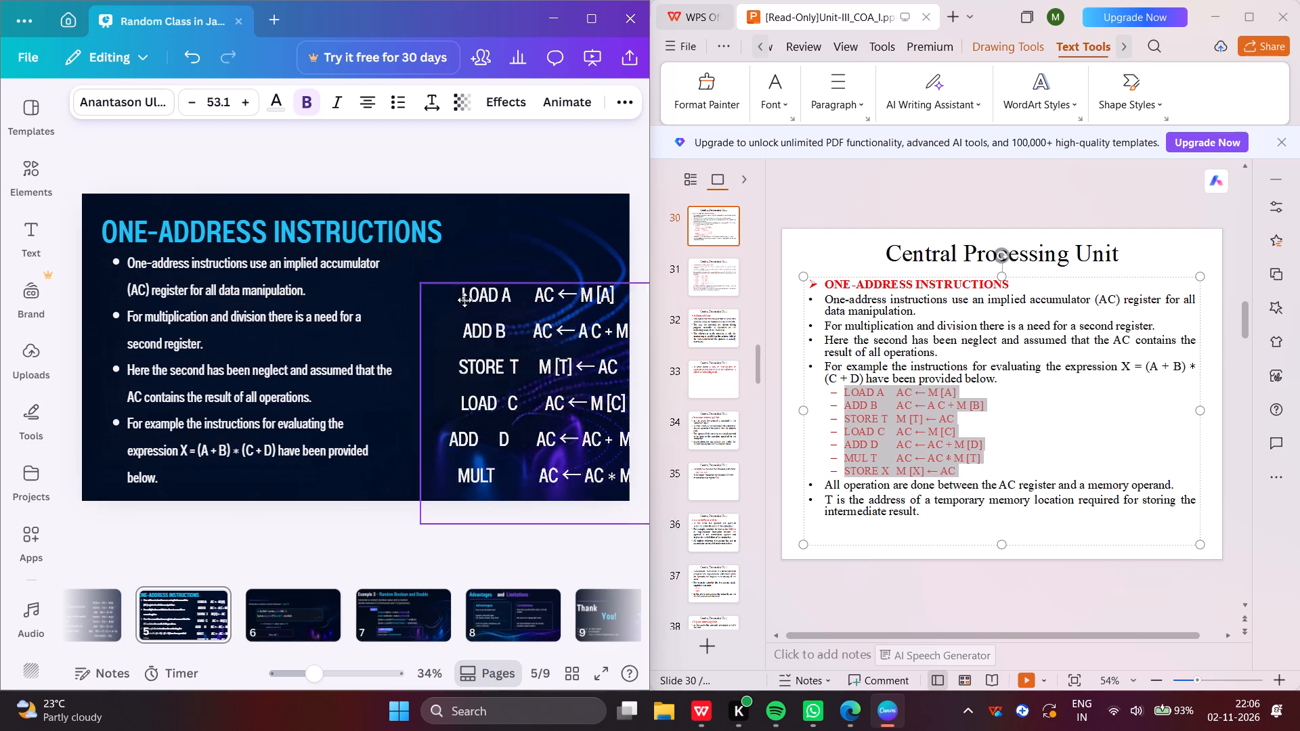
left_click_drag(464, 300, 437, 263)
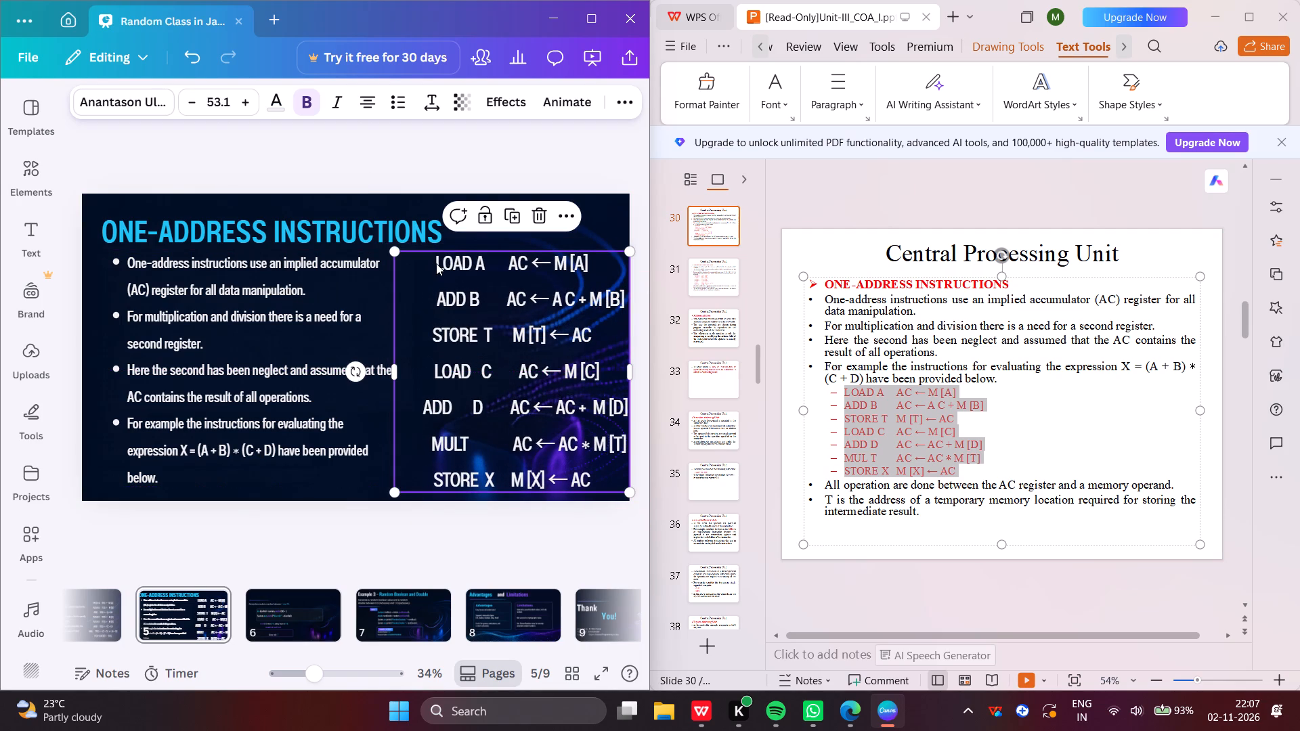
triple_click(424, 258)
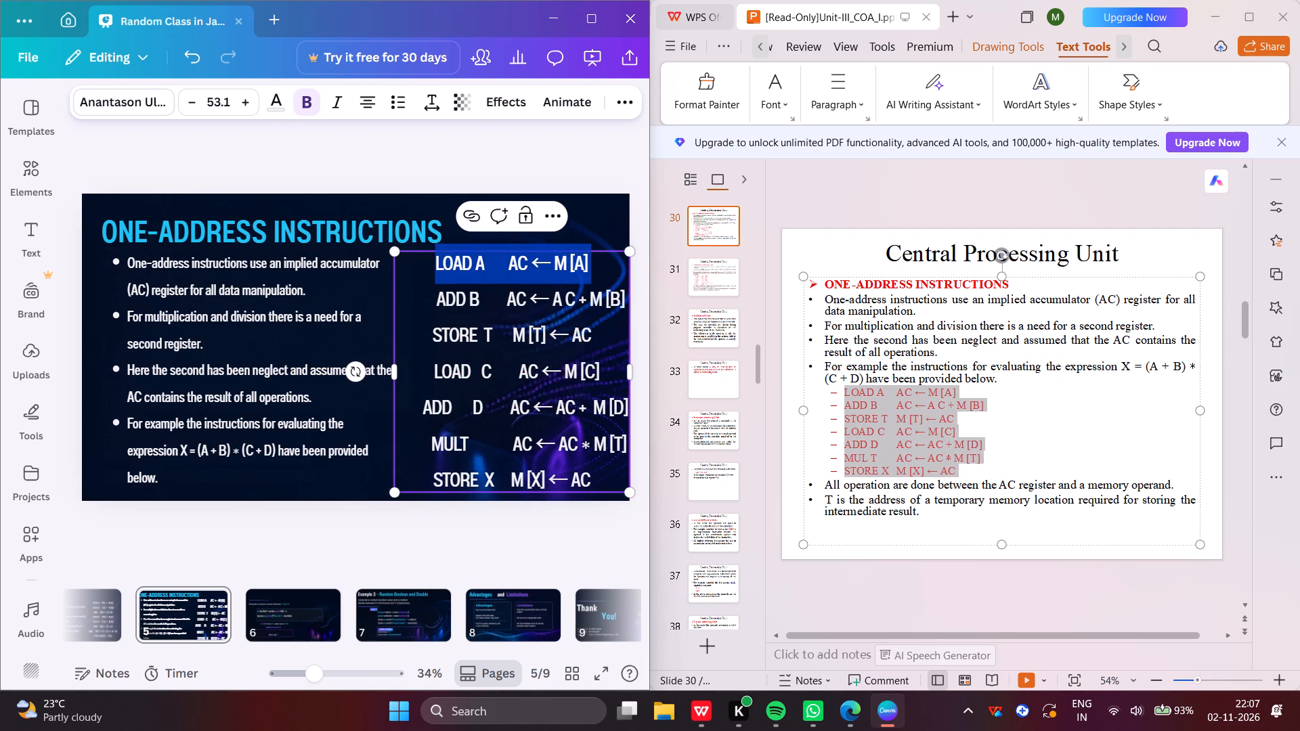
left_click(476, 152)
left_click_drag(476, 152, 467, 217)
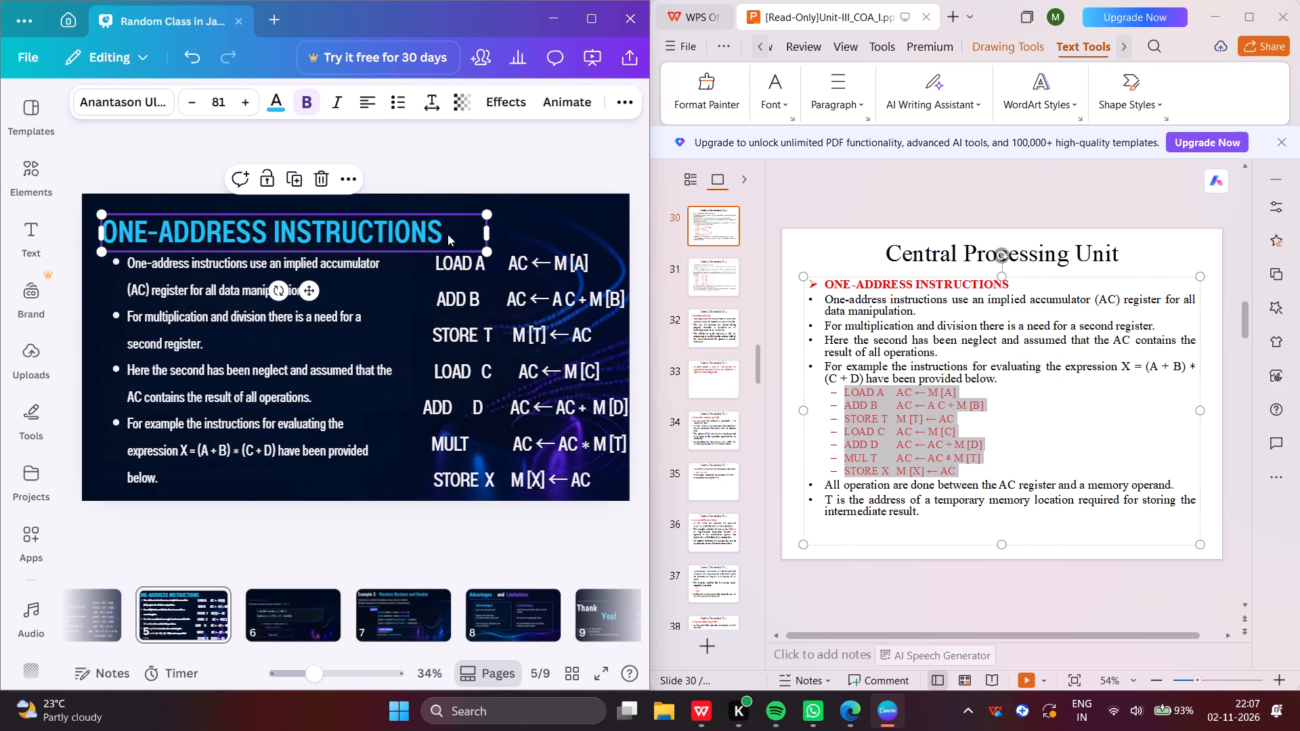
double_click(426, 271)
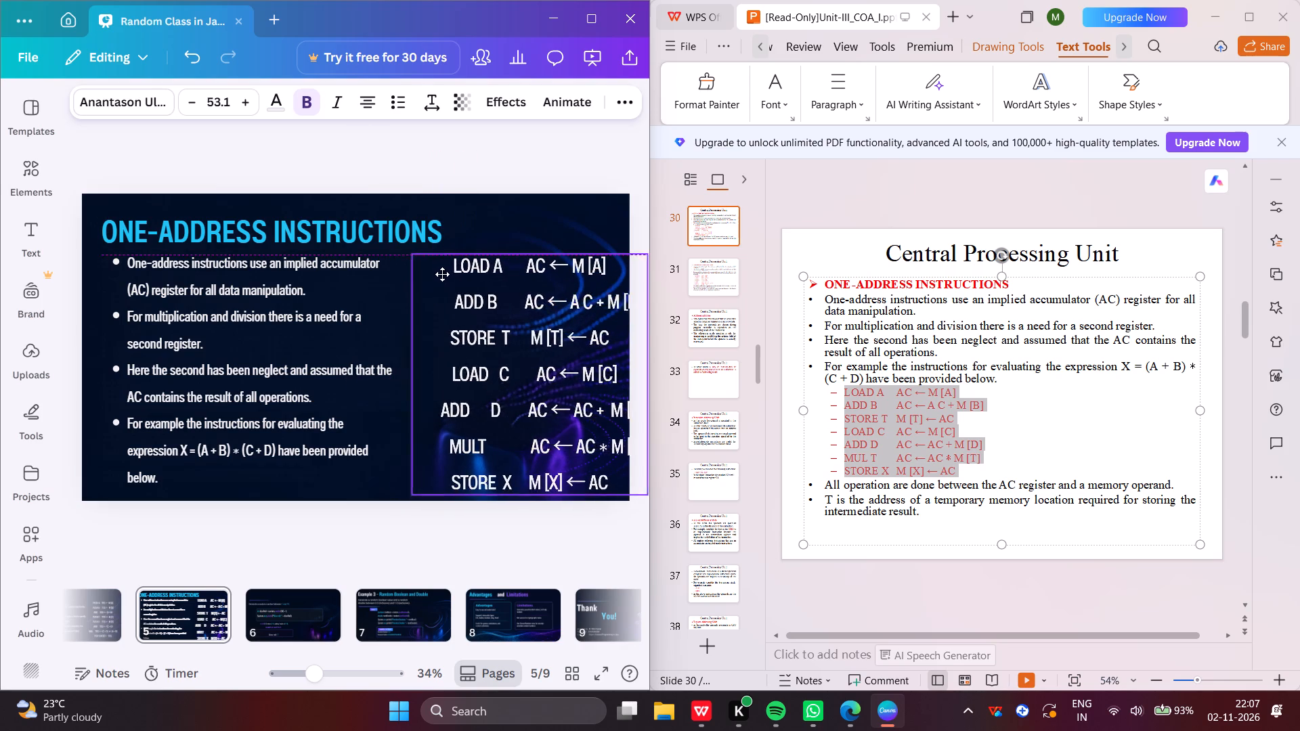
left_click(467, 146)
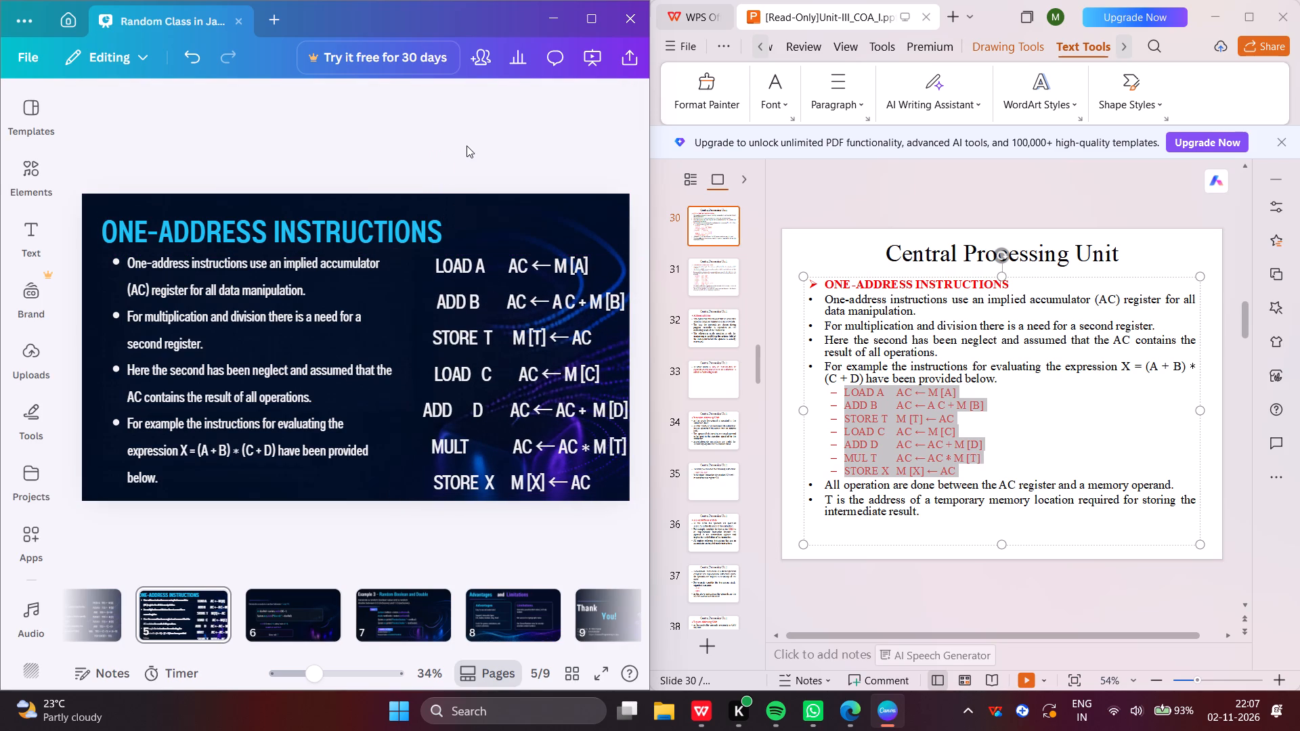
Colour all lines from LOAD A to STORE X bright red and apply the colour change to matching text across page 5.
left_click(446, 267)
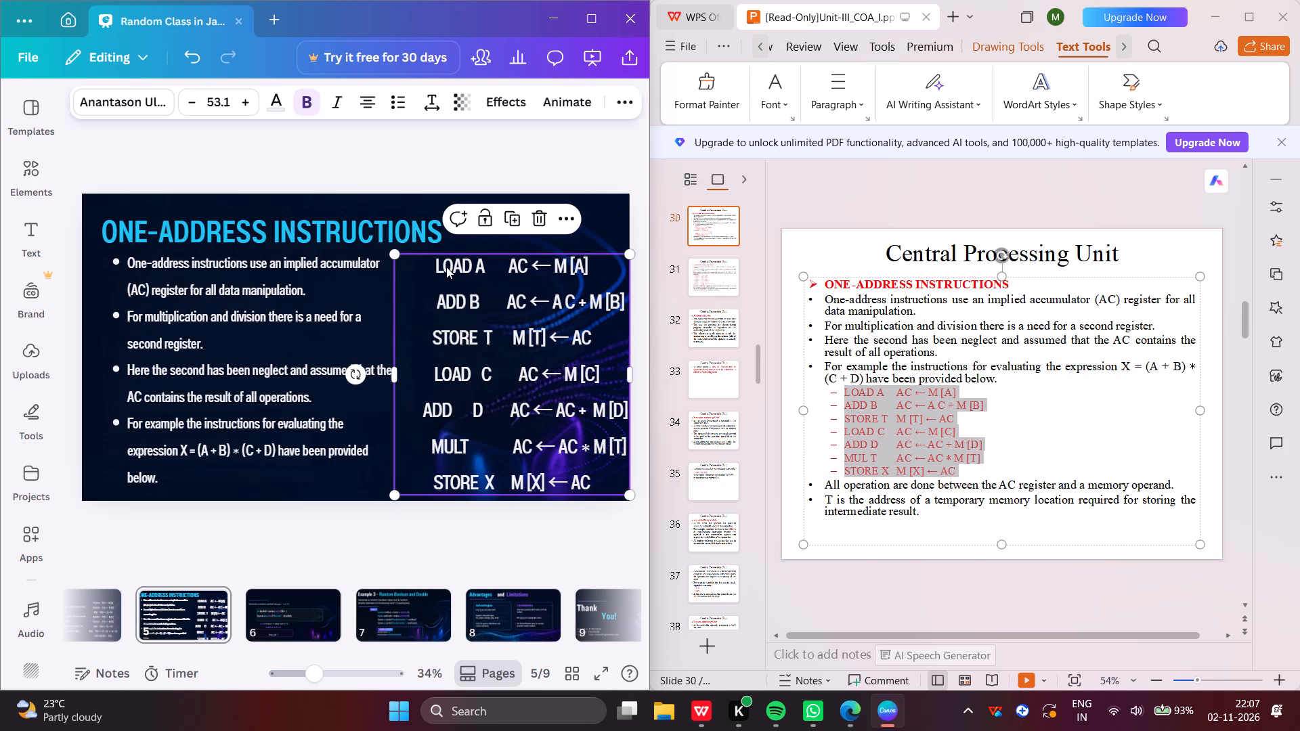
left_click(446, 267)
left_click_drag(446, 267, 561, 458)
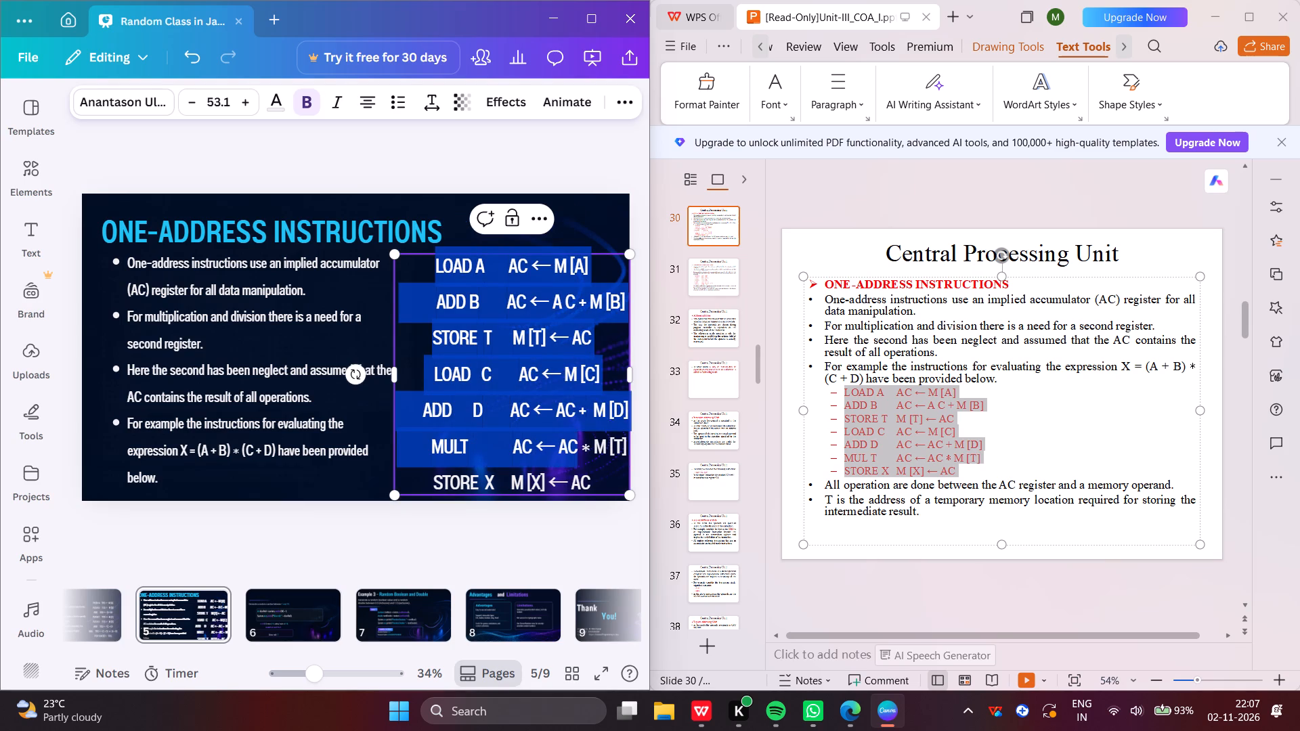
left_click_drag(561, 458, 601, 493)
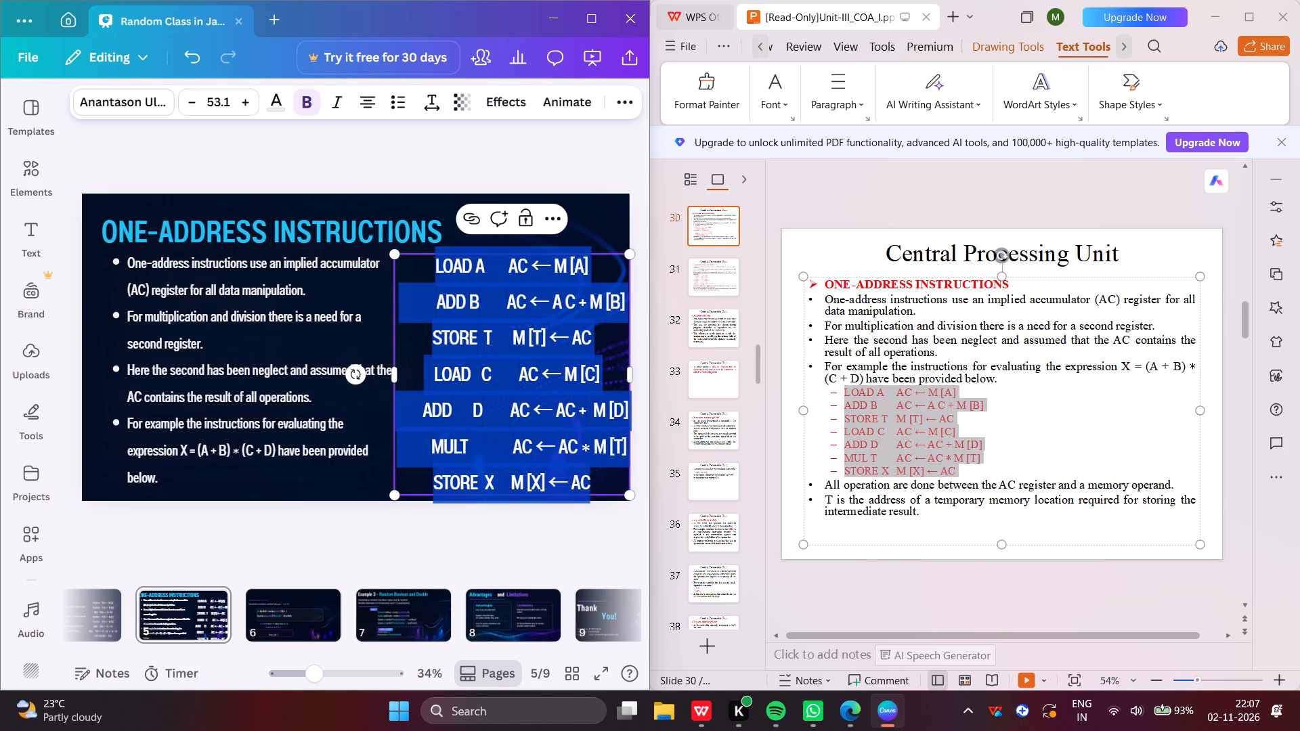
left_click(273, 113)
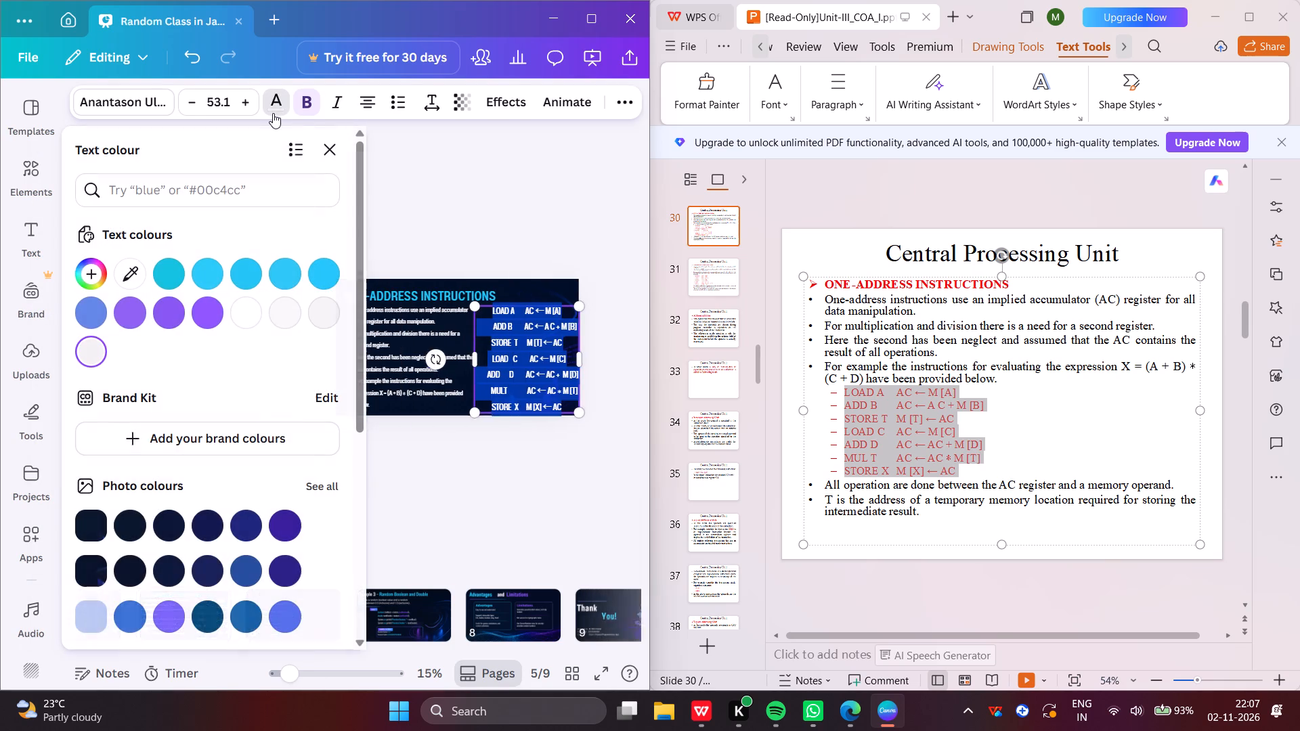
scroll(232, 502, "down", 1)
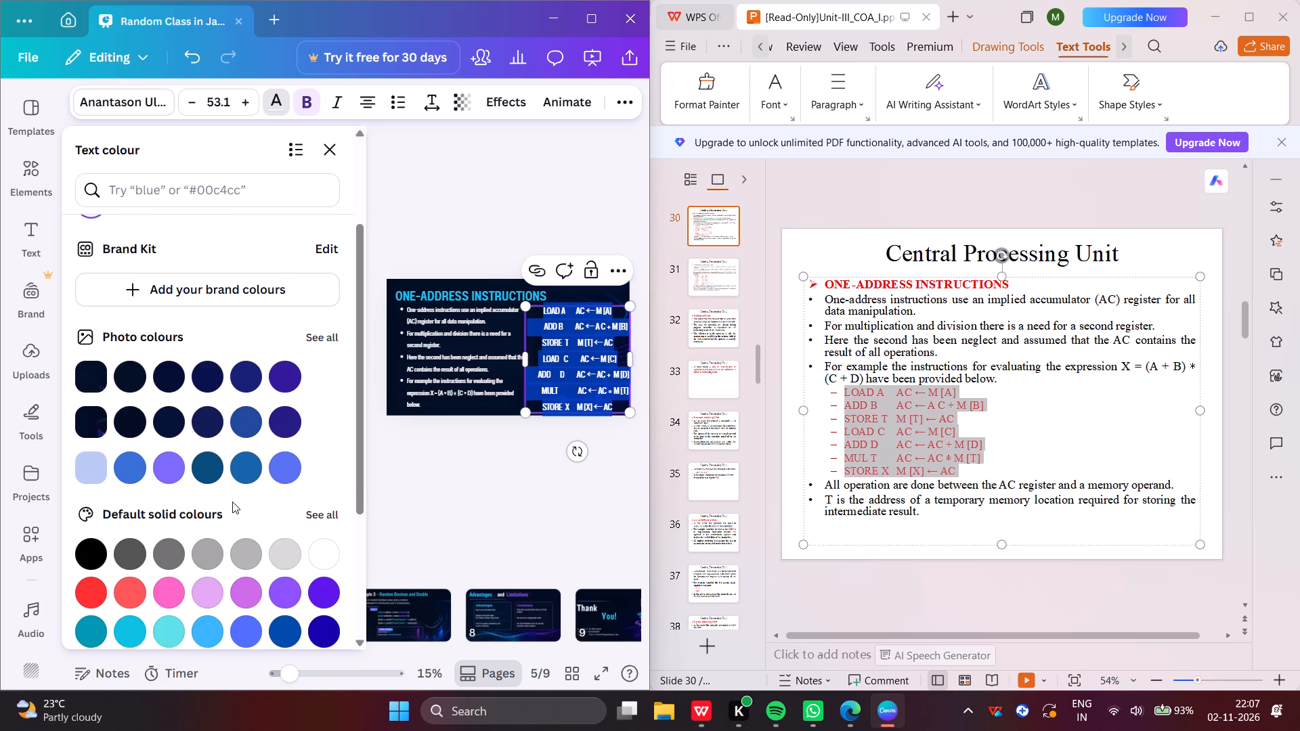
scroll(232, 502, "down", 1)
left_click(87, 582)
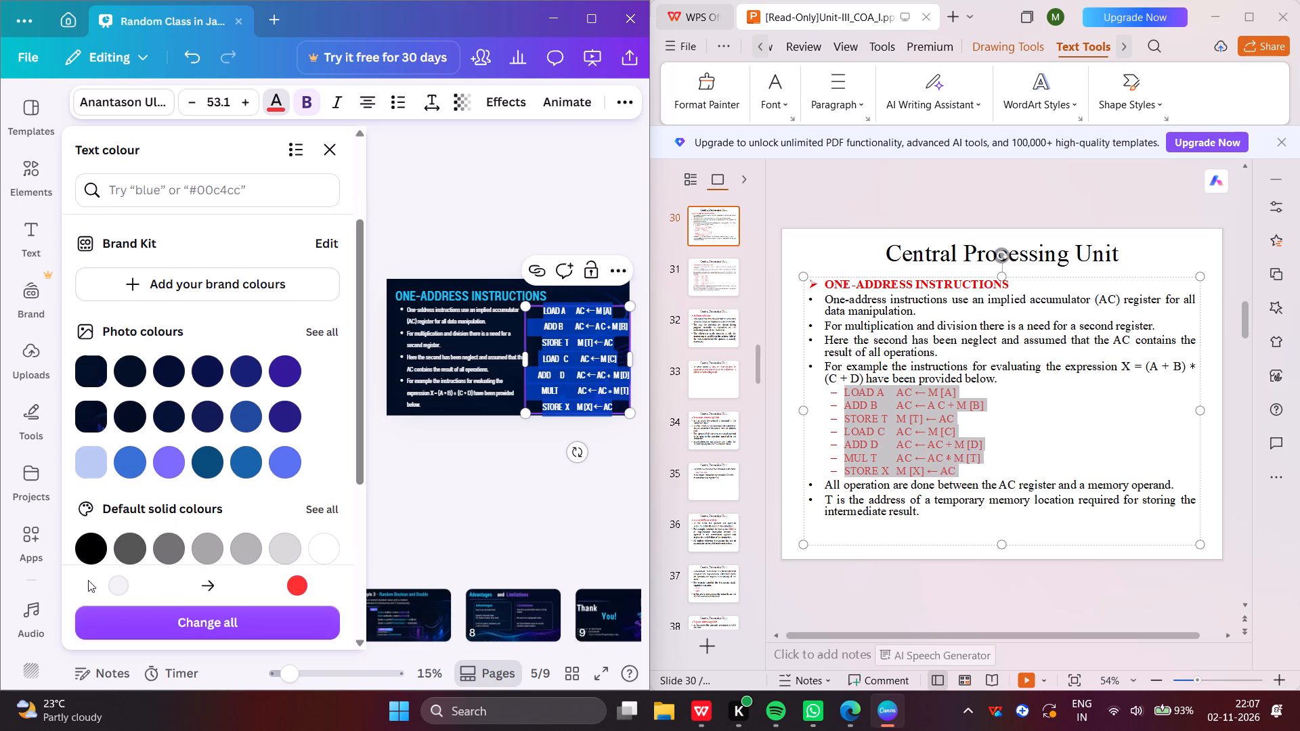
left_click(198, 615)
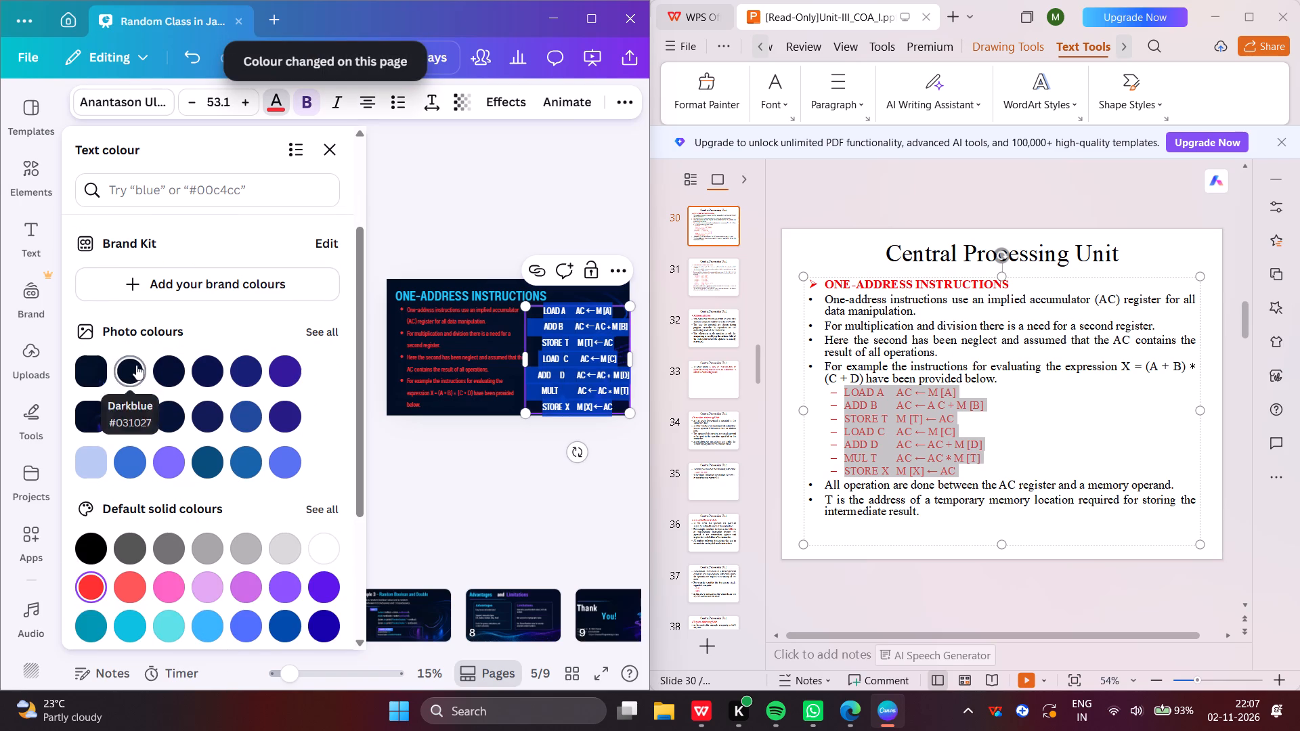
left_click(99, 468)
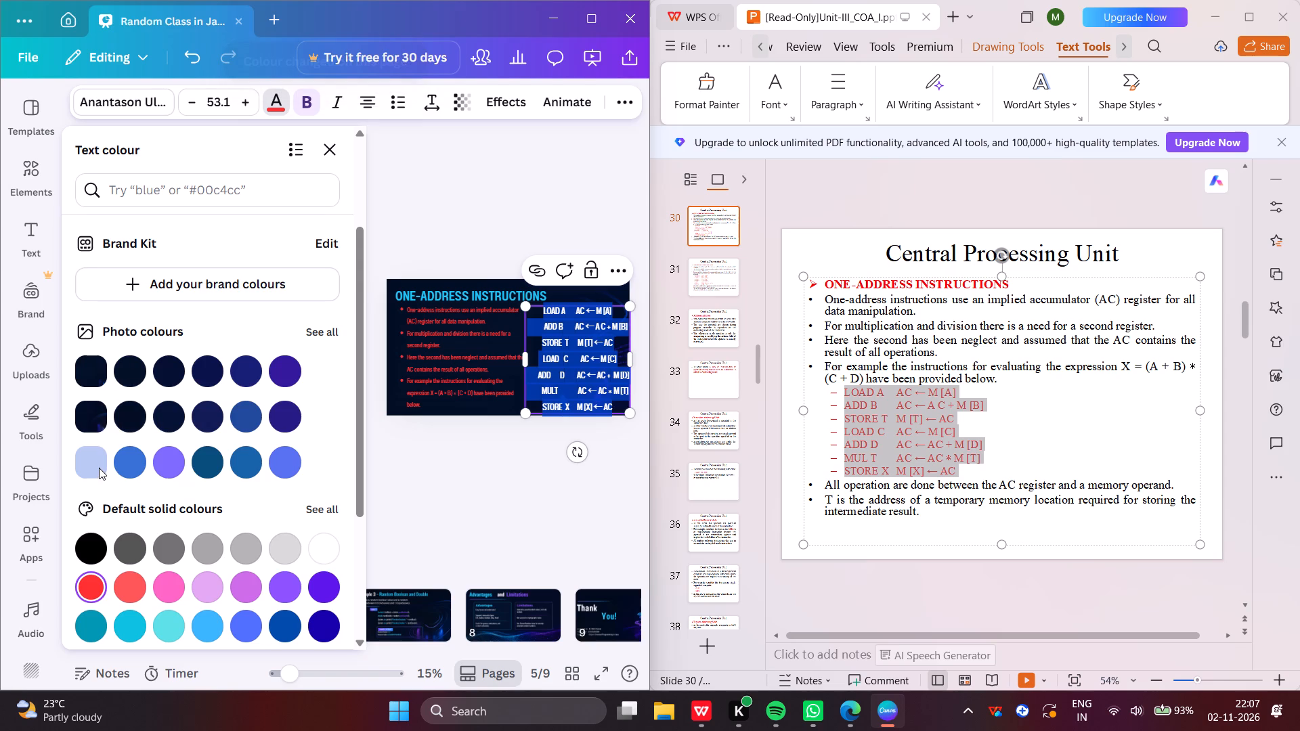
left_click(99, 468)
left_click(330, 150)
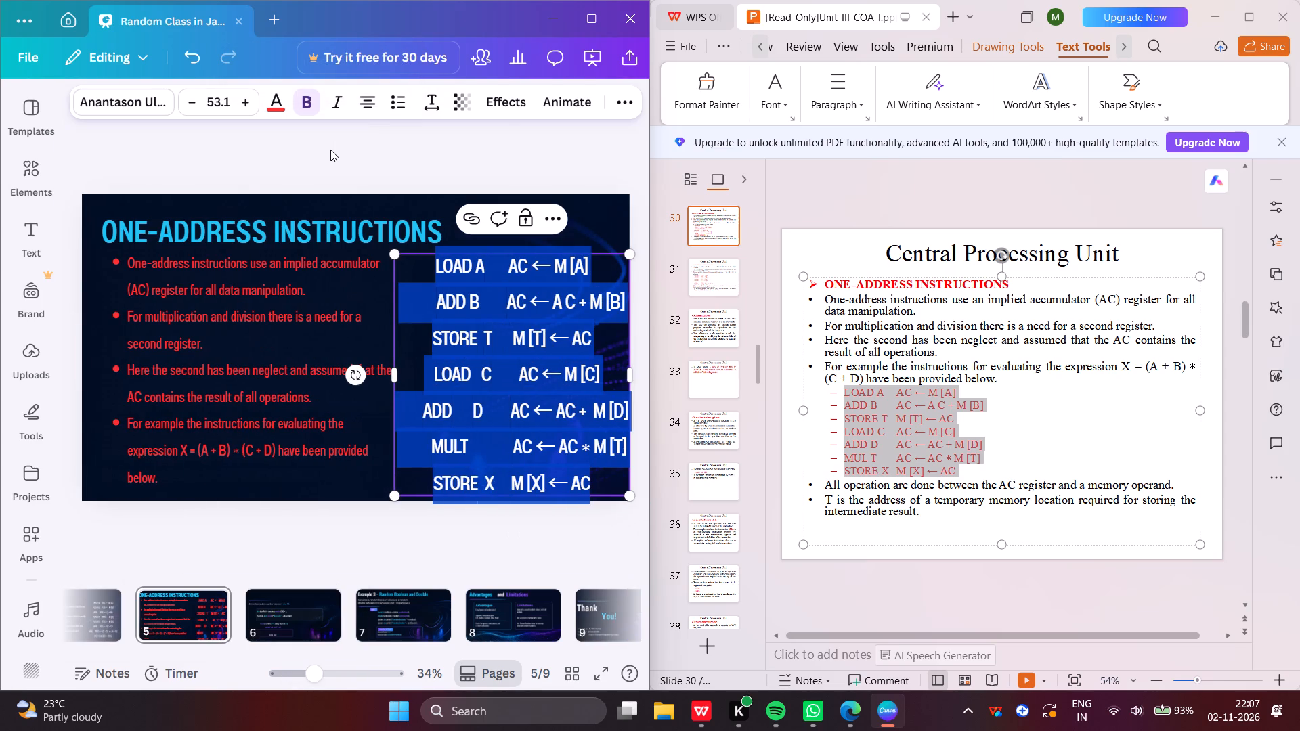
Recolour the full LOAD A to STORE X list in Vividazure #1cc3f4, leaving the bullet list's colour alone.
left_click(279, 106)
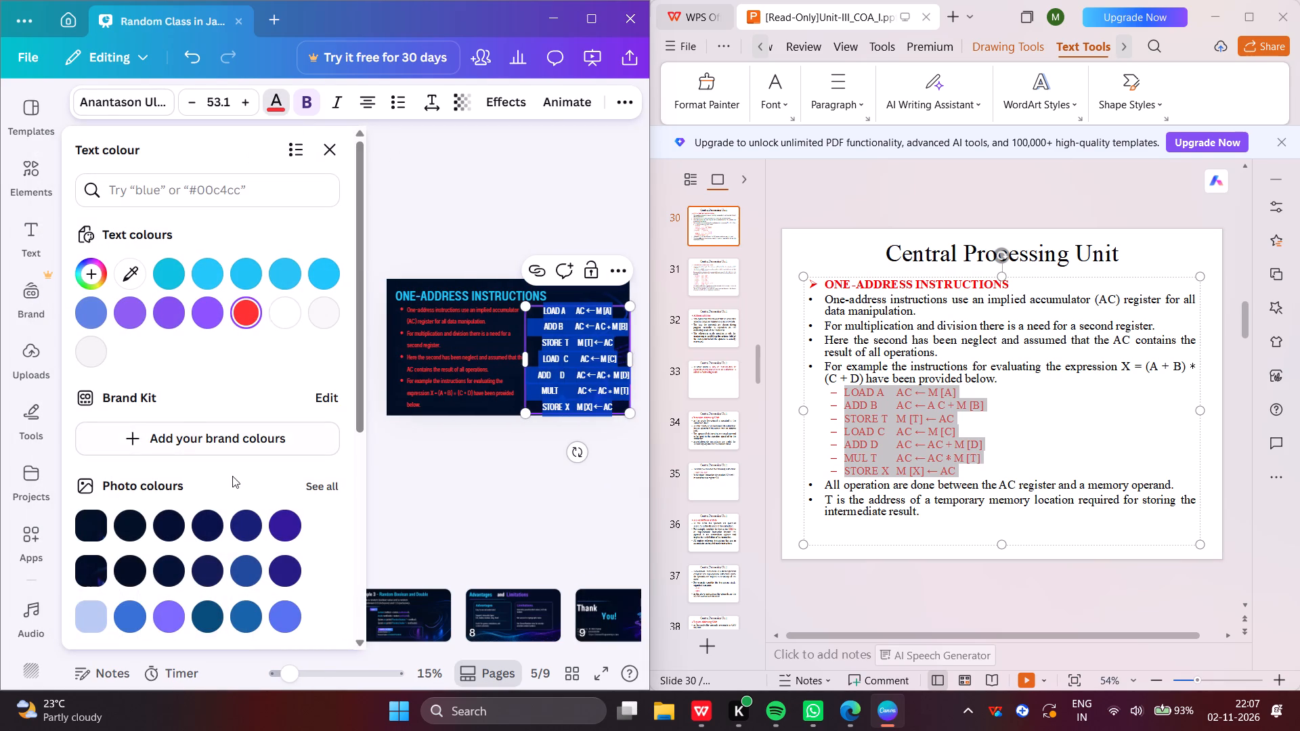
left_click(248, 288)
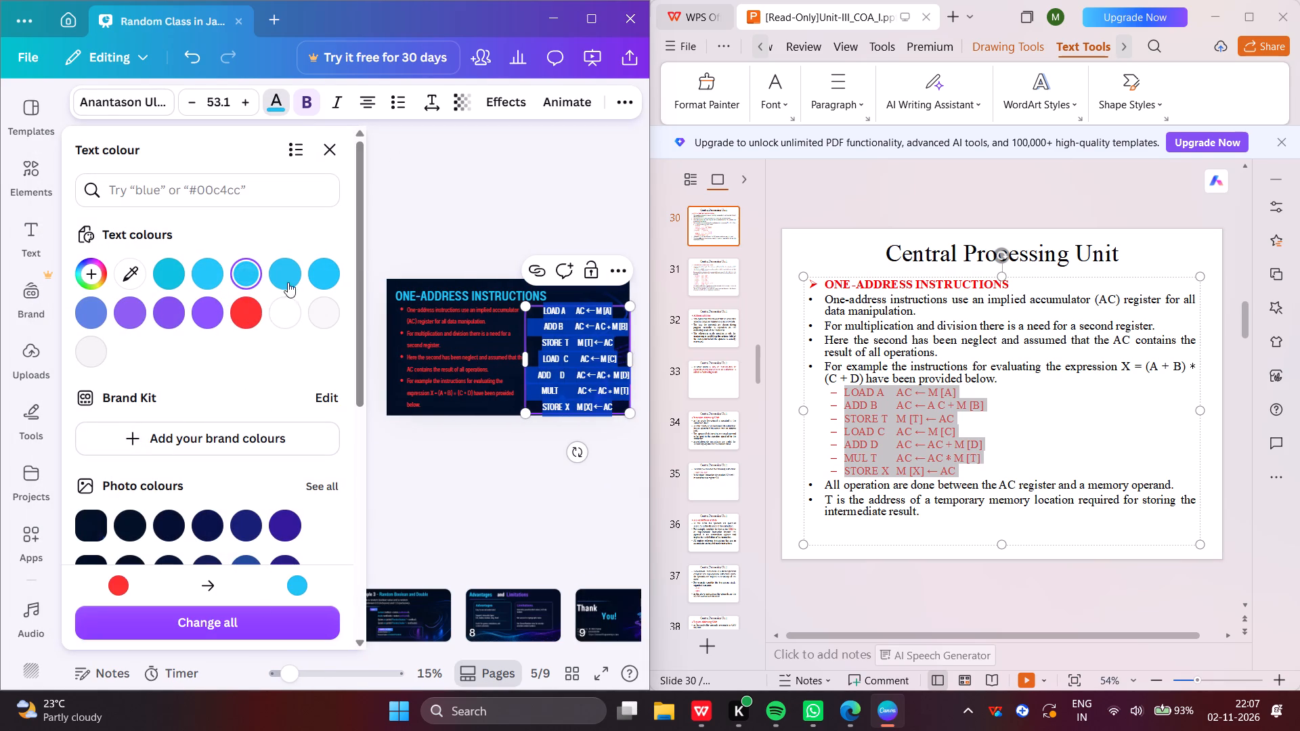
left_click(594, 359)
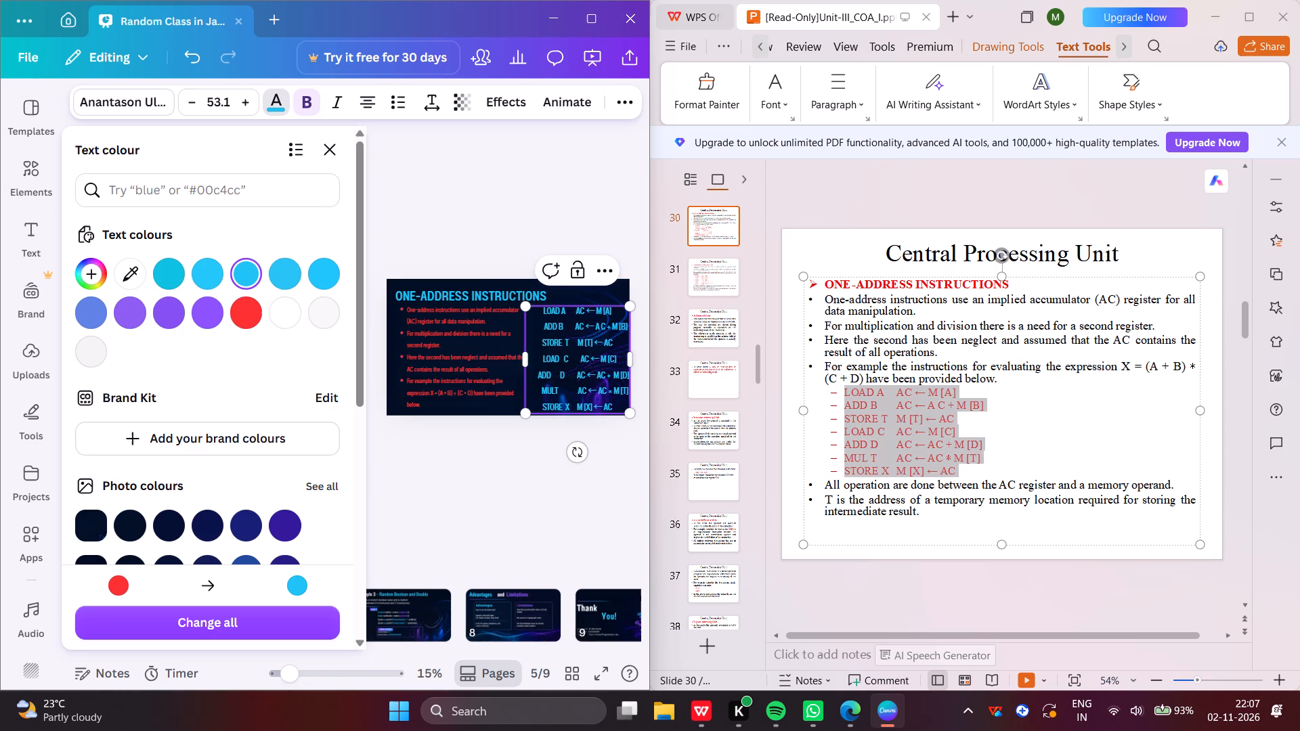
left_click(594, 359)
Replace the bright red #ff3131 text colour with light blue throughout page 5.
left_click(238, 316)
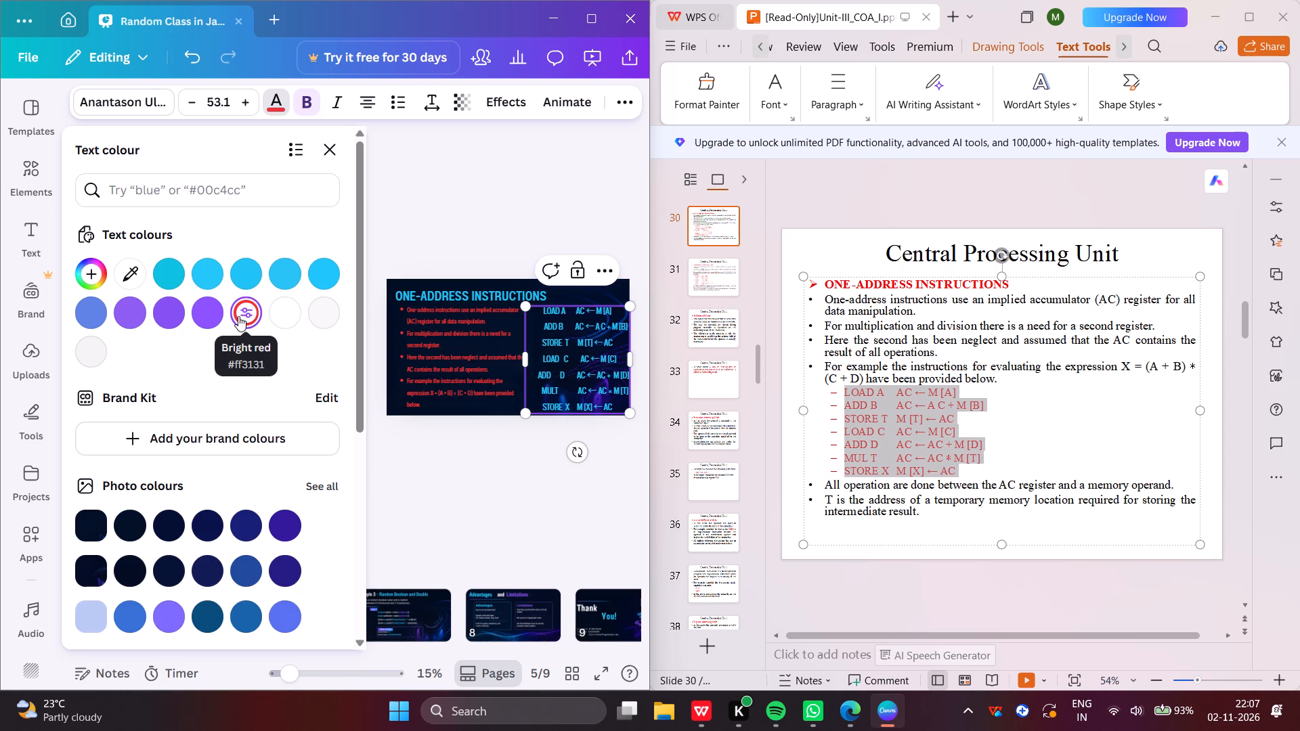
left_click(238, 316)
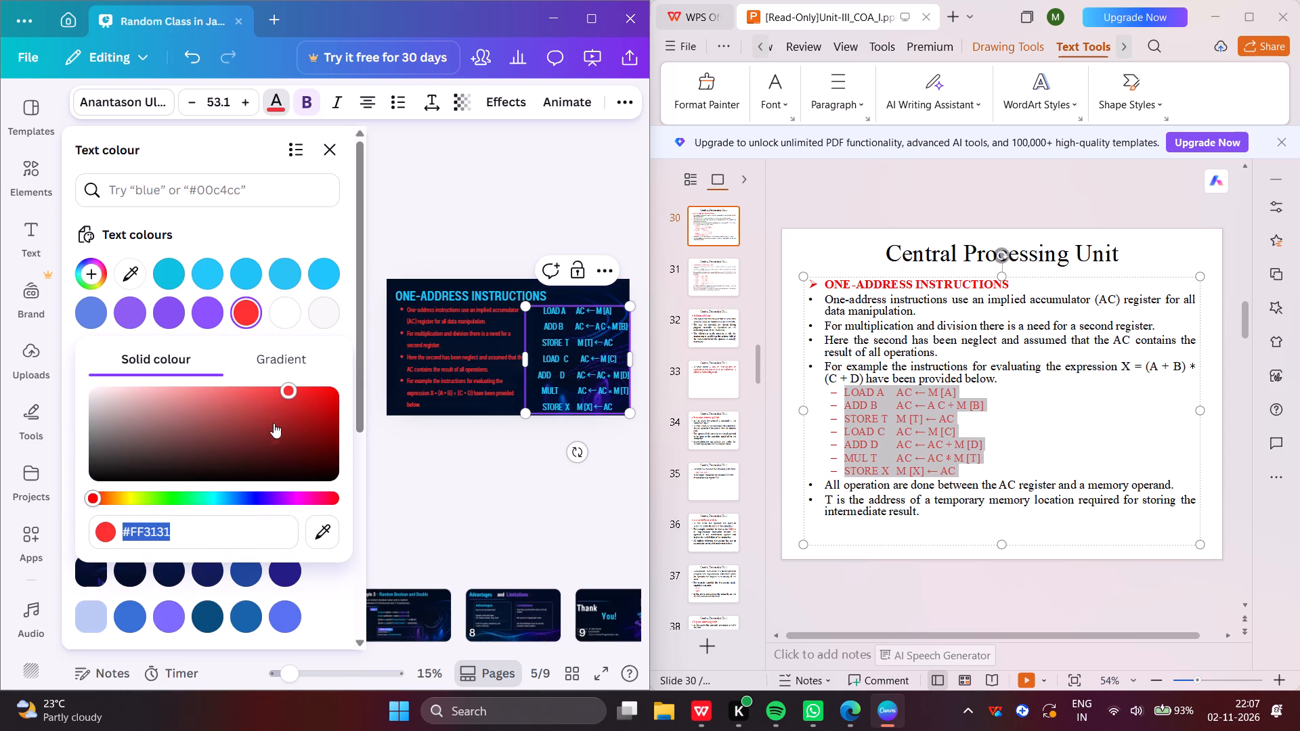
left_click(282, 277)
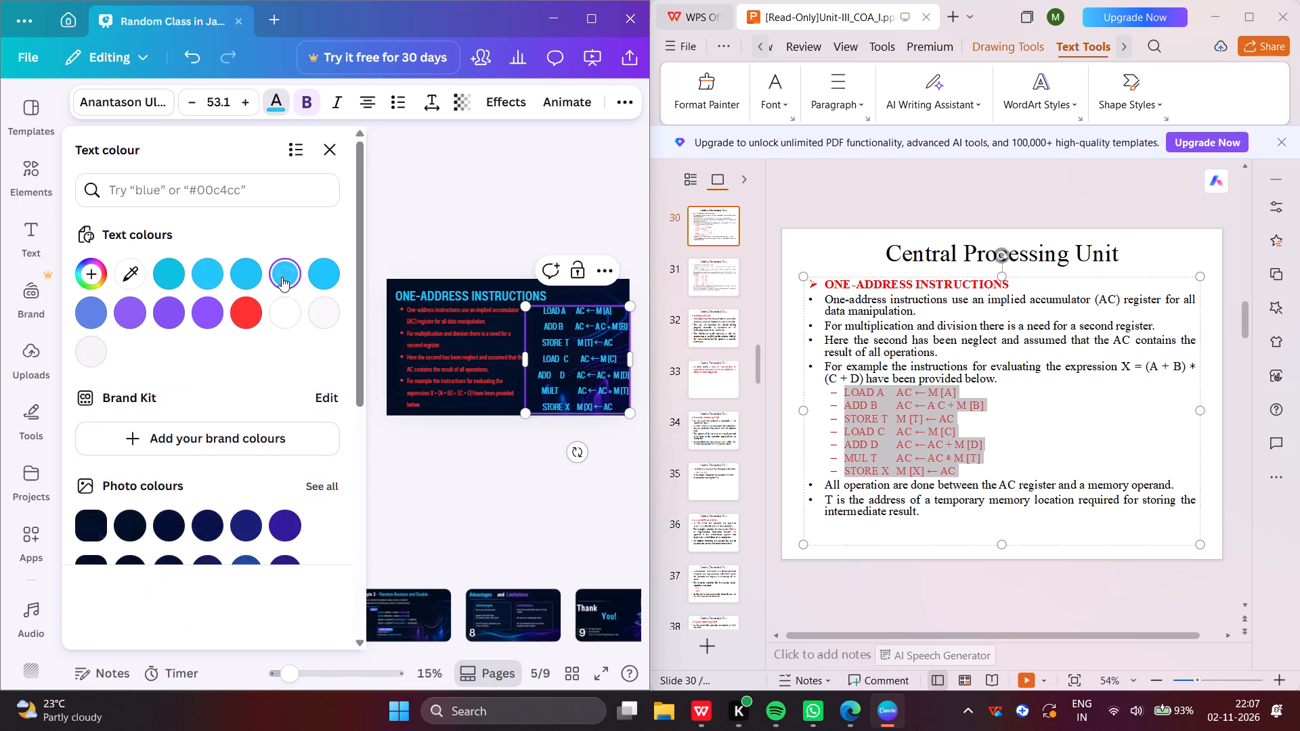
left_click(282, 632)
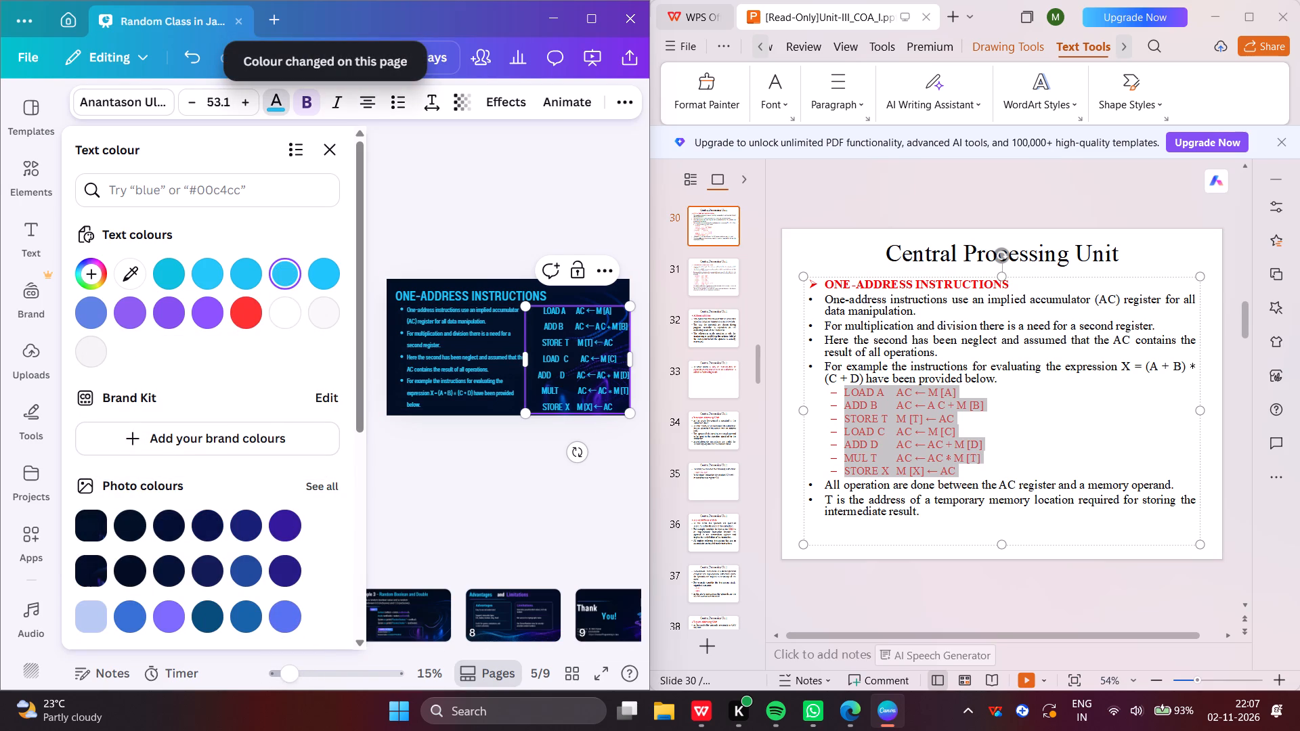
From within the instruction list, choose bright red #ff3131 as text colour and replace the matching blue across page 5.
left_click(573, 364)
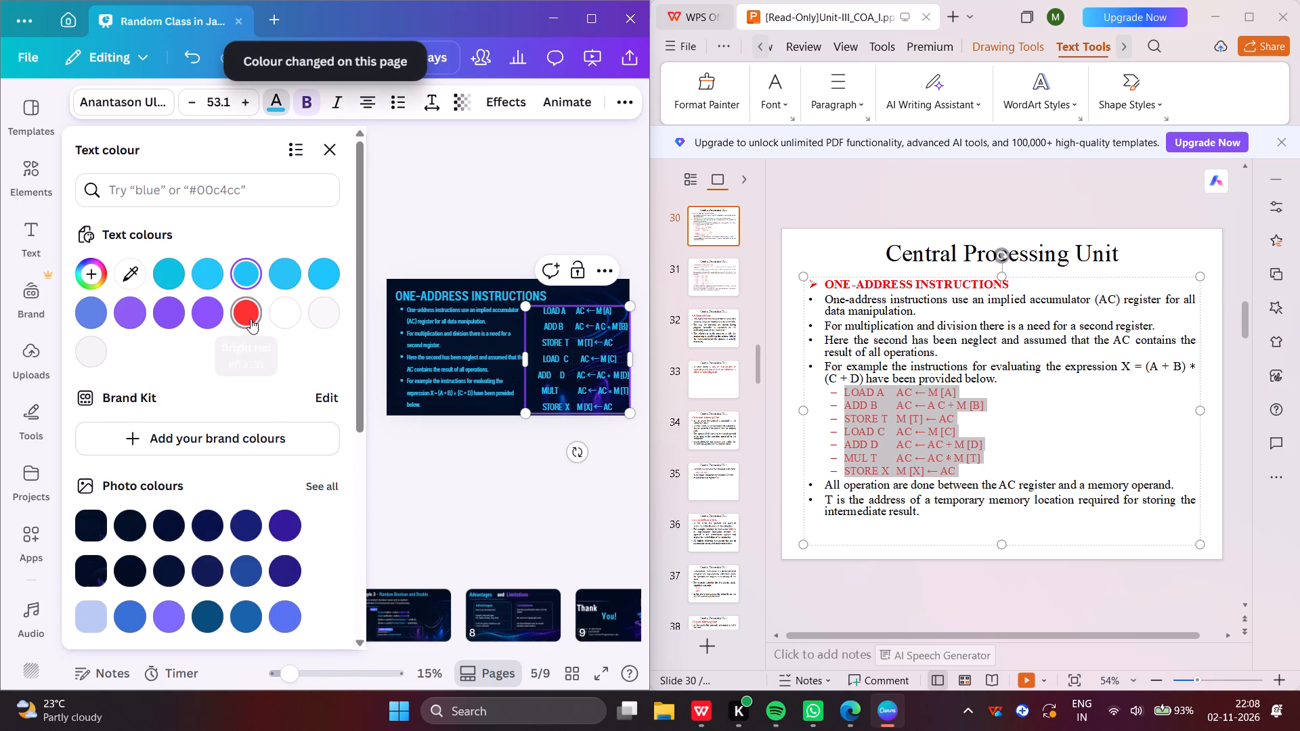
left_click(251, 319)
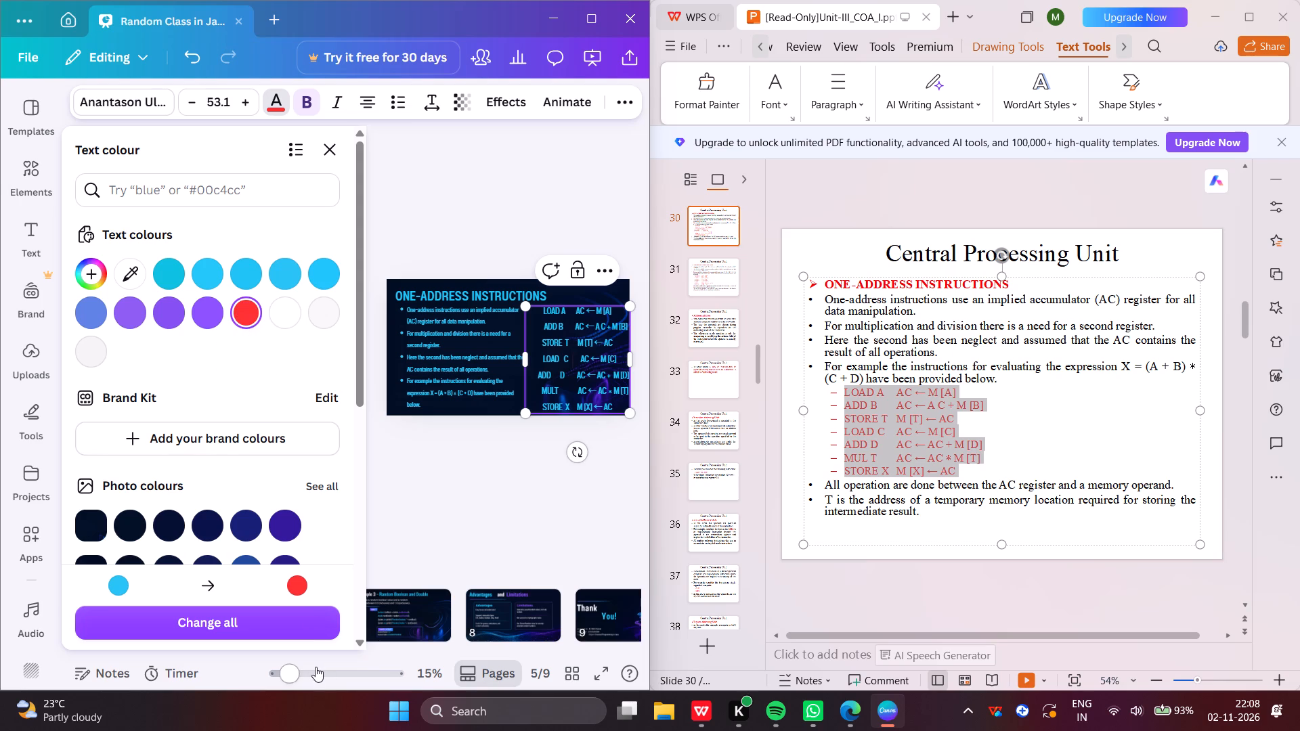
left_click(211, 591)
left_click(278, 617)
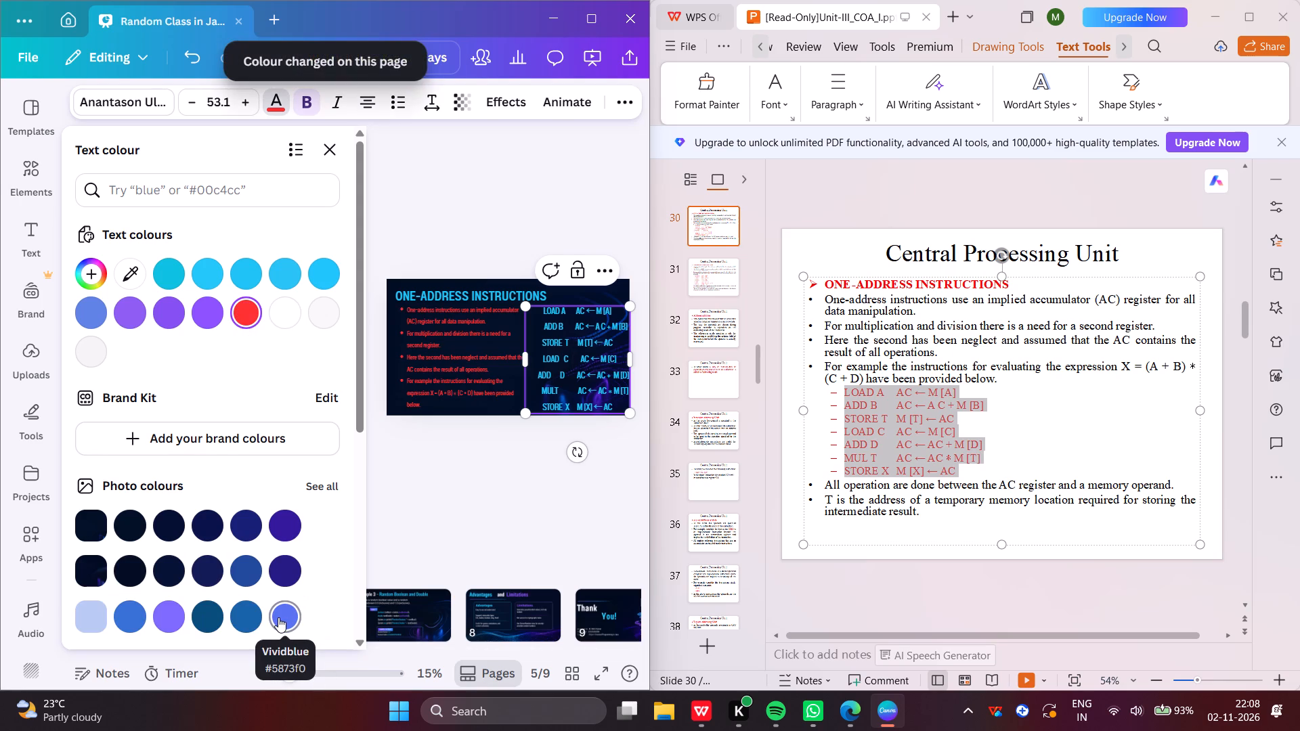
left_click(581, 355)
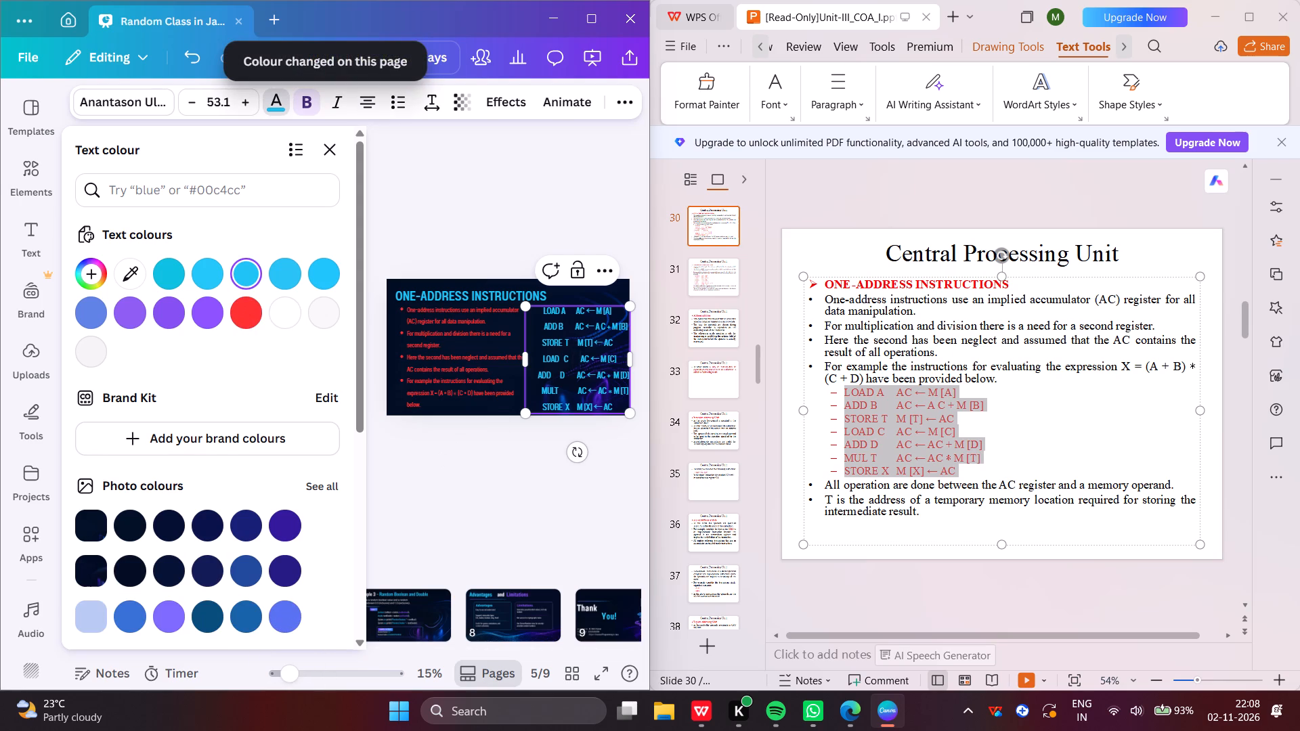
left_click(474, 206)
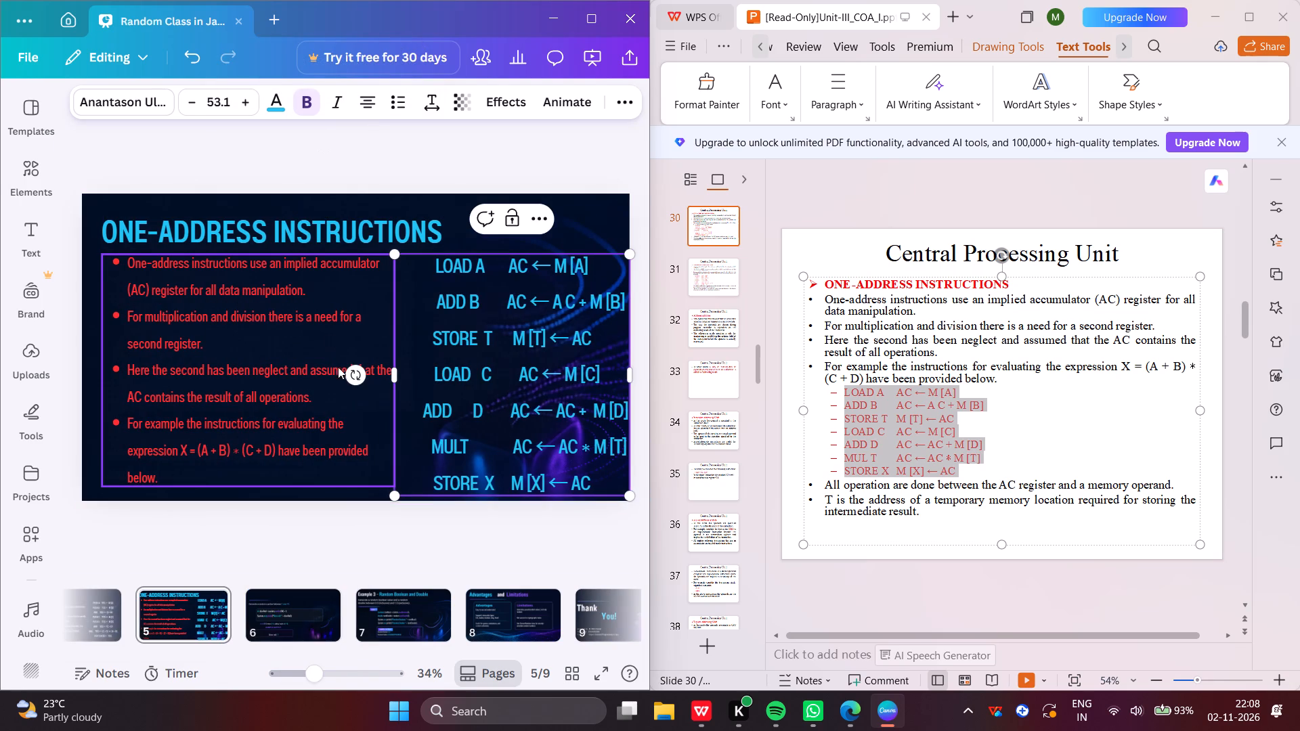
Recolour the ZERO-ADDRESS INSTRUCTIONS heading on page 4 light blue, trying Vividazure #1cc3f4 before the neighbouring light blue shade.
scroll(221, 606, "right", 1)
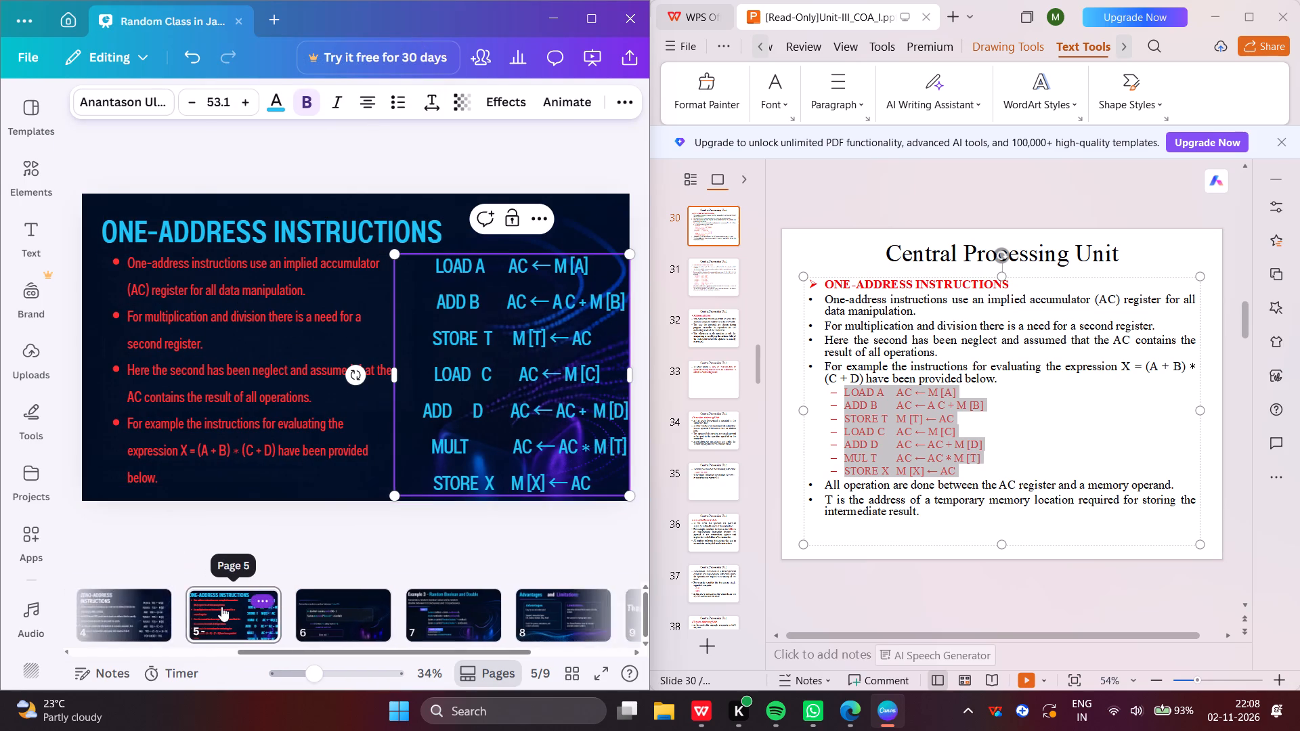
scroll(221, 606, "right", 1)
left_click(167, 610)
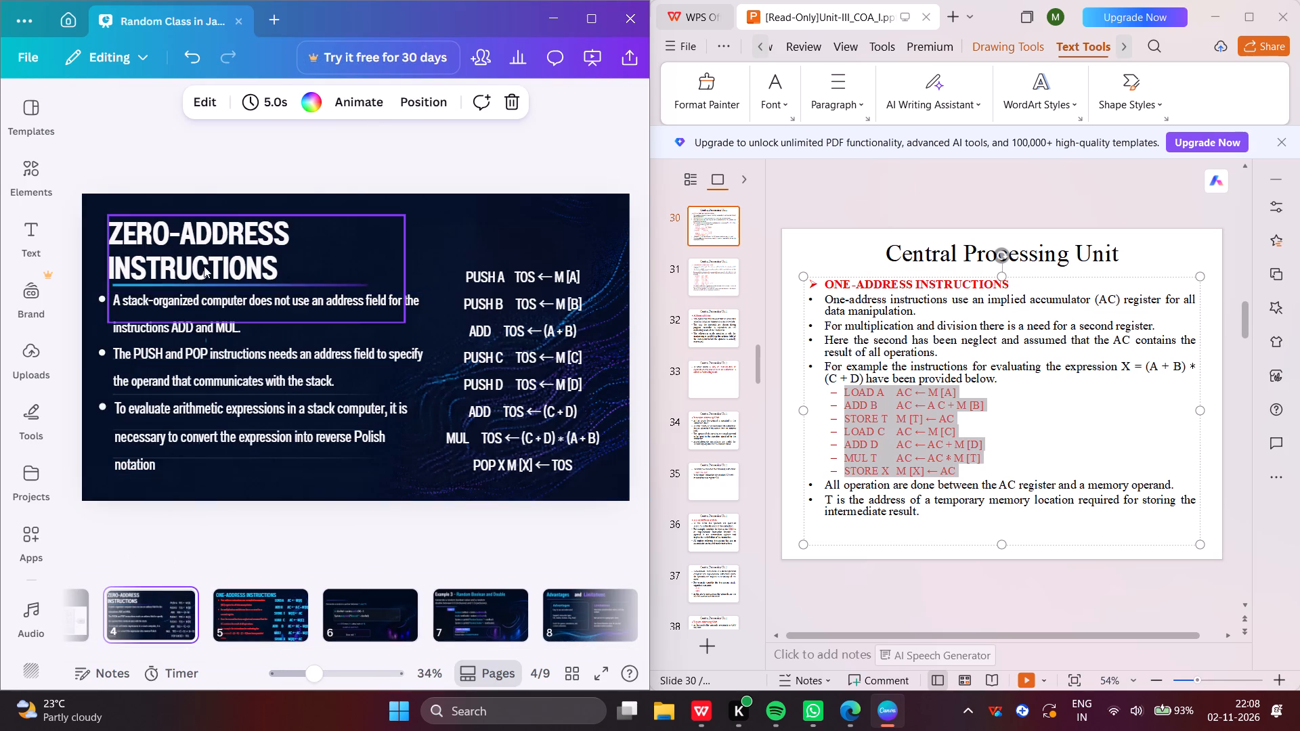
double_click(219, 252)
left_click_drag(276, 258, 123, 259)
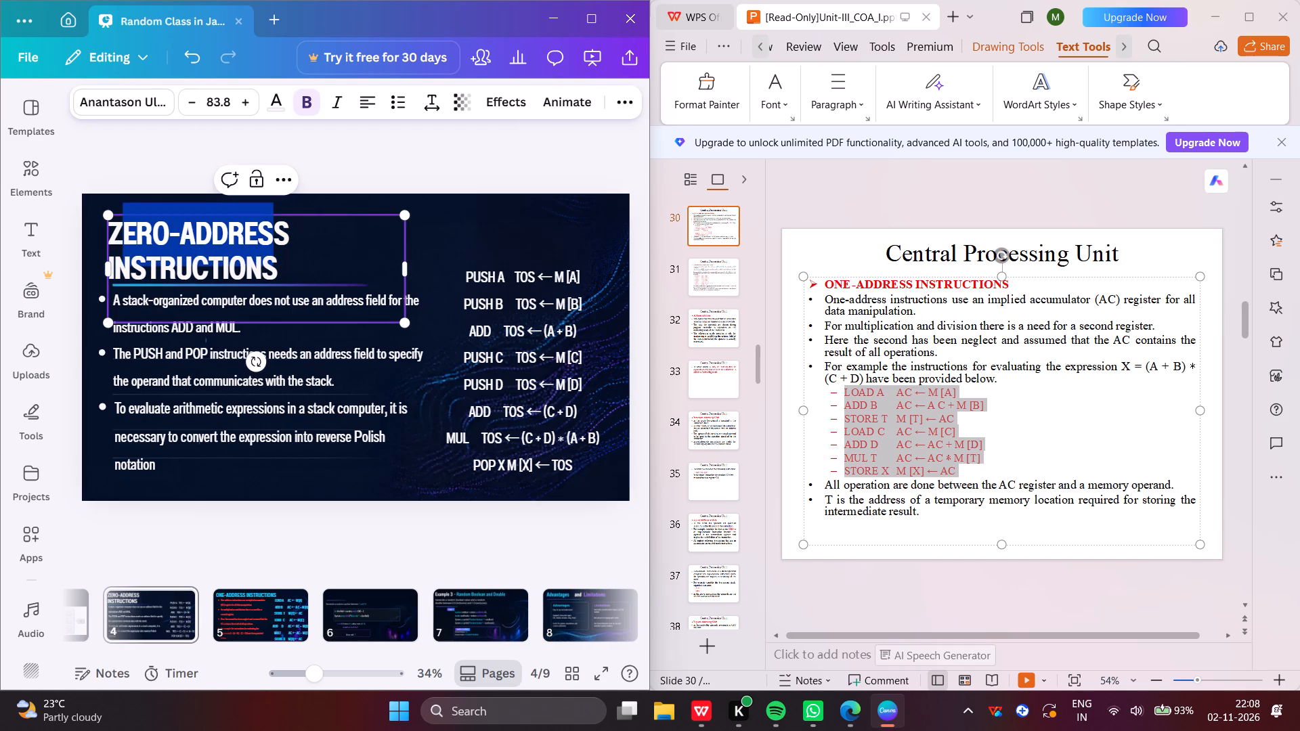
left_click_drag(123, 259, 105, 239)
left_click_drag(92, 131, 108, 221)
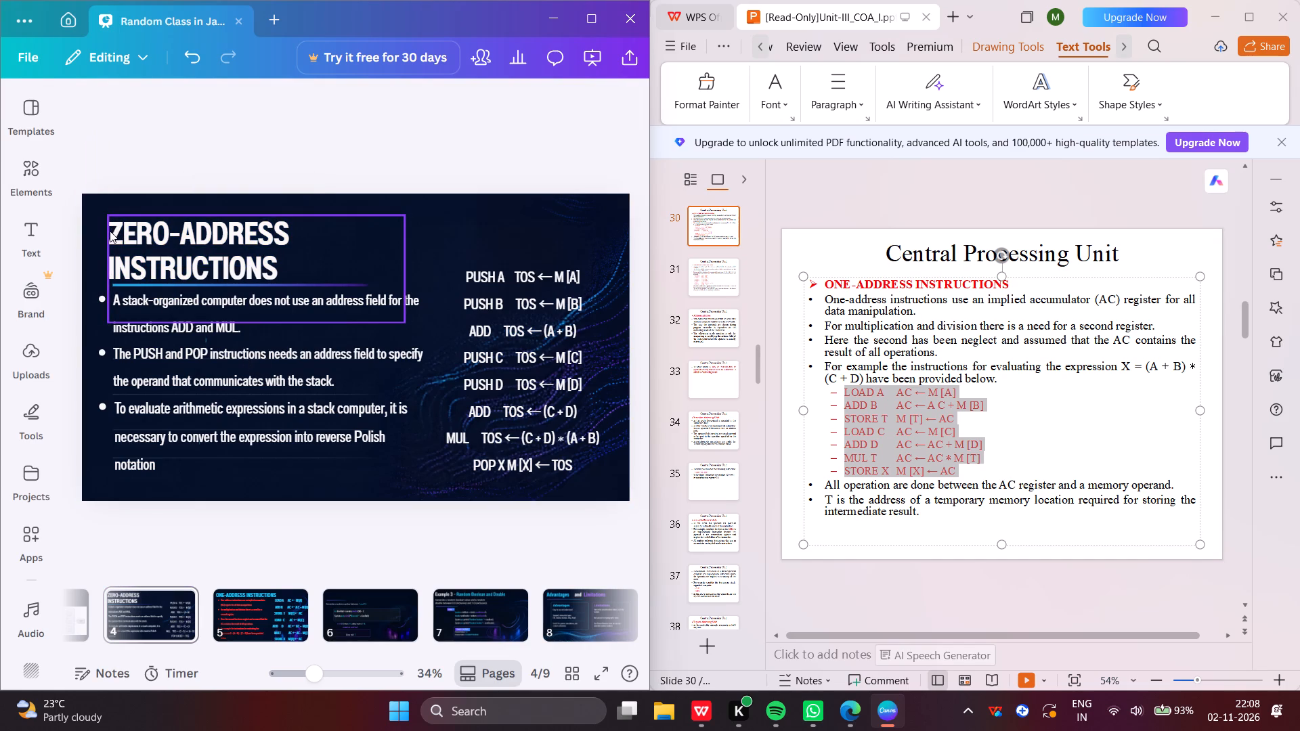
left_click_drag(110, 231, 123, 223)
left_click(123, 223)
left_click_drag(123, 223, 232, 262)
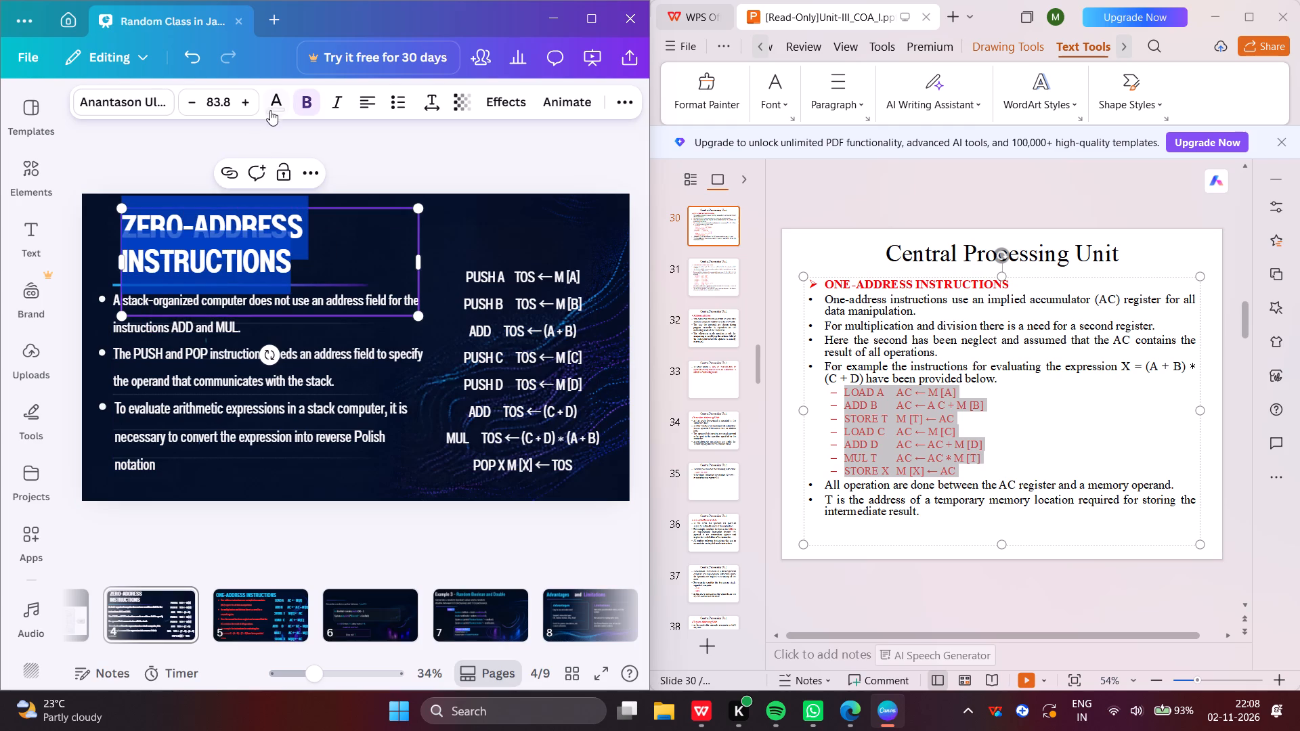
left_click(276, 105)
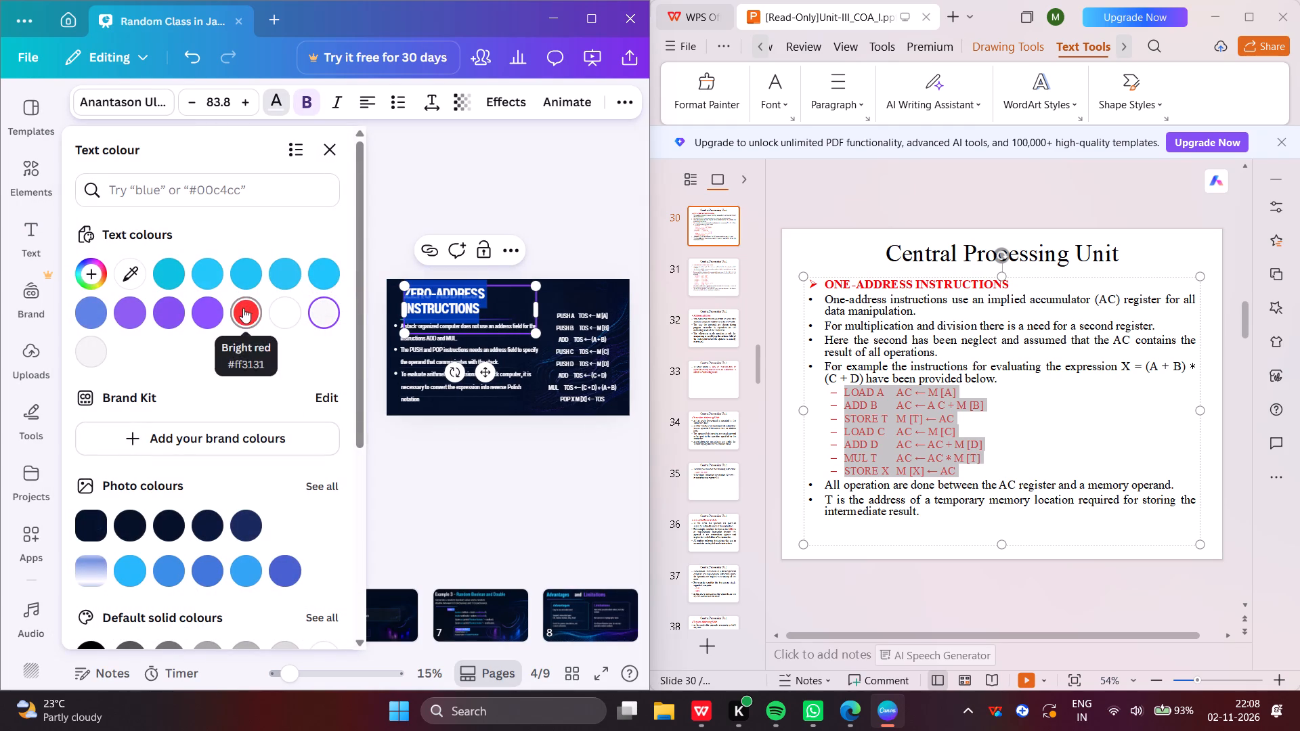
left_click(256, 282)
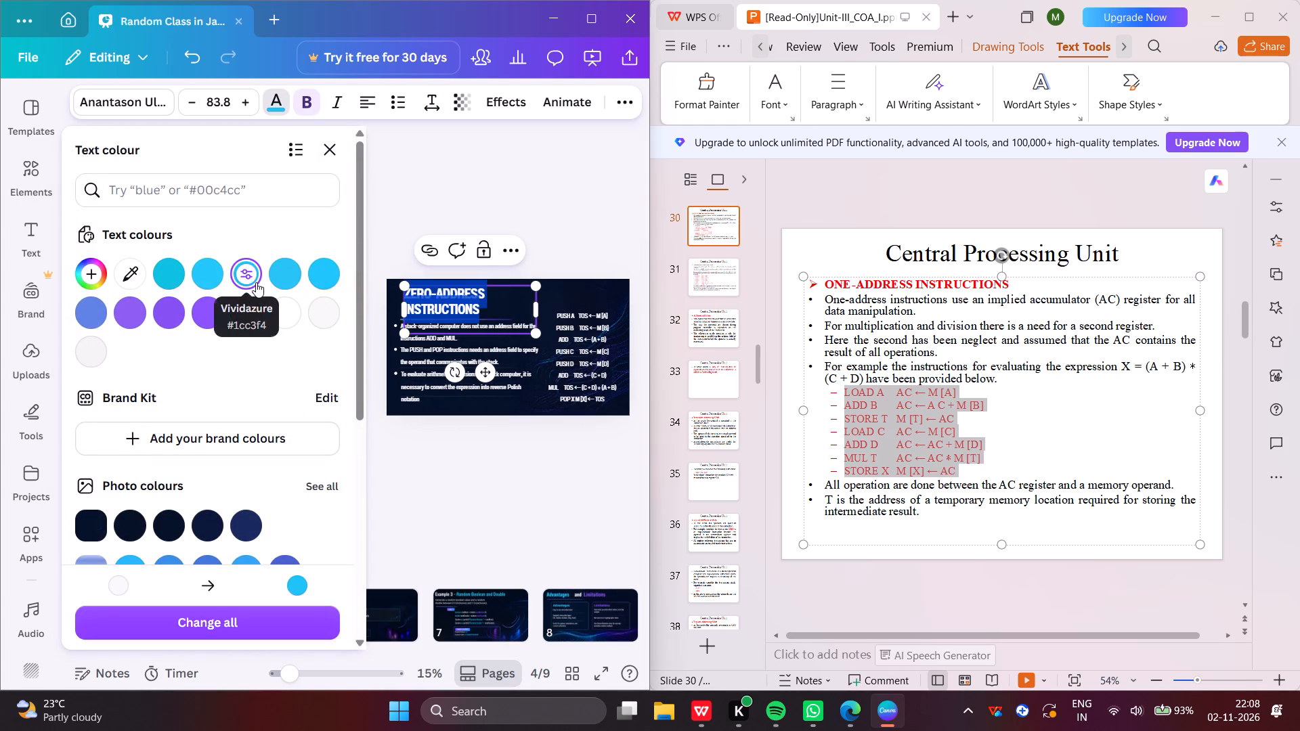
left_click(280, 282)
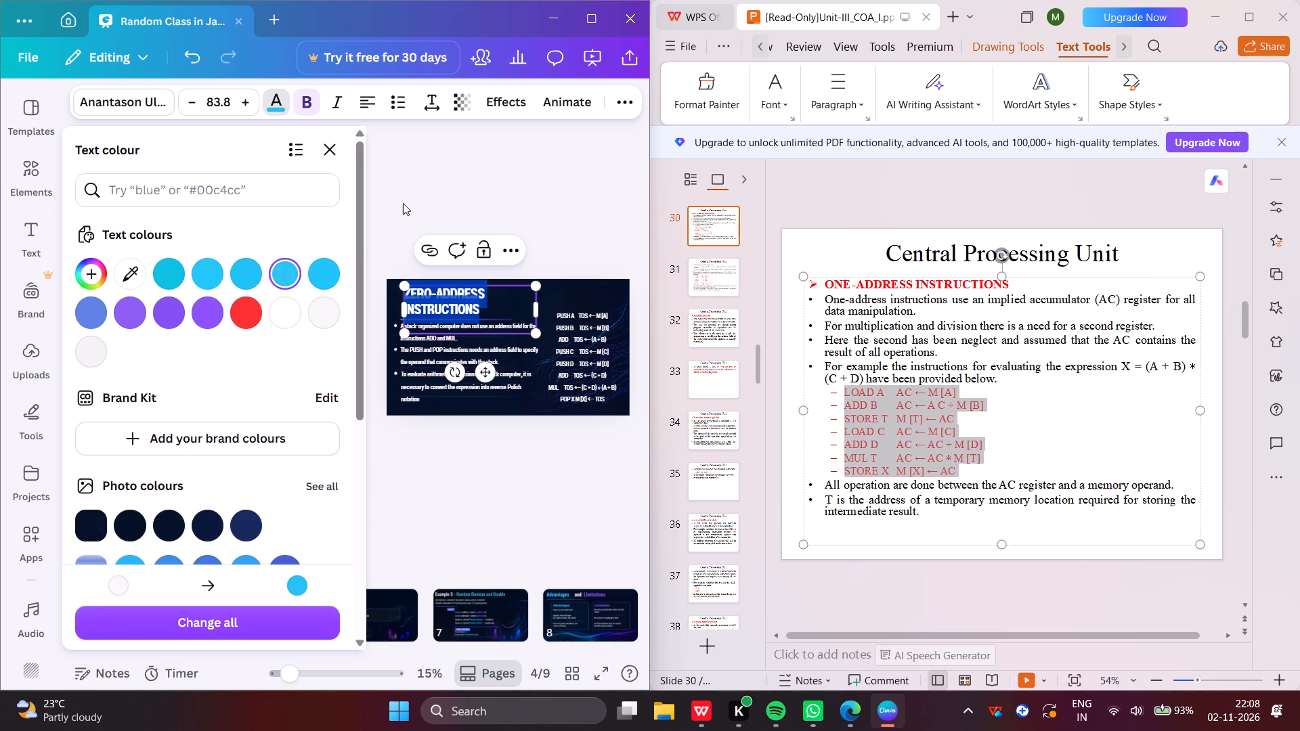
left_click(406, 200)
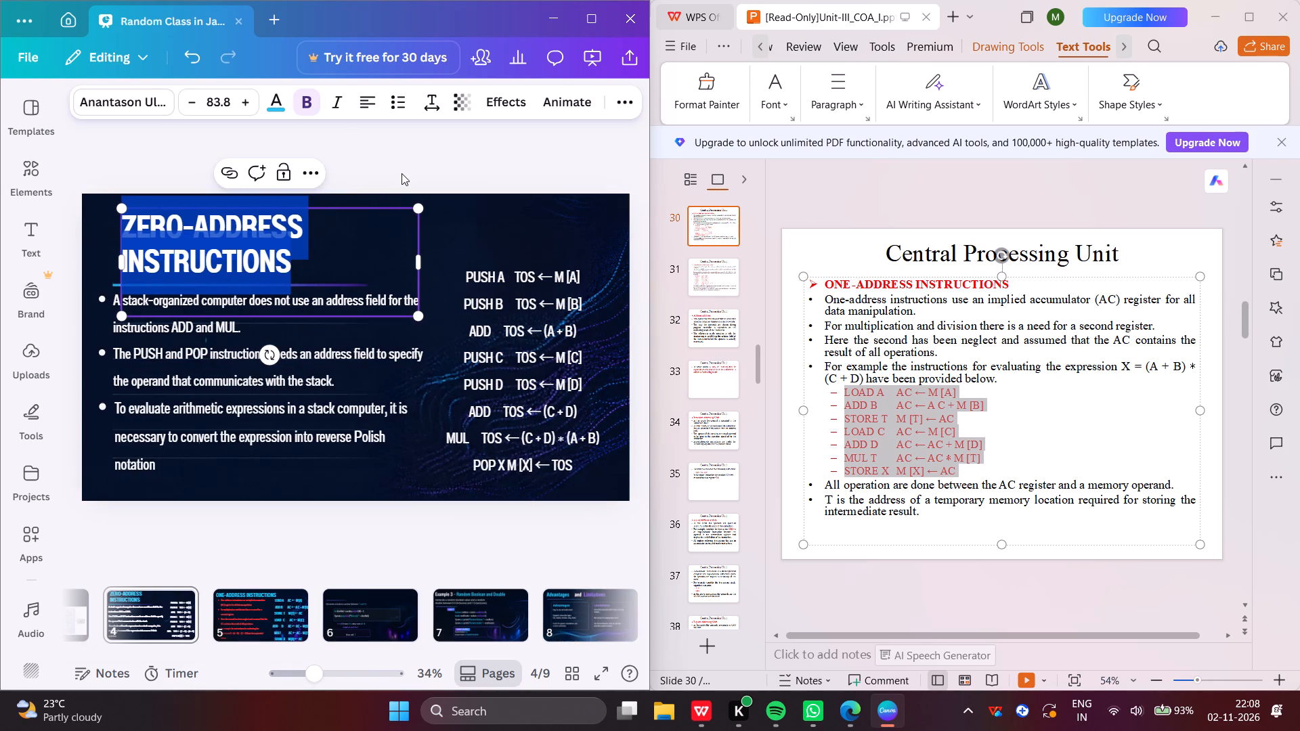
left_click(402, 173)
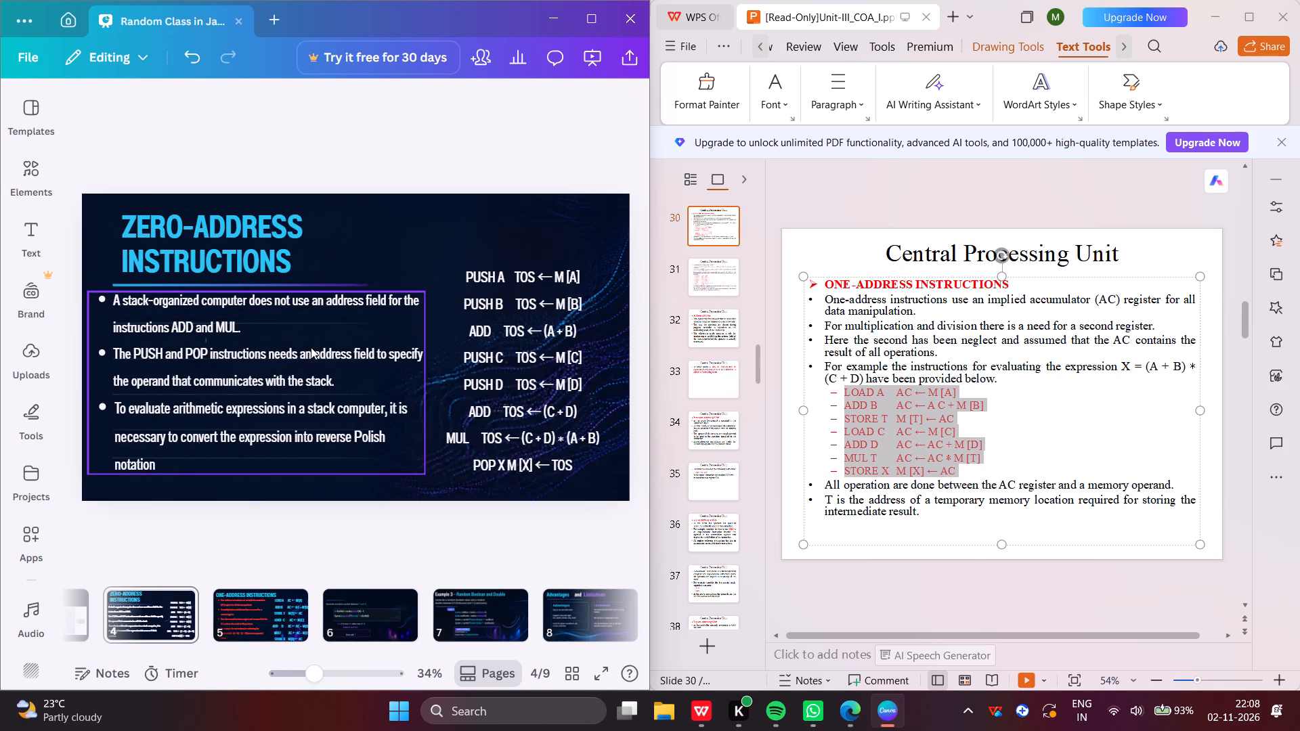
Try bright red and purple on page 4's bullet list, and settle on white #ffffff as its text colour.
left_click(311, 347)
left_click(278, 110)
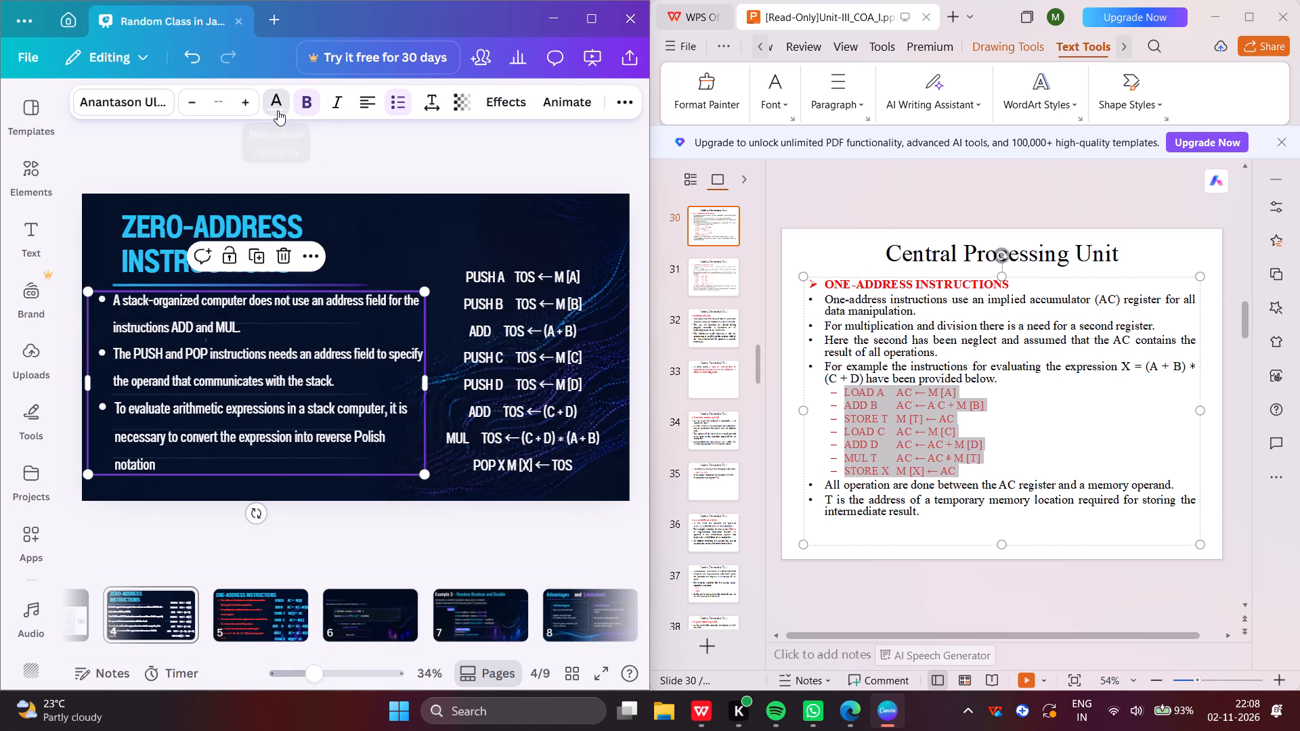
left_click(251, 307)
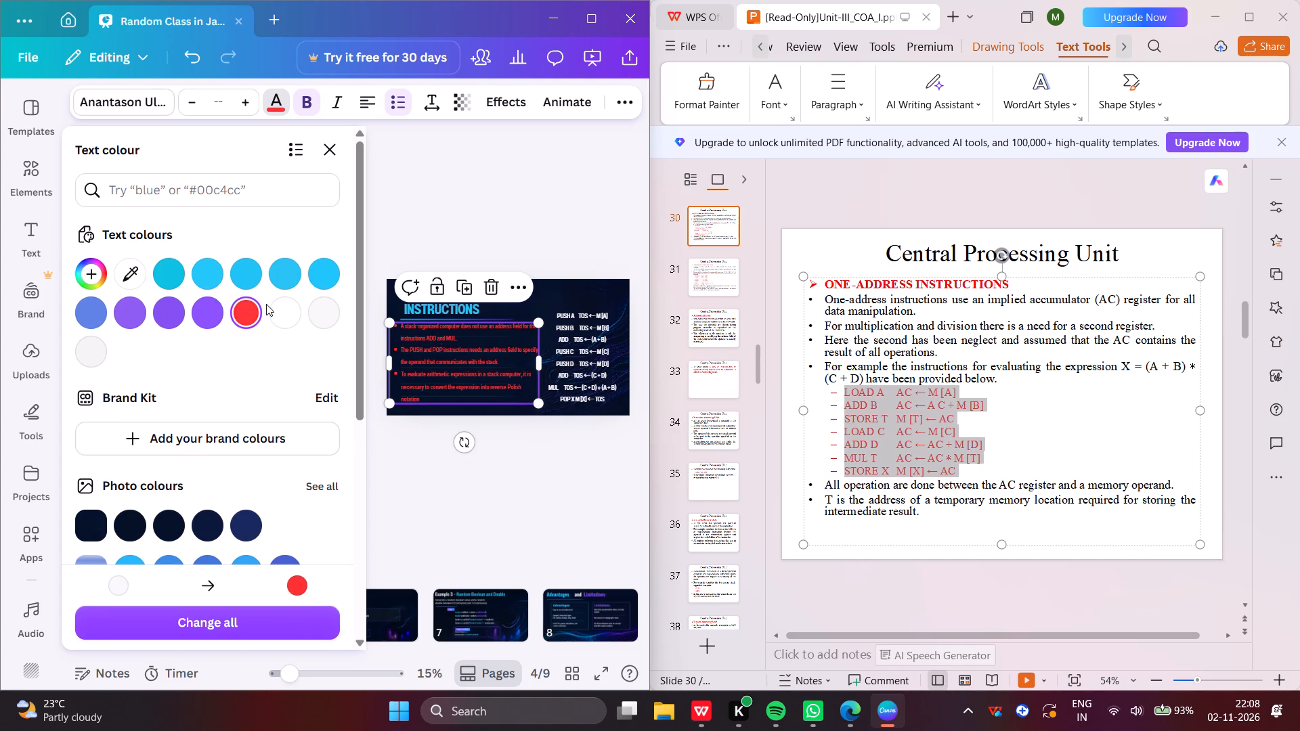
left_click(213, 311)
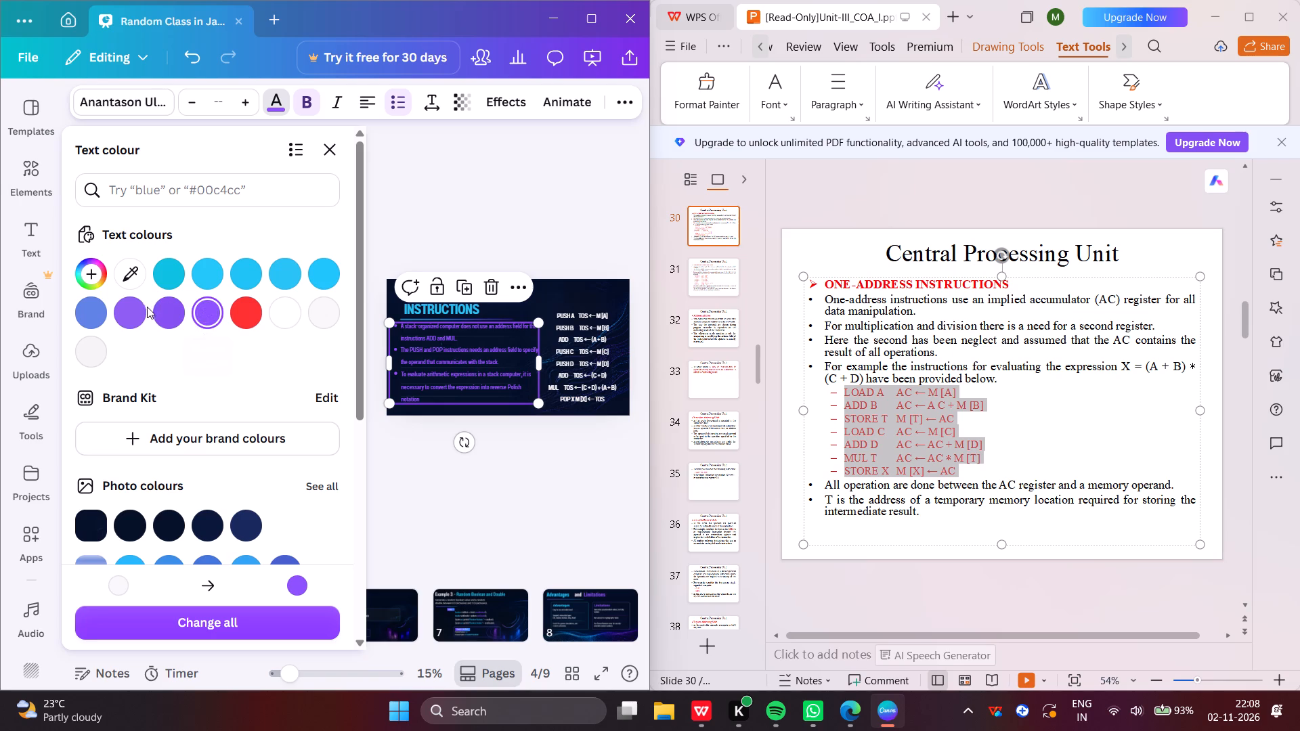
left_click(287, 313)
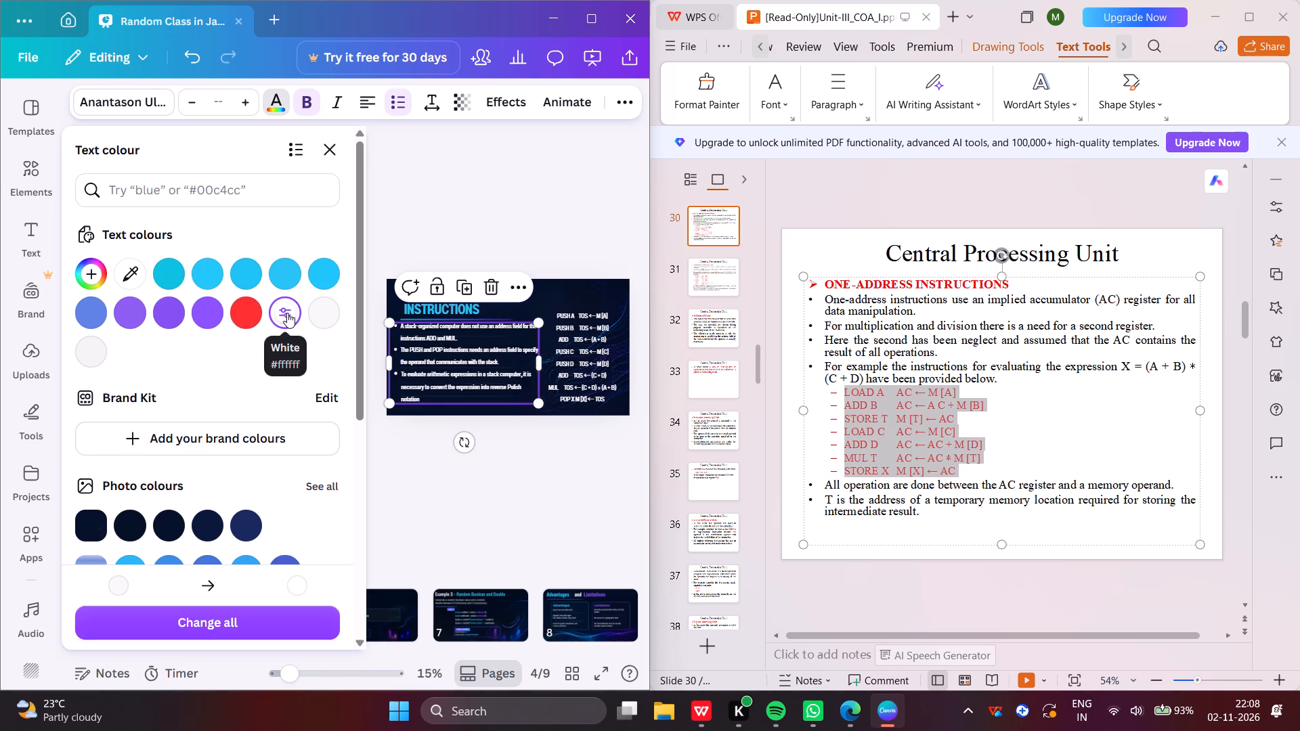
left_click(422, 164)
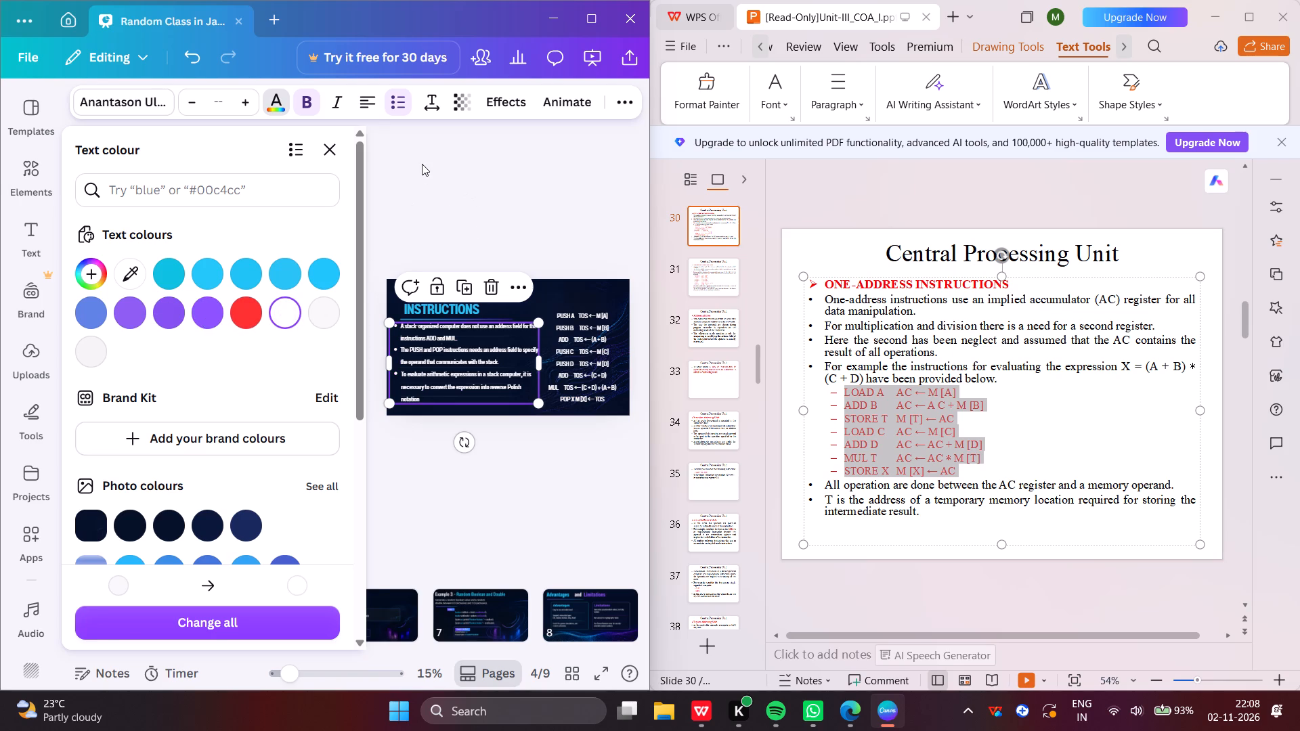
Recolour the PUSH A to POP X instruction list on page 4 bright red #ff3131.
left_click(554, 351)
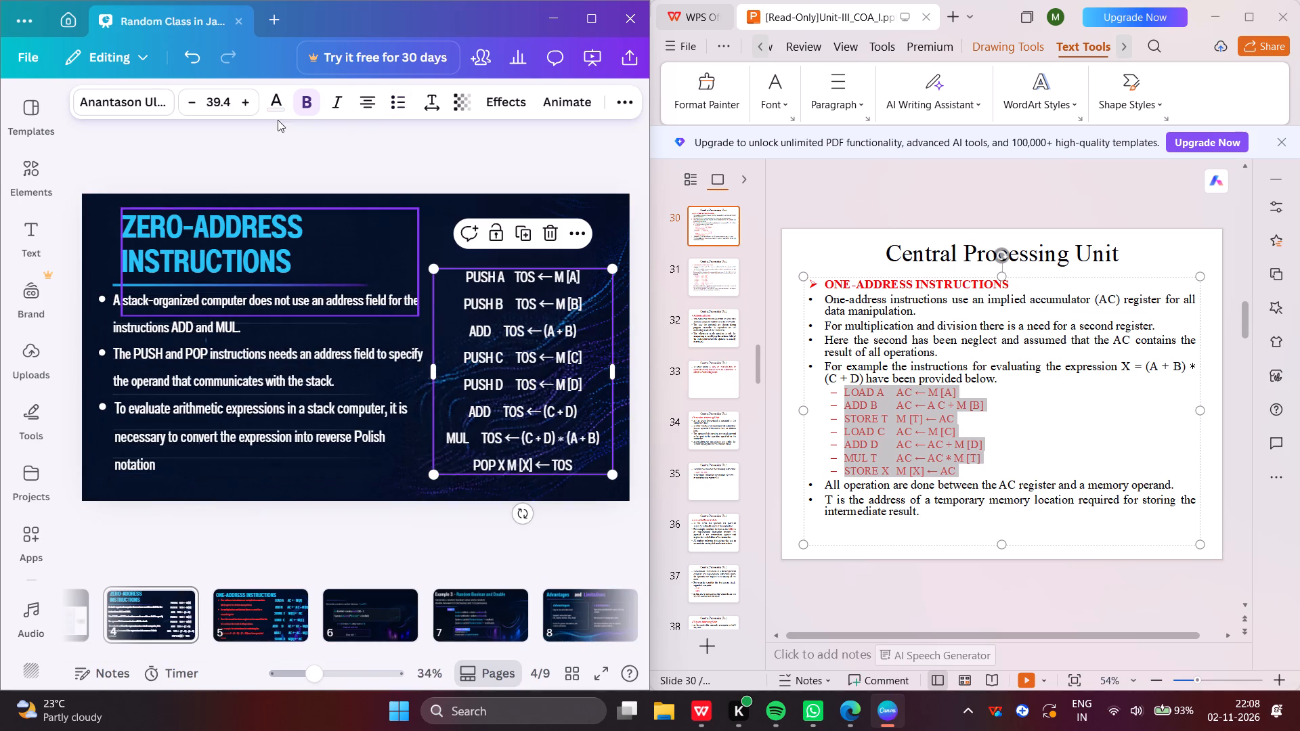
left_click(275, 106)
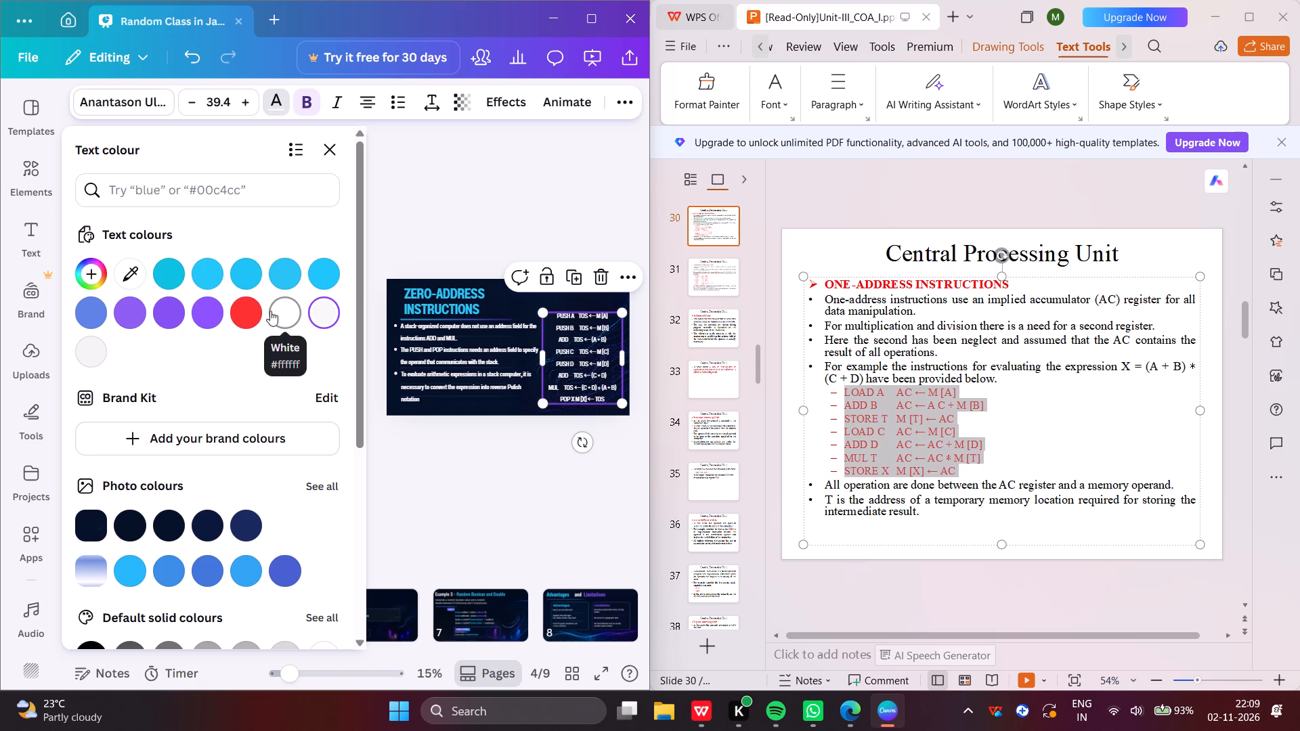
left_click(248, 315)
left_click(442, 180)
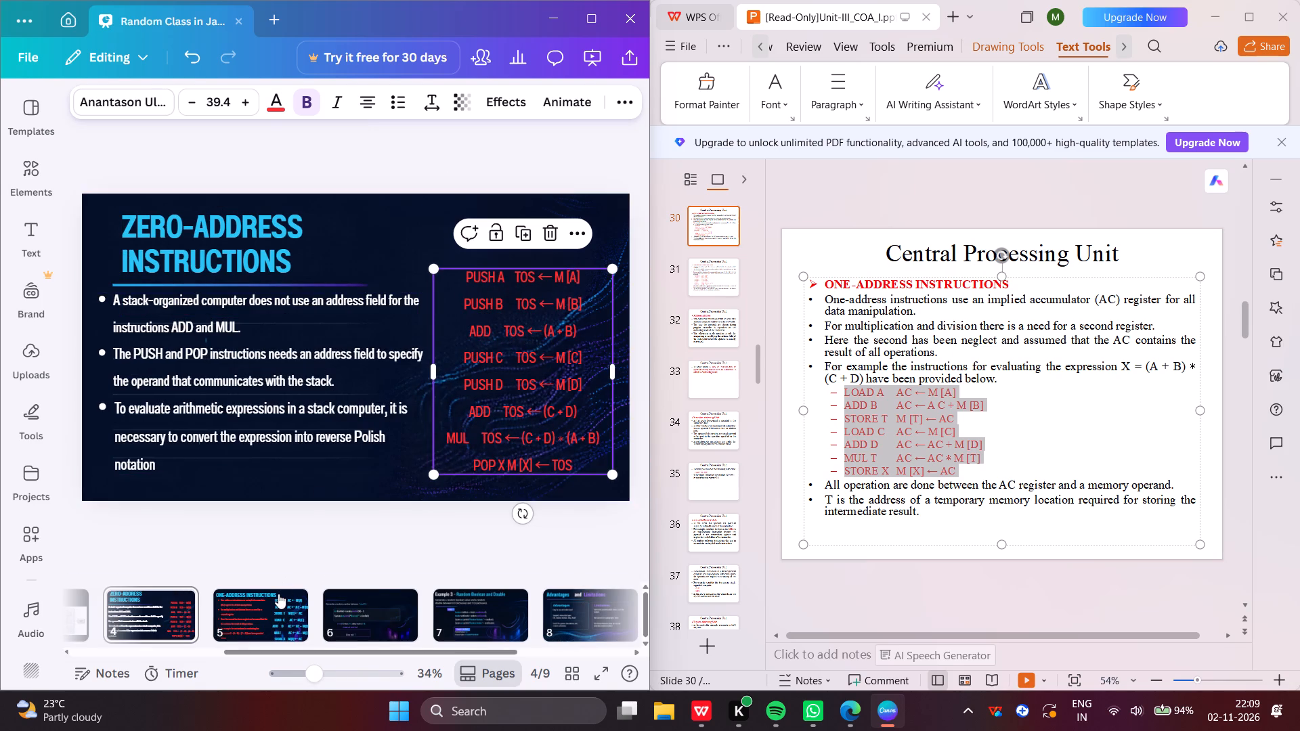
Set the bullet list on page 5 about one-address instructions to white #ffffff.
left_click(278, 594)
left_click(259, 409)
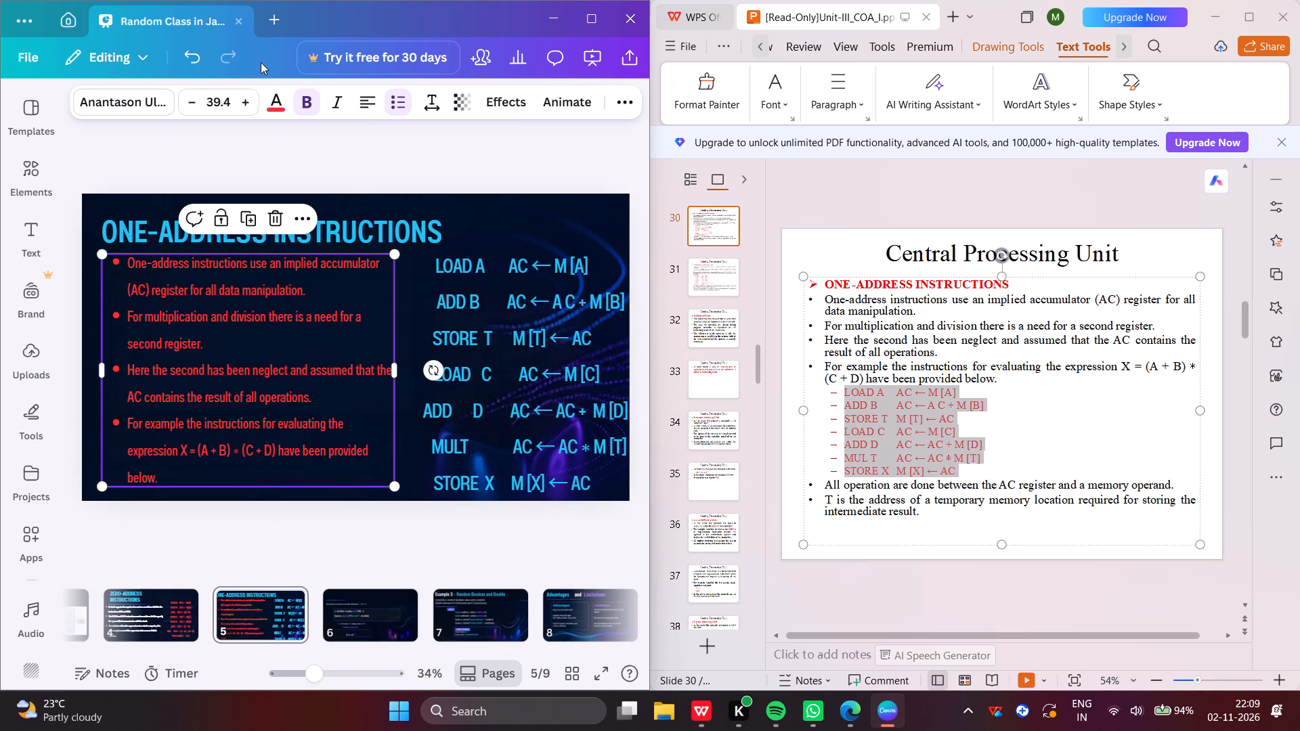
left_click(272, 107)
left_click(282, 313)
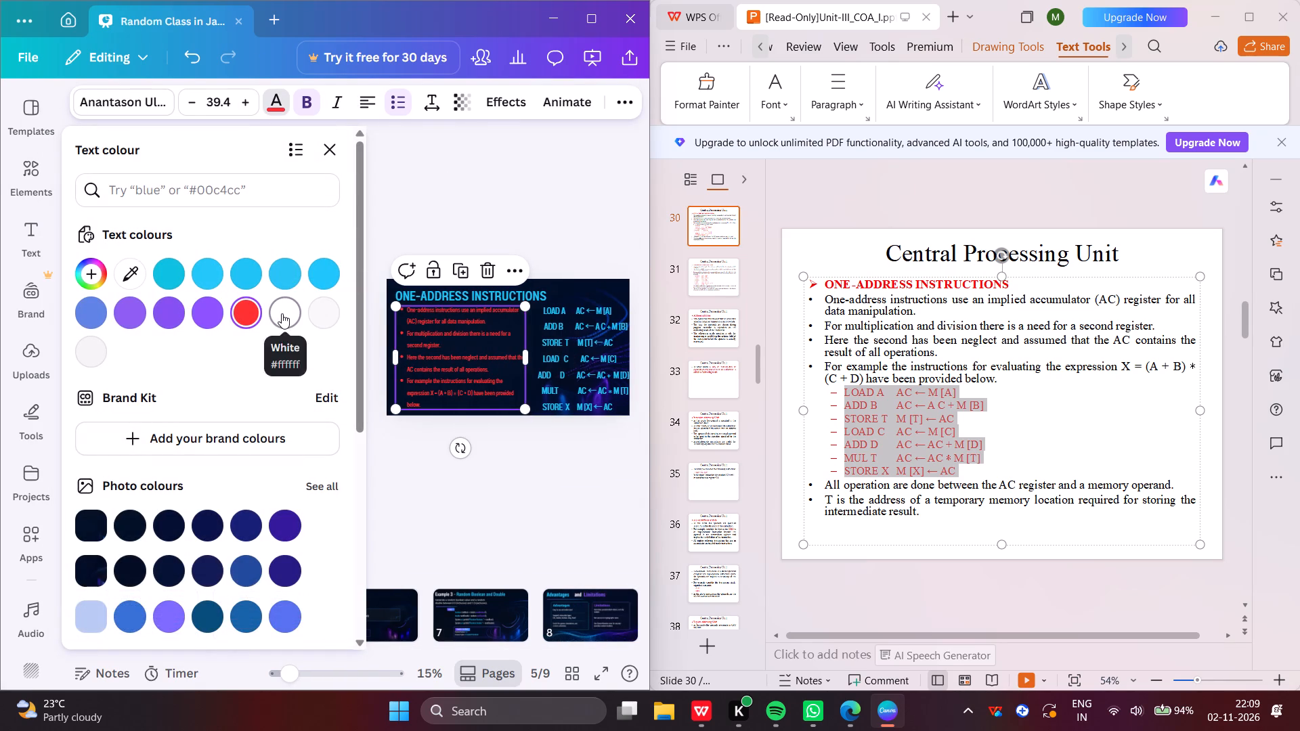
left_click(438, 191)
Recolour the LOAD A to STORE X instruction list on page 5 bright red #ff3131.
left_click(523, 345)
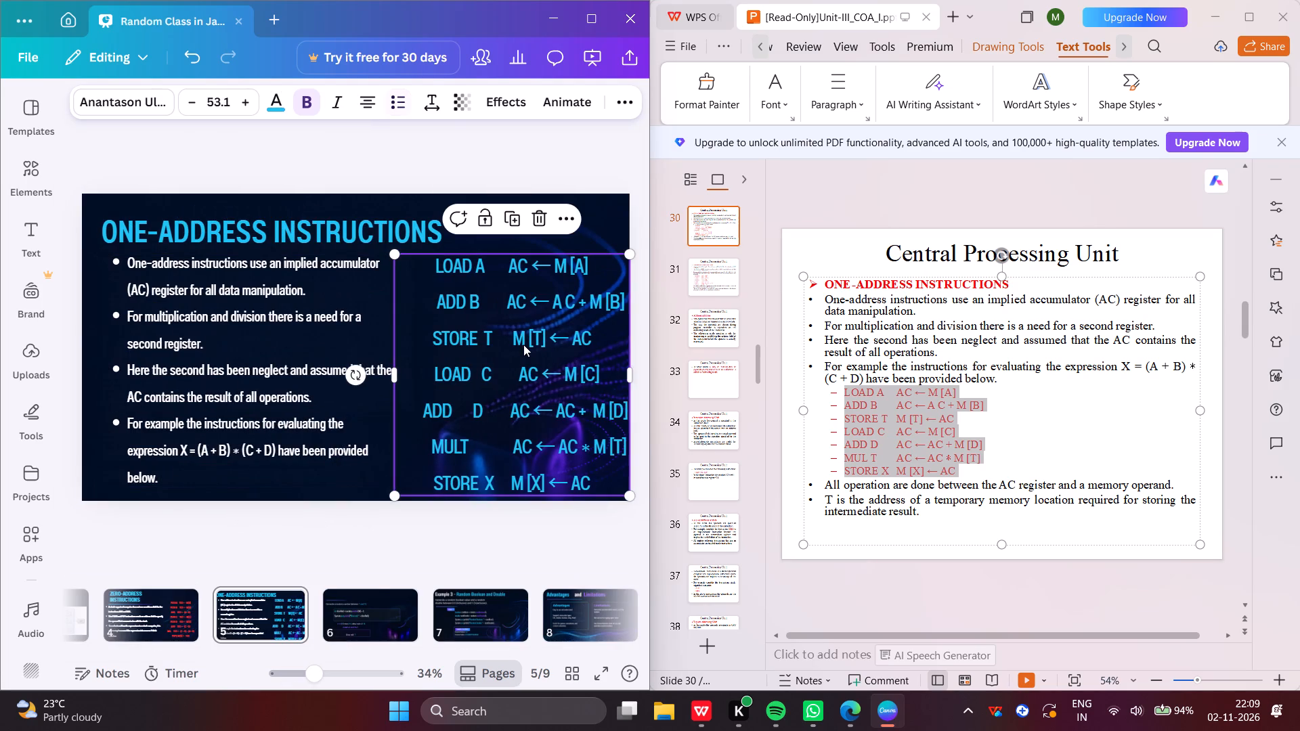
left_click(266, 108)
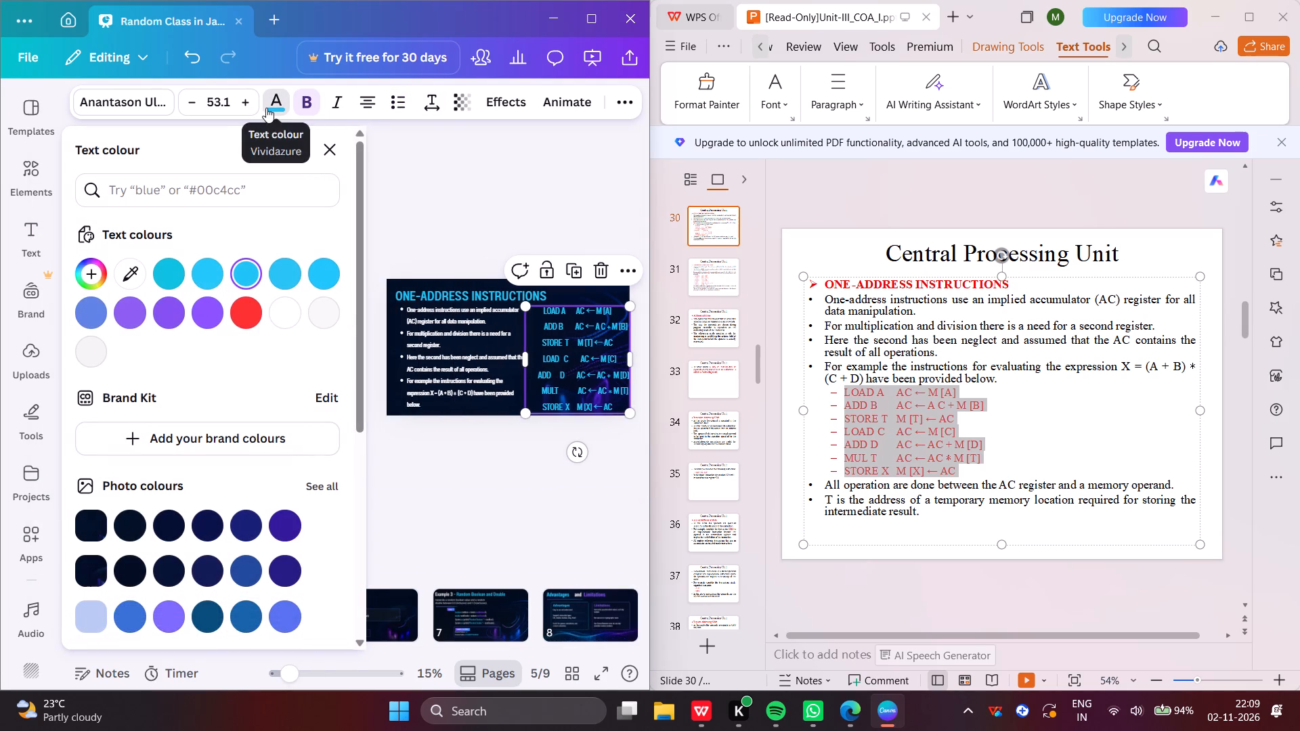
left_click(255, 319)
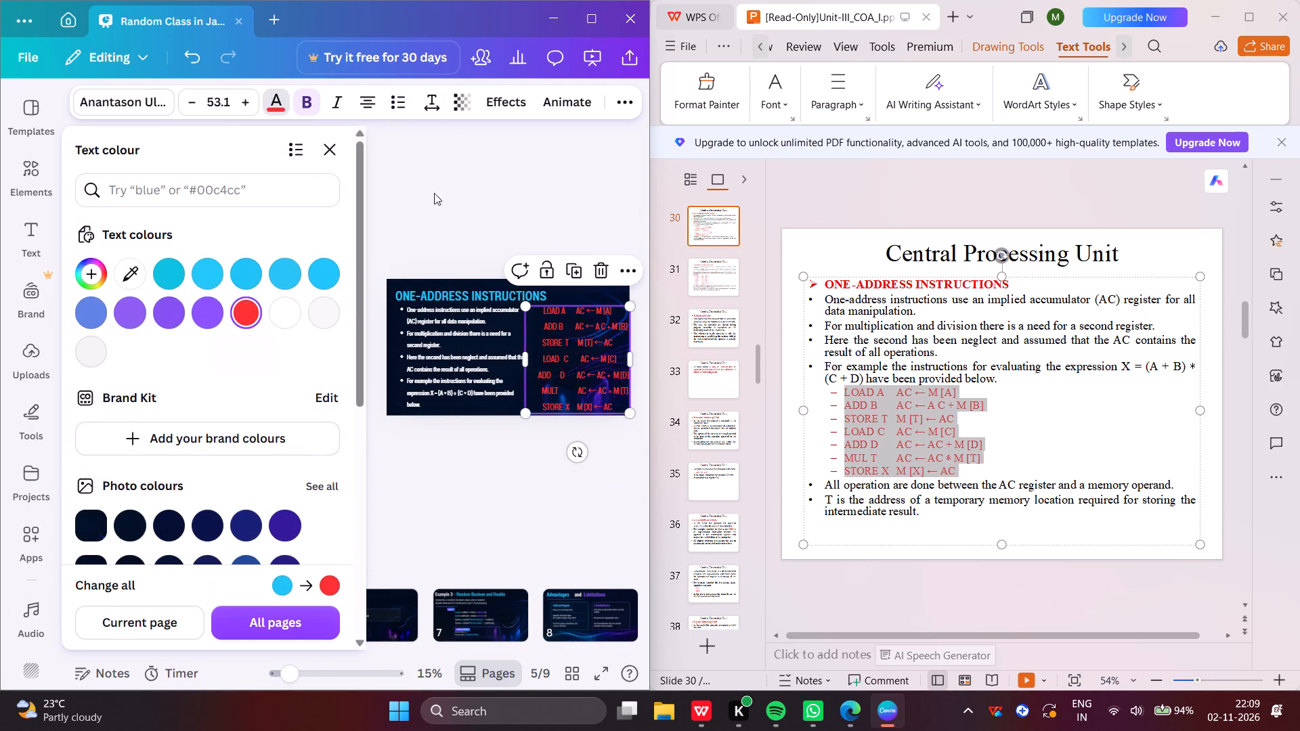
left_click(437, 187)
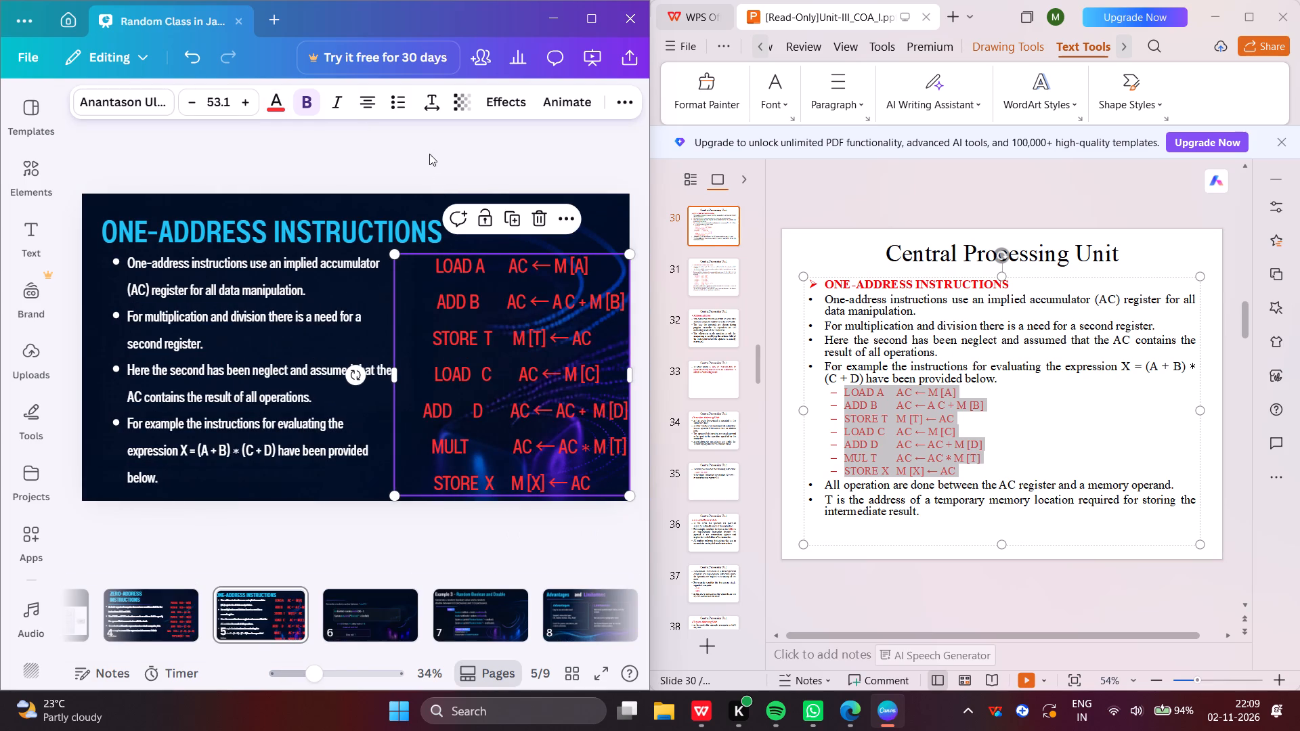
left_click(423, 175)
Copy the heading TWO-ADDRESS INSTRUCTIONS from slide 29 of the Unit-III COA presentation for use on page 6.
left_click(362, 614)
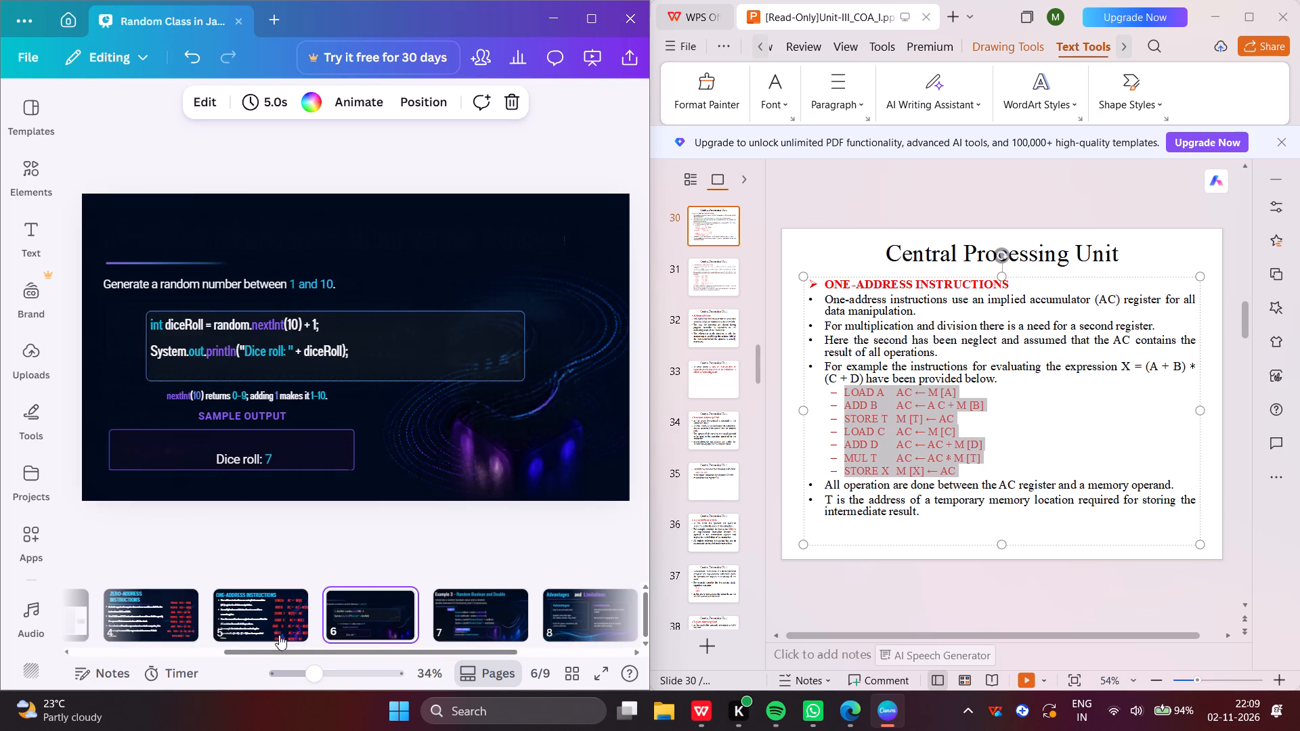
left_click(259, 634)
left_click(391, 612)
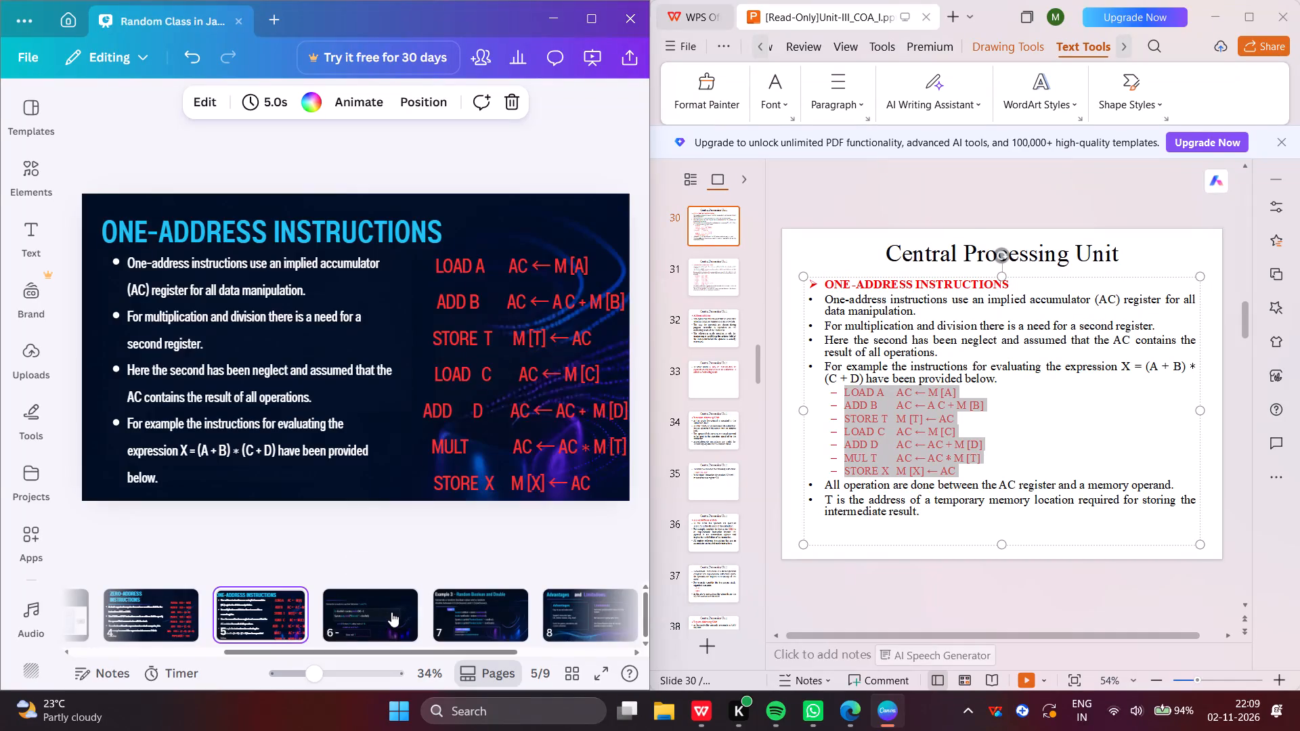
scroll(712, 256, "up", 1)
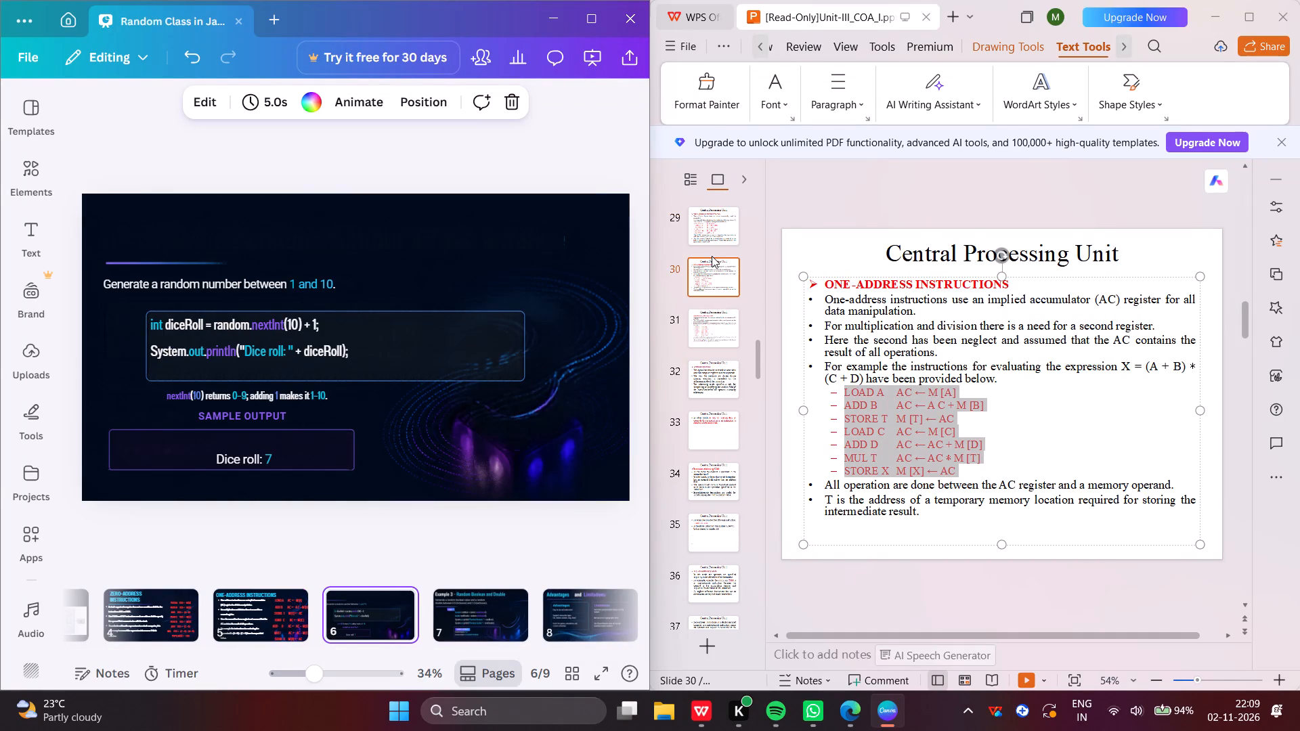
left_click(708, 287)
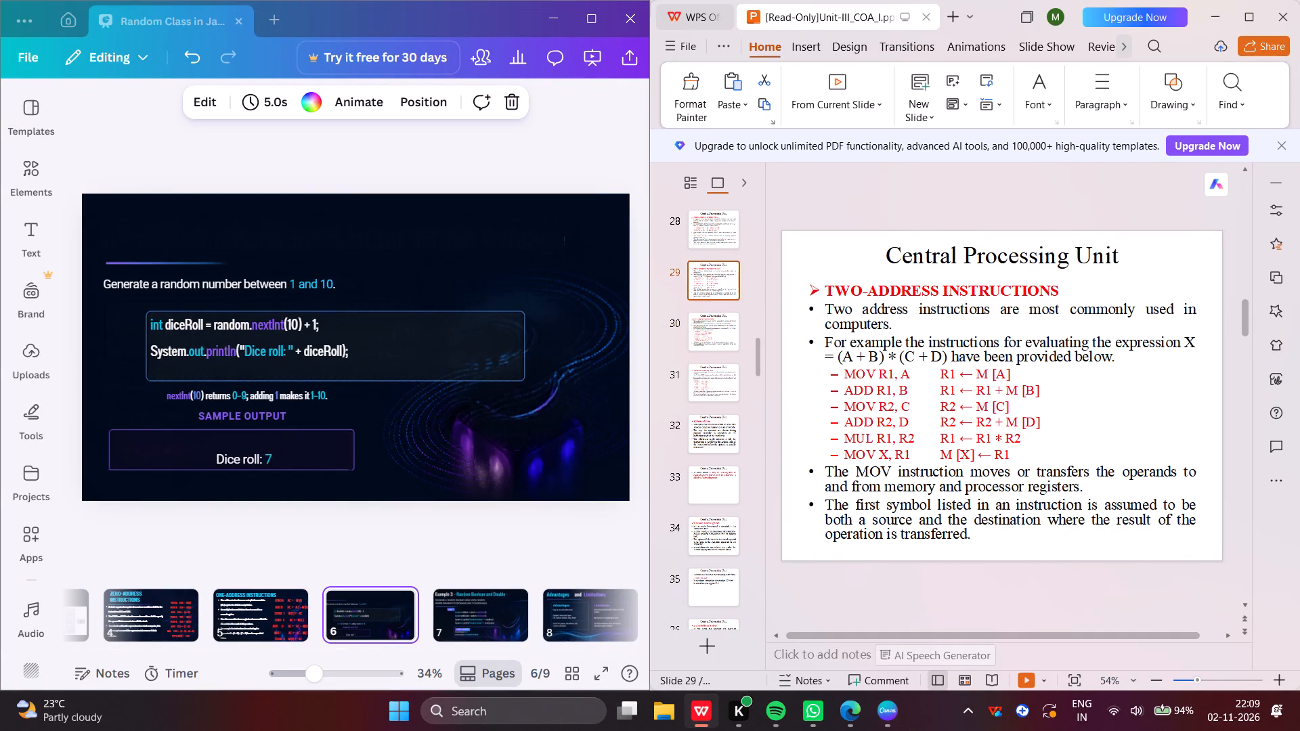
left_click_drag(833, 286, 1064, 266)
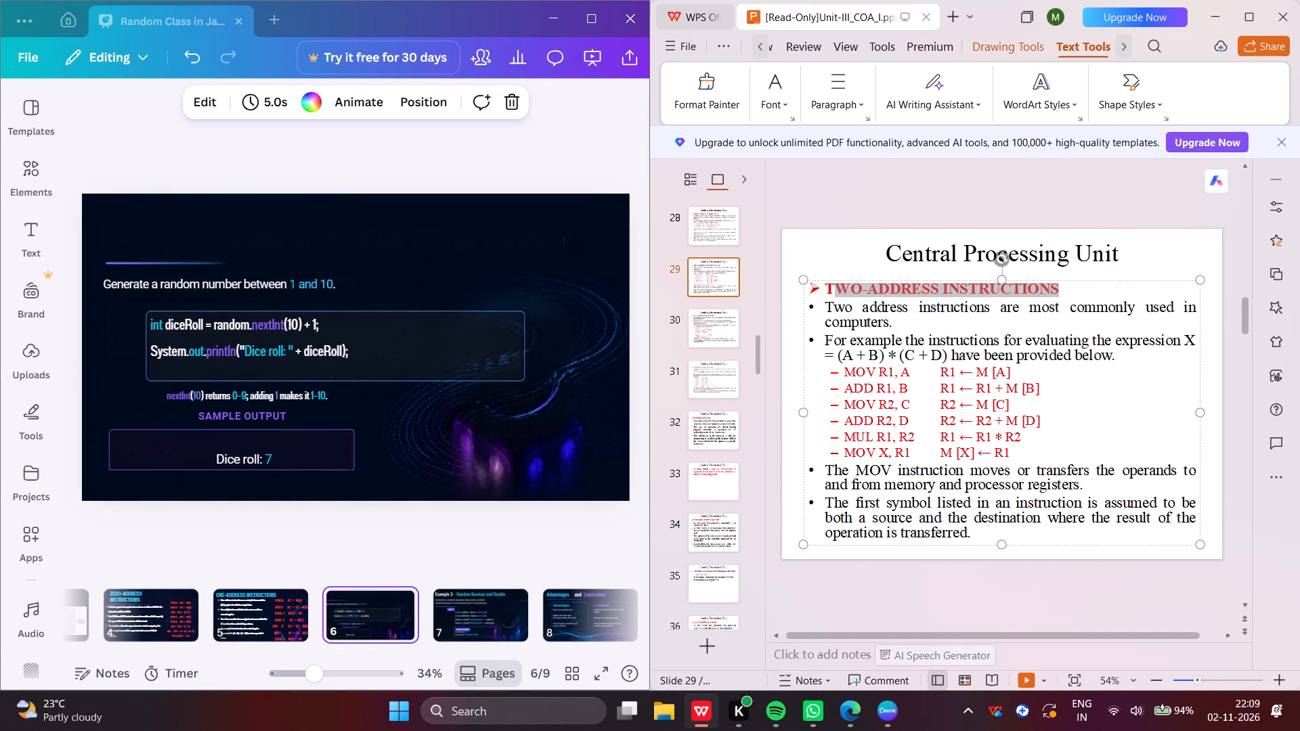
left_click_drag(1064, 266, 1056, 262)
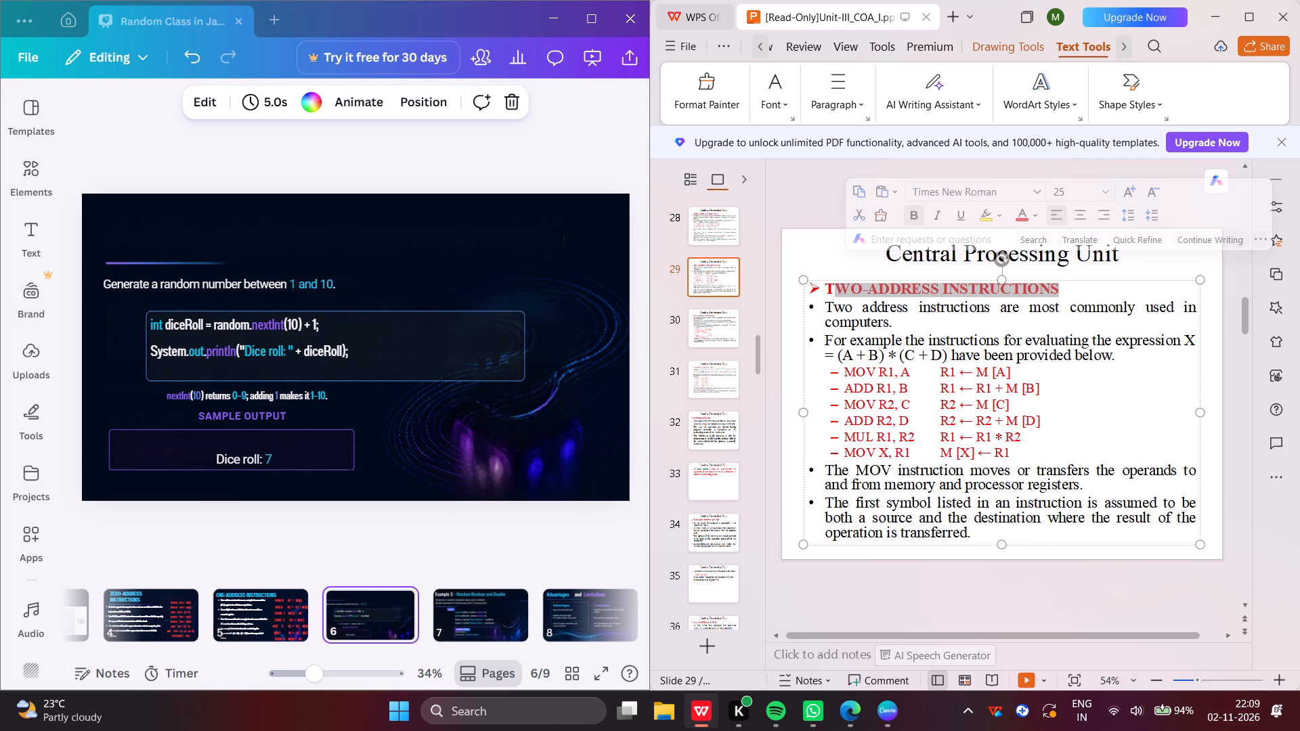
left_click_drag(823, 290, 1056, 288)
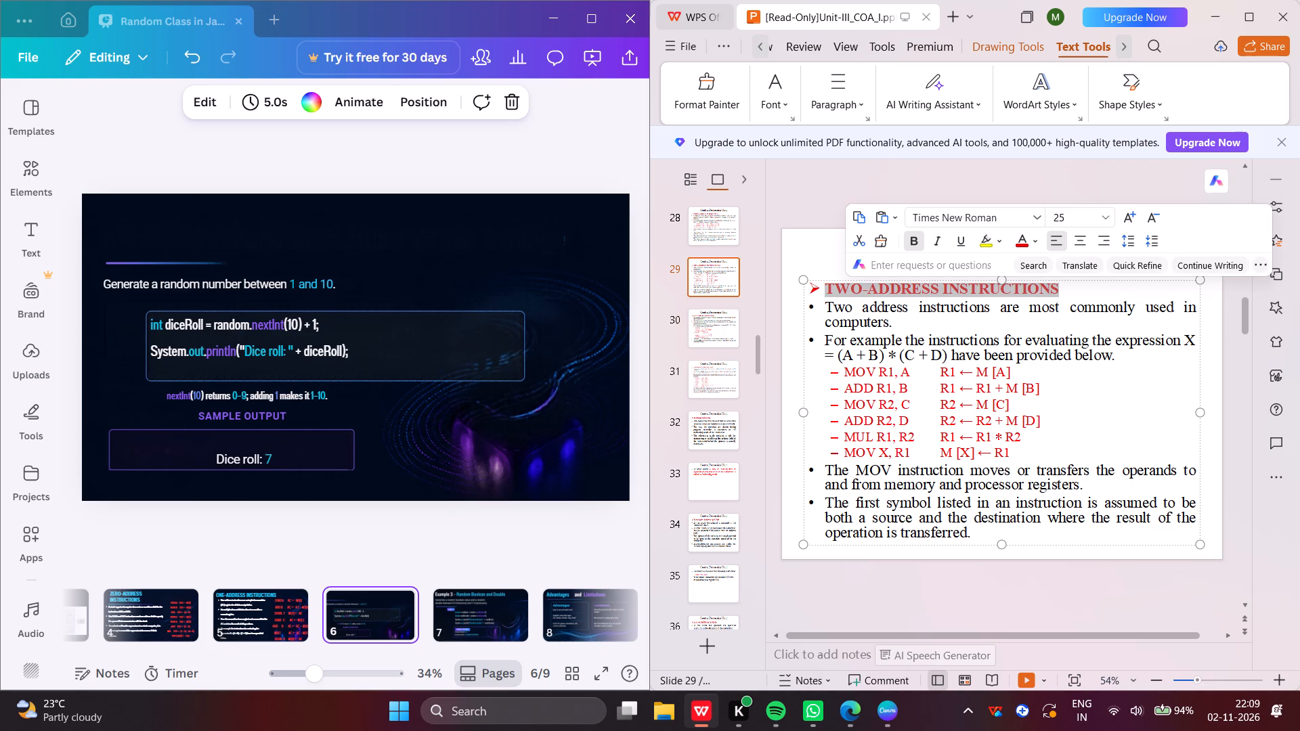
key("ctrl+c")
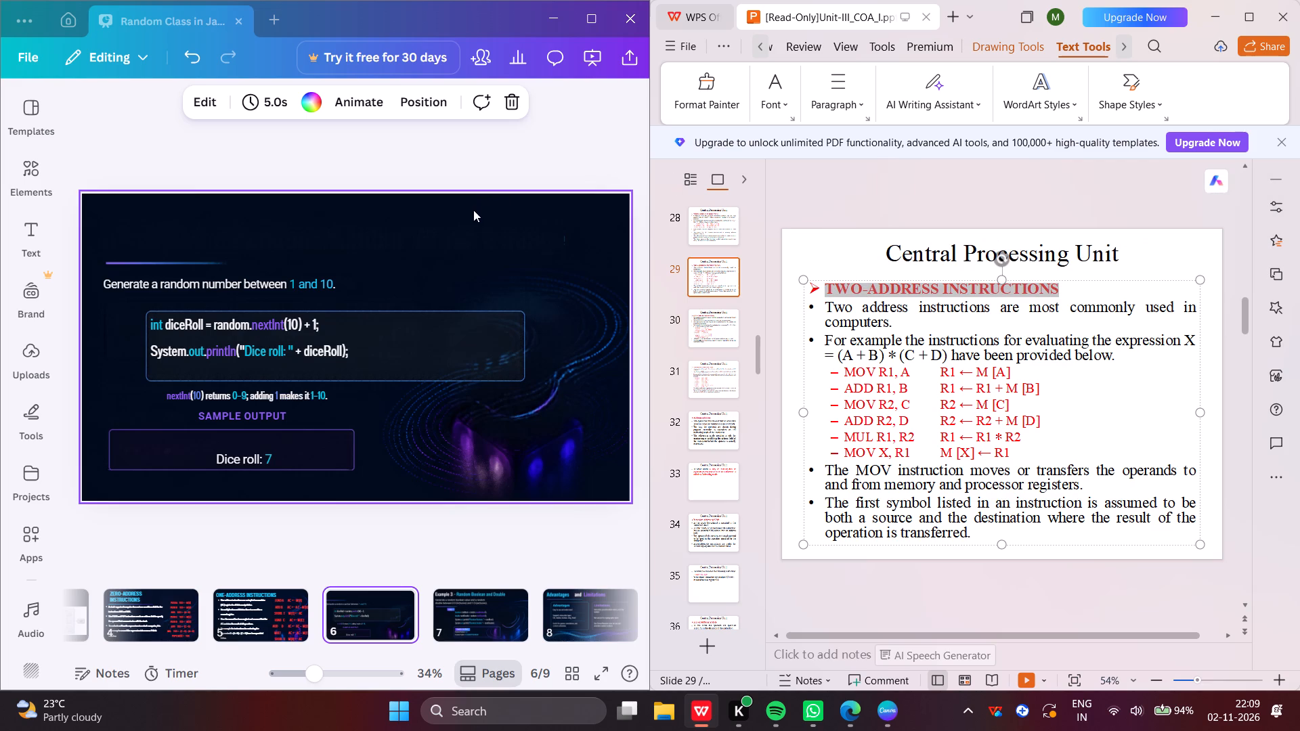
Paste the TWO-ADDRESS INSTRUCTIONS heading onto page 6 of the Canva deck, above the random-number sentence.
key("ctrl+v")
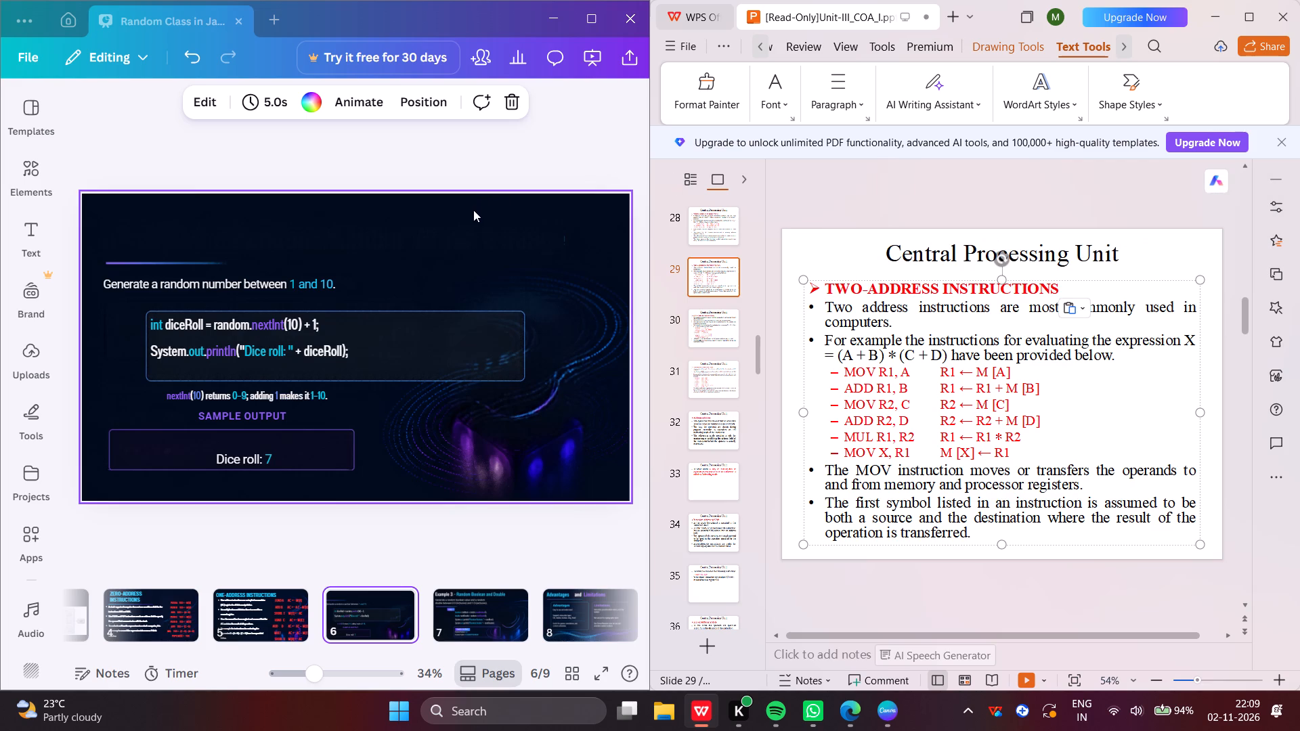
left_click(246, 219)
left_click(238, 244)
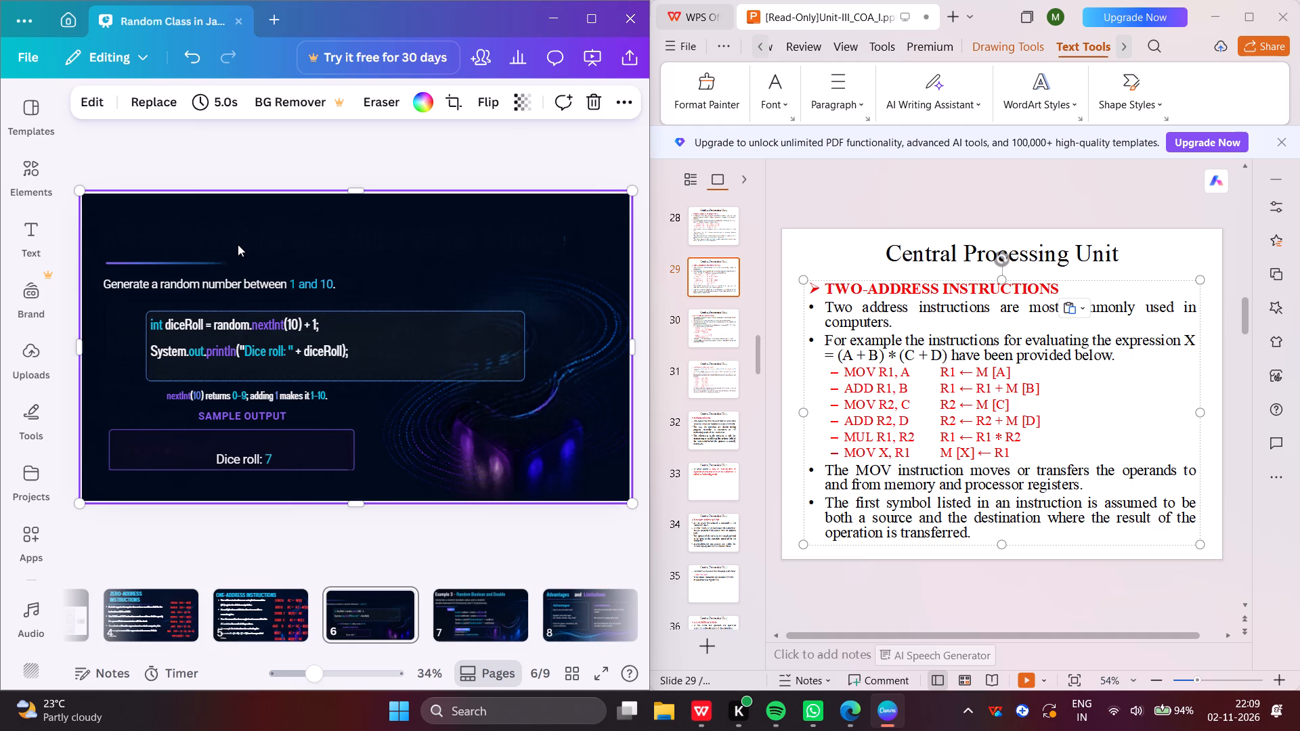
left_click(238, 258)
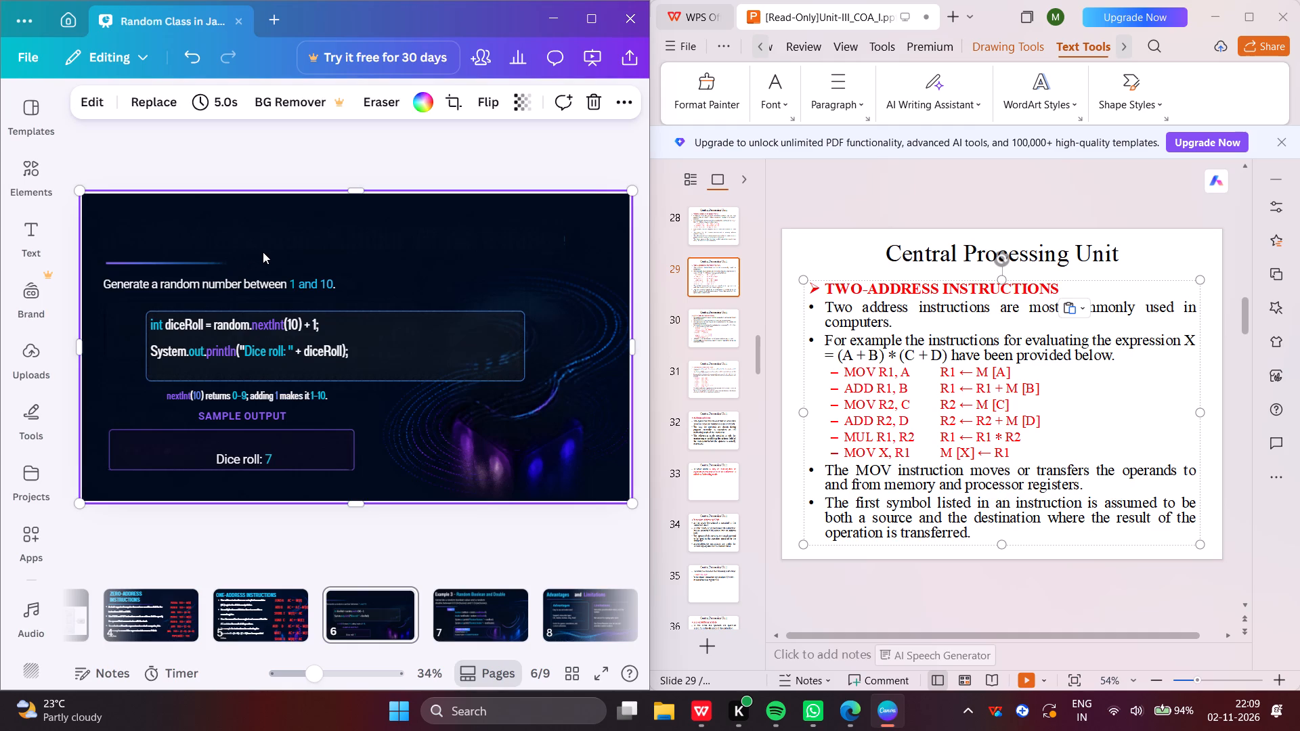
left_click(263, 252)
left_click(272, 223)
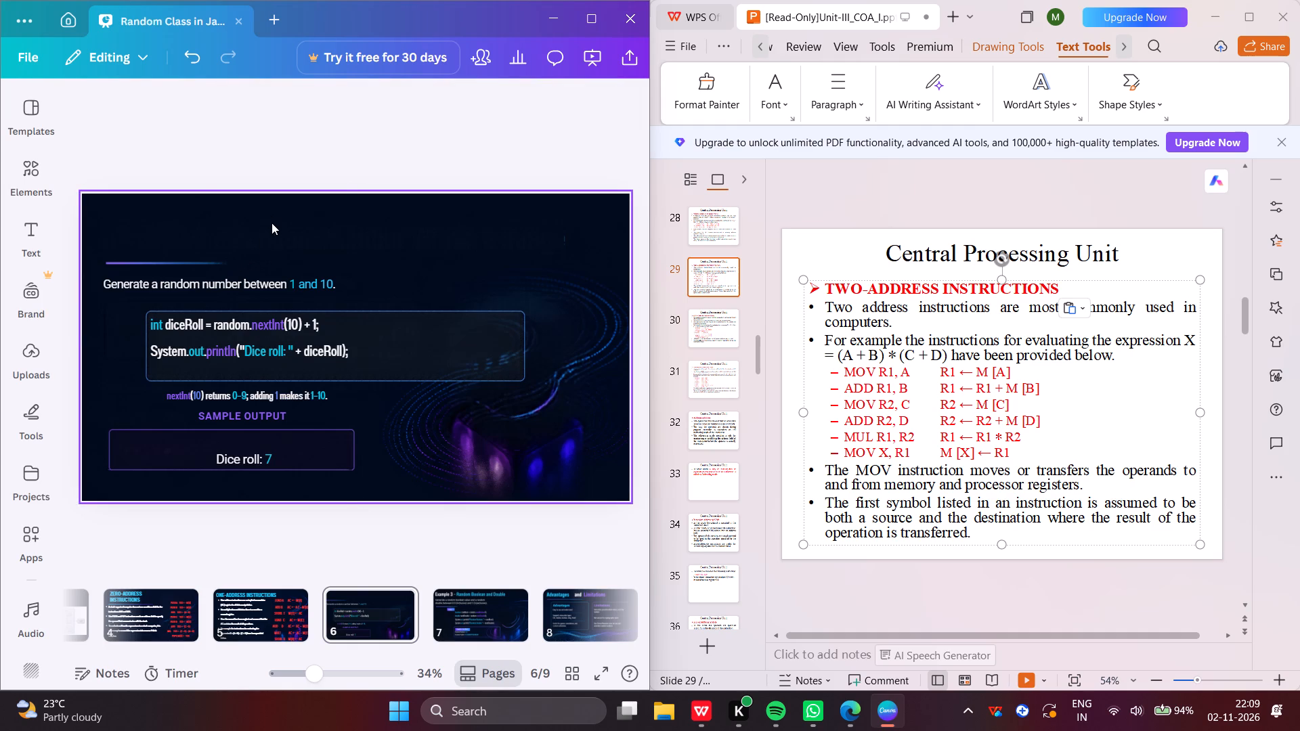
left_click_drag(272, 223, 231, 266)
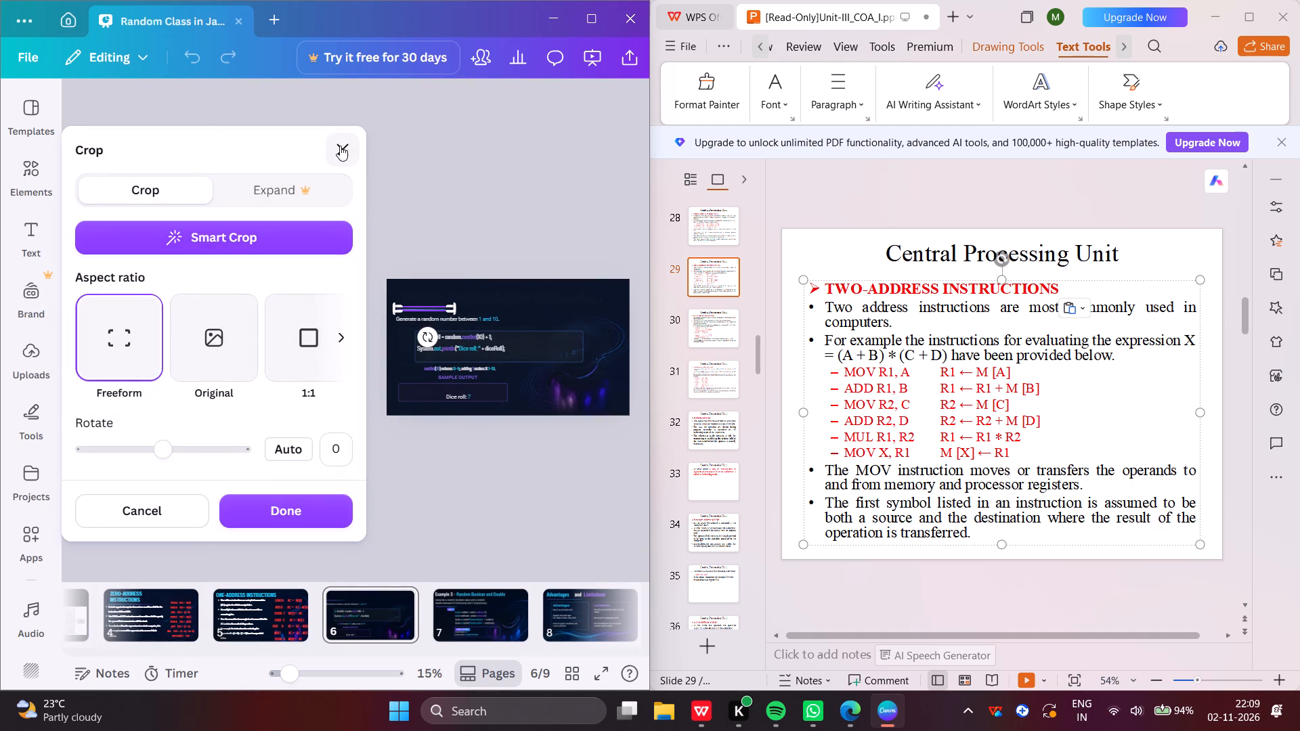
left_click(339, 146)
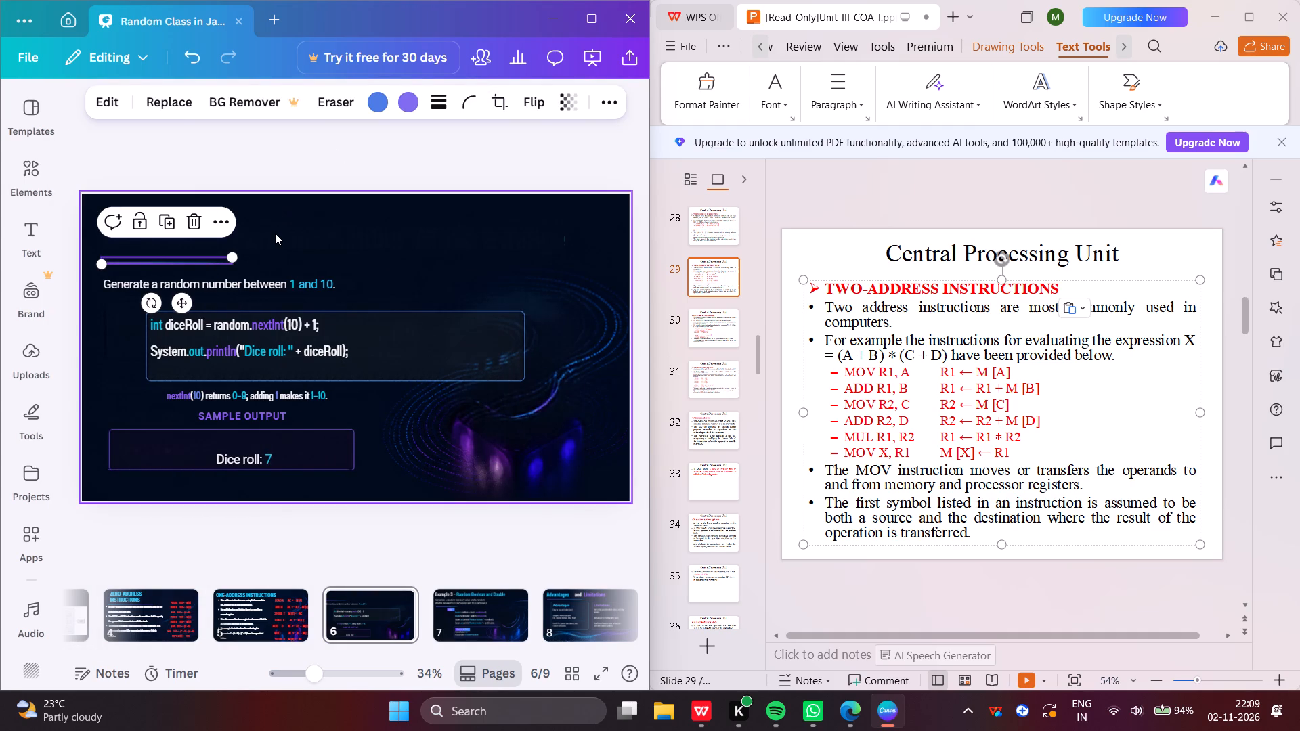
key("ctrl+v")
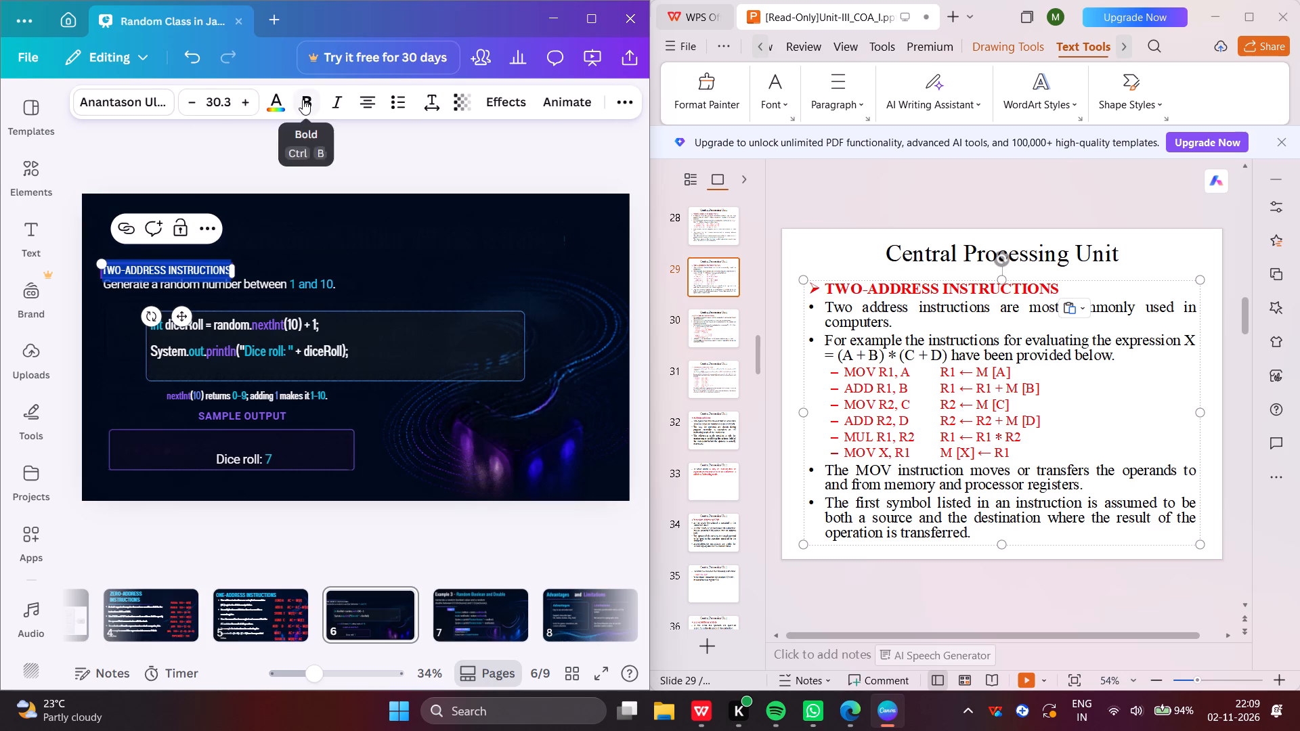
Make the pasted TWO-ADDRESS INSTRUCTIONS heading bold and colour it light blue from the document's text colours.
left_click(303, 99)
left_click(280, 97)
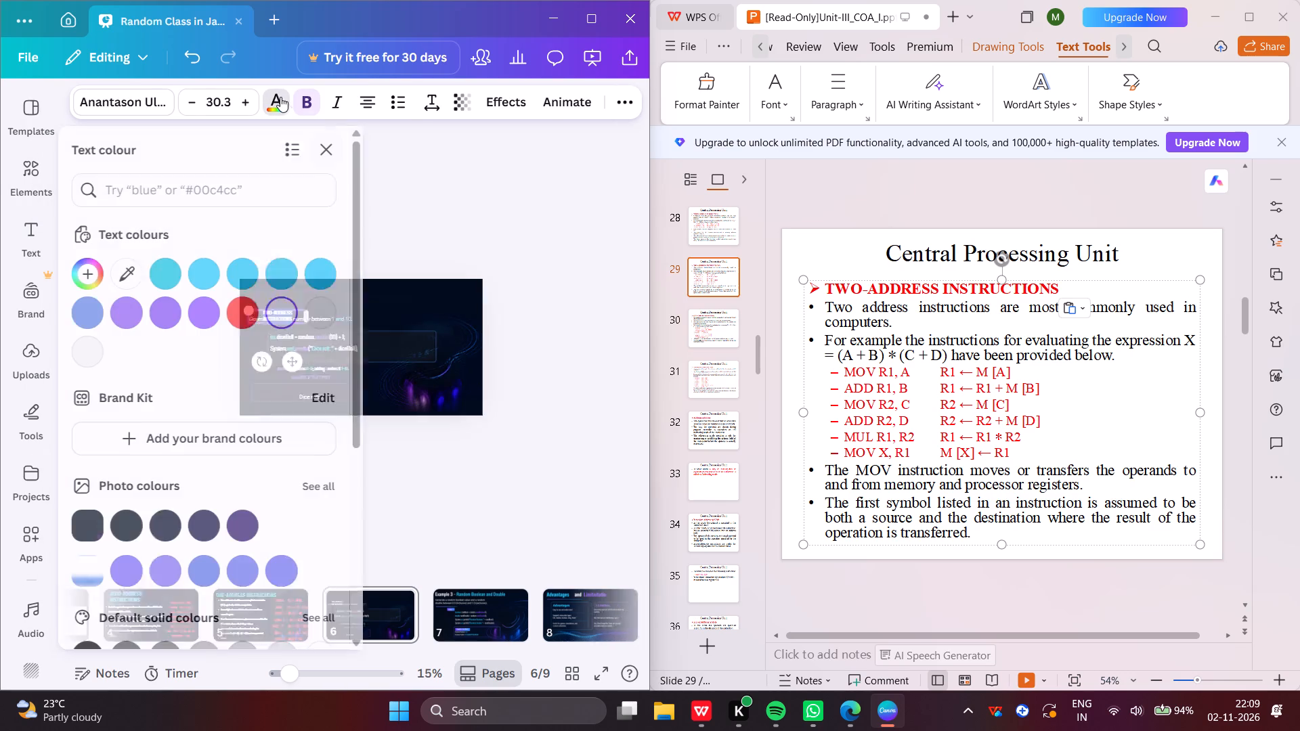
left_click(266, 271)
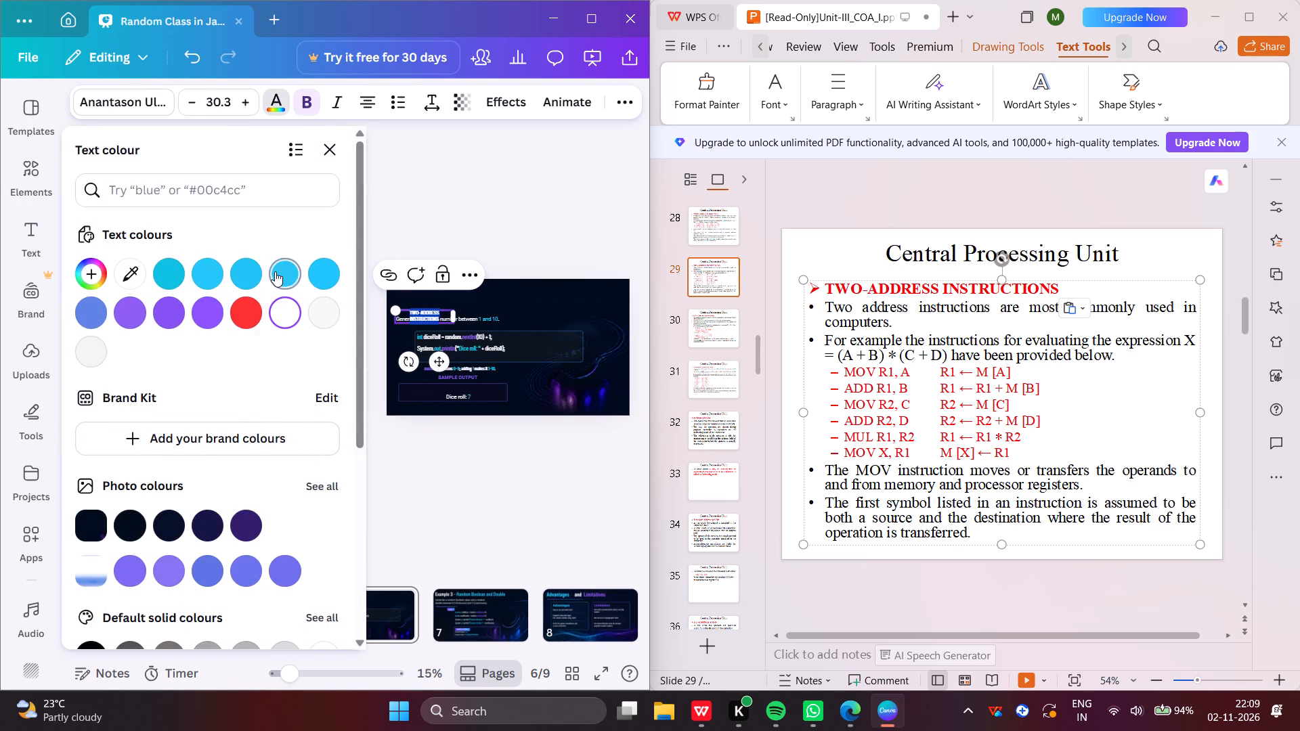
left_click(276, 271)
Increase the TWO-ADDRESS INSTRUCTIONS heading's font size to 77.3.
left_click_drag(330, 147, 249, 101)
triple_click(249, 101)
triple_click(249, 101)
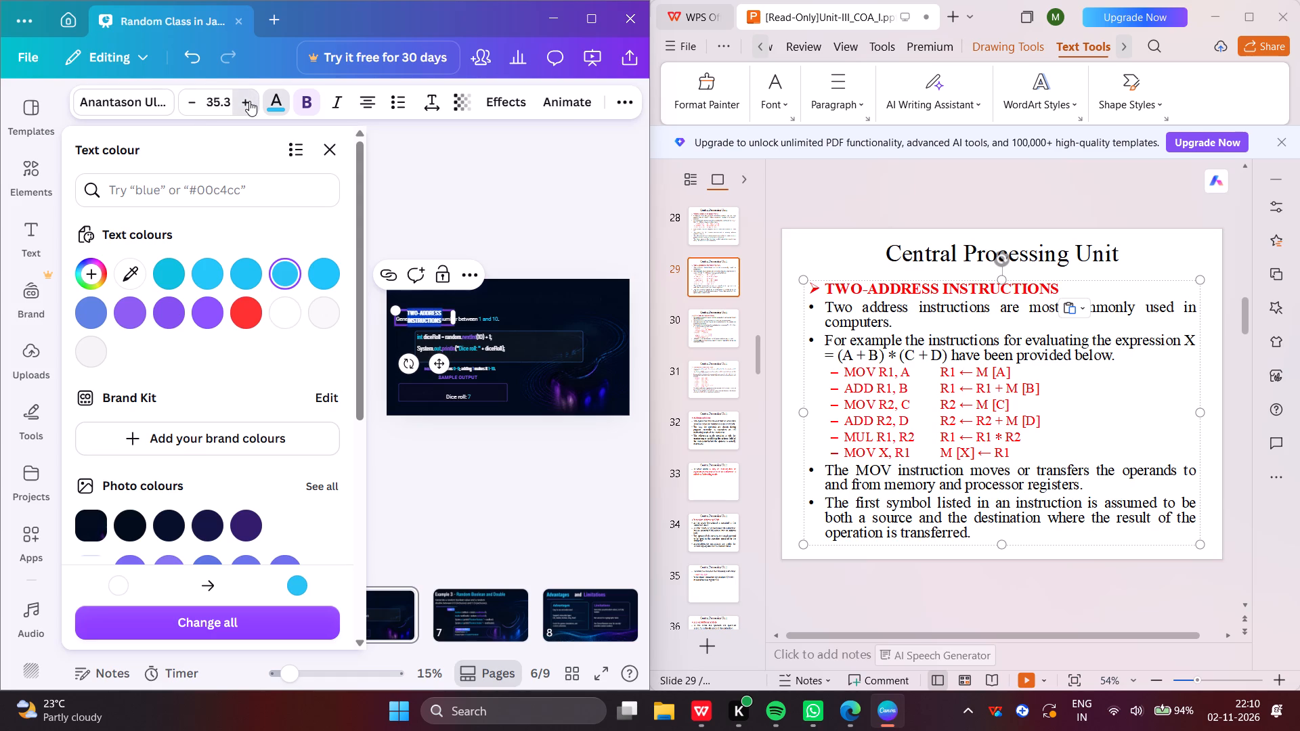
triple_click(249, 101)
triple_click(249, 101)
triple_click(249, 101)
triple_click(249, 101)
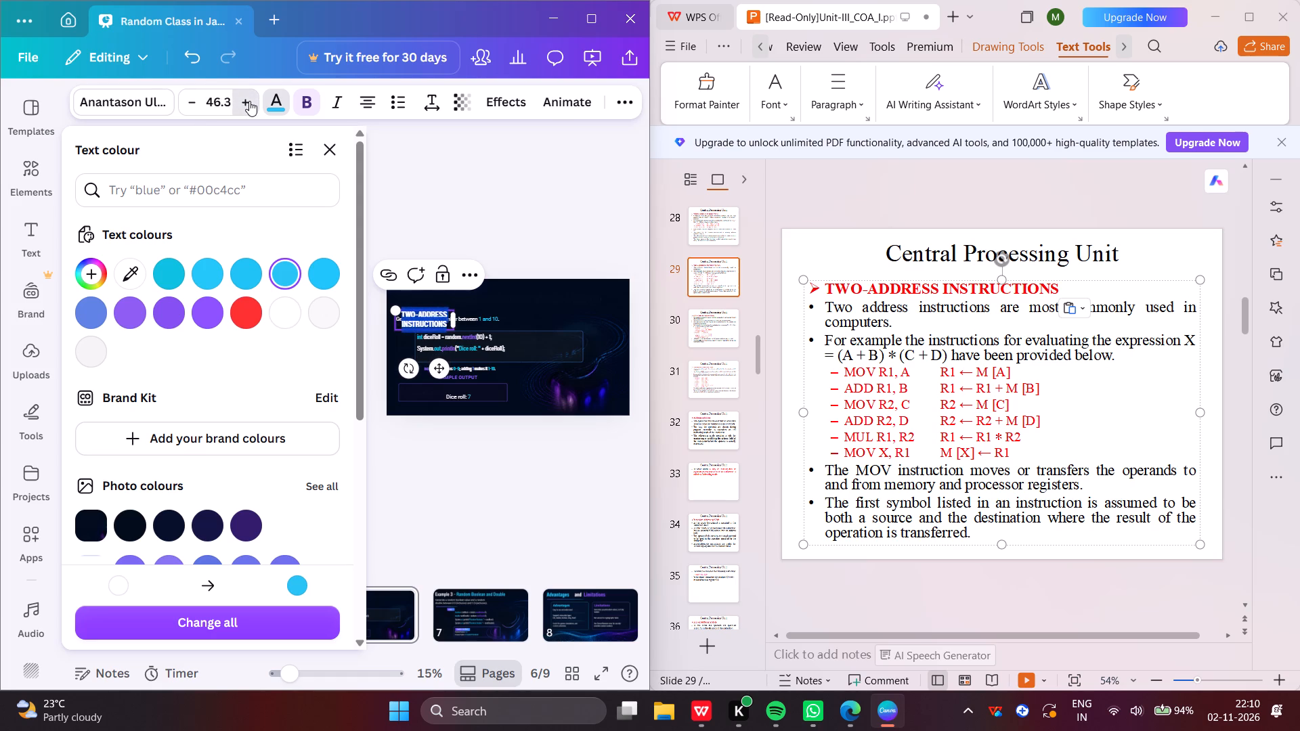
triple_click(249, 101)
triple_click(249, 101)
triple_click(249, 101)
double_click(249, 101)
right_click(249, 101)
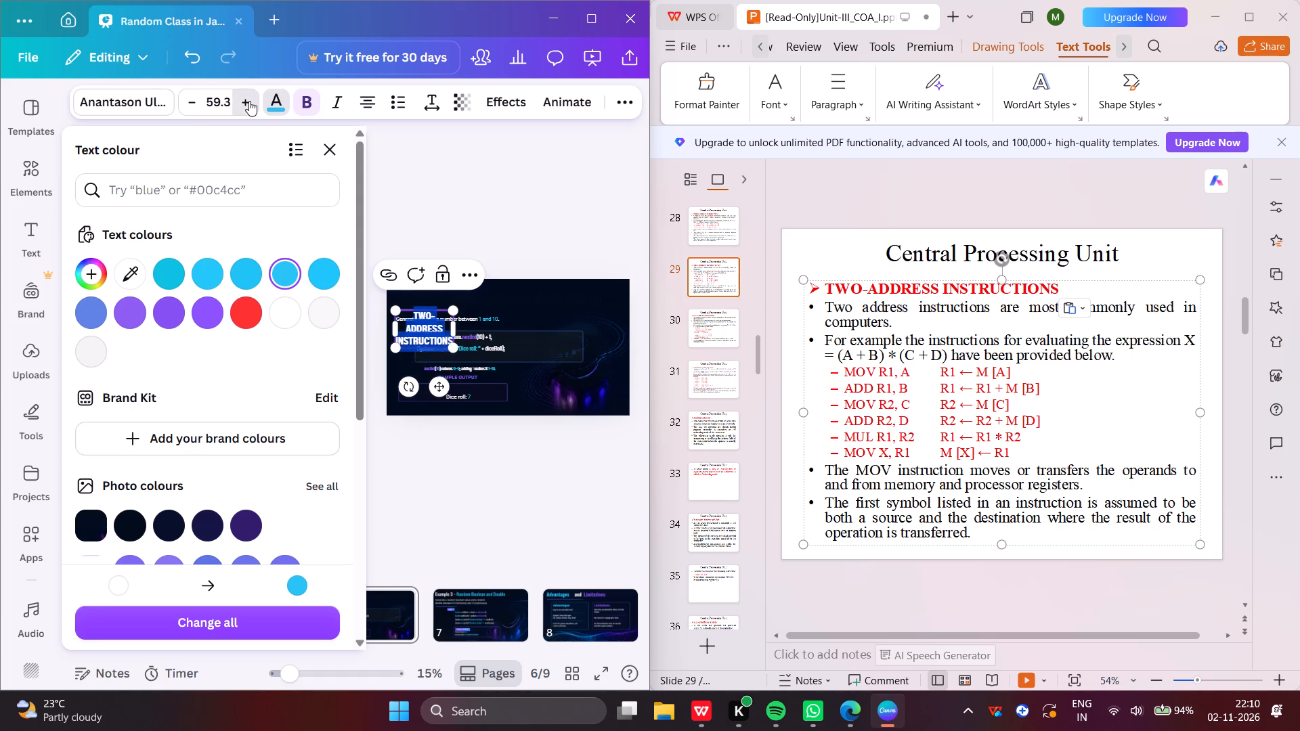
double_click(249, 101)
right_click(249, 101)
triple_click(249, 101)
triple_click(249, 101)
right_click(249, 101)
double_click(249, 101)
right_click(249, 101)
right_click(249, 101)
right_click(249, 101)
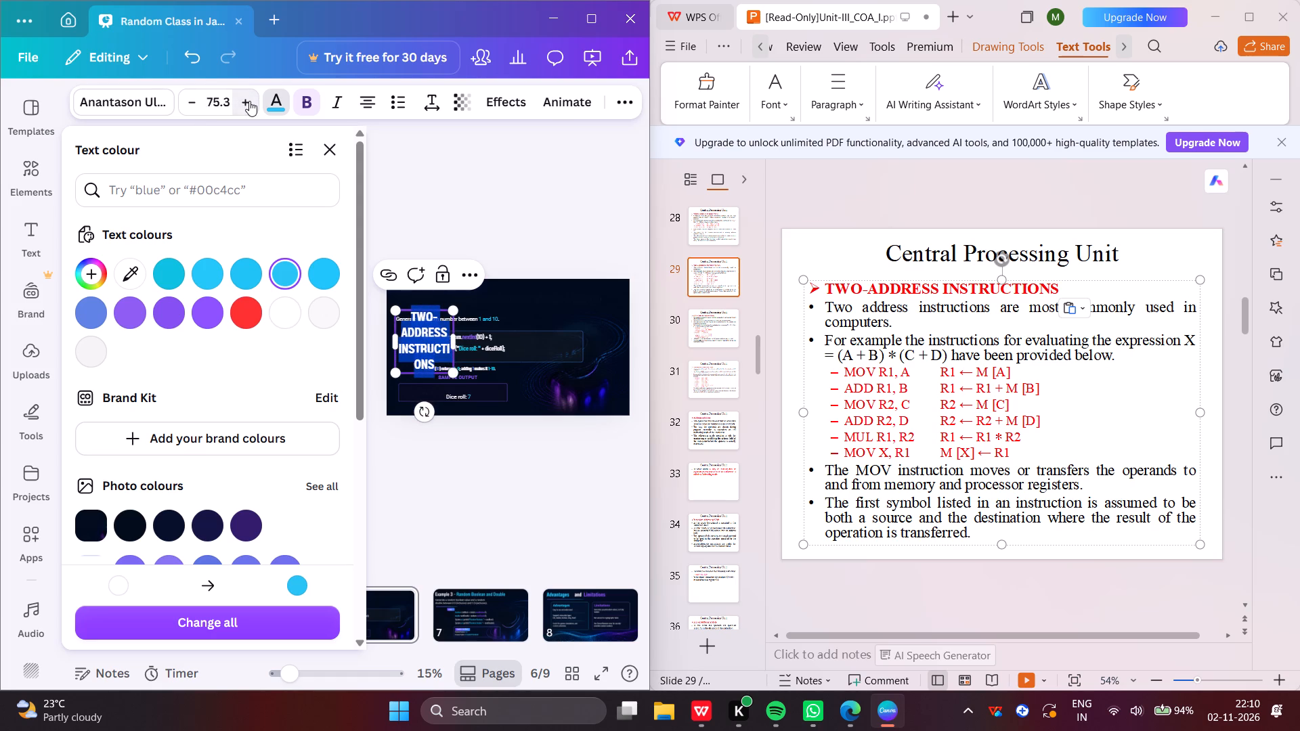
right_click(249, 101)
right_click(249, 101)
left_click_drag(249, 101, 330, 146)
left_click(330, 146)
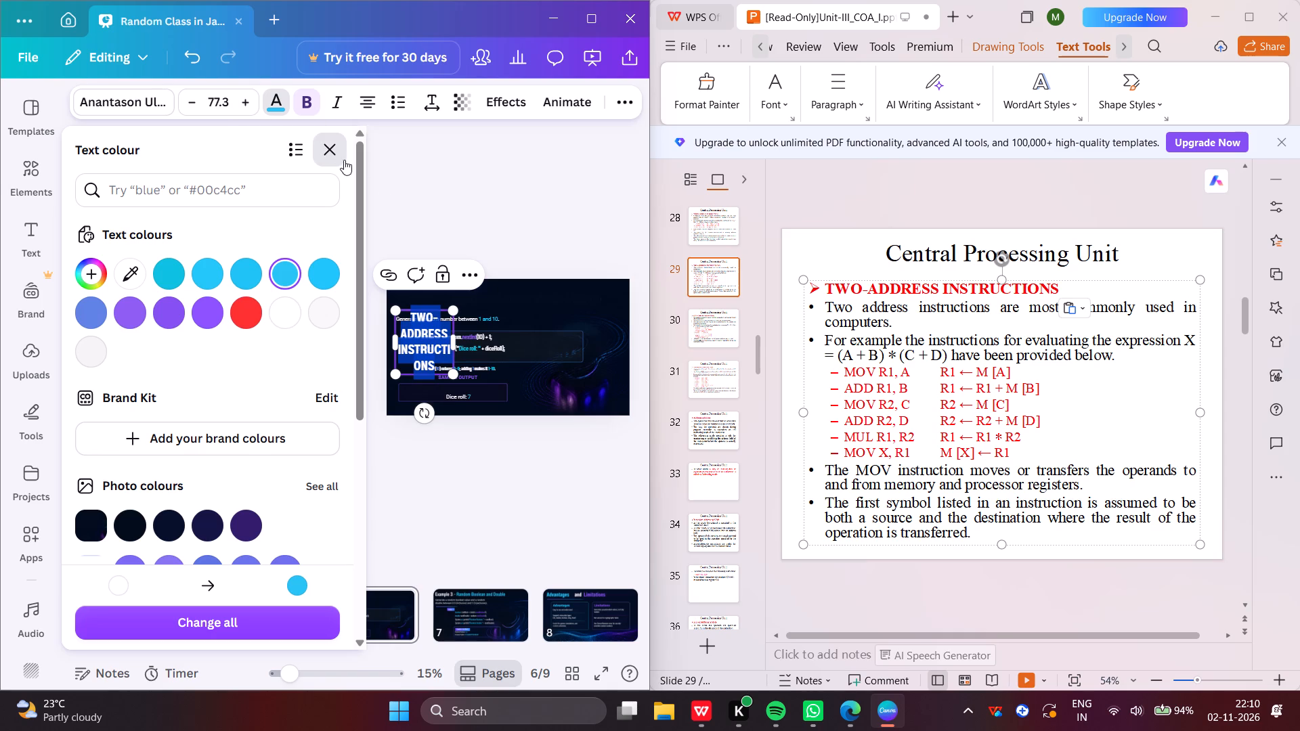
left_click(328, 143)
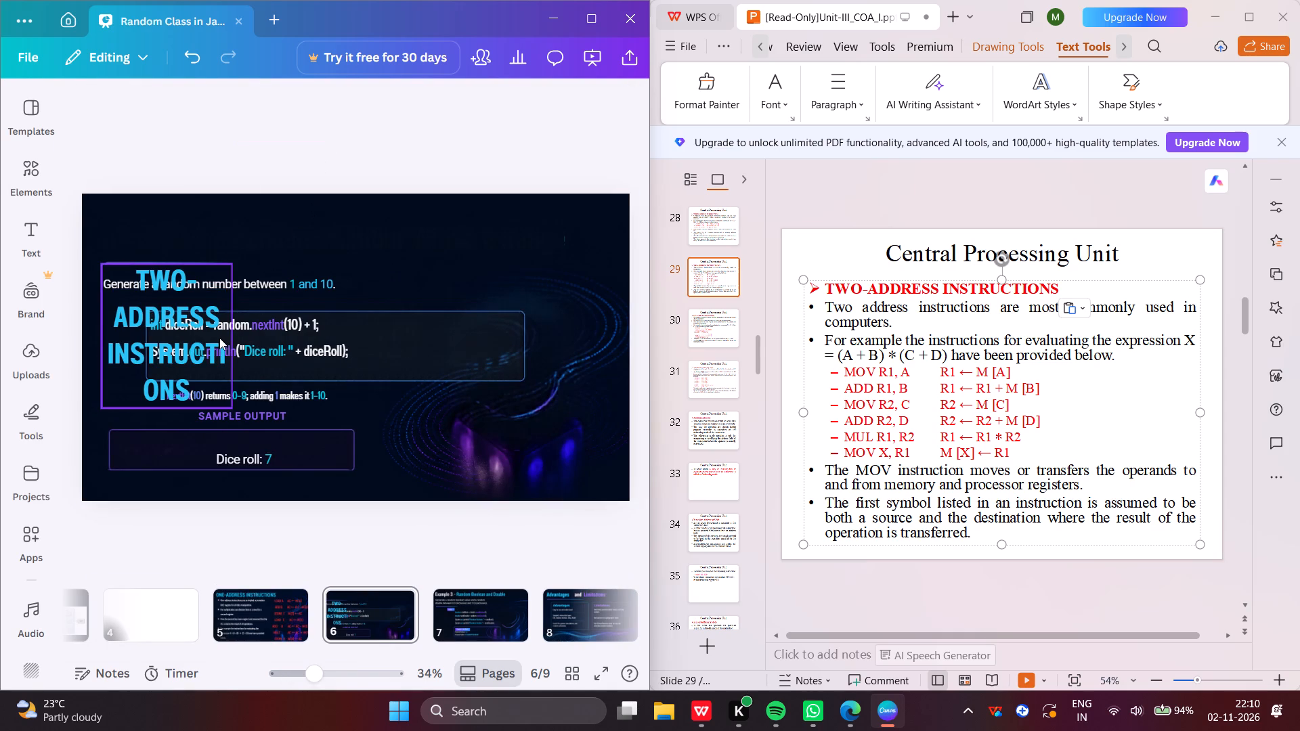
Move the heading to the top of page 6 and widen its text box so the title fits on one line.
left_click_drag(219, 338, 278, 273)
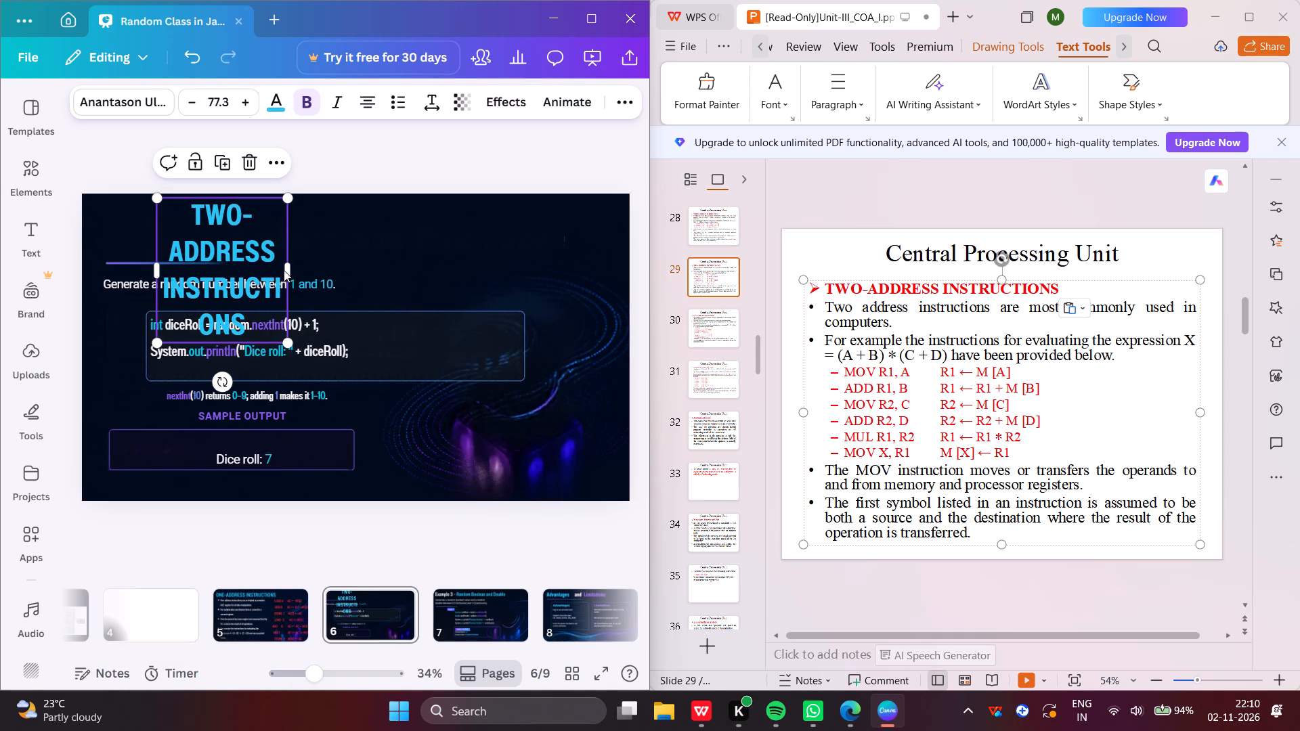
left_click_drag(288, 269, 414, 250)
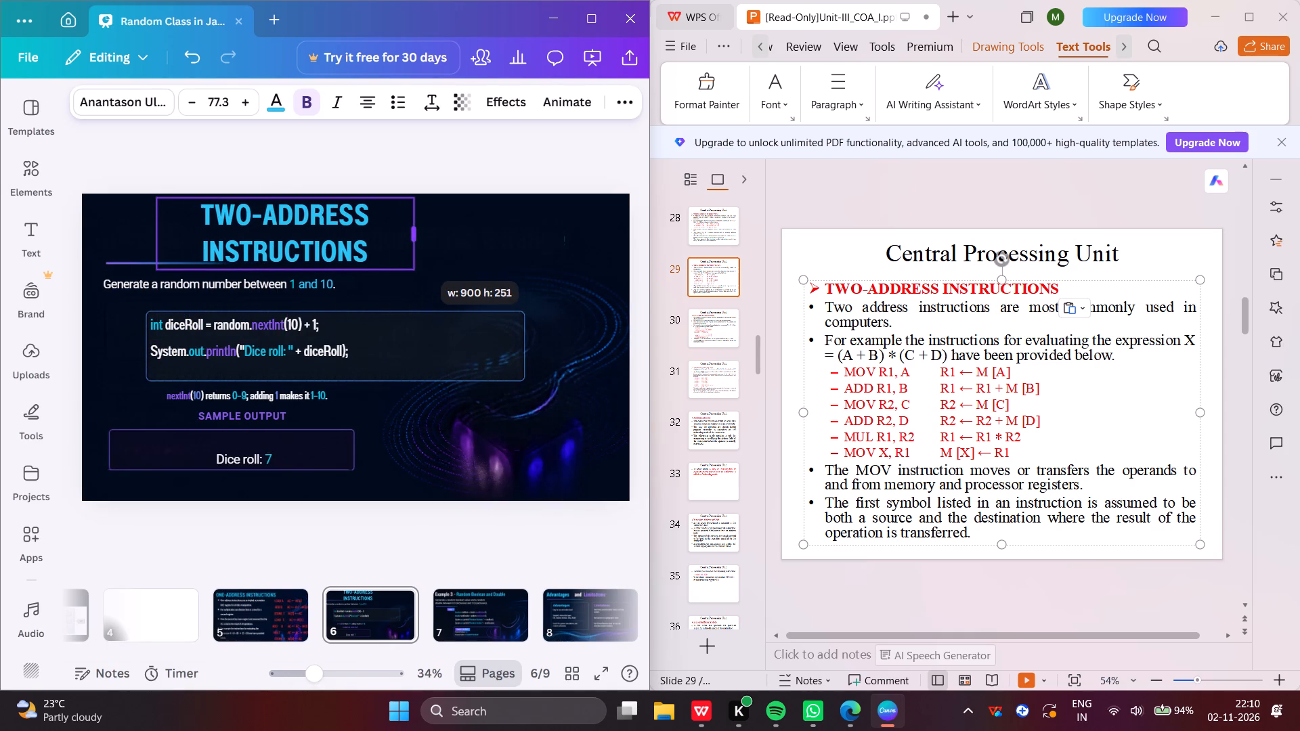
left_click_drag(414, 250, 506, 244)
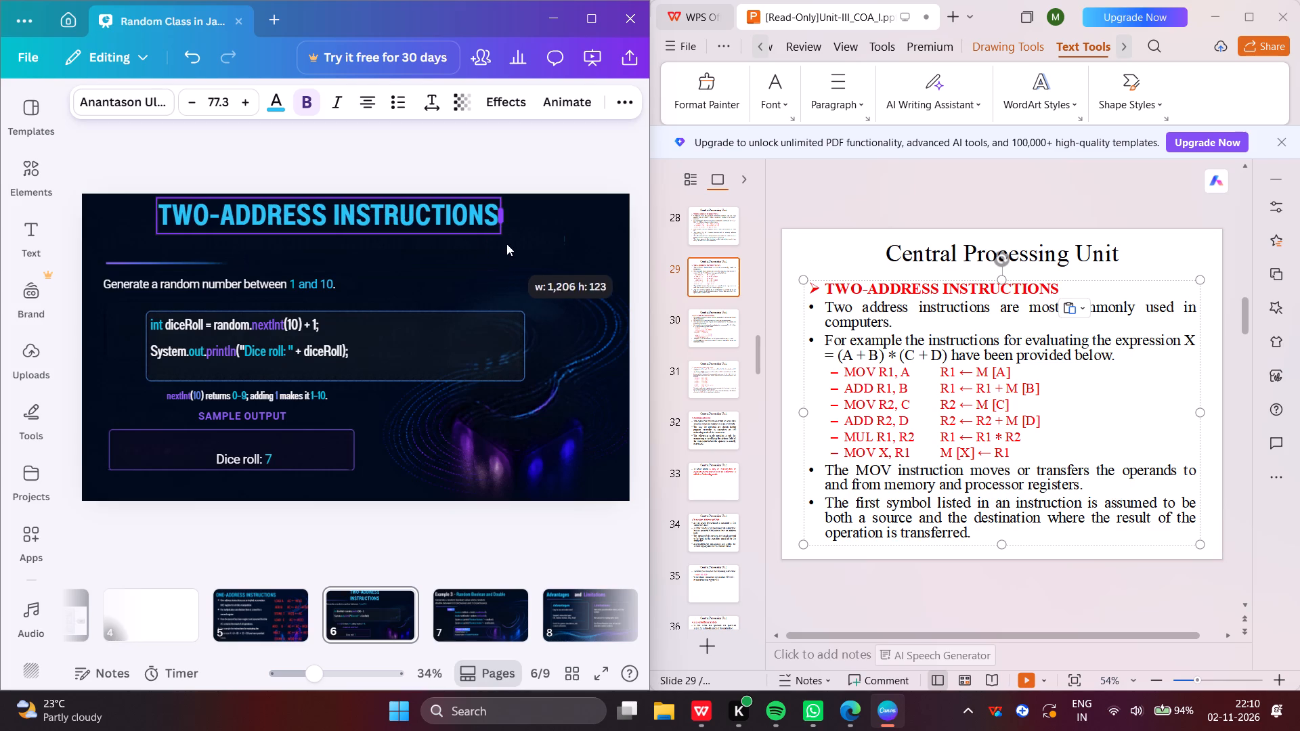
left_click_drag(506, 244, 540, 237)
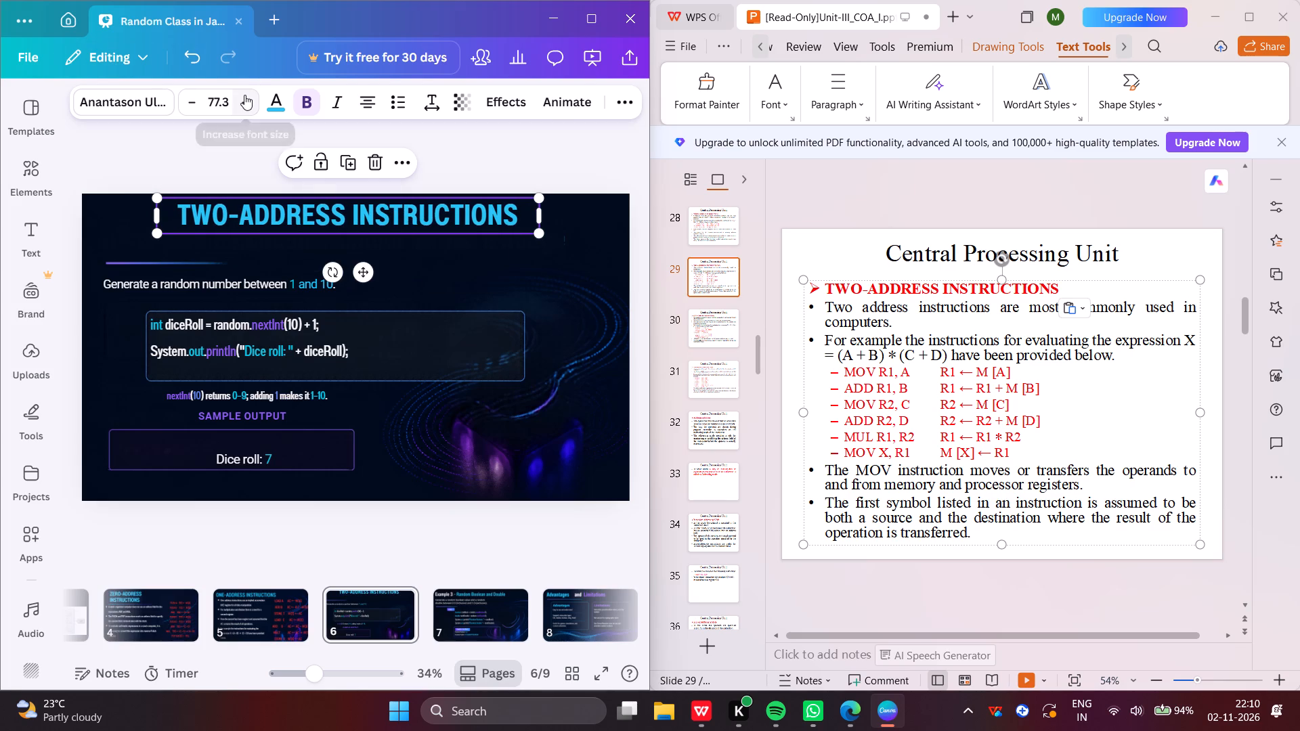
Increase the page 6 heading's font size to 91.3 and stretch its text box across the full page width.
triple_click(244, 95)
triple_click(244, 95)
triple_click(244, 95)
triple_click(244, 95)
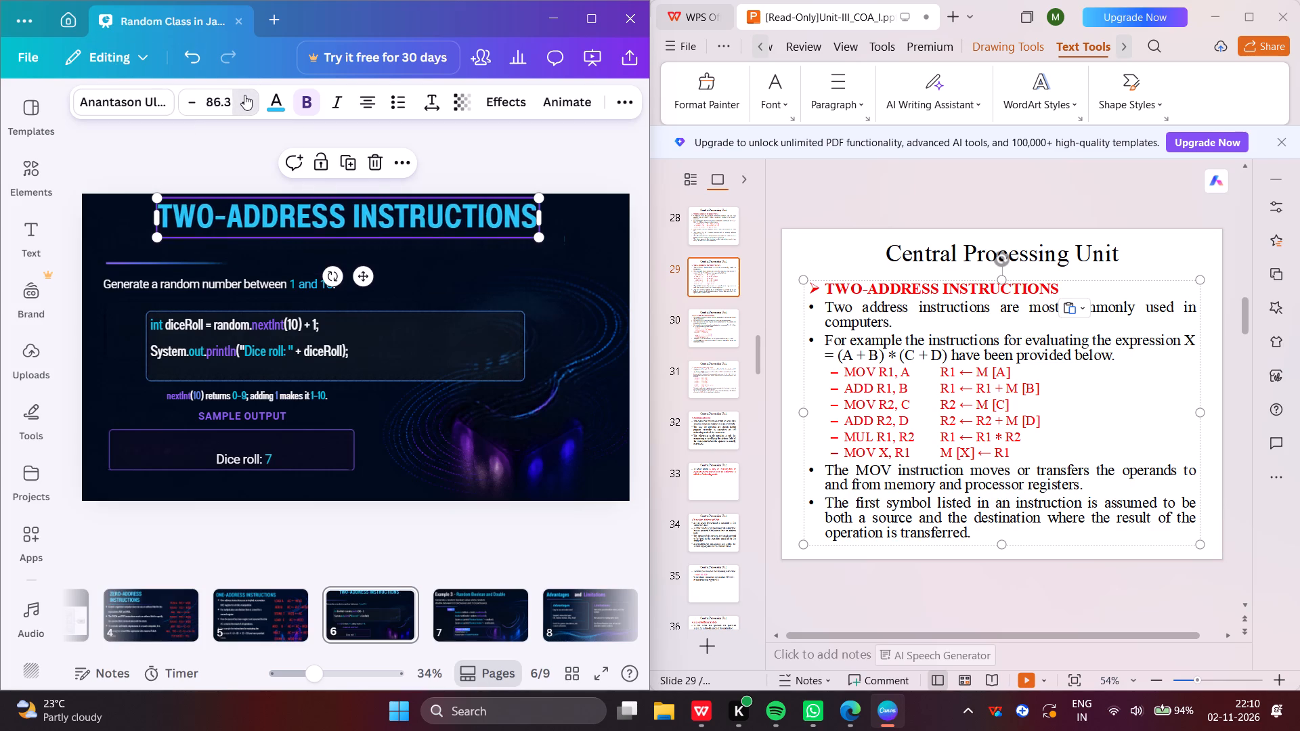
double_click(244, 95)
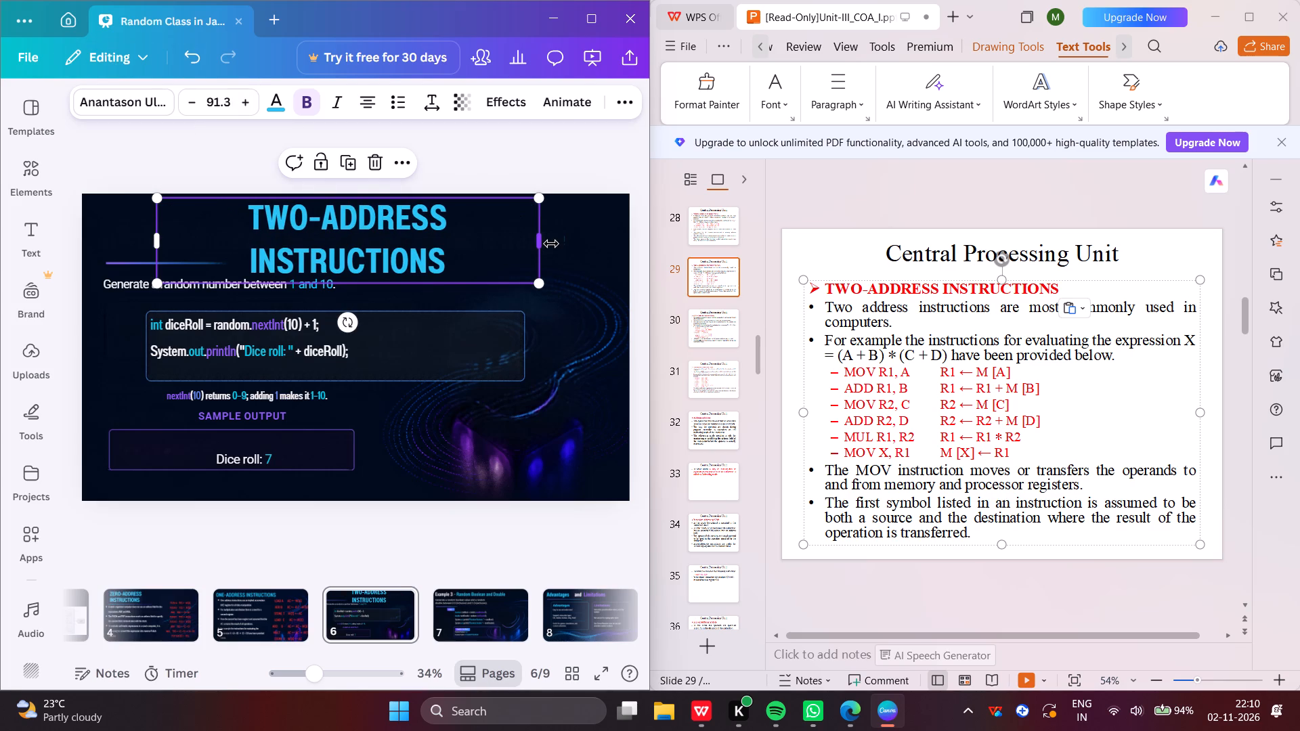
left_click_drag(551, 244, 639, 234)
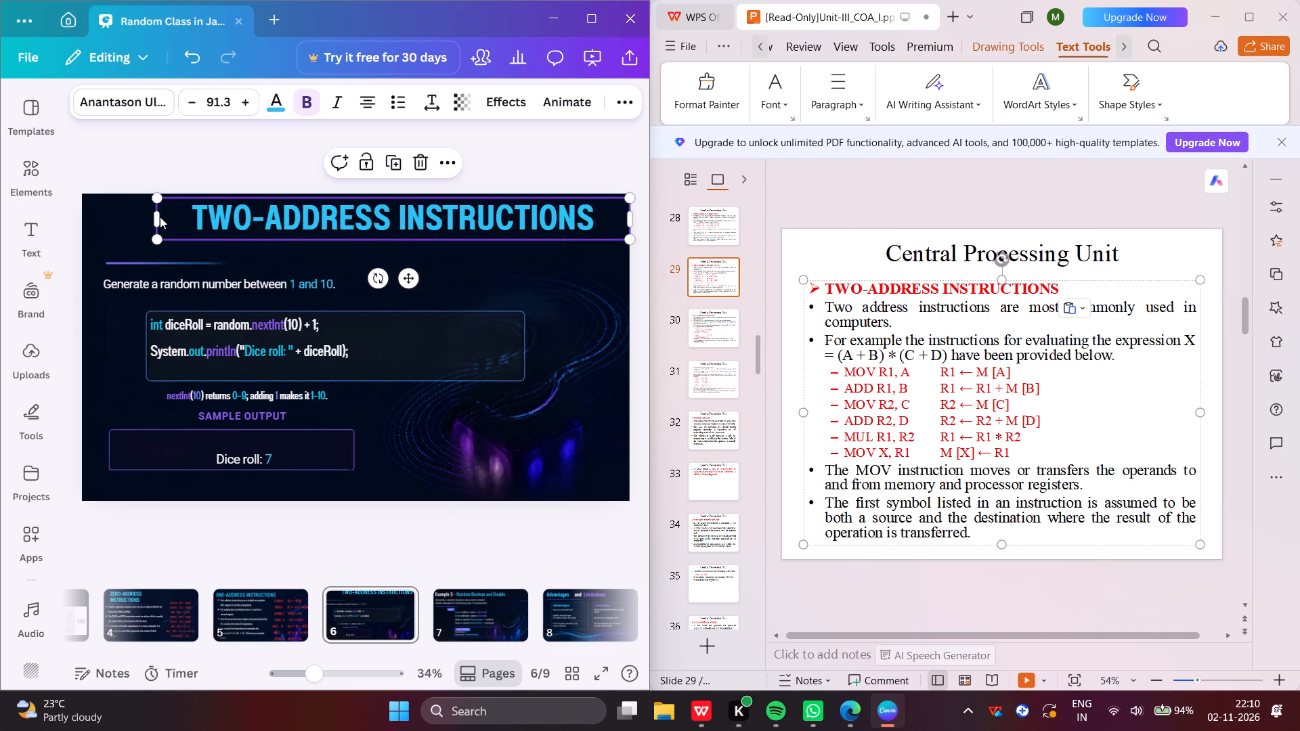
left_click_drag(152, 216, 71, 248)
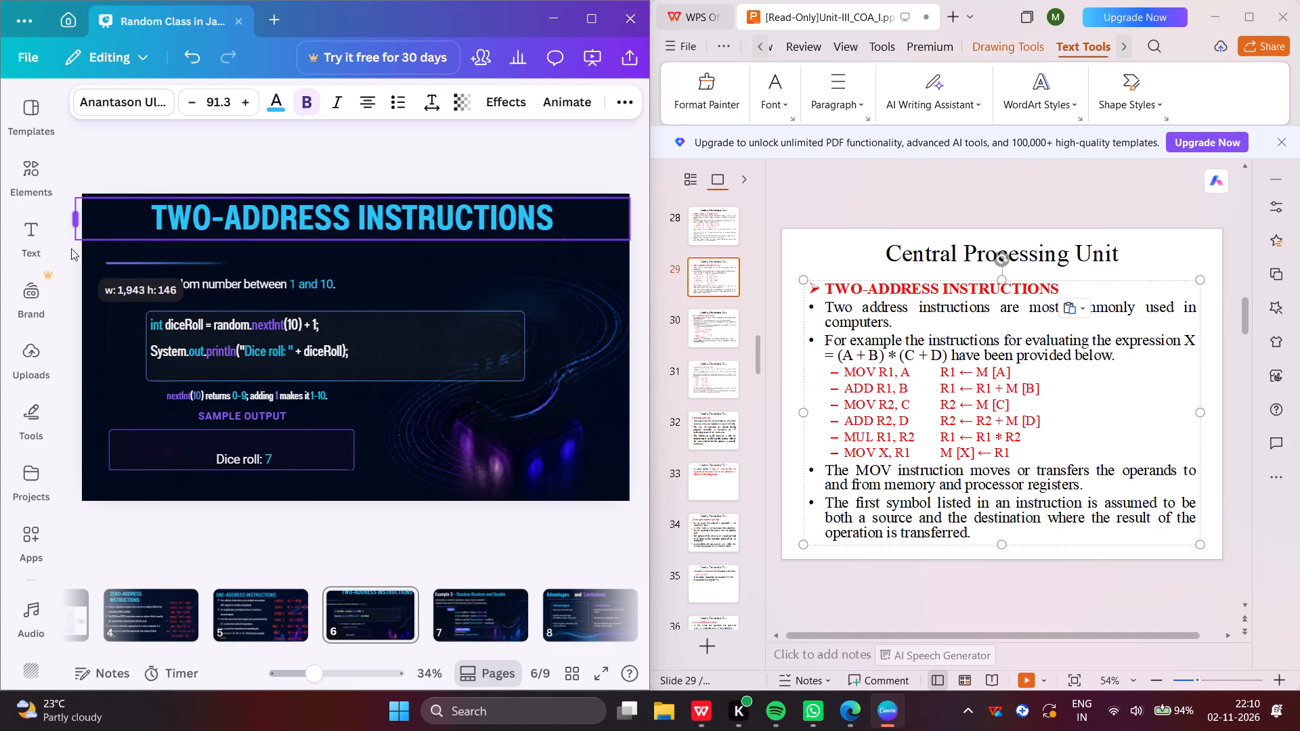
left_click_drag(71, 248, 79, 246)
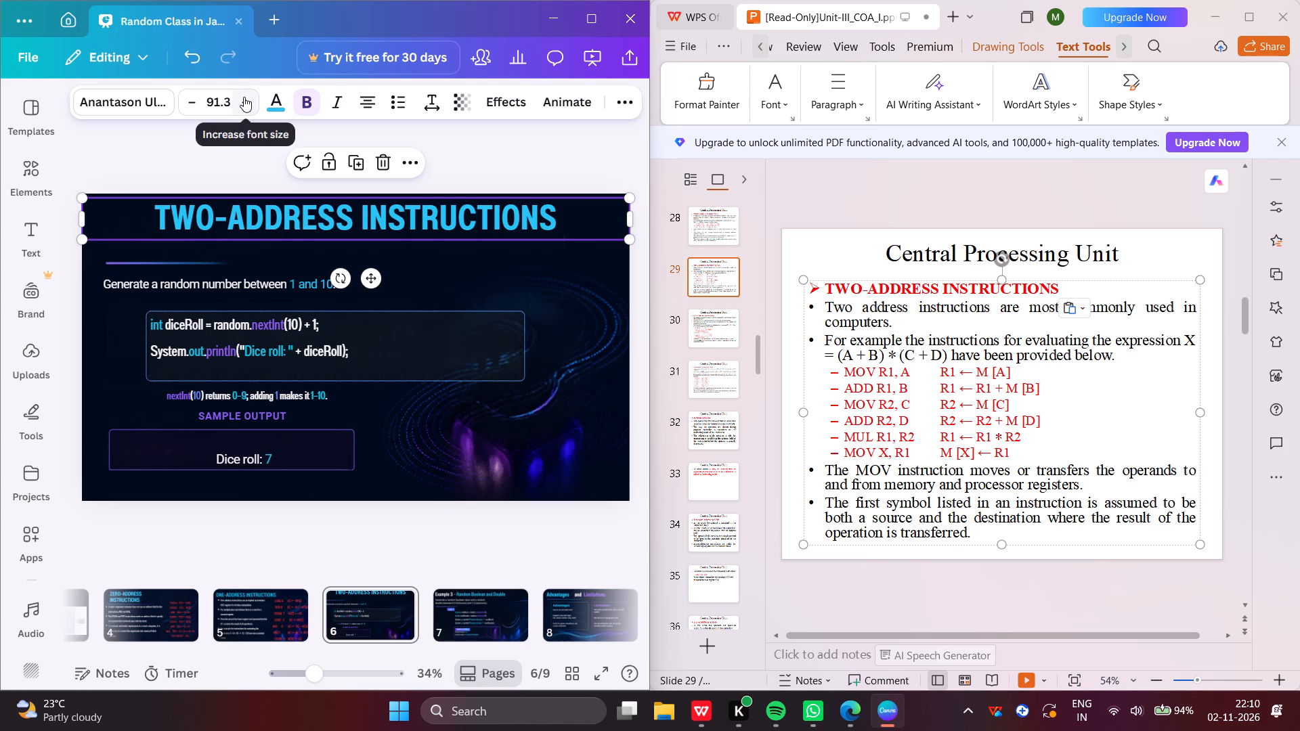
Enlarge the TWO-ADDRESS INSTRUCTIONS heading slightly further within its full-width text box.
triple_click(244, 97)
triple_click(244, 97)
triple_click(244, 97)
left_click_drag(244, 97, 257, 152)
left_click(257, 152)
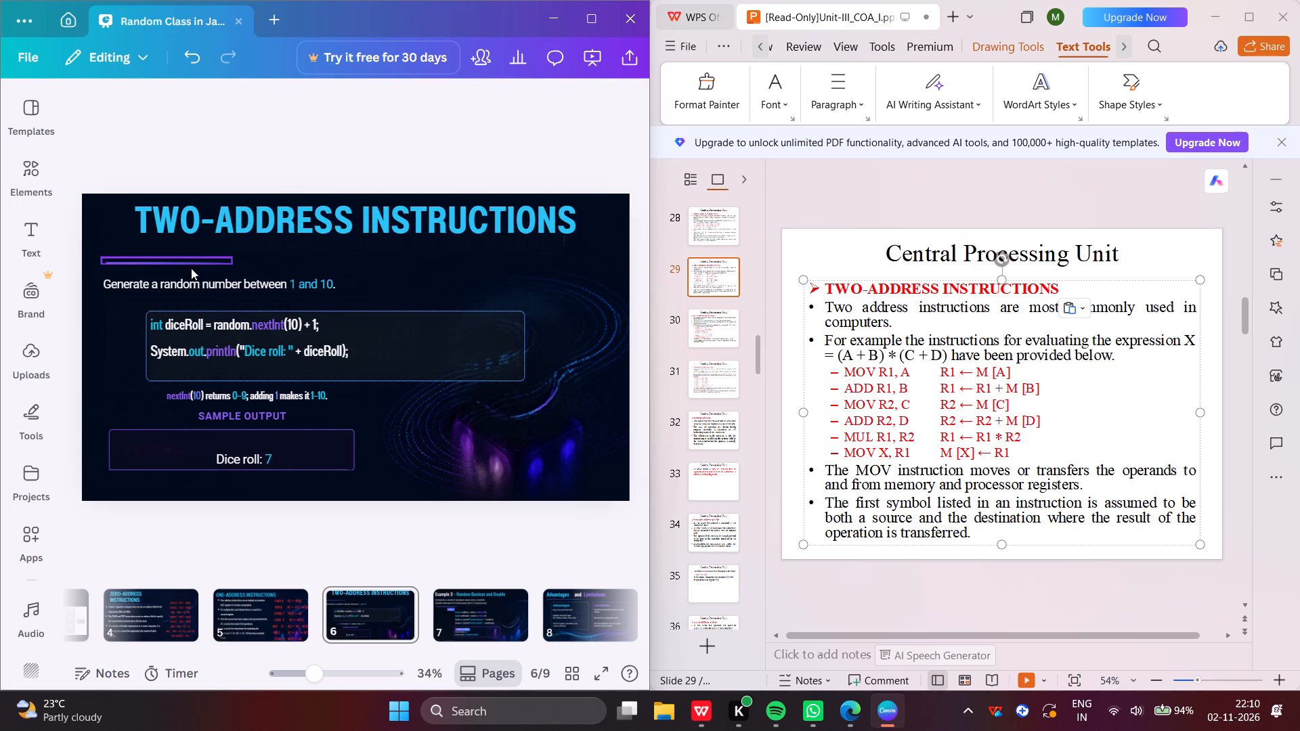
Delete the short decorative gradient line beneath the heading on page 6.
left_click(192, 267)
left_click(194, 262)
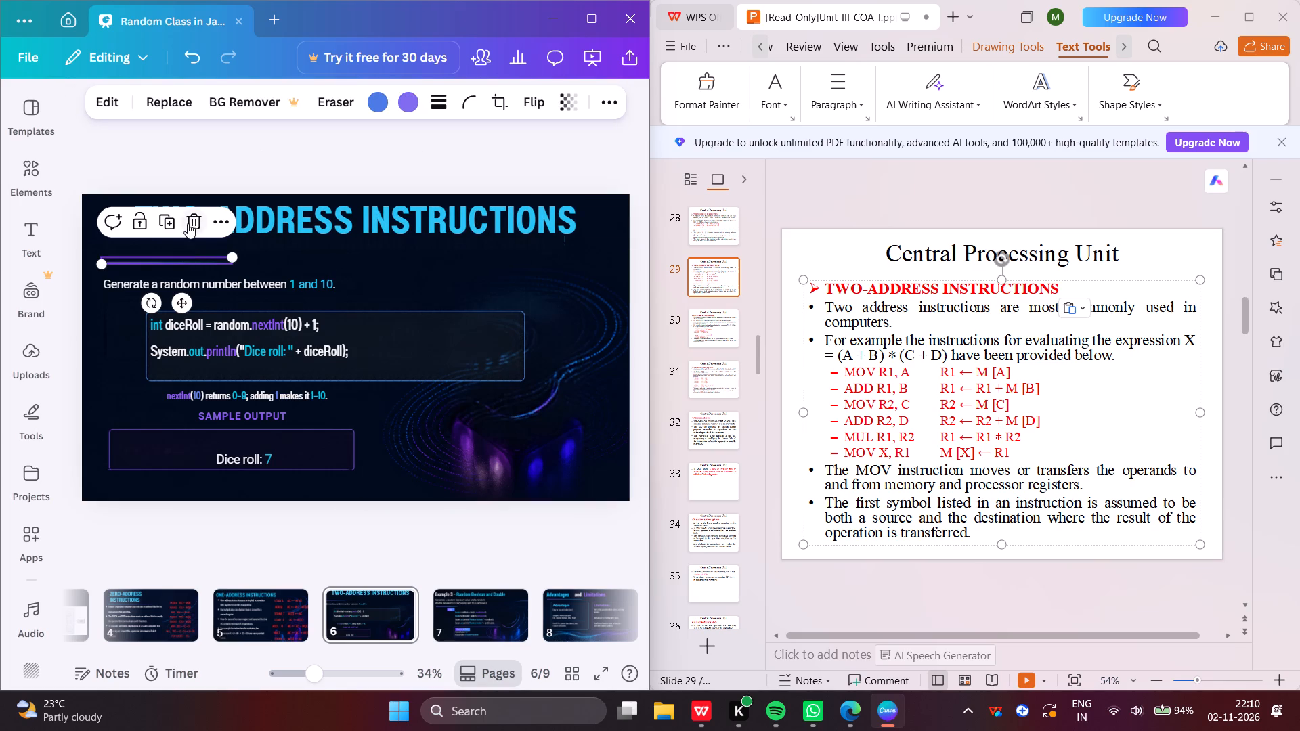
left_click(188, 222)
Delete the Java code lines, the "Generate a random number" sentence and the nextInt note from page 6.
left_click(202, 319)
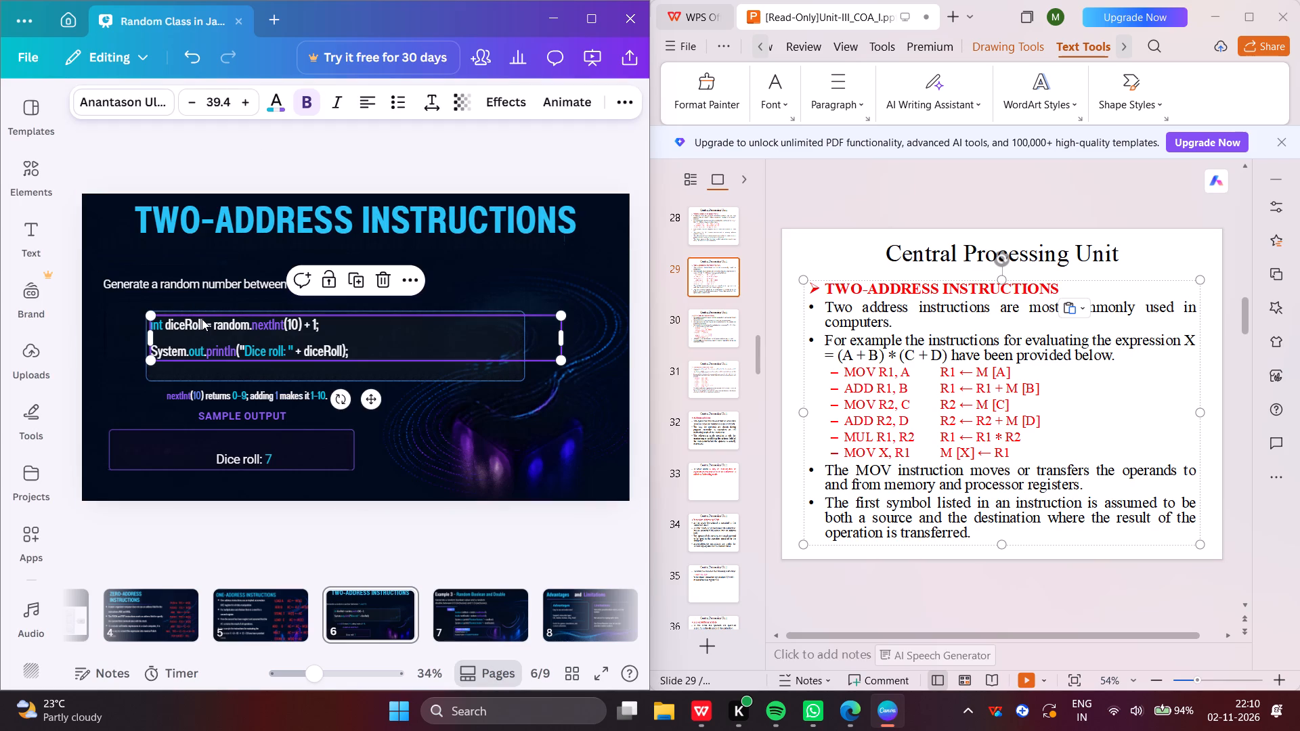
left_click(379, 273)
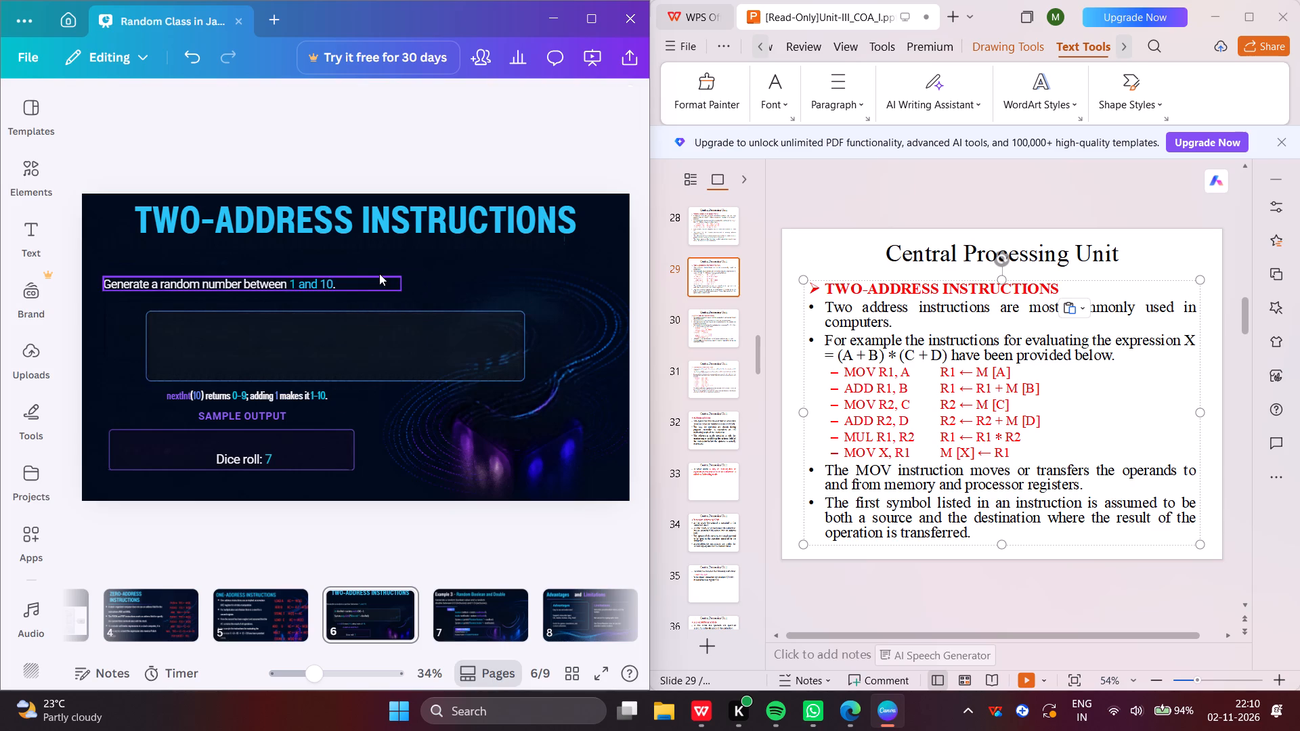
left_click(305, 288)
left_click(278, 240)
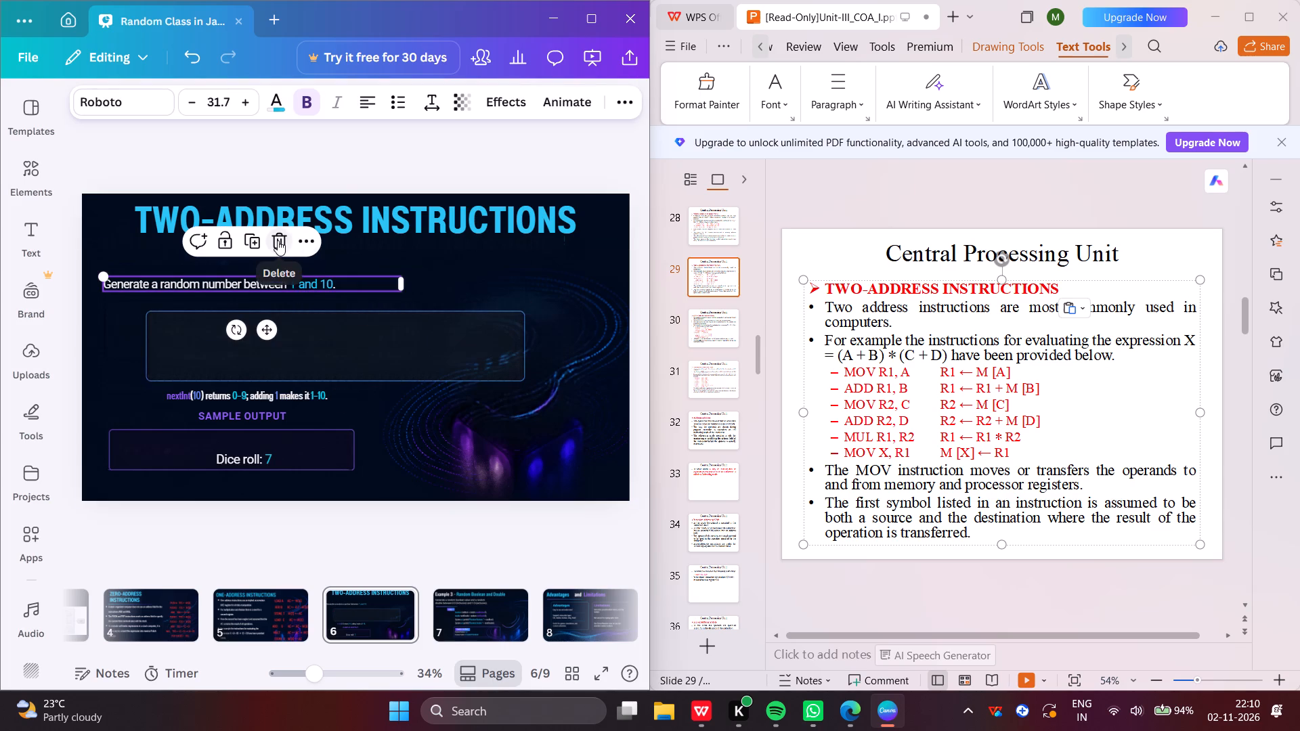
left_click_drag(284, 401, 289, 397)
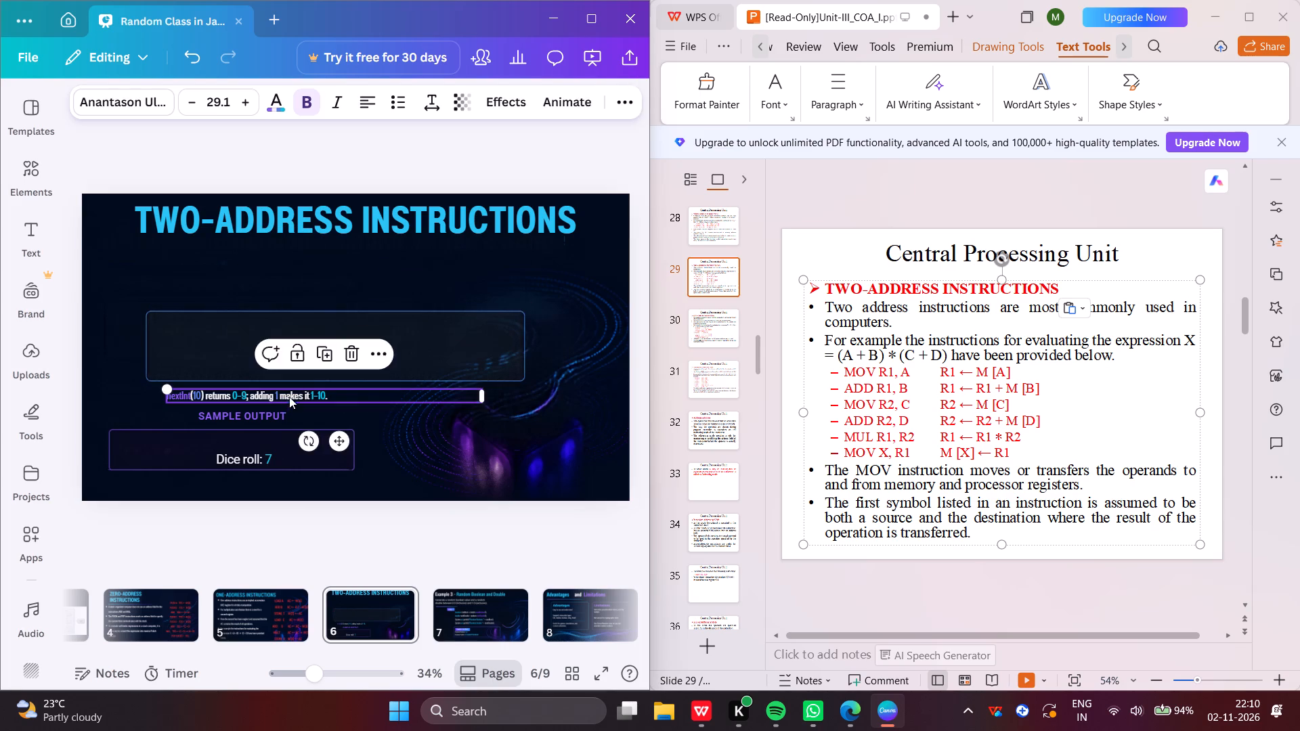
left_click_drag(289, 397, 347, 369)
left_click(412, 323)
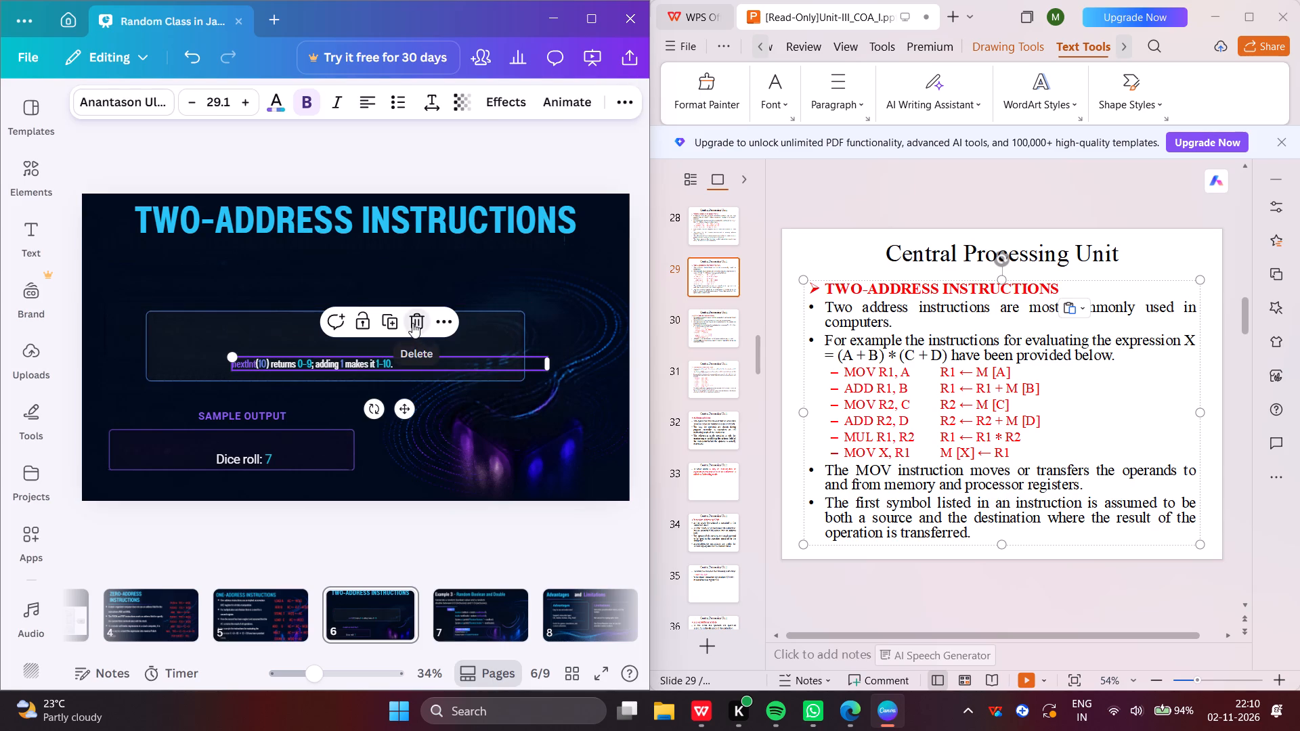
Delete the SAMPLE OUTPUT label, the purple output box and the "Dice roll: 7" text from page 6.
left_click(274, 418)
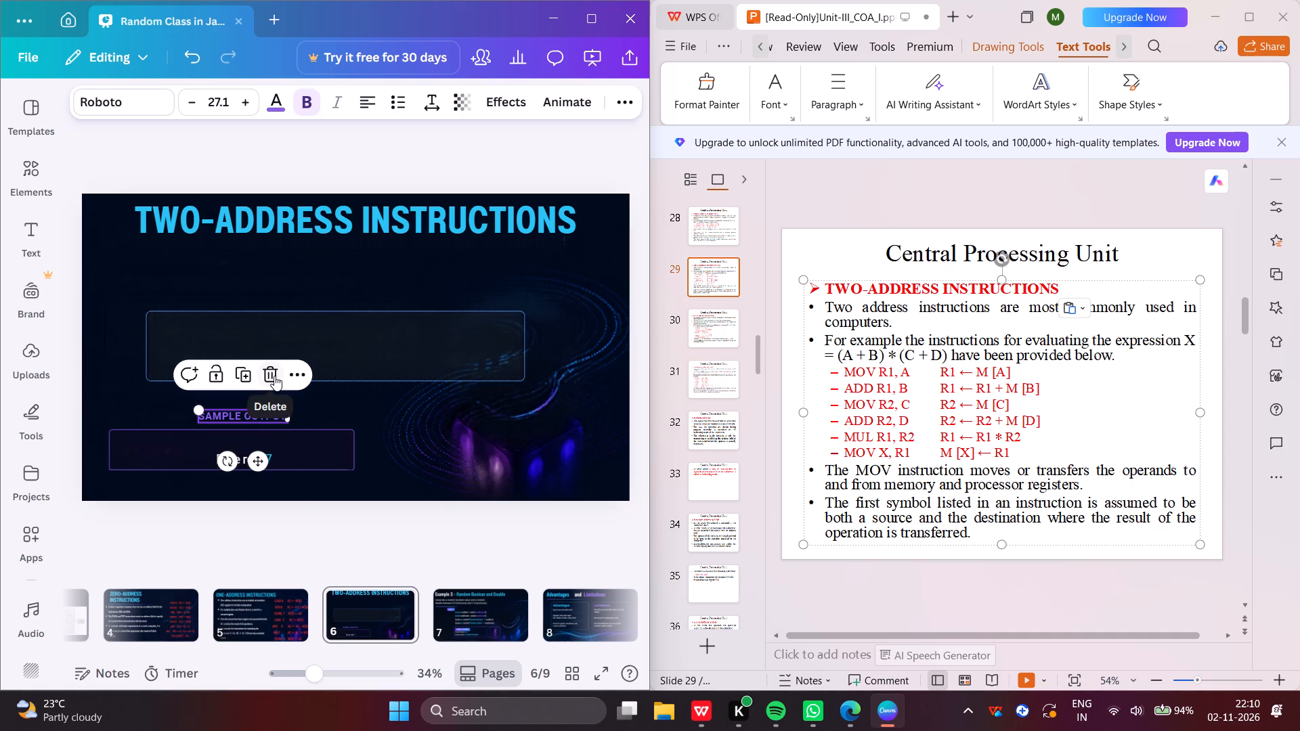
left_click_drag(274, 376, 296, 441)
left_click(296, 441)
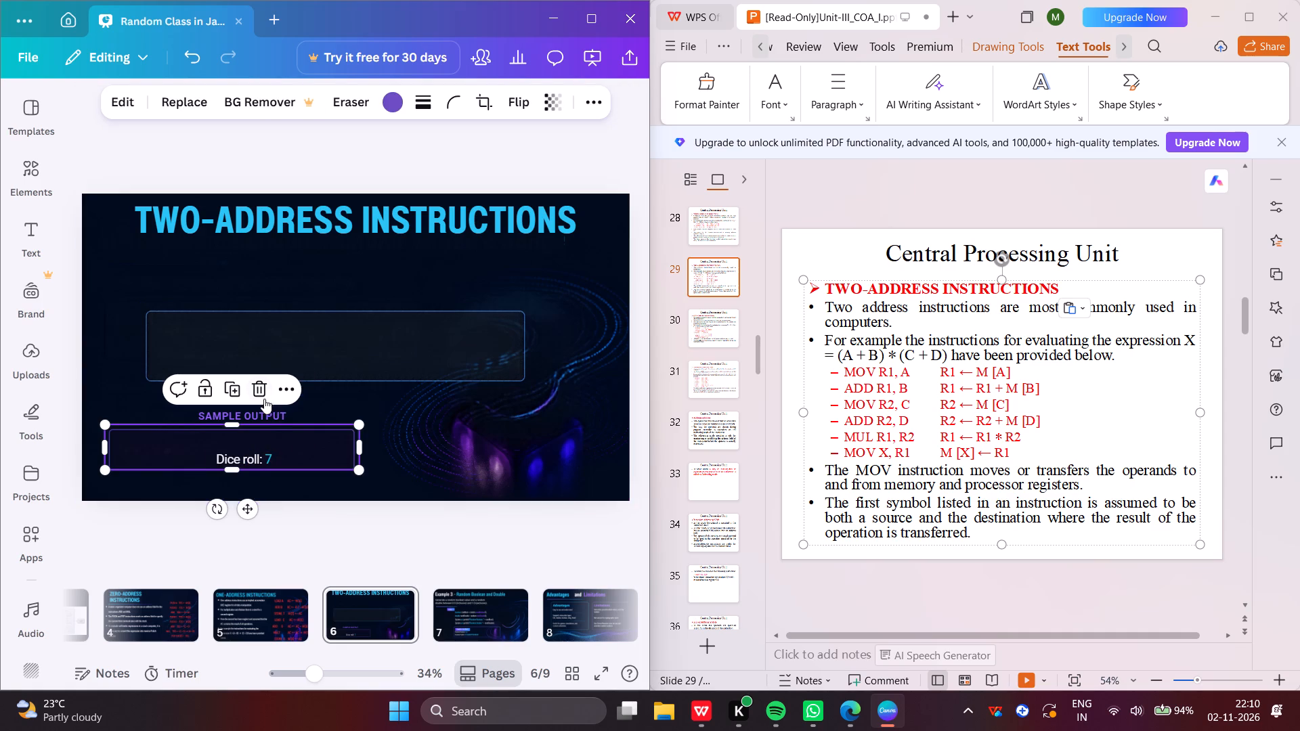
left_click(263, 397)
left_click(263, 419)
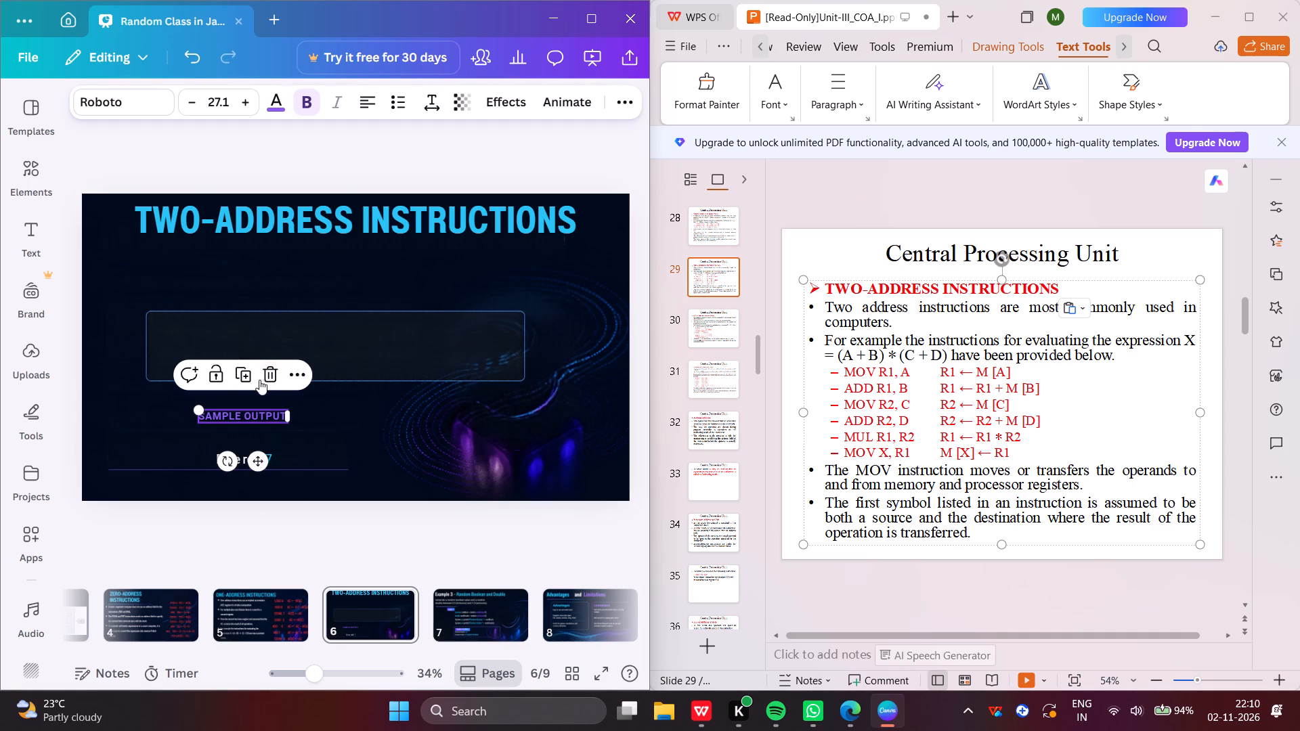
left_click(266, 377)
left_click_drag(250, 461, 255, 436)
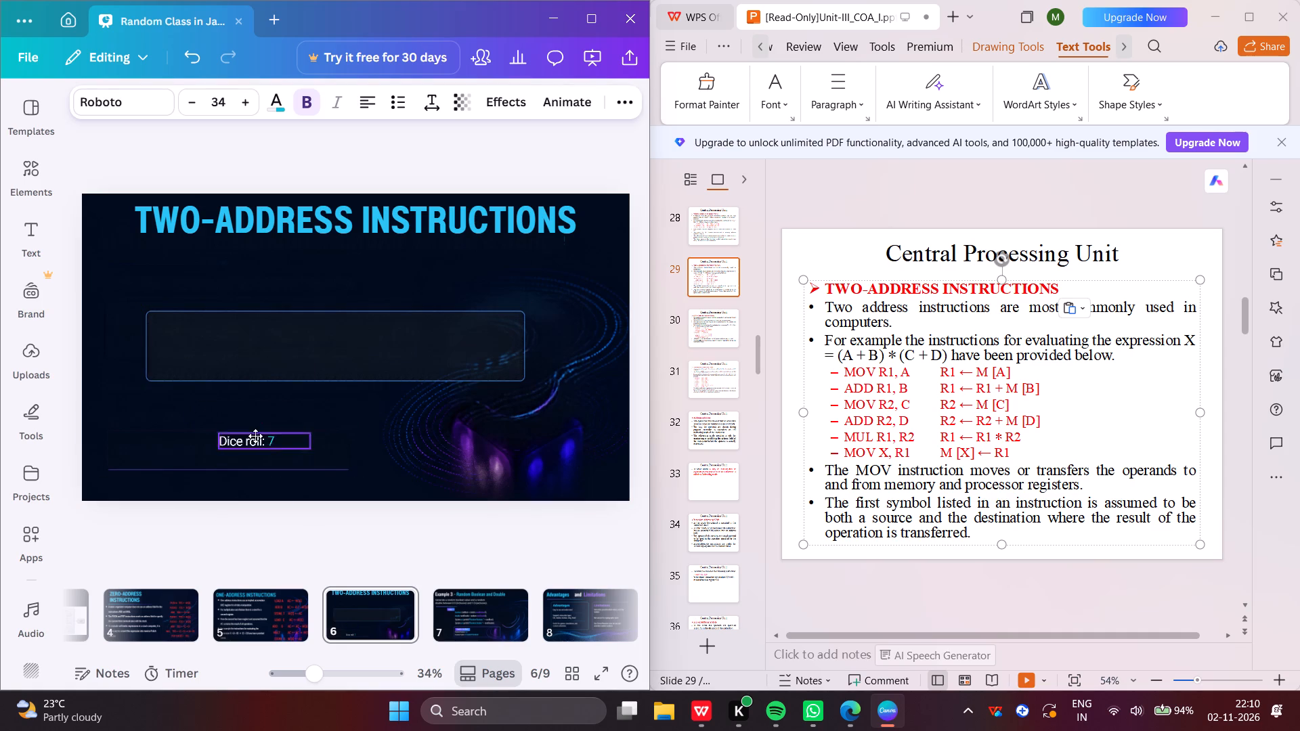
left_click_drag(255, 436, 278, 427)
left_click(278, 427)
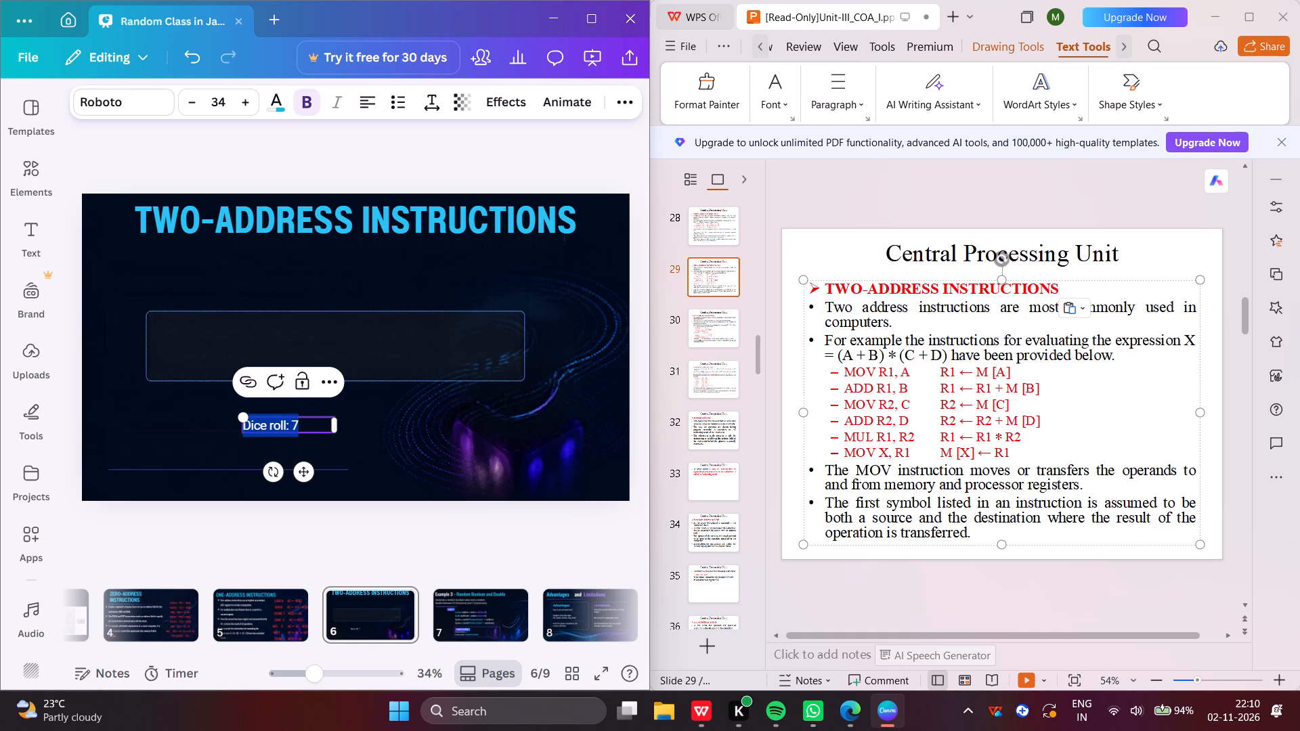
left_click(305, 423)
left_click(310, 376)
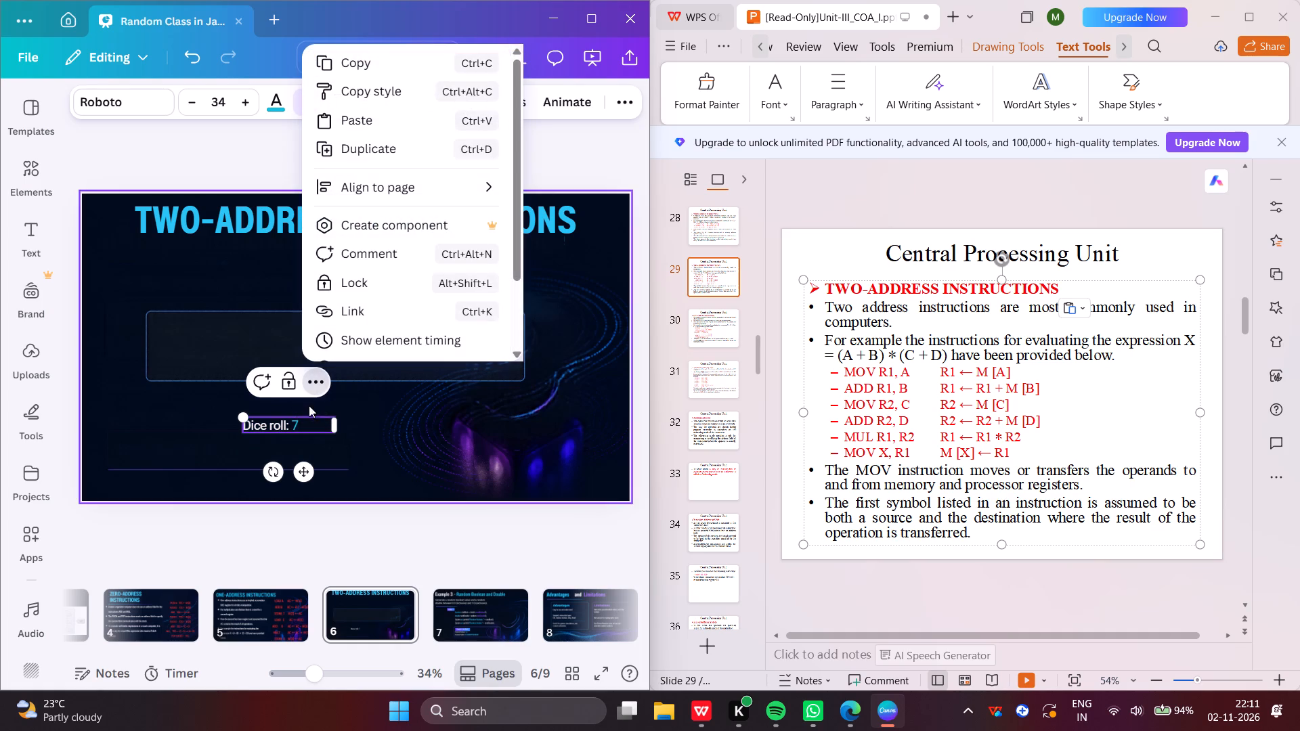
left_click_drag(391, 437, 322, 423)
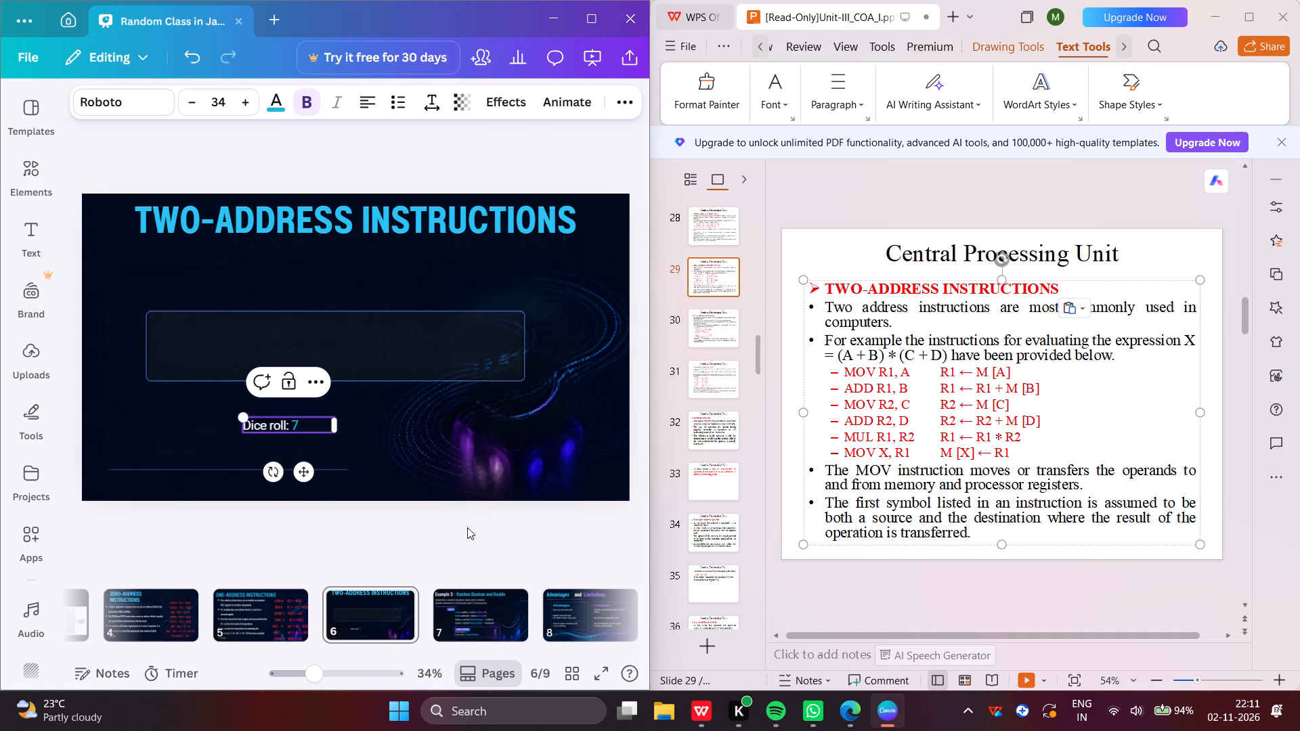
left_click_drag(392, 518, 308, 397)
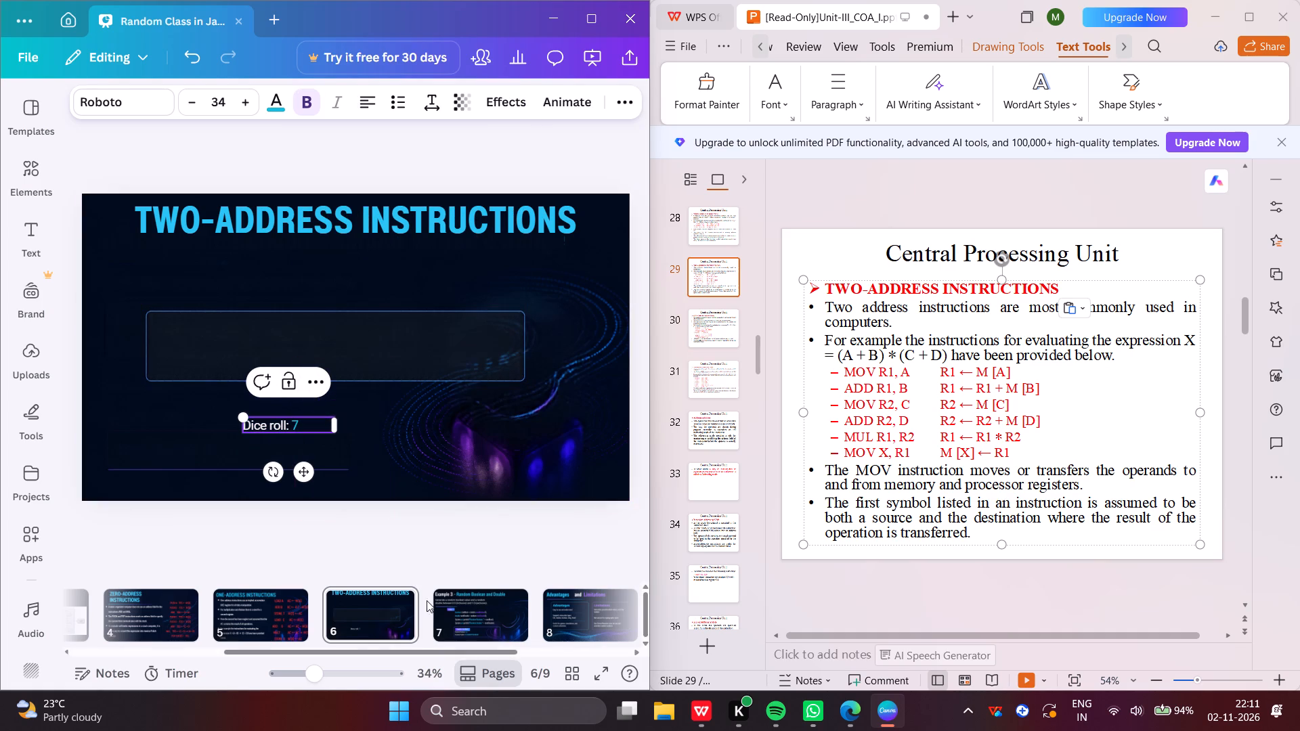
left_click(421, 556)
left_click(289, 434)
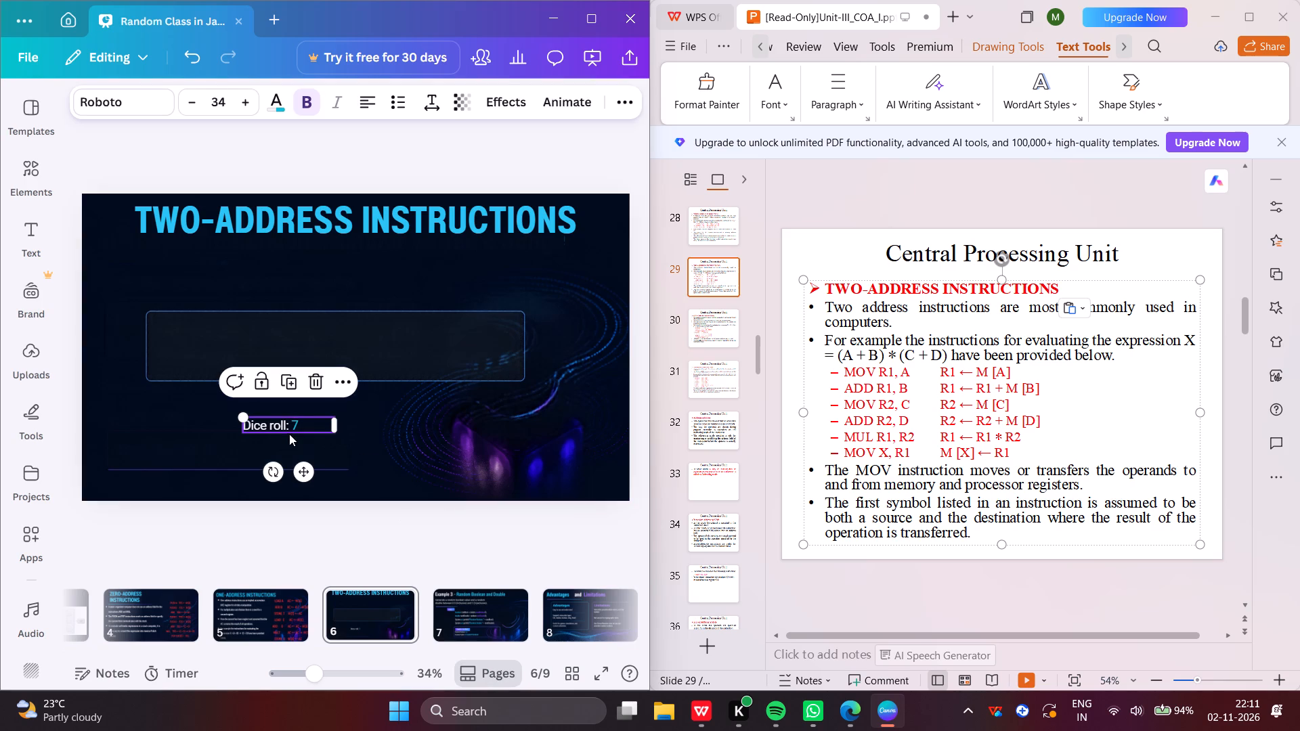
left_click(312, 381)
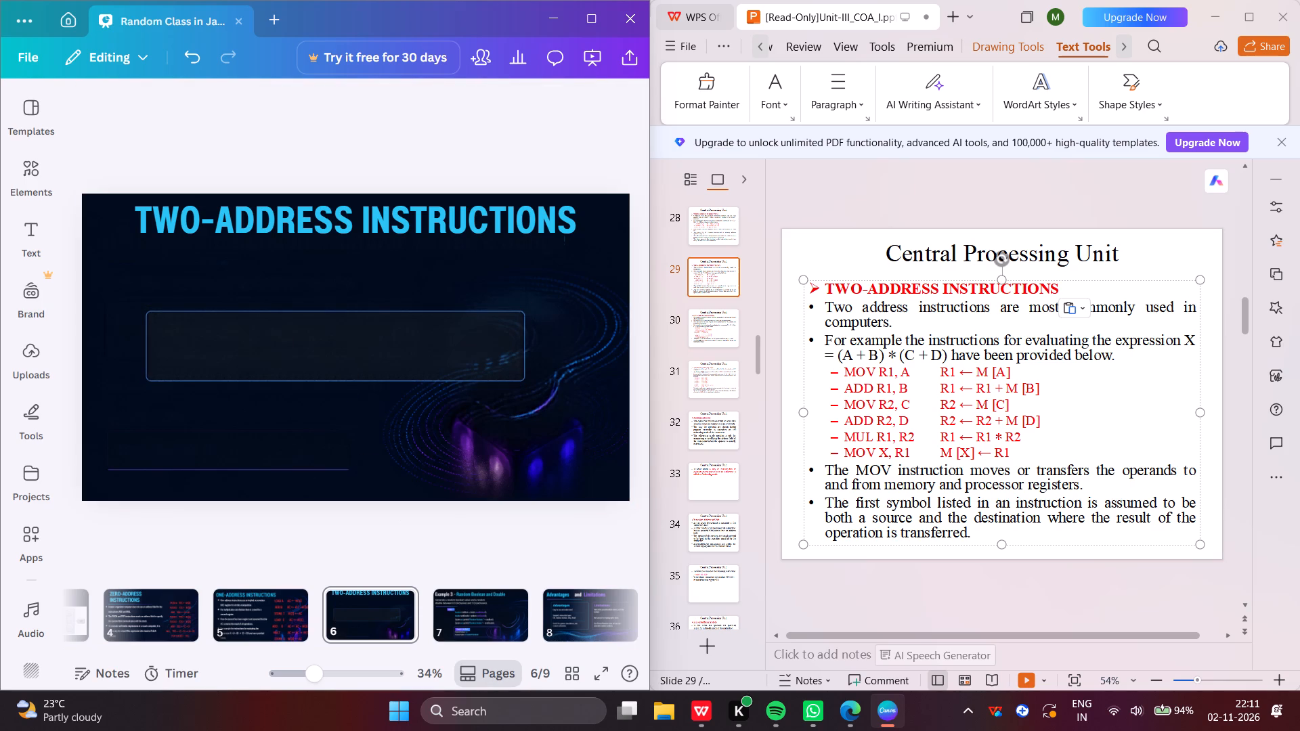
Copy the first two bullets under TWO-ADDRESS INSTRUCTIONS from slide 29 in WPS and paste them onto page 6 in Canva.
left_click_drag(825, 305, 1228, 375)
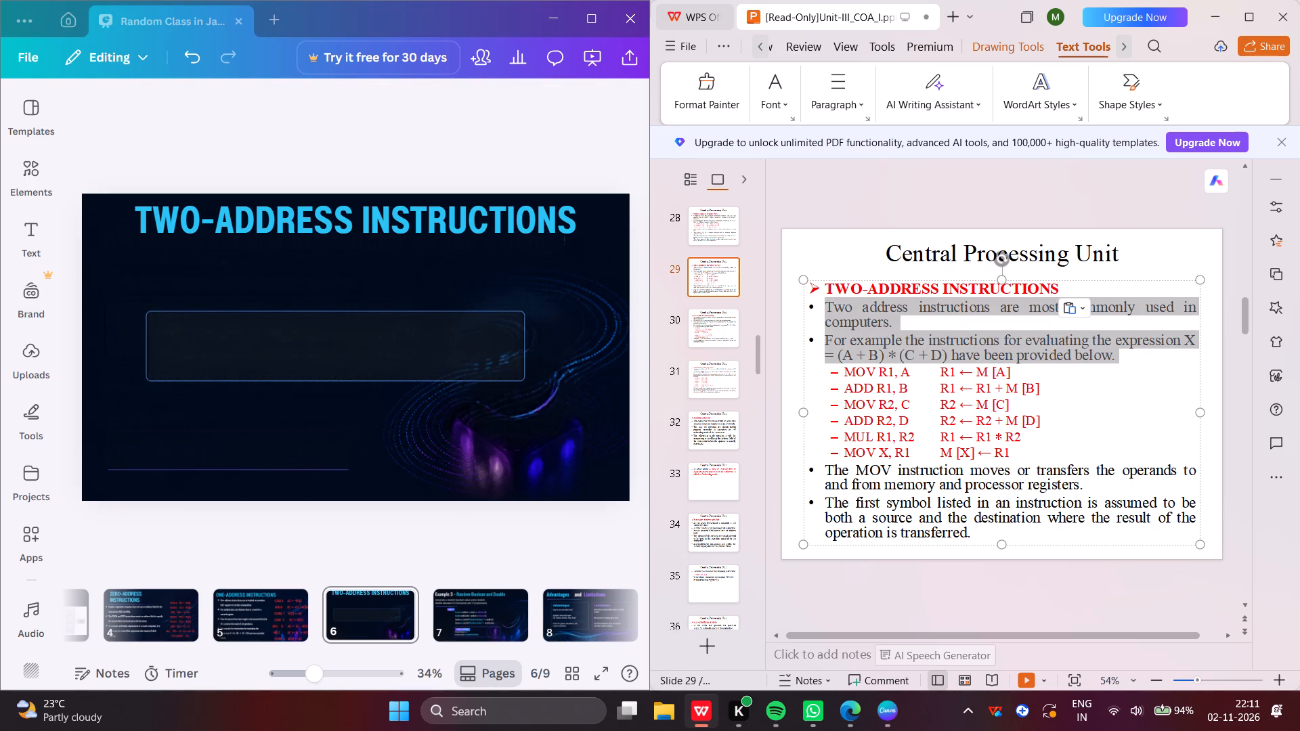
left_click_drag(1228, 375, 1138, 361)
key("ctrl+c")
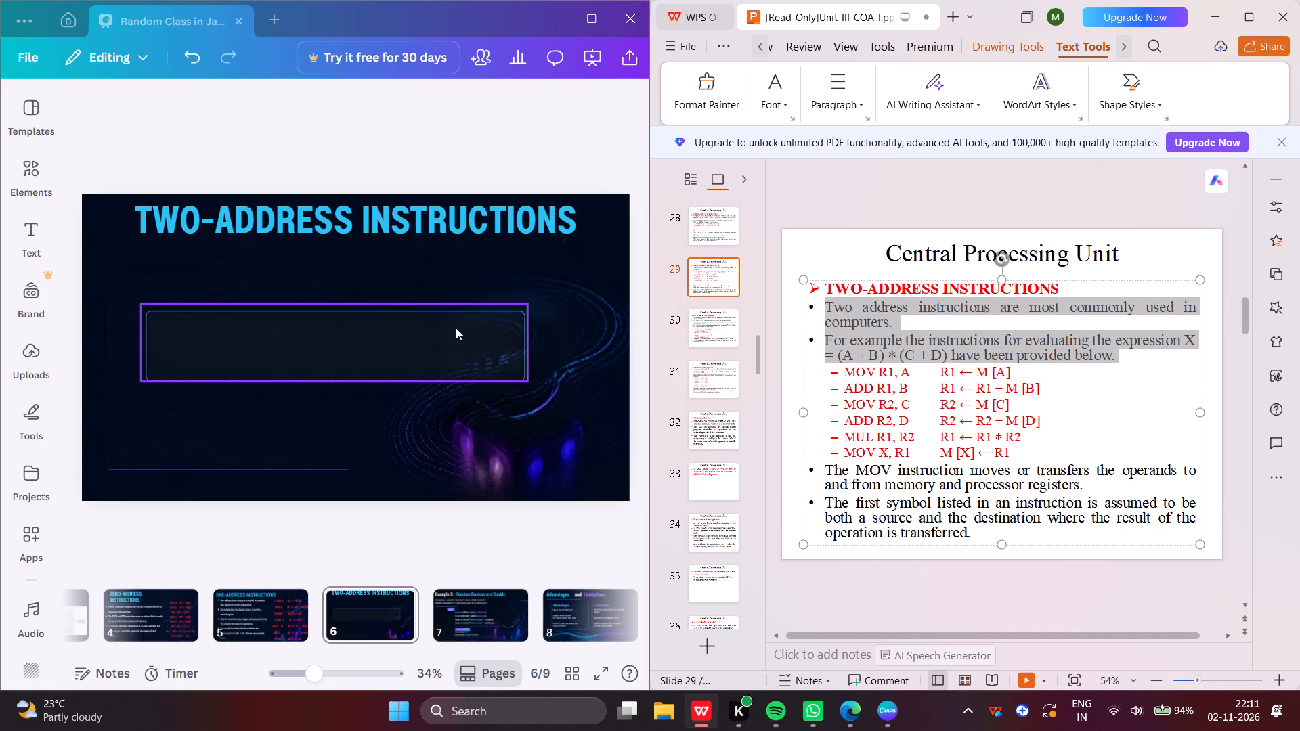
left_click(455, 328)
key("ctrl+v")
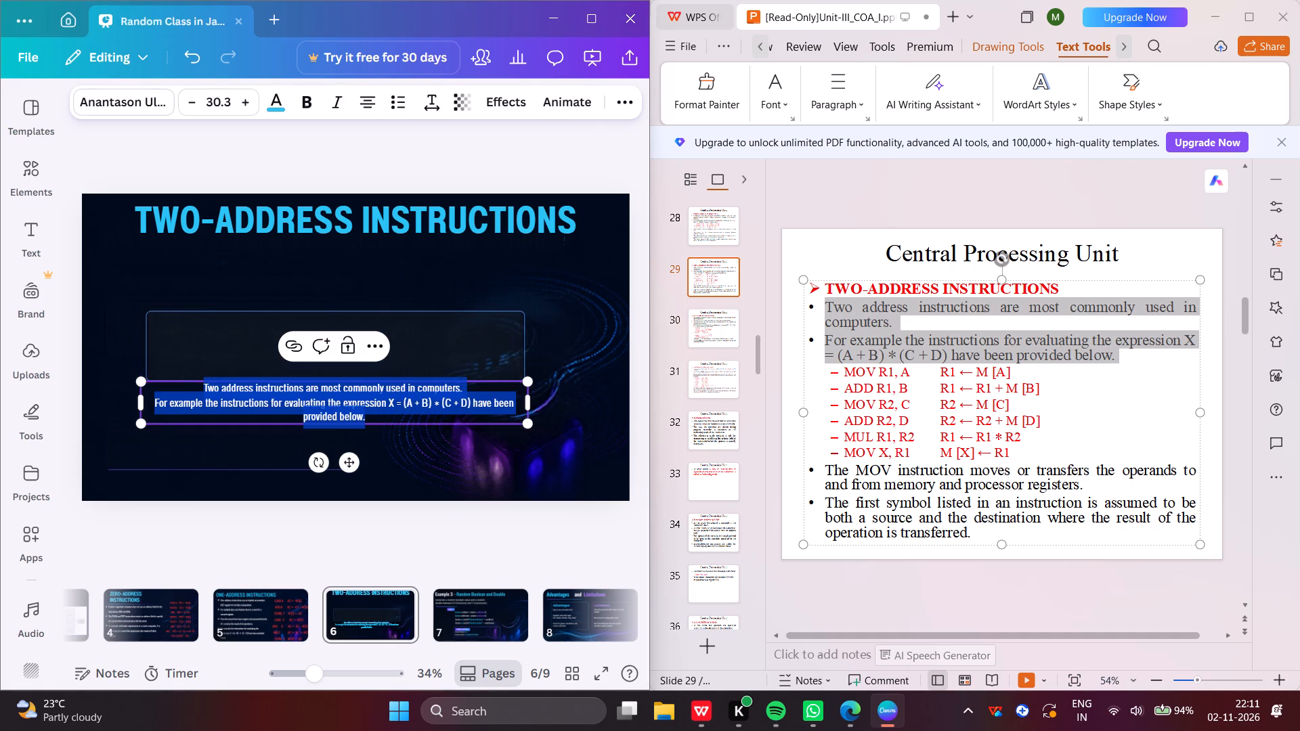
Move the empty blue-outlined frame up beneath the heading and place the pasted text inside it.
left_click_drag(405, 393, 397, 327)
left_click_drag(397, 327, 361, 263)
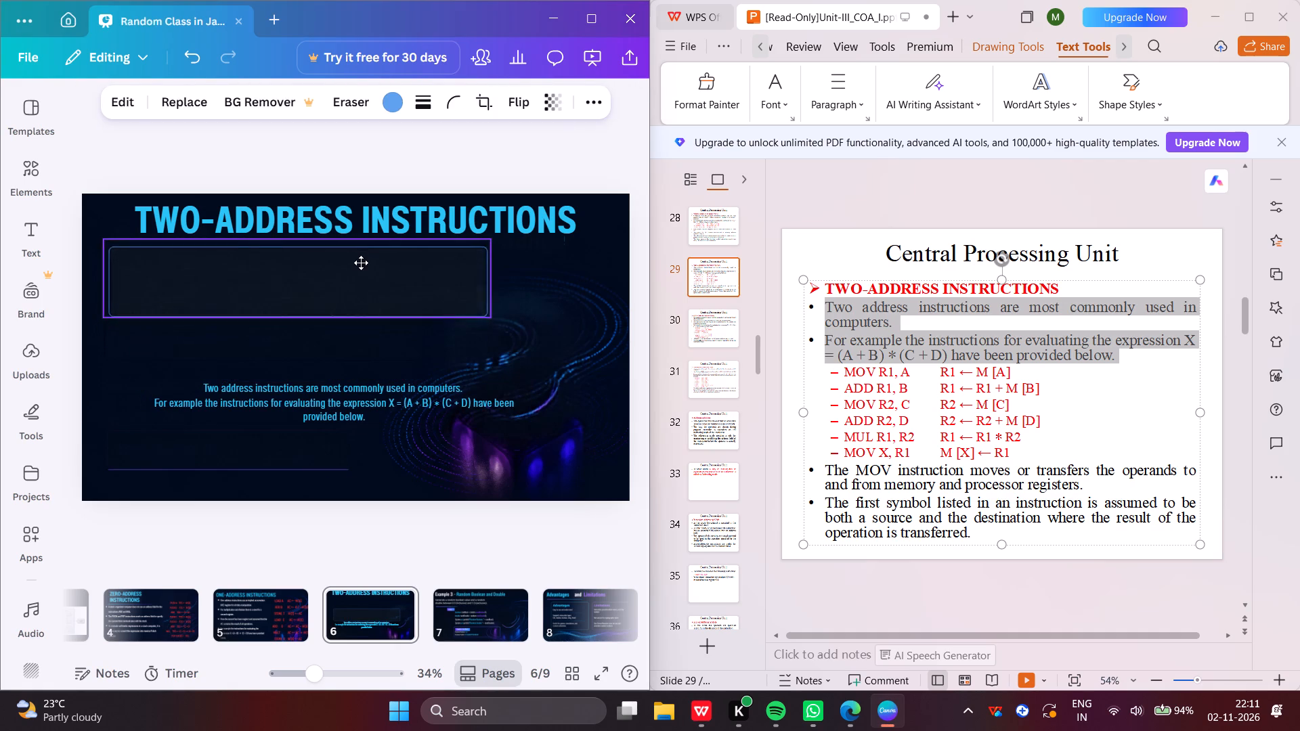
left_click_drag(361, 263, 371, 296)
left_click_drag(385, 401, 363, 374)
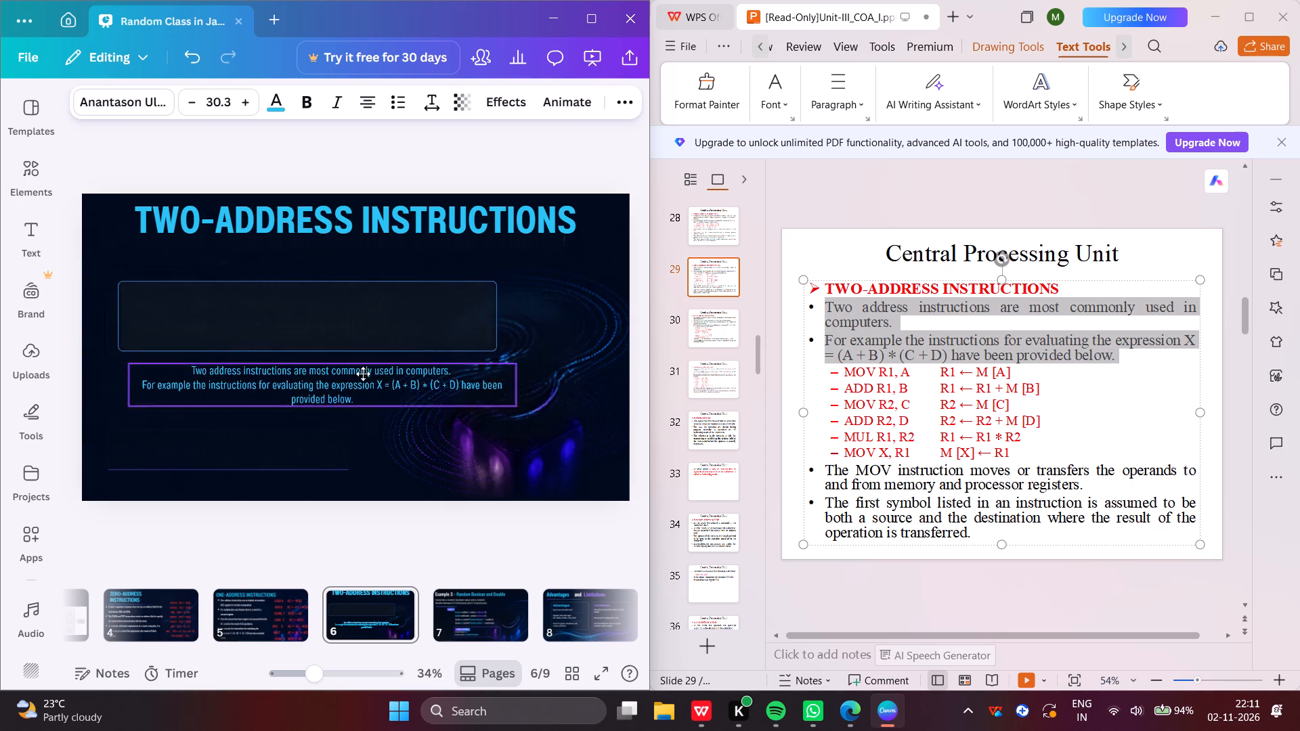
left_click_drag(363, 374, 359, 317)
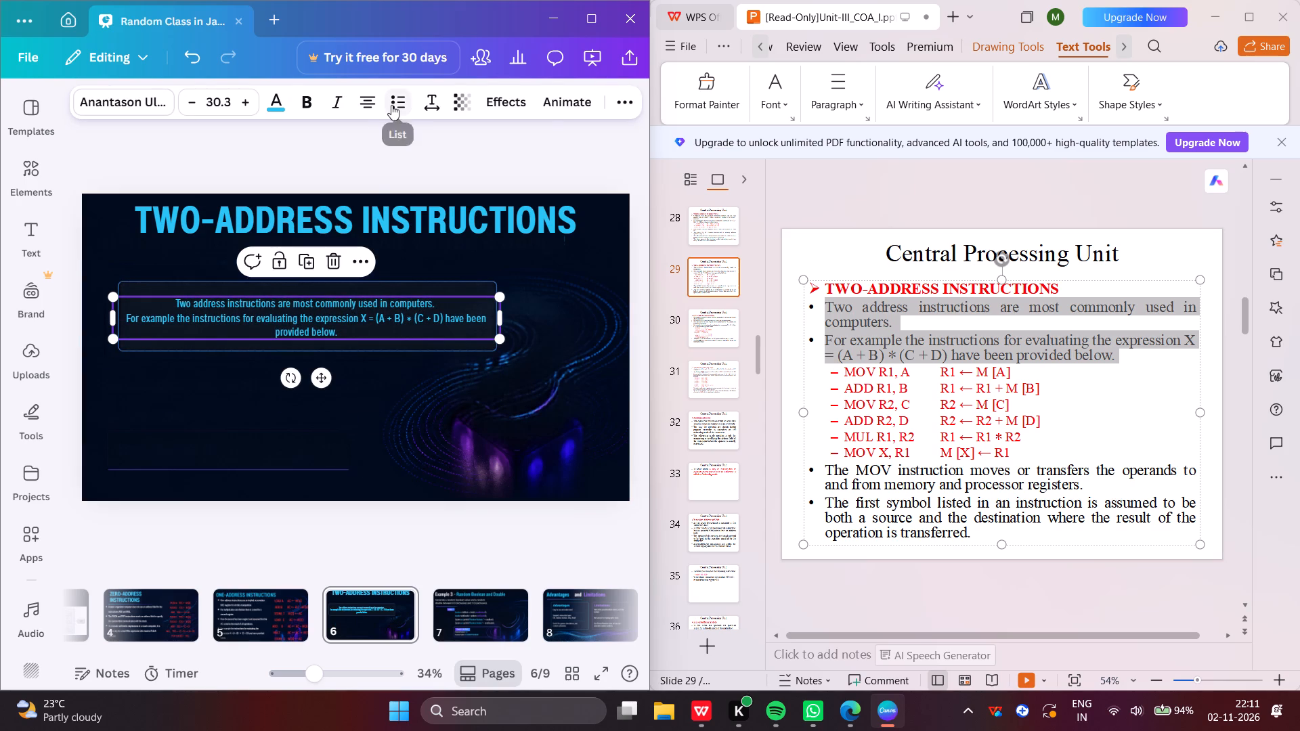
Format the pasted page 6 text as a bulleted list and colour it white.
left_click(394, 106)
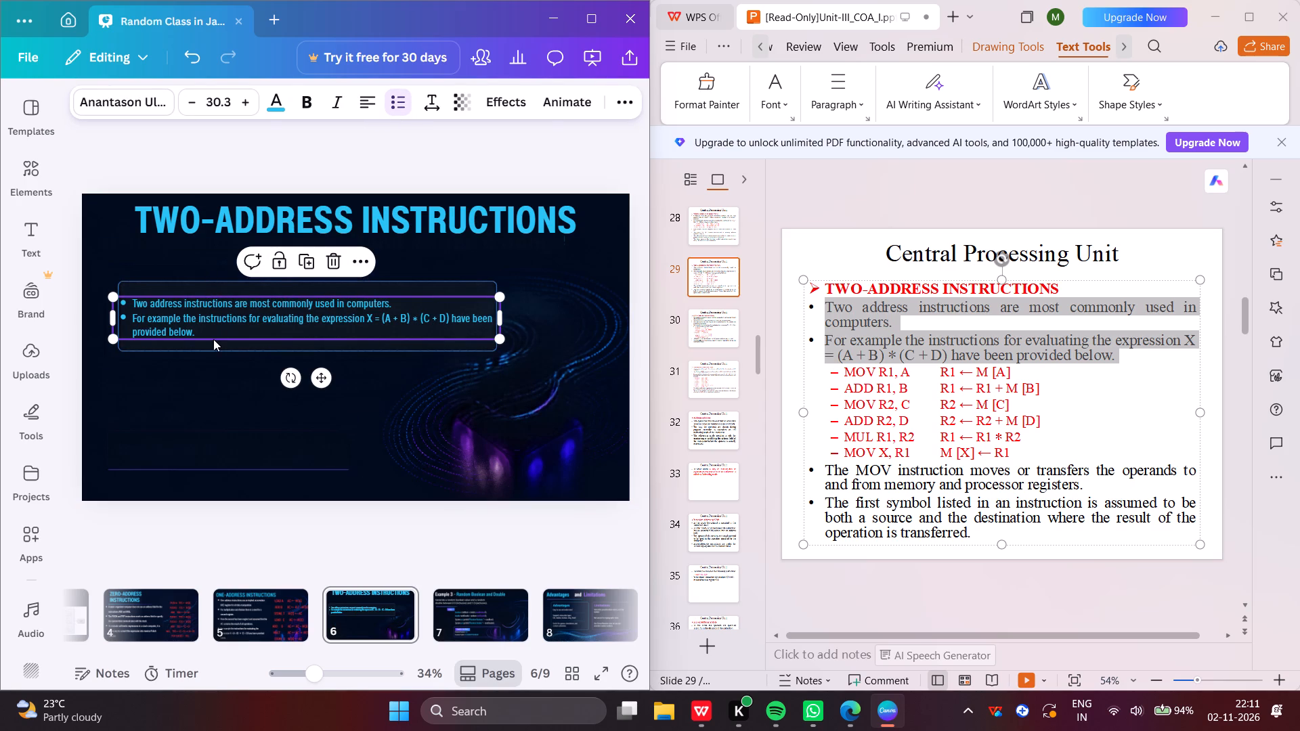
left_click(278, 97)
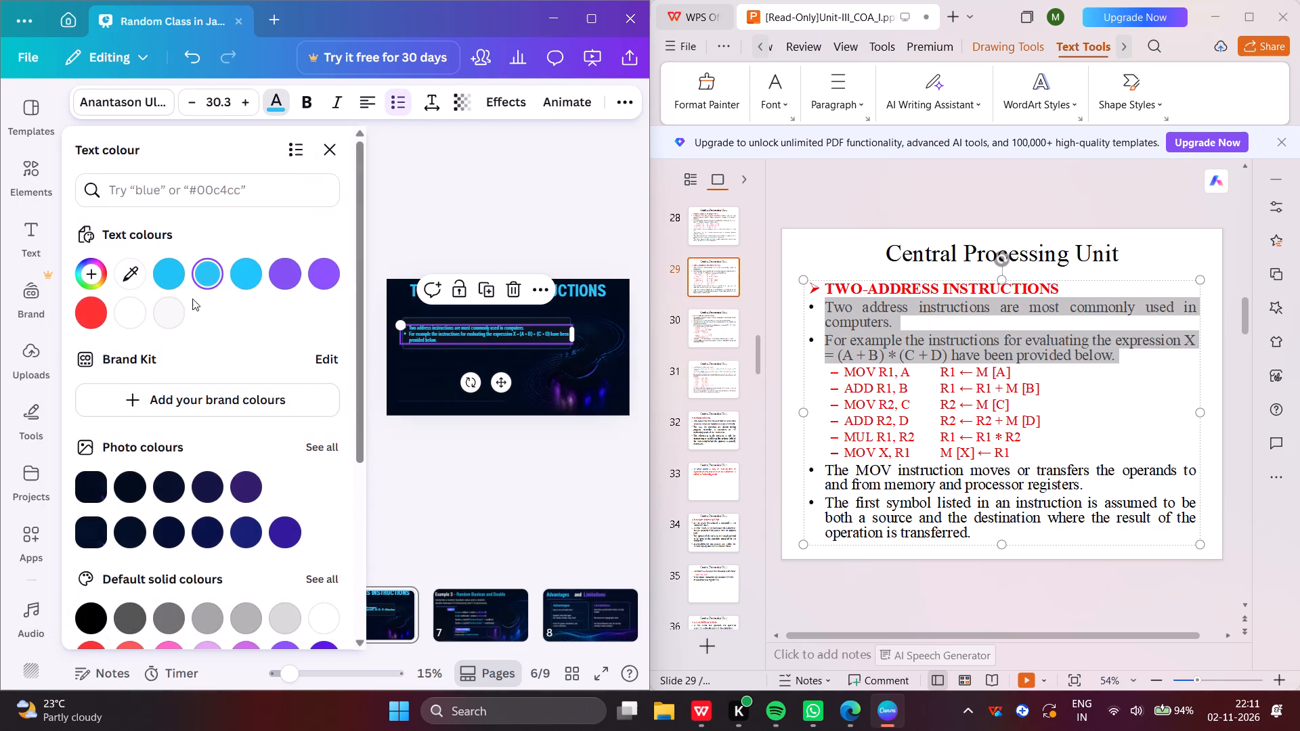
left_click(129, 319)
left_click(388, 167)
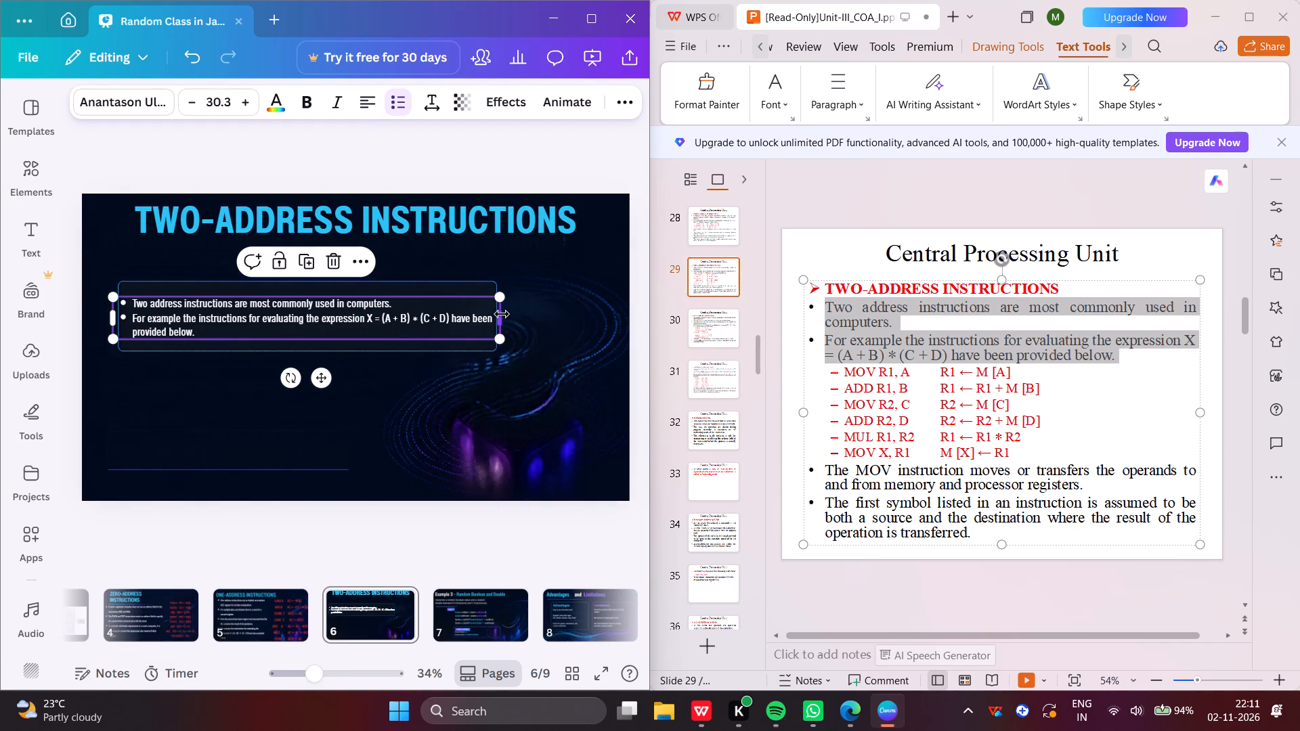
Narrow the bulleted text box to roughly the left third of page 6.
left_click_drag(500, 314, 498, 311)
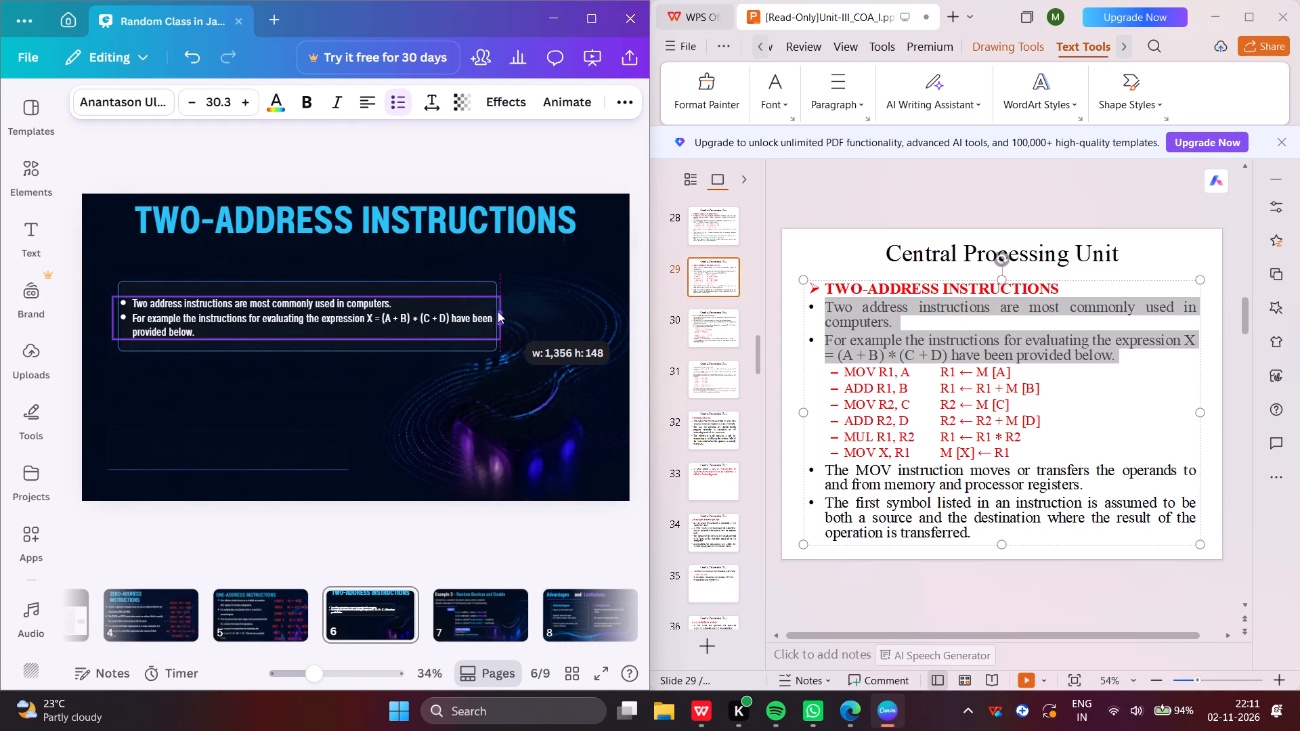
left_click_drag(498, 311, 295, 386)
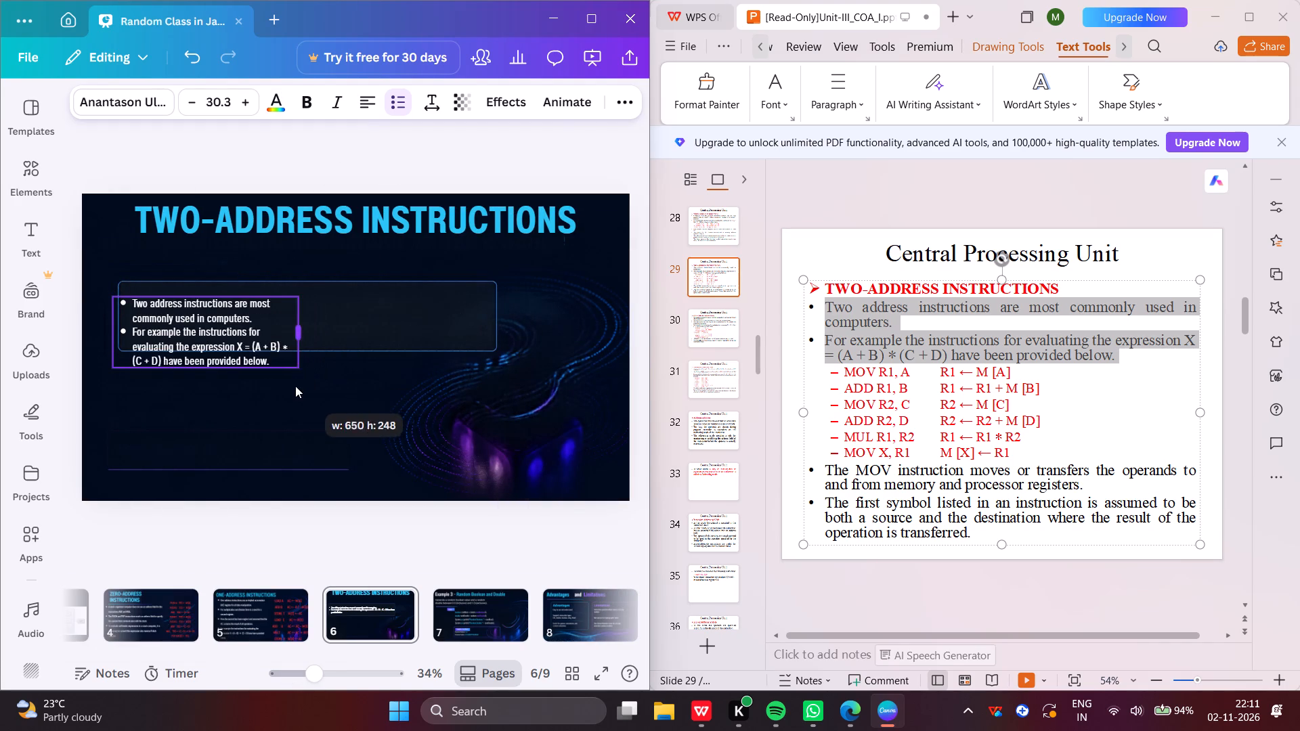
left_click_drag(295, 386, 288, 388)
Delete the empty blue-outlined frame behind the bulleted text on page 6.
left_click(452, 331)
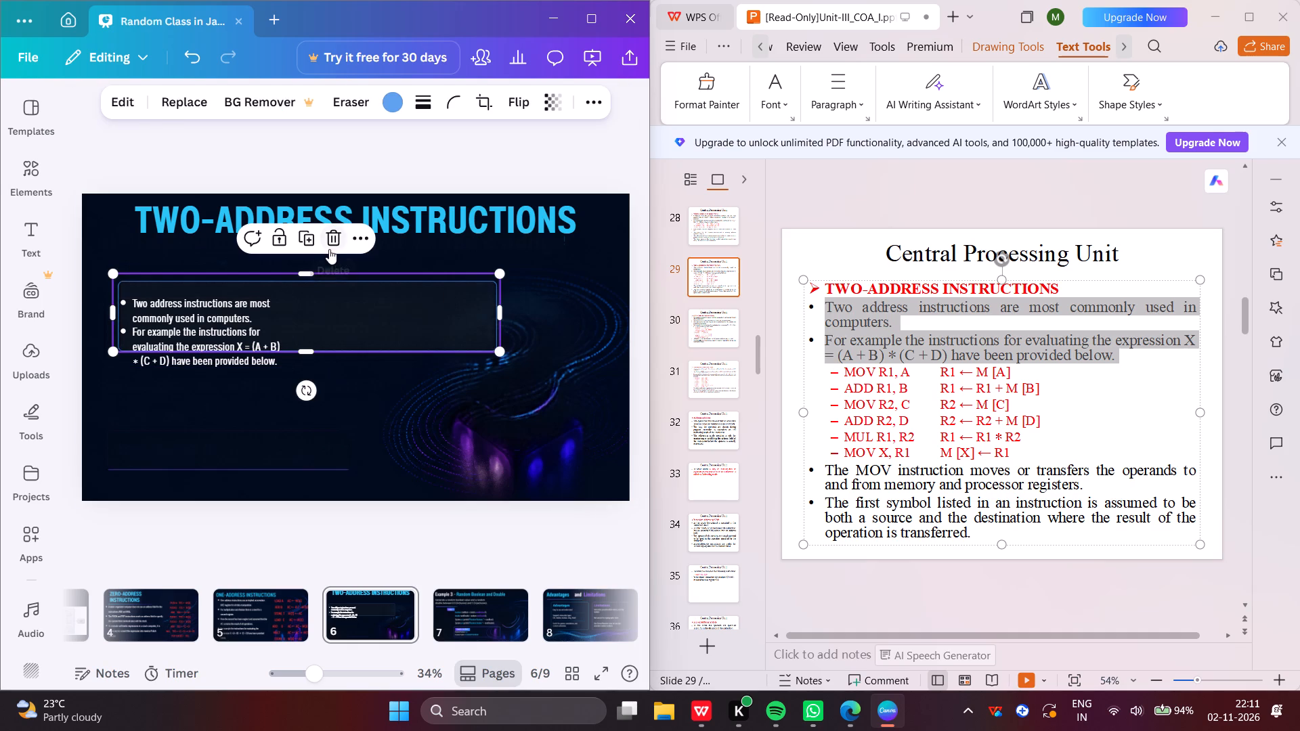
left_click(333, 238)
Narrow the bulleted text box on page 6 slightly further from its right edge.
left_click(276, 326)
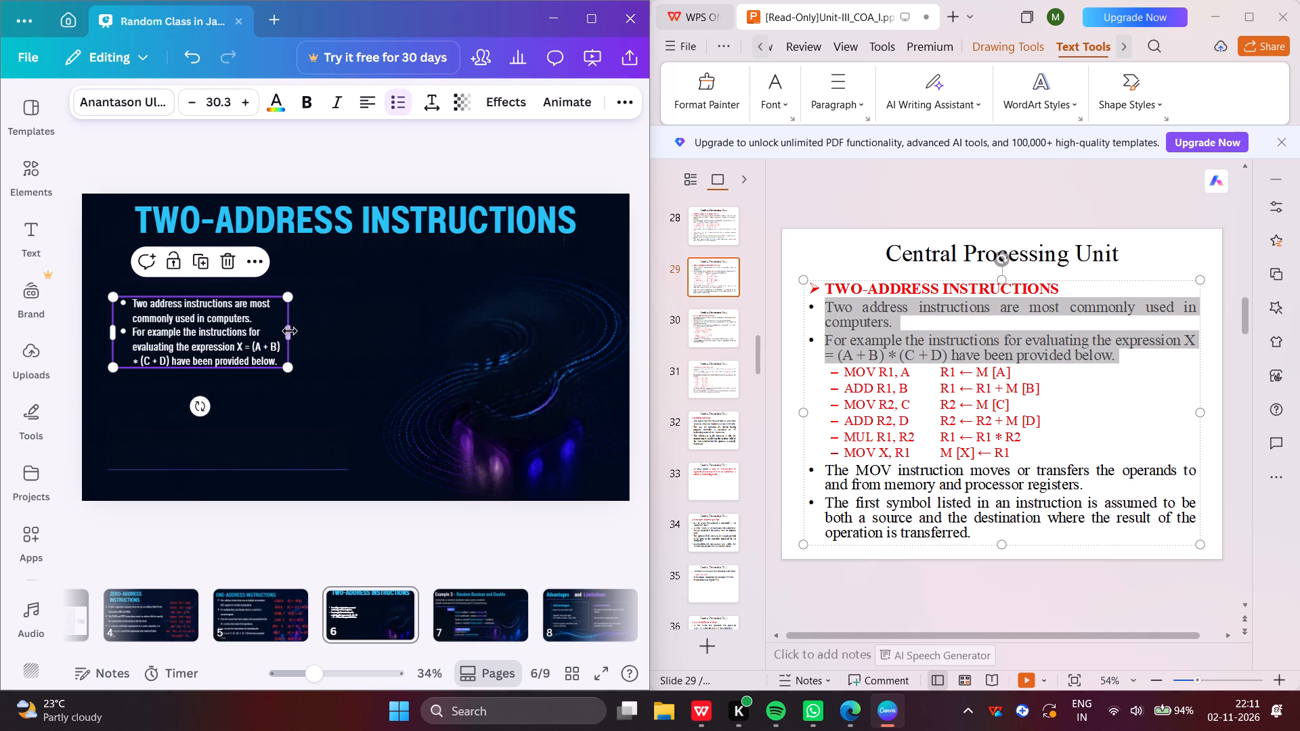
left_click_drag(290, 332, 274, 337)
Copy the bullet about the MOV instruction from slide 29 and add it as a third bullet in page 6's text box.
left_click_drag(828, 469, 1085, 492)
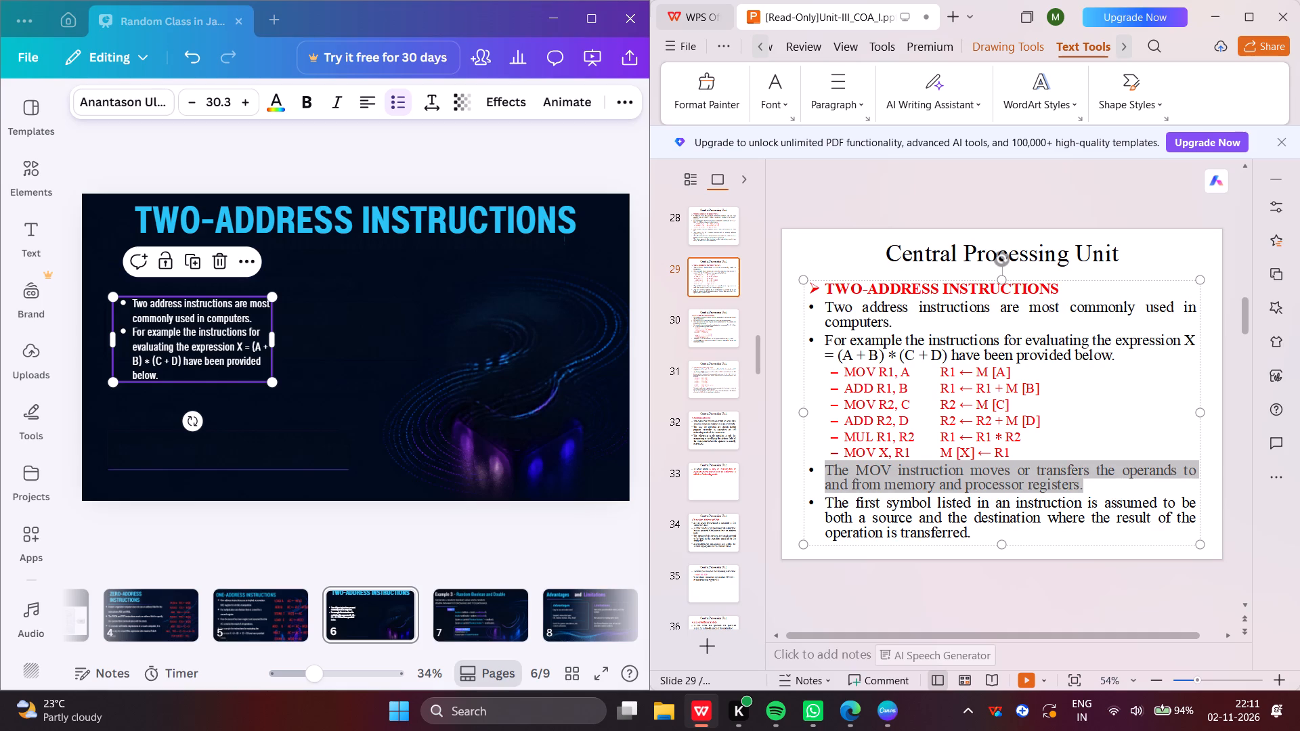
key("ctrl+c")
scroll(310, 428, "left", 1)
left_click(180, 370)
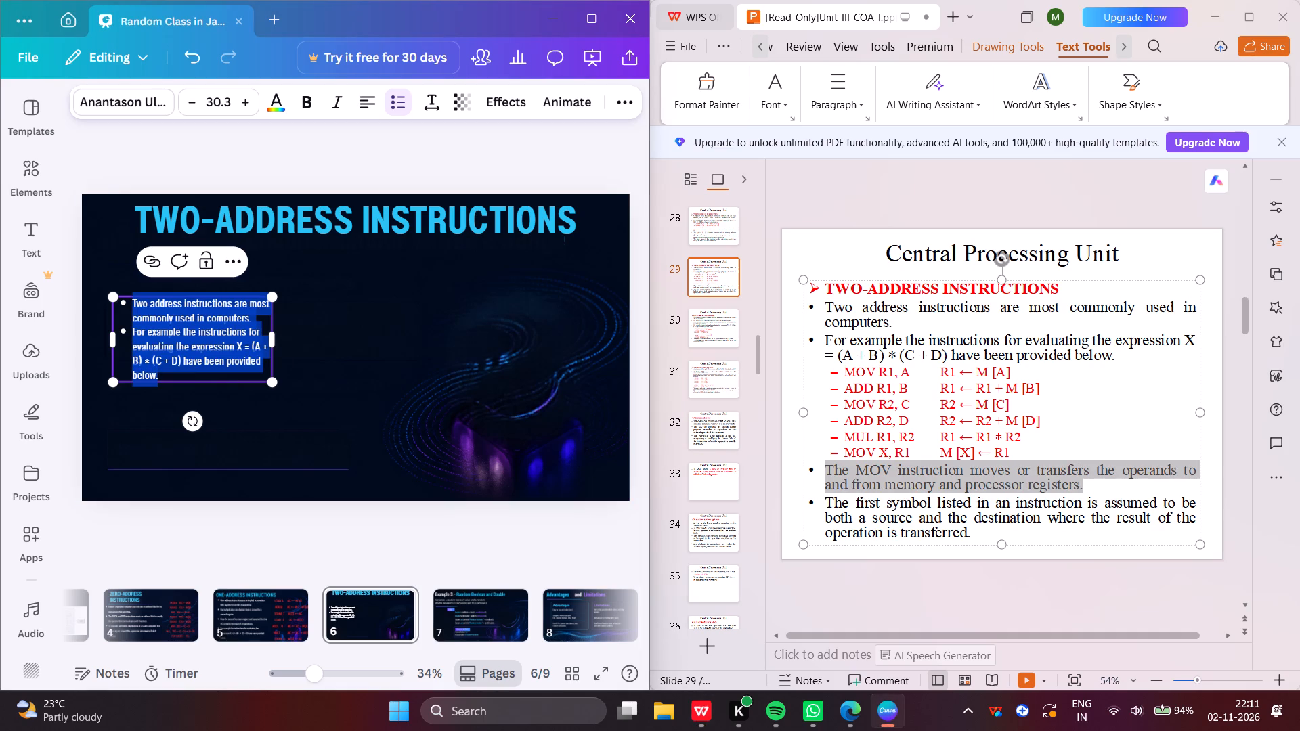
left_click(173, 374)
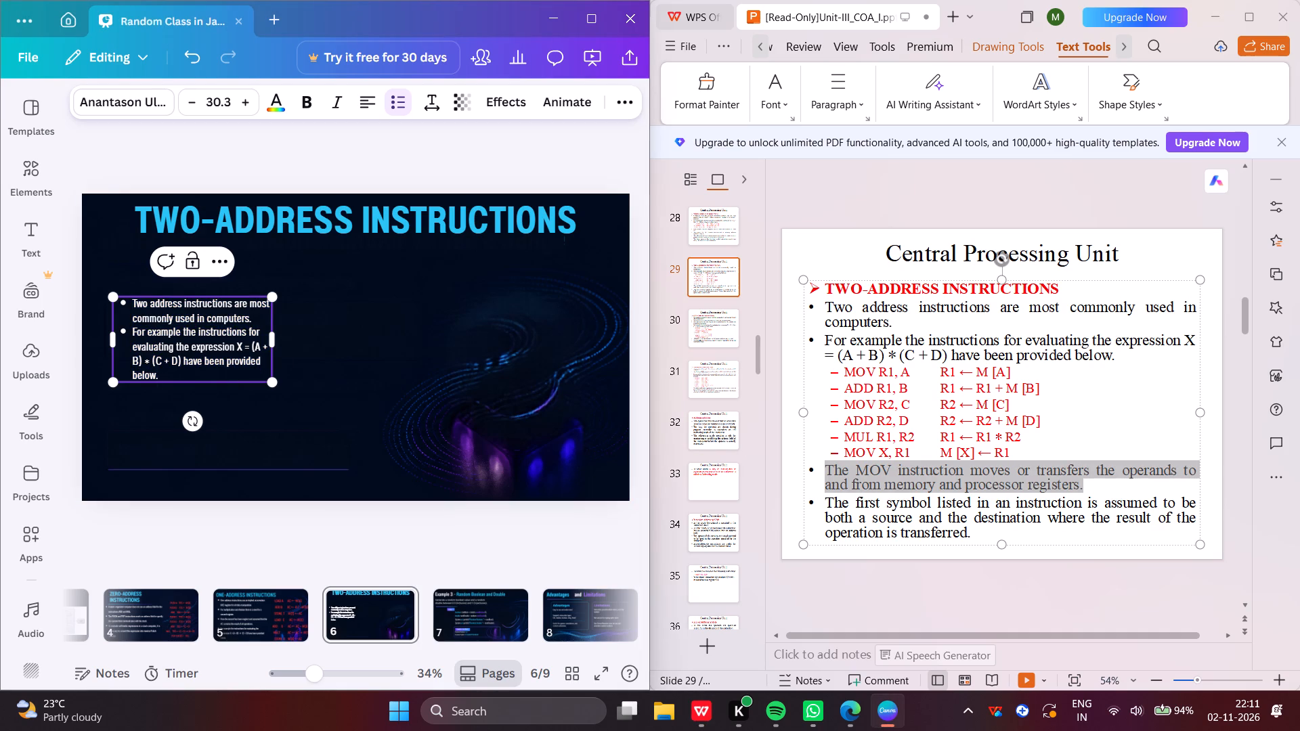
key("Return")
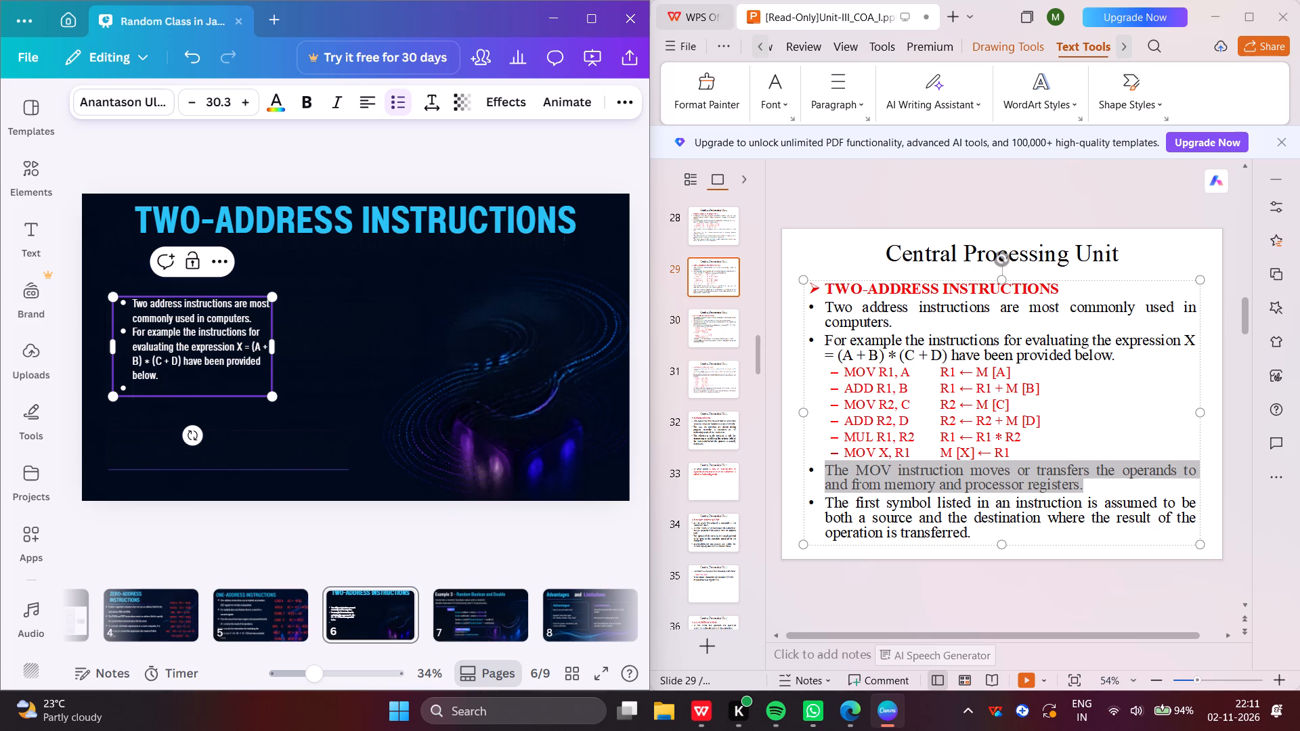
key("ctrl+v")
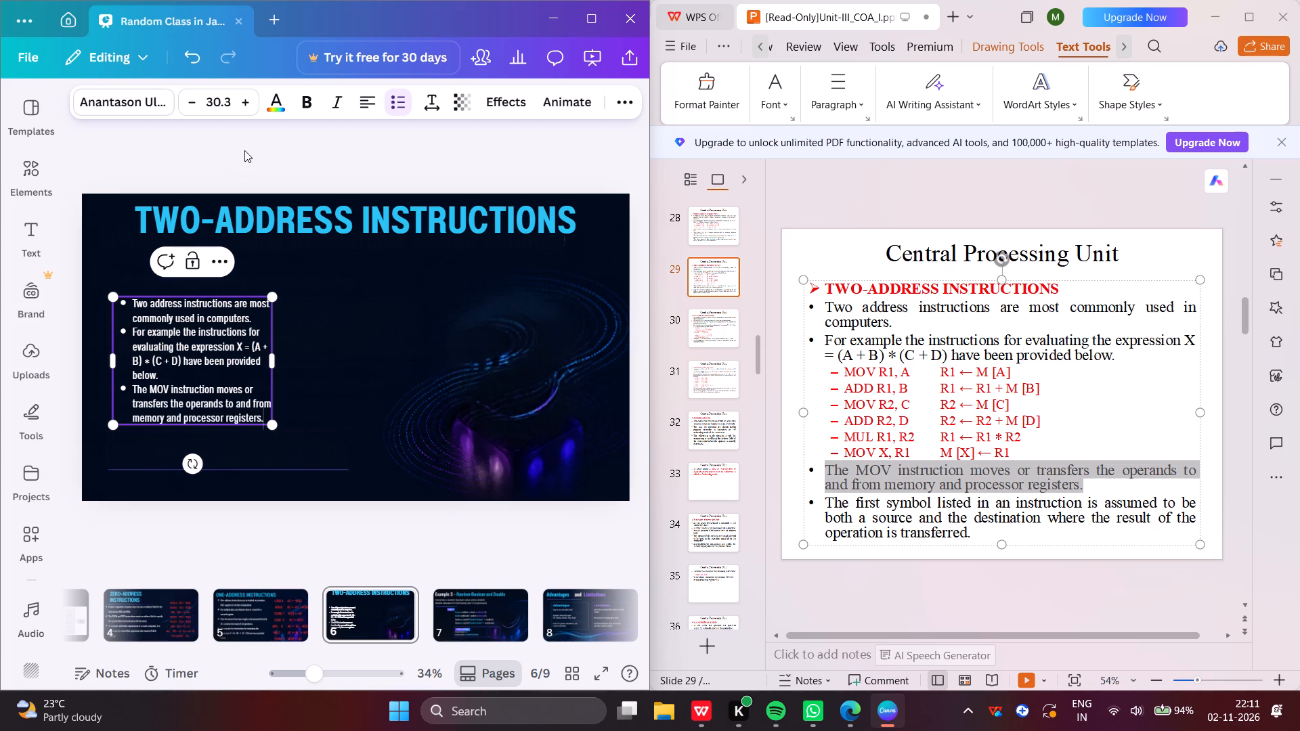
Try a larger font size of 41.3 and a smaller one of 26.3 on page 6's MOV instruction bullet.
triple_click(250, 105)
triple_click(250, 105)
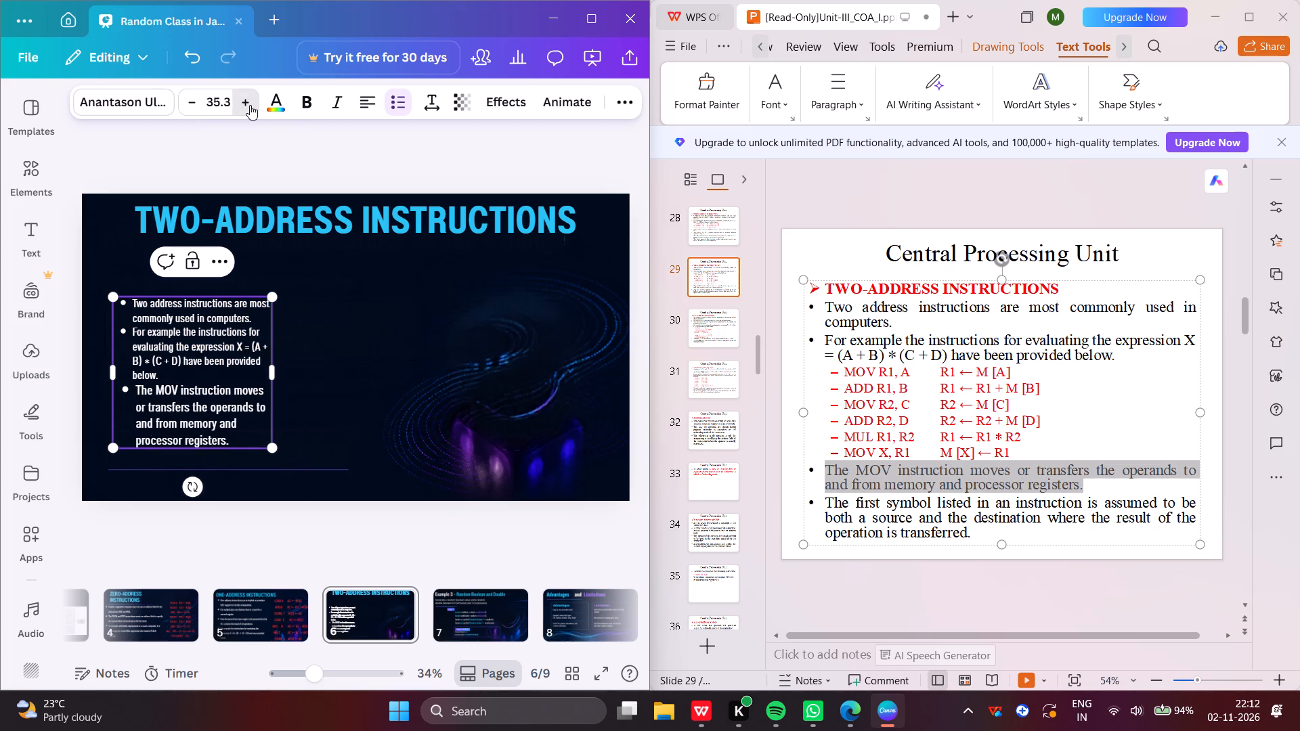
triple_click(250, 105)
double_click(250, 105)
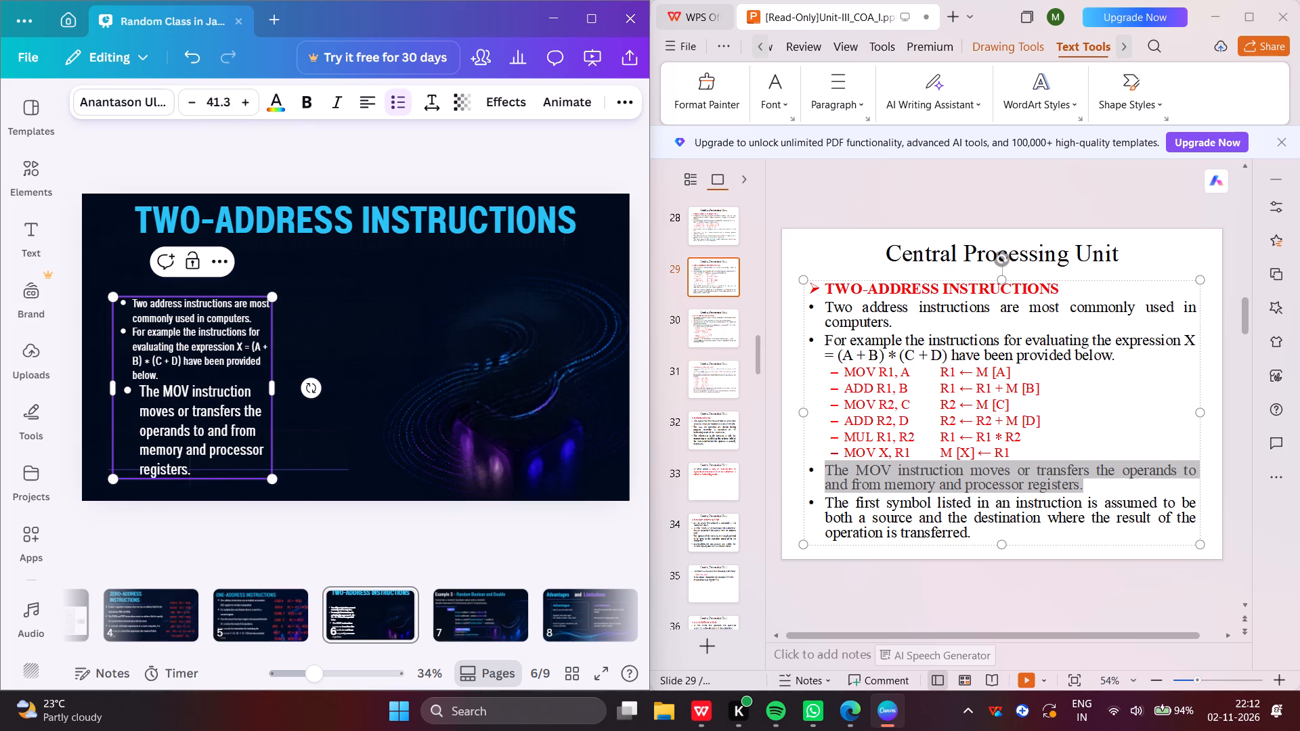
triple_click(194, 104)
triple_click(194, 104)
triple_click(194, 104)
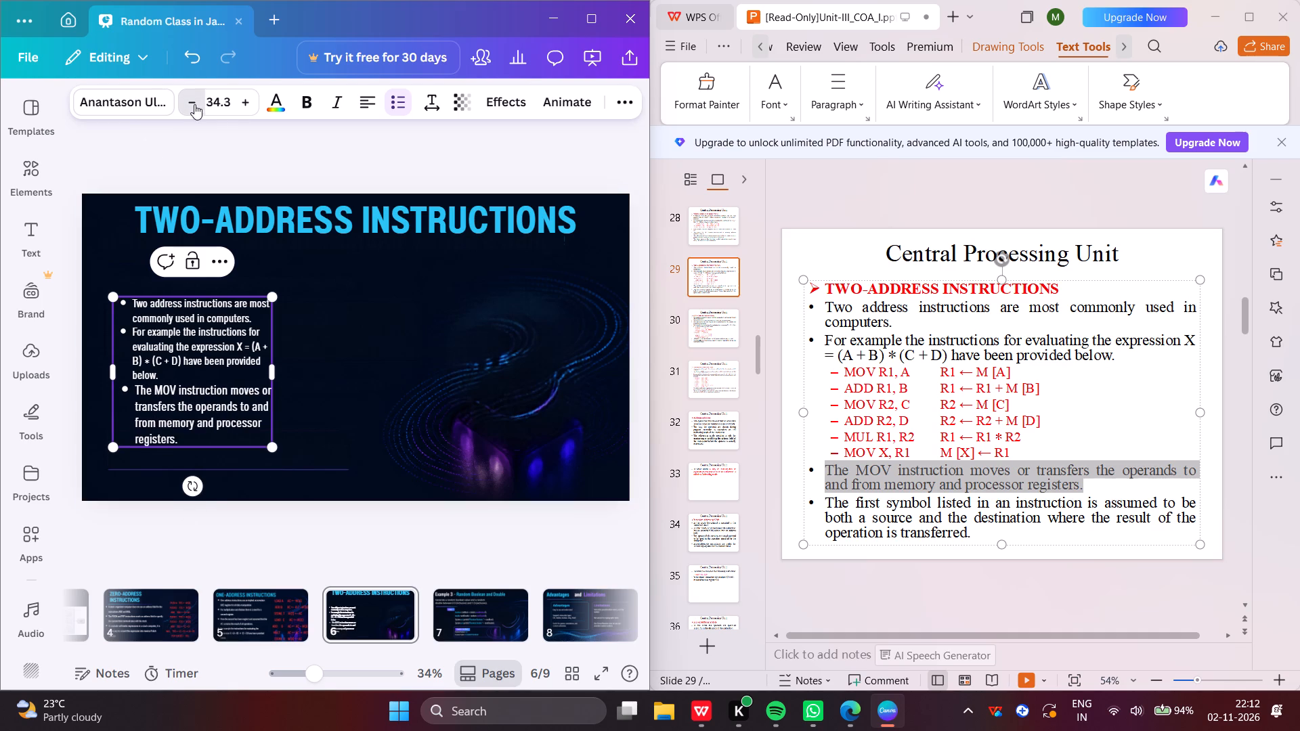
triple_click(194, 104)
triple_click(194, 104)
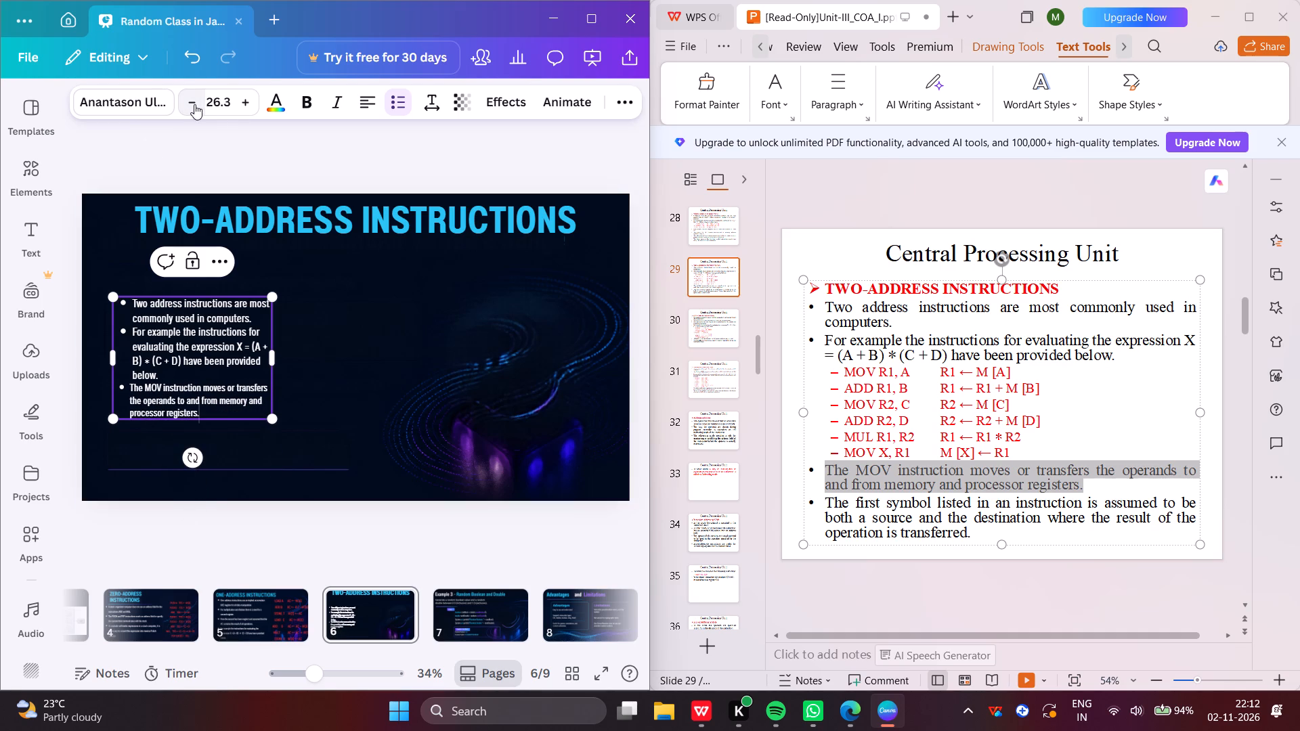
Set the font size of all three bullets on page 6 to 38.3.
left_click_drag(134, 305, 190, 453)
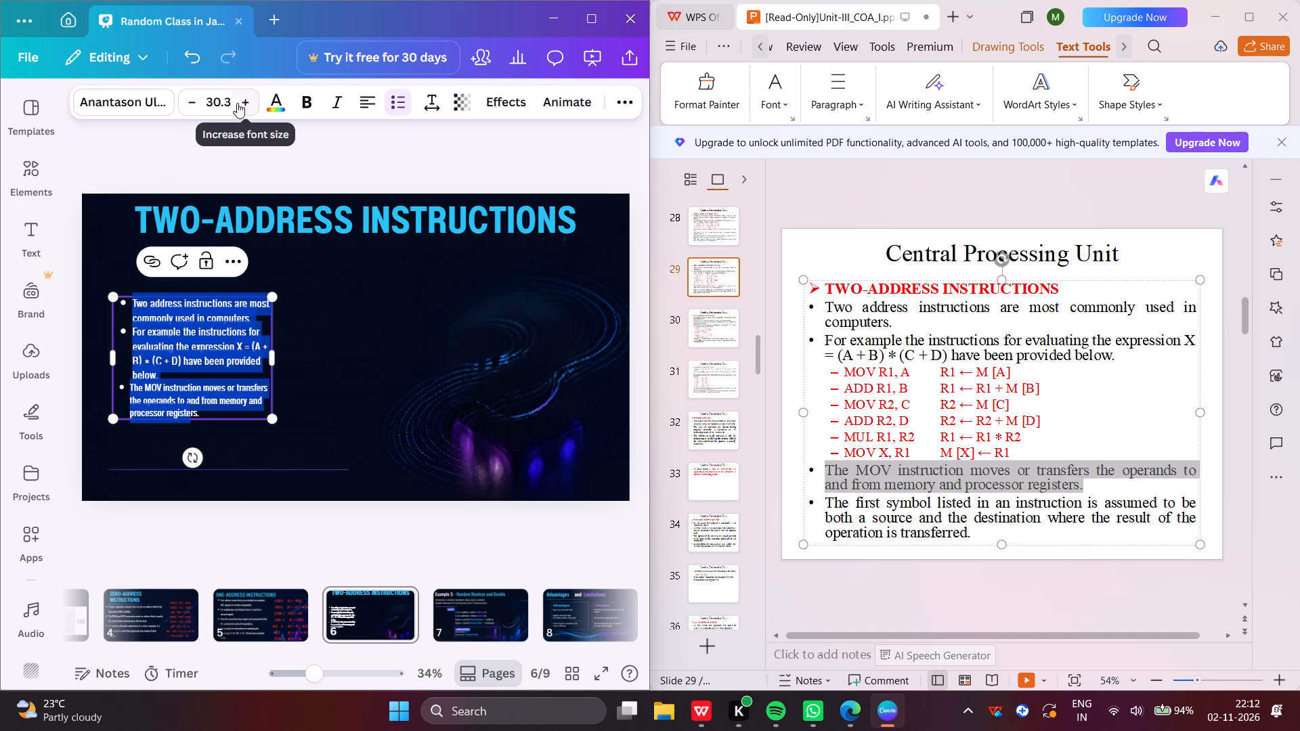
triple_click(237, 103)
triple_click(237, 103)
double_click(237, 103)
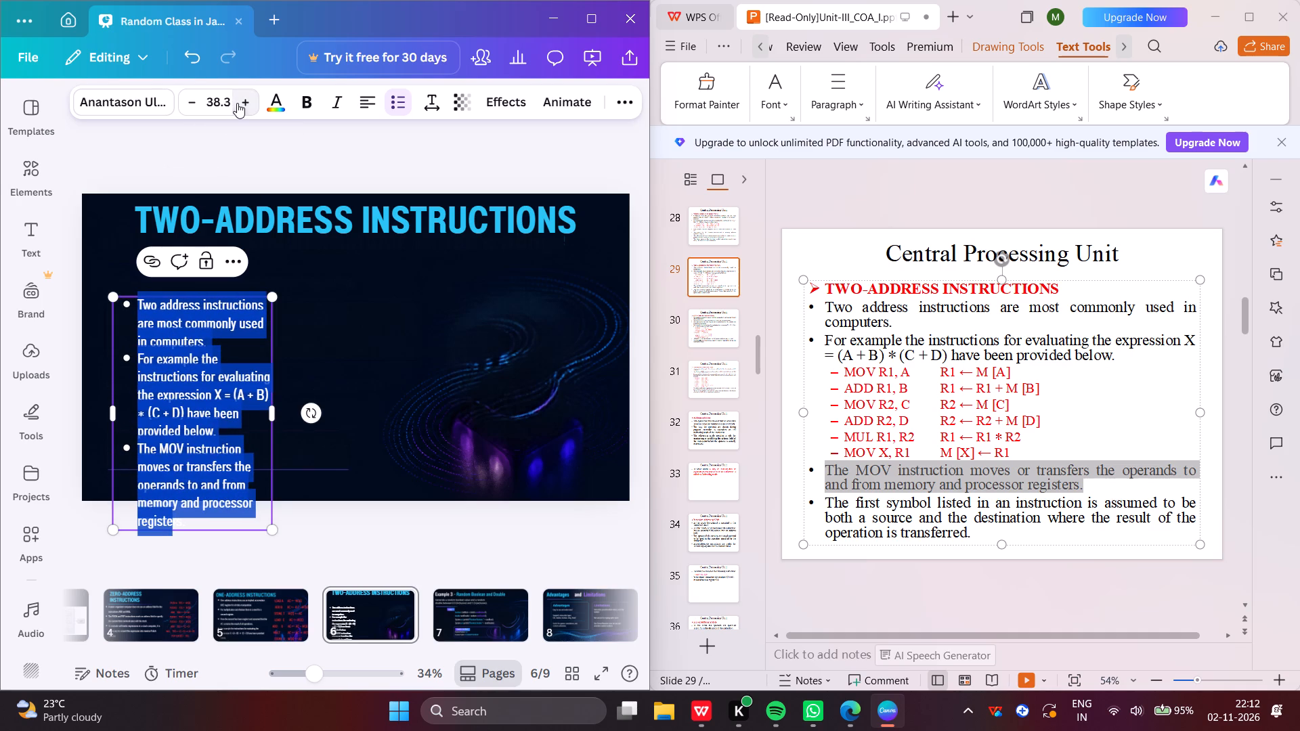
Move page 6's bulleted text box up under the title near the left edge and widen it to nearly half the page.
left_click(320, 338)
left_click_drag(235, 384, 225, 334)
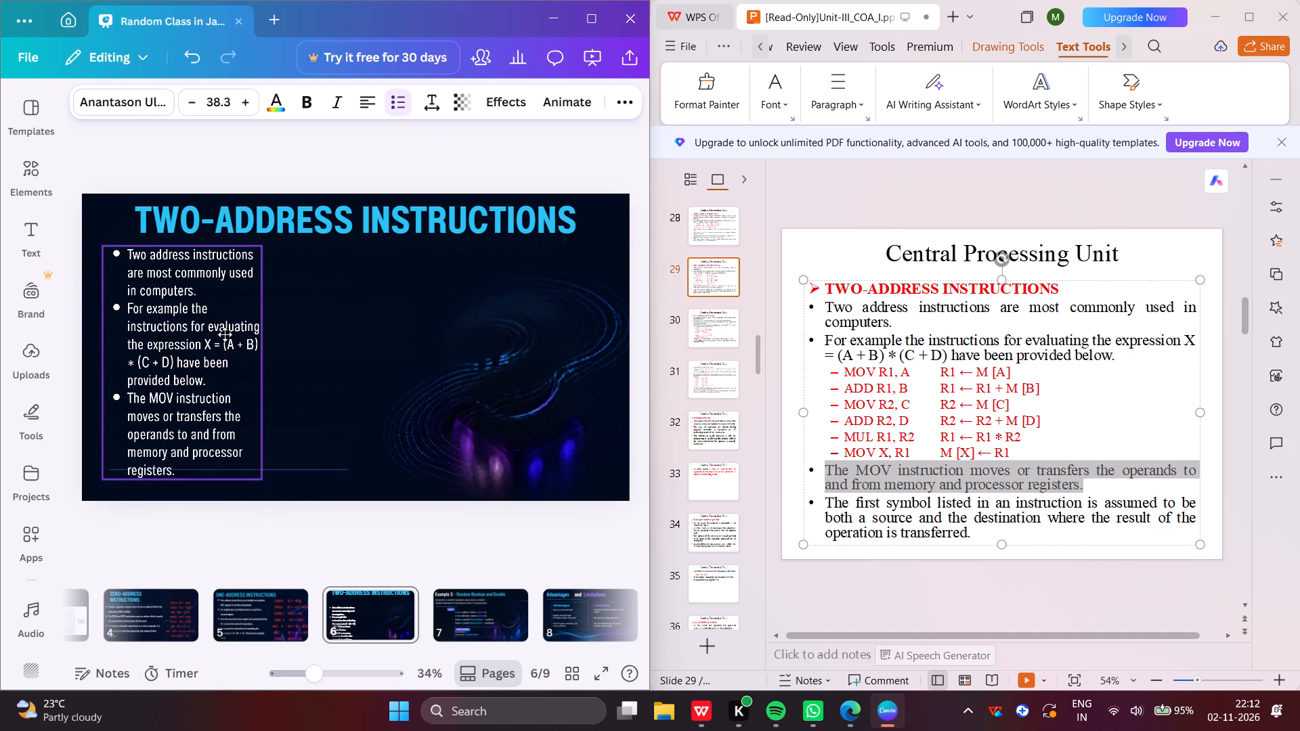
left_click_drag(225, 334, 209, 330)
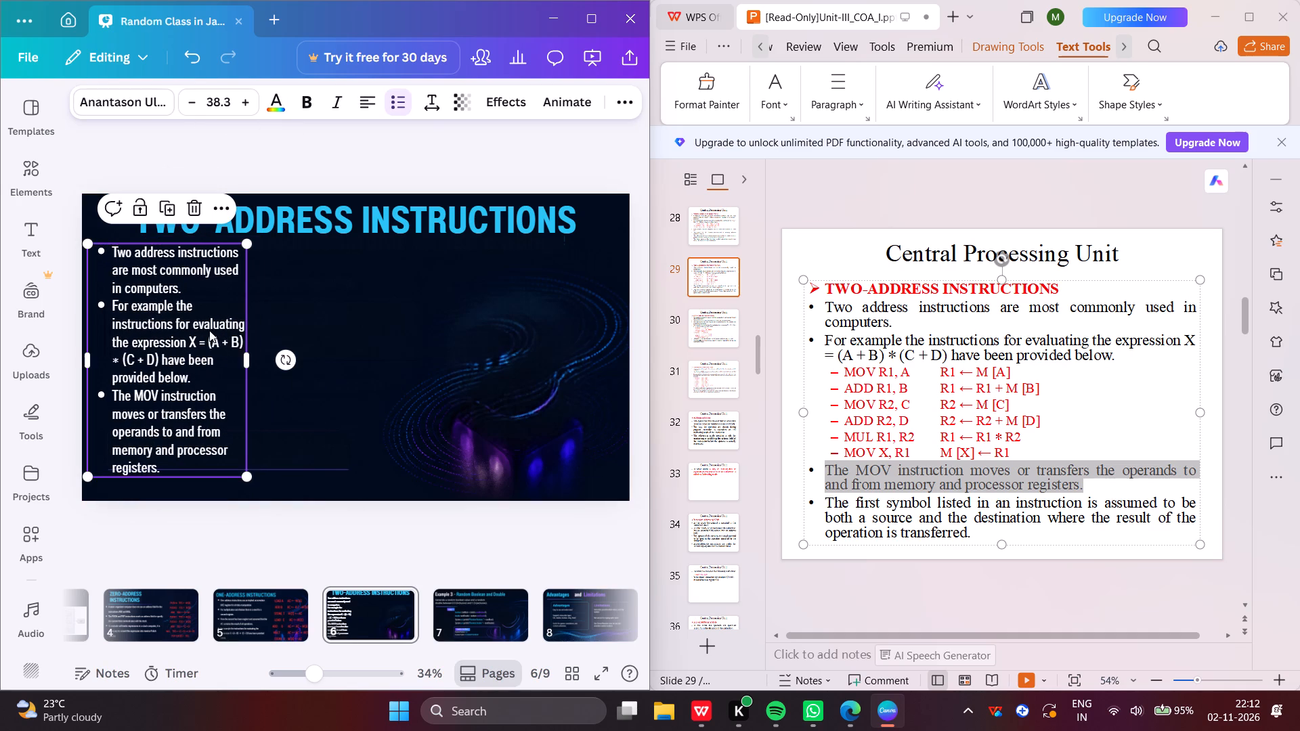
left_click_drag(252, 361, 340, 380)
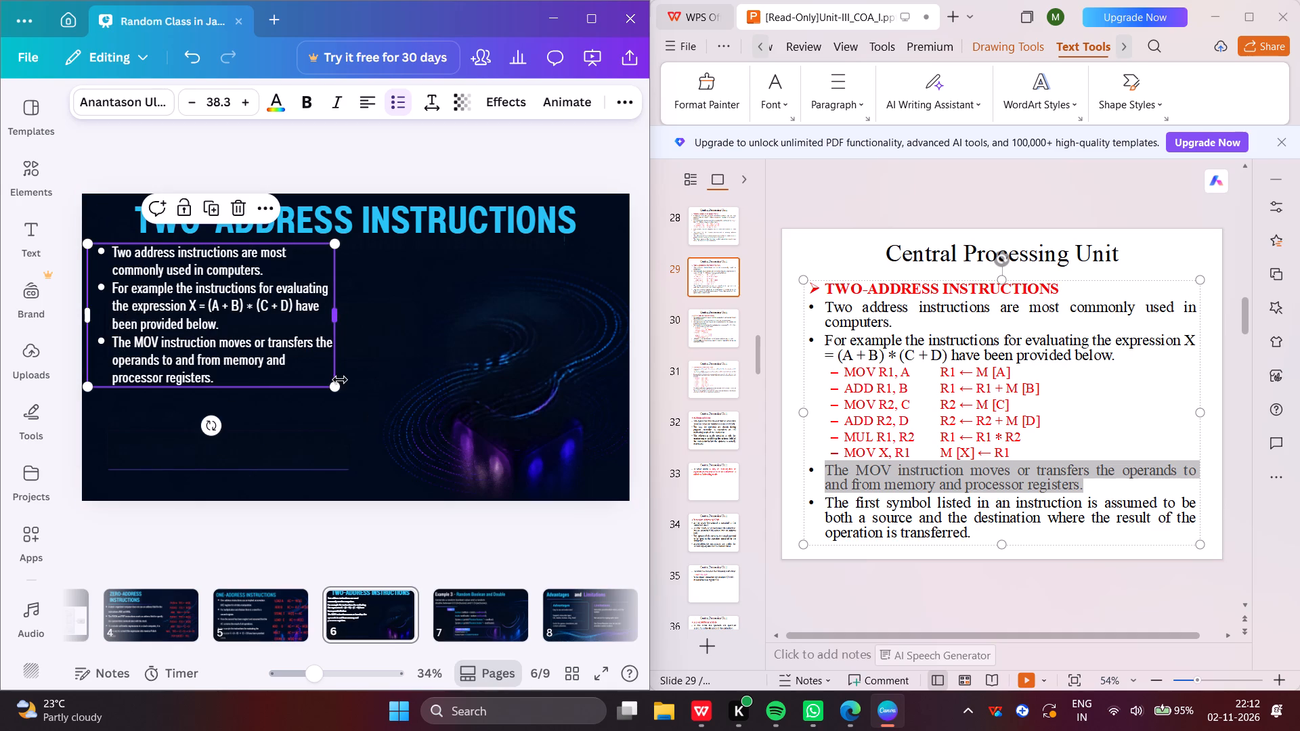
left_click(458, 404)
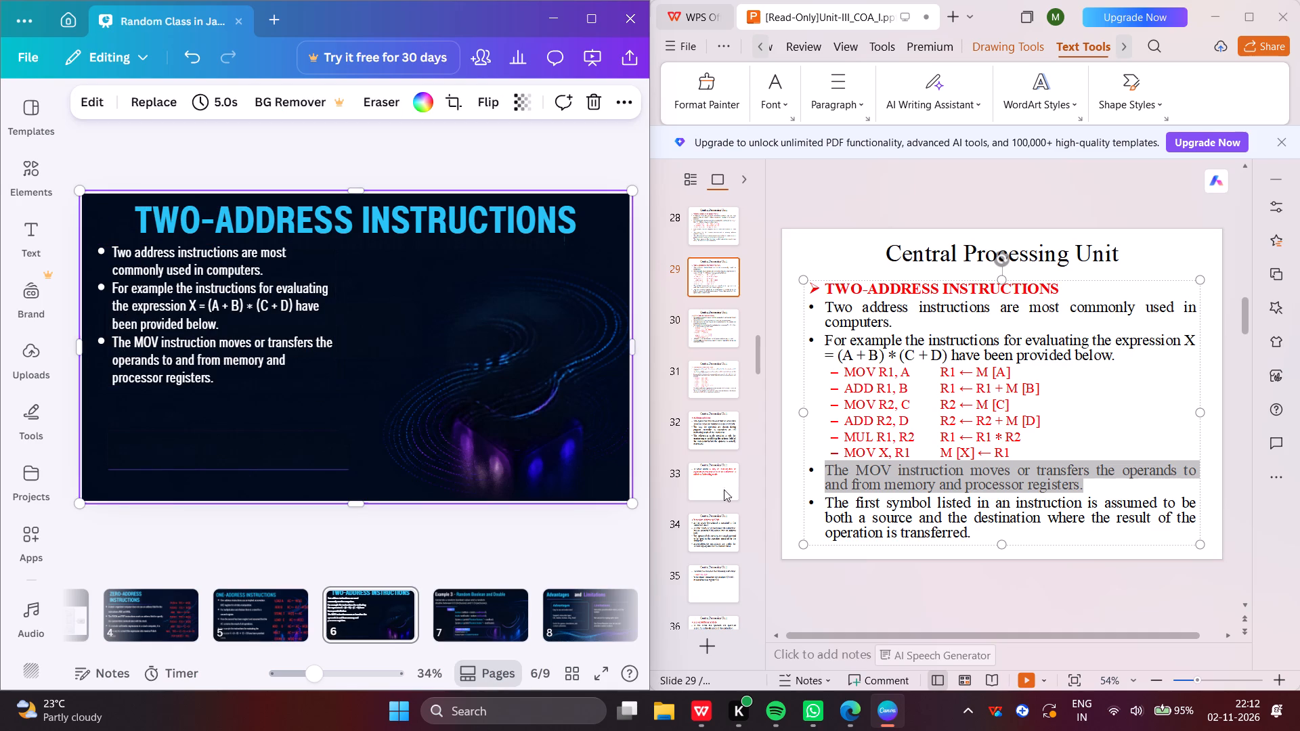
Copy the bullet about the first symbol listed in an instruction from slide 29 and add it as page 6's fourth bullet.
left_click(807, 495)
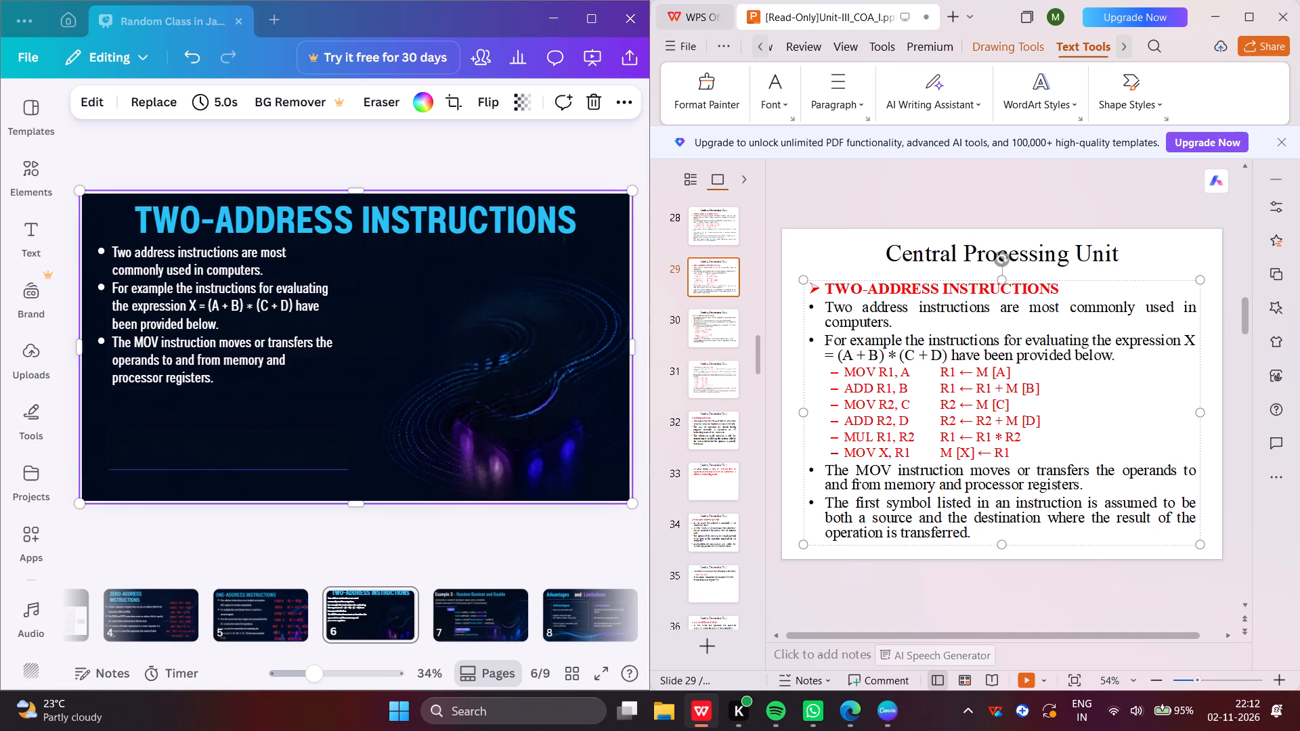
left_click_drag(825, 503, 966, 532)
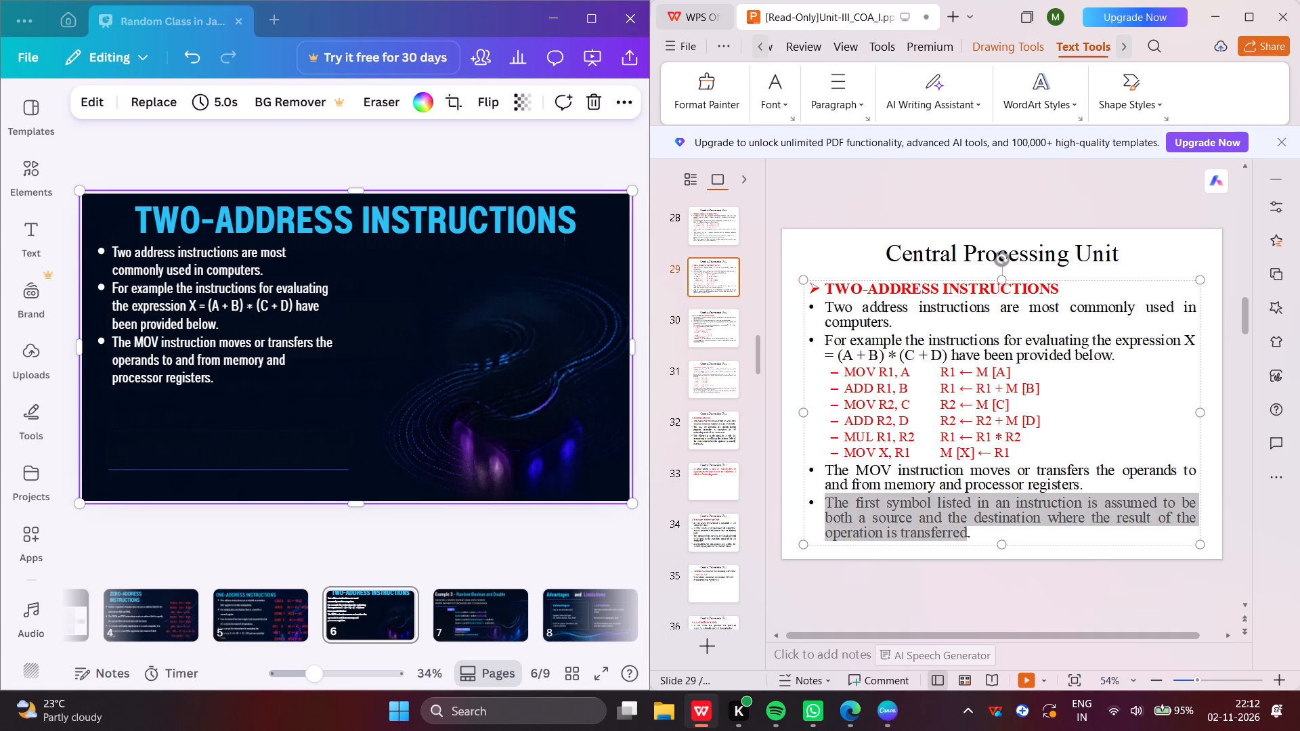
key("ctrl+c")
left_click(239, 374)
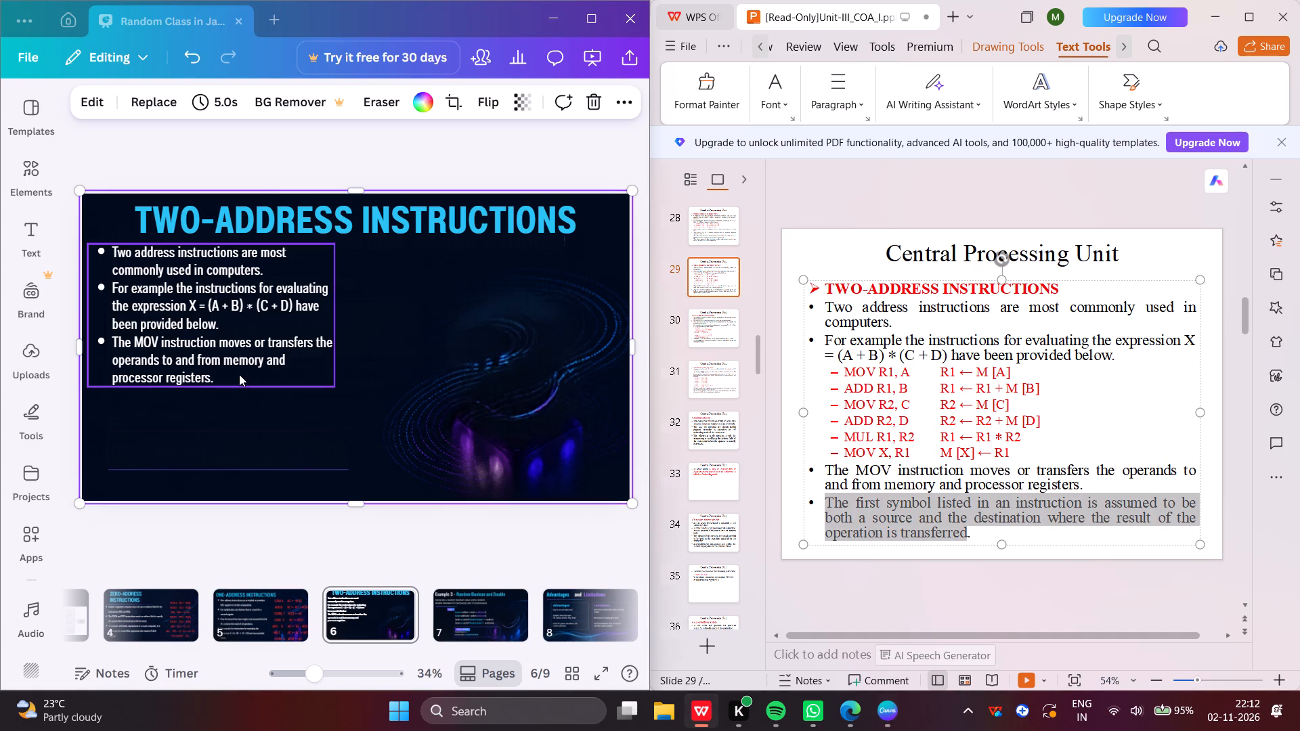
left_click(228, 382)
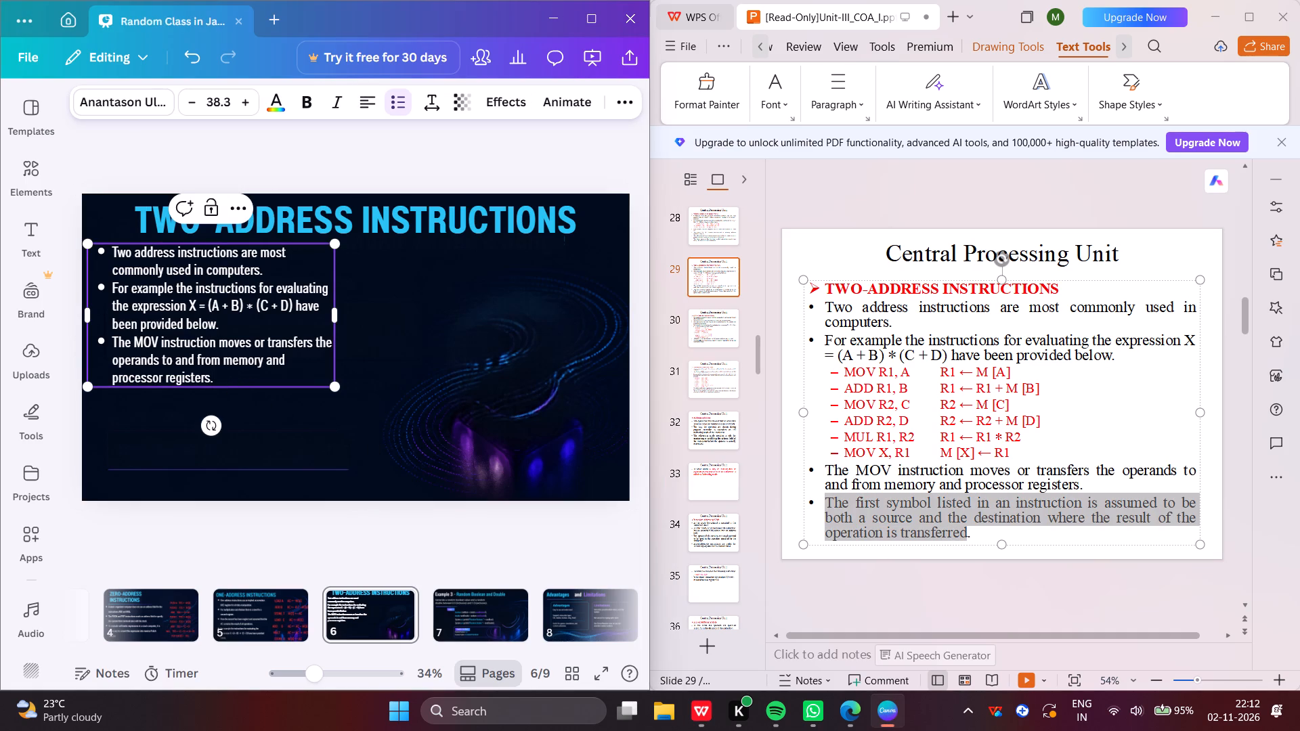
key("Return")
key("ctrl+v")
key("ctrl+space")
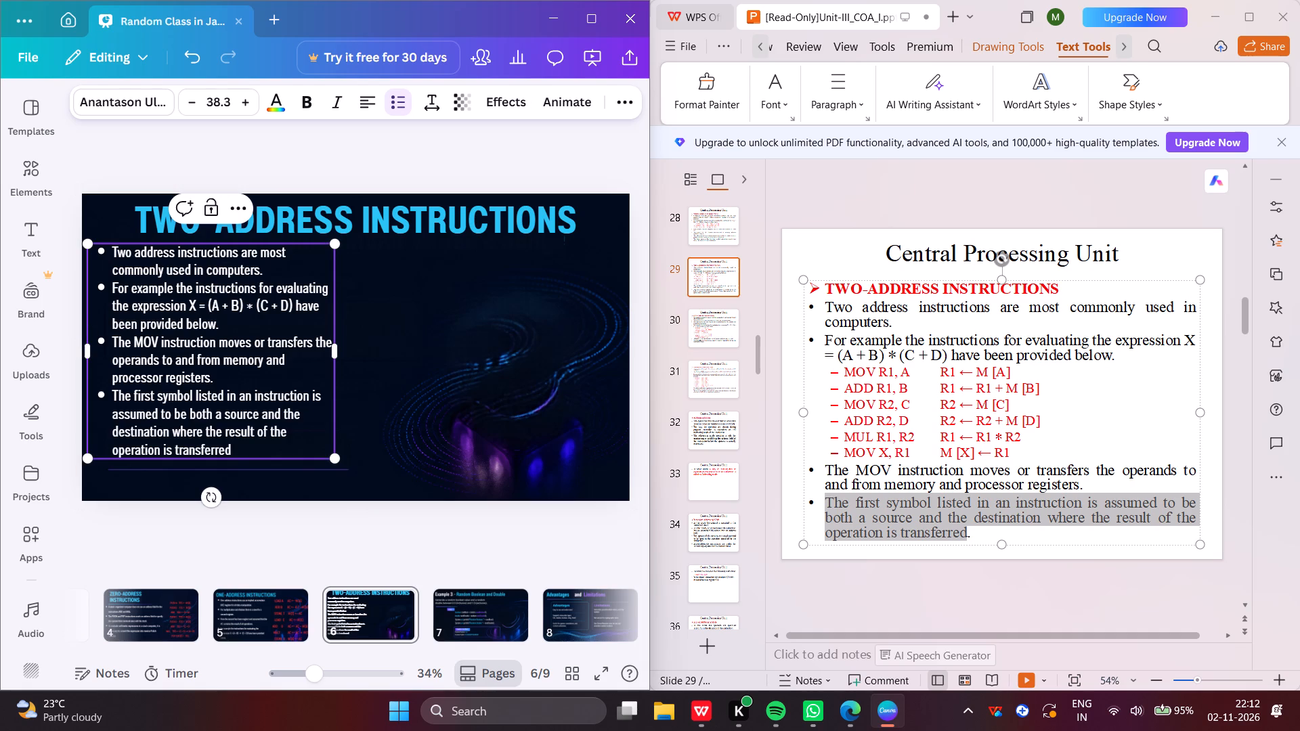
left_click(110, 162)
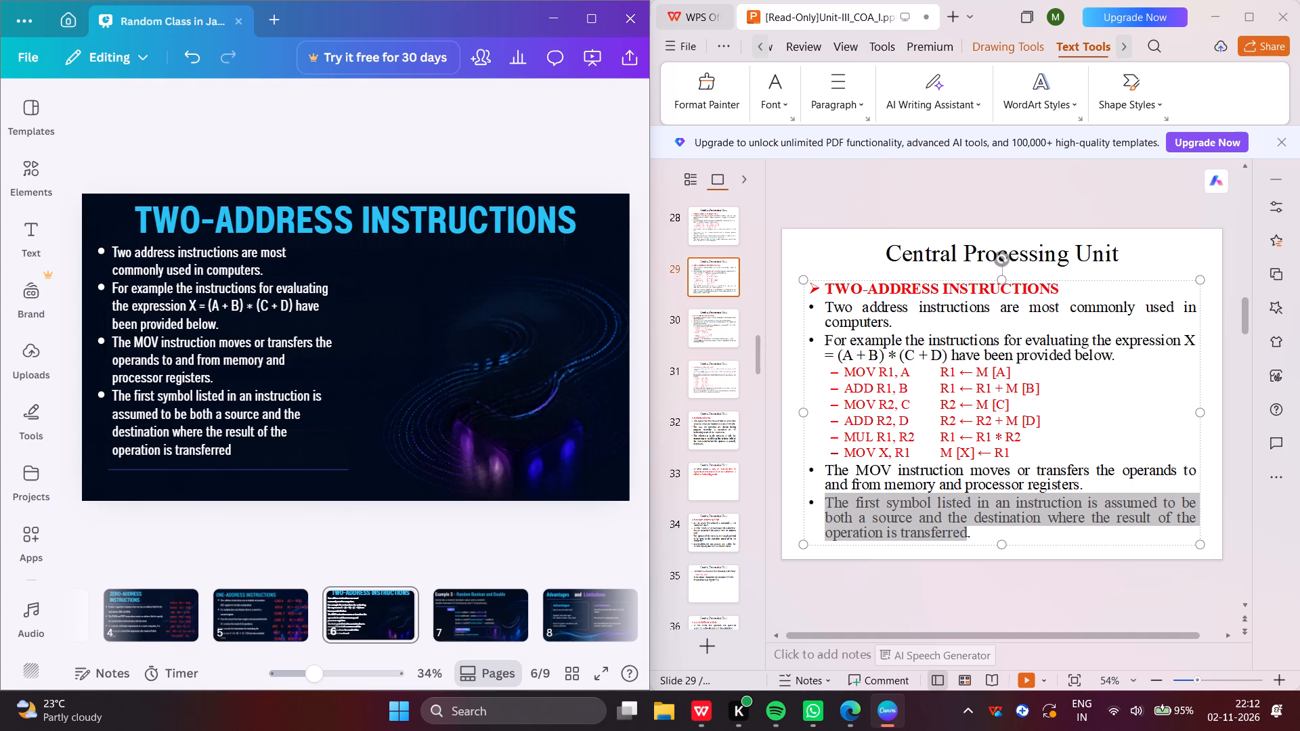
Copy the six instruction lines from MOV R1, A to MOV X, R1 on slide 29 into a new text box on page 6.
left_click_drag(824, 378, 941, 453)
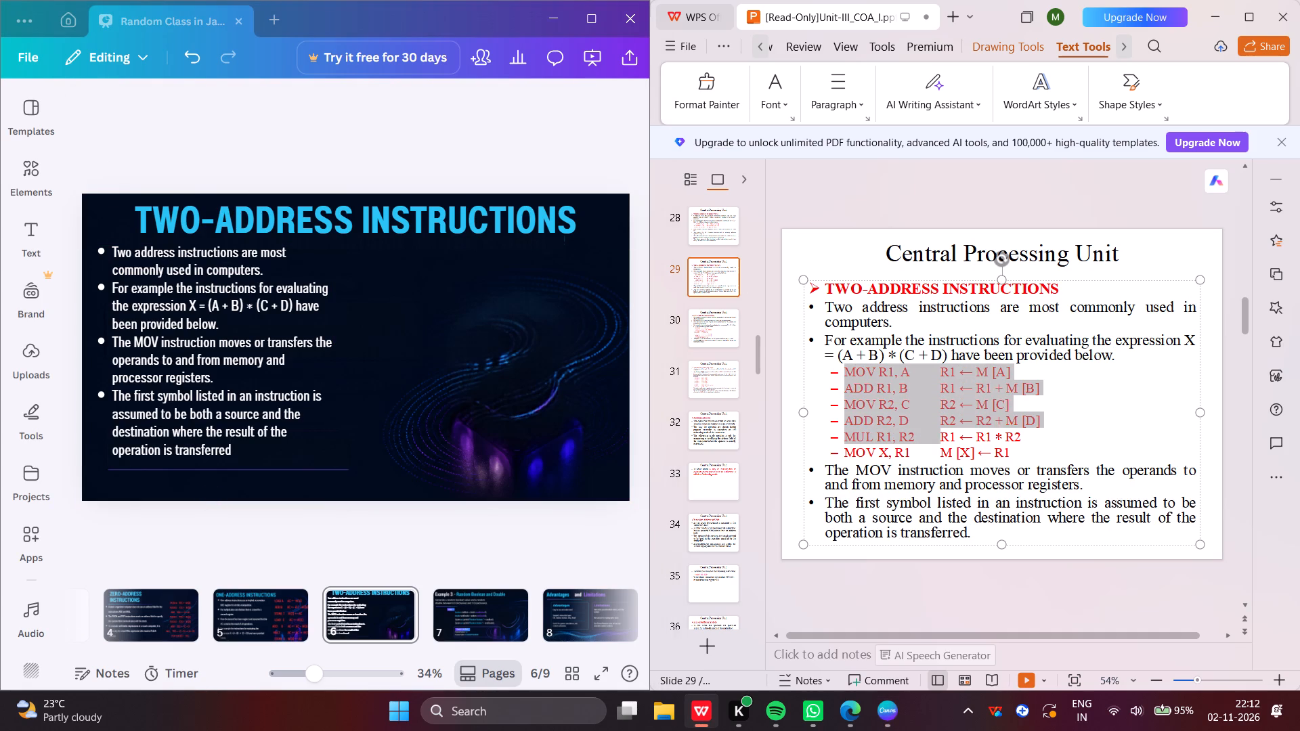
left_click_drag(941, 453, 1021, 451)
key("ctrl+c")
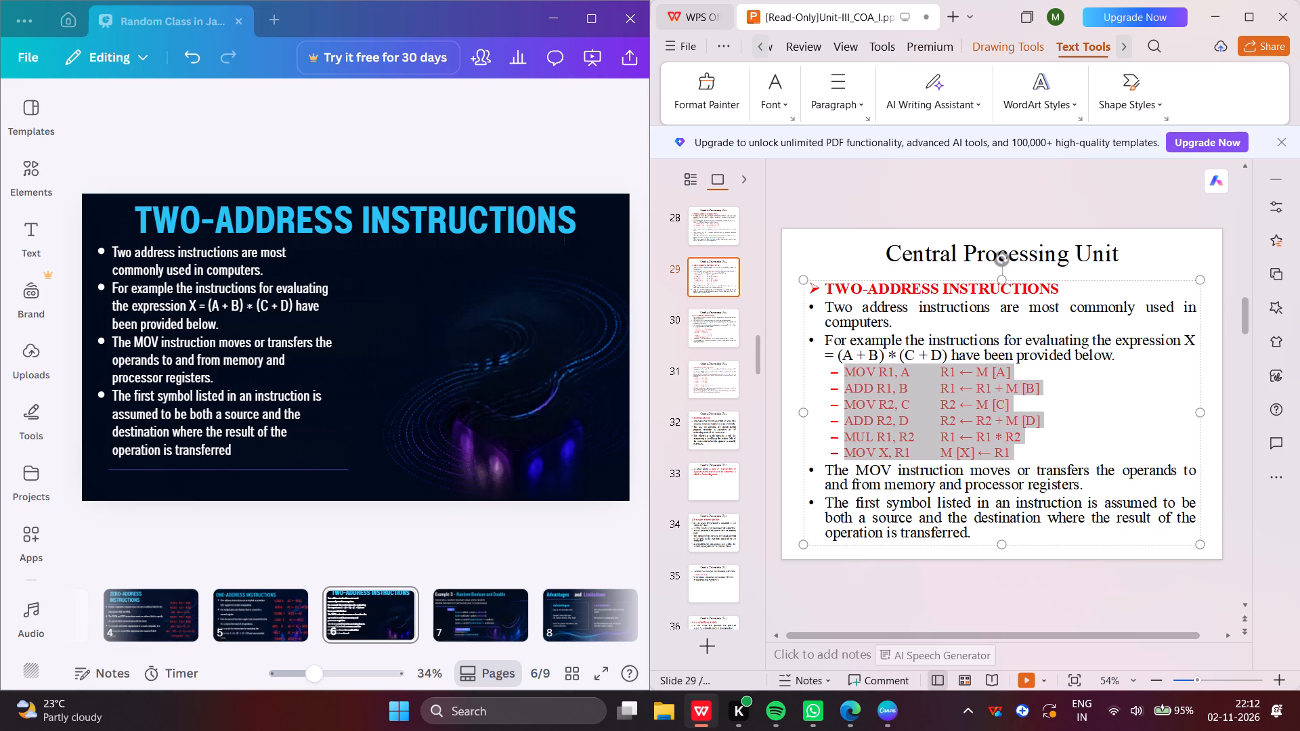
left_click(523, 370)
key("ctrl+v")
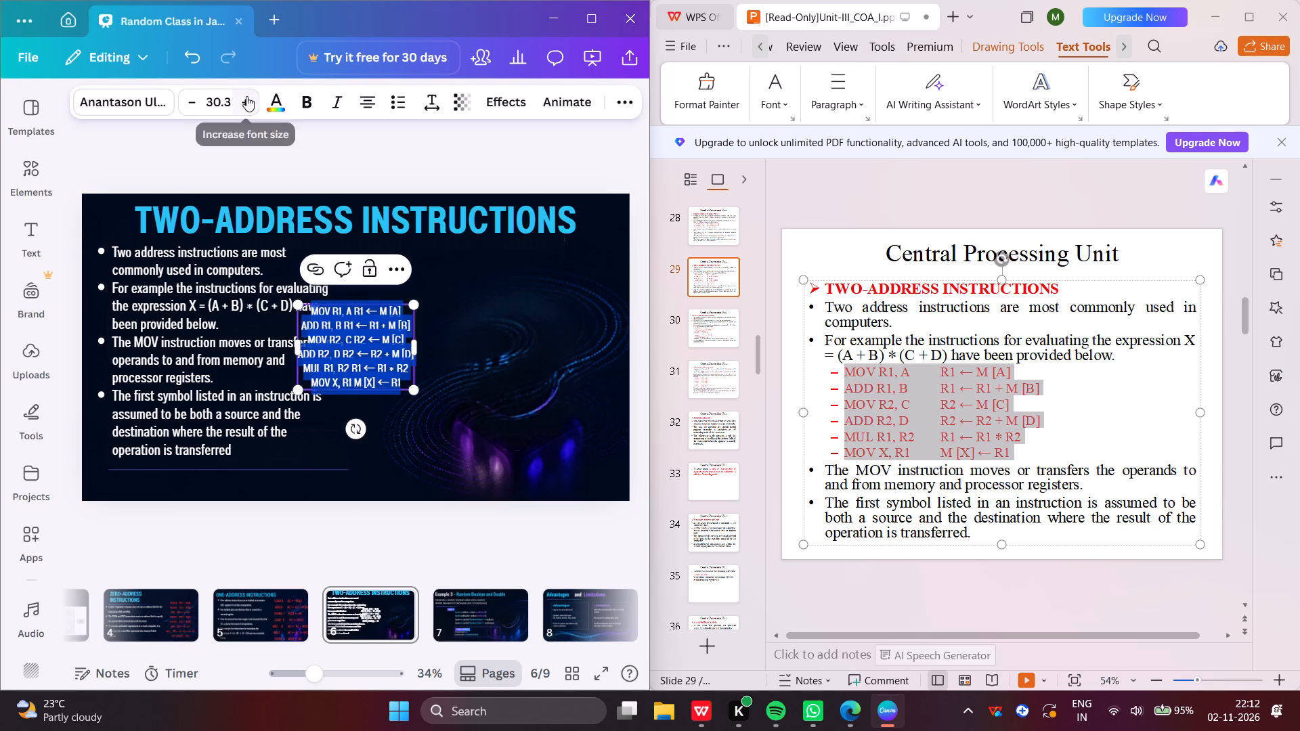
Make the pasted instruction lines on page 6 bold and set their font size to 49.3.
left_click(303, 99)
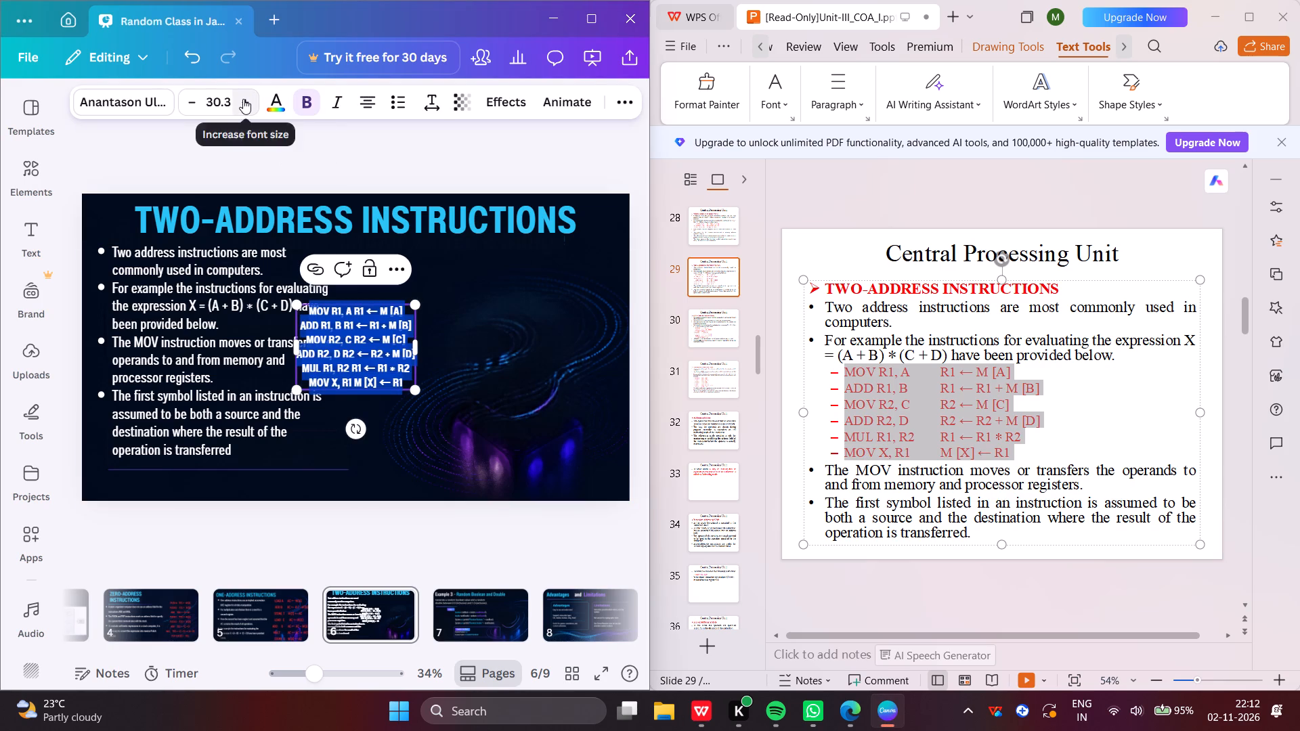
triple_click(243, 99)
triple_click(243, 99)
triple_click(243, 99)
left_click(243, 99)
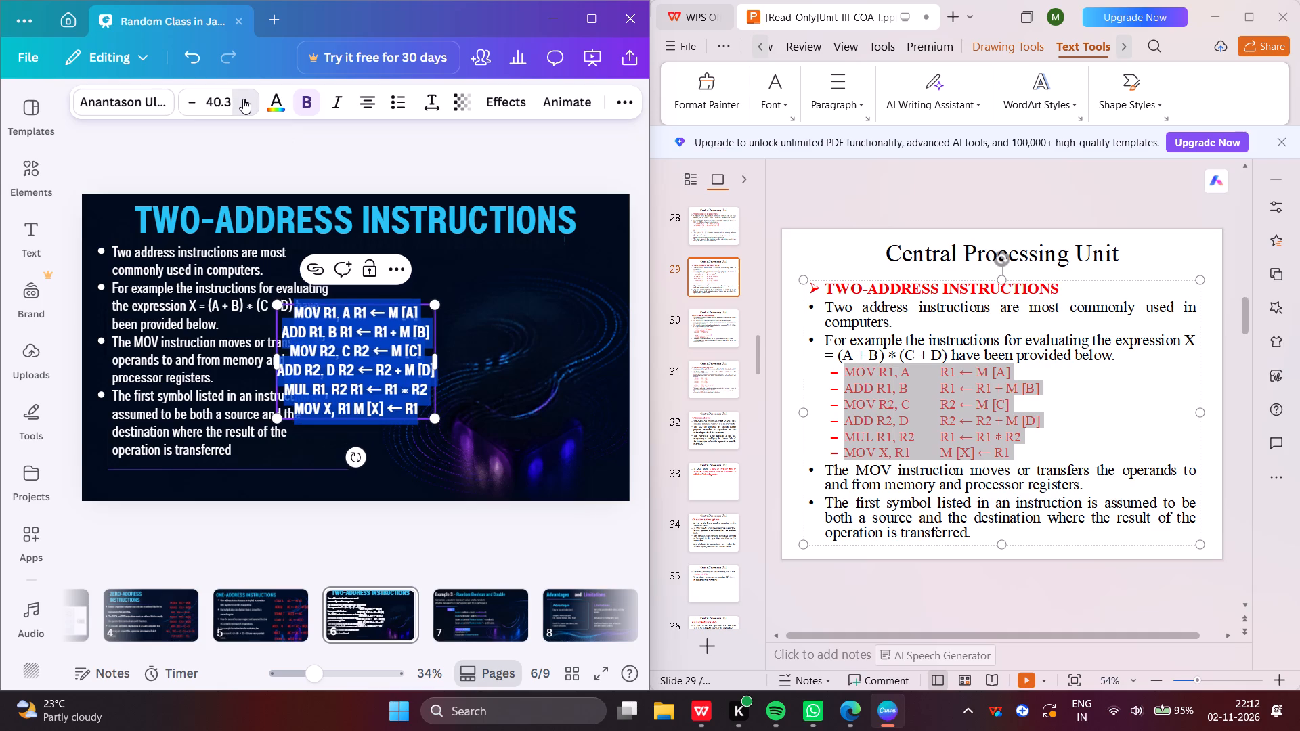
triple_click(243, 99)
triple_click(243, 99)
triple_click(243, 99)
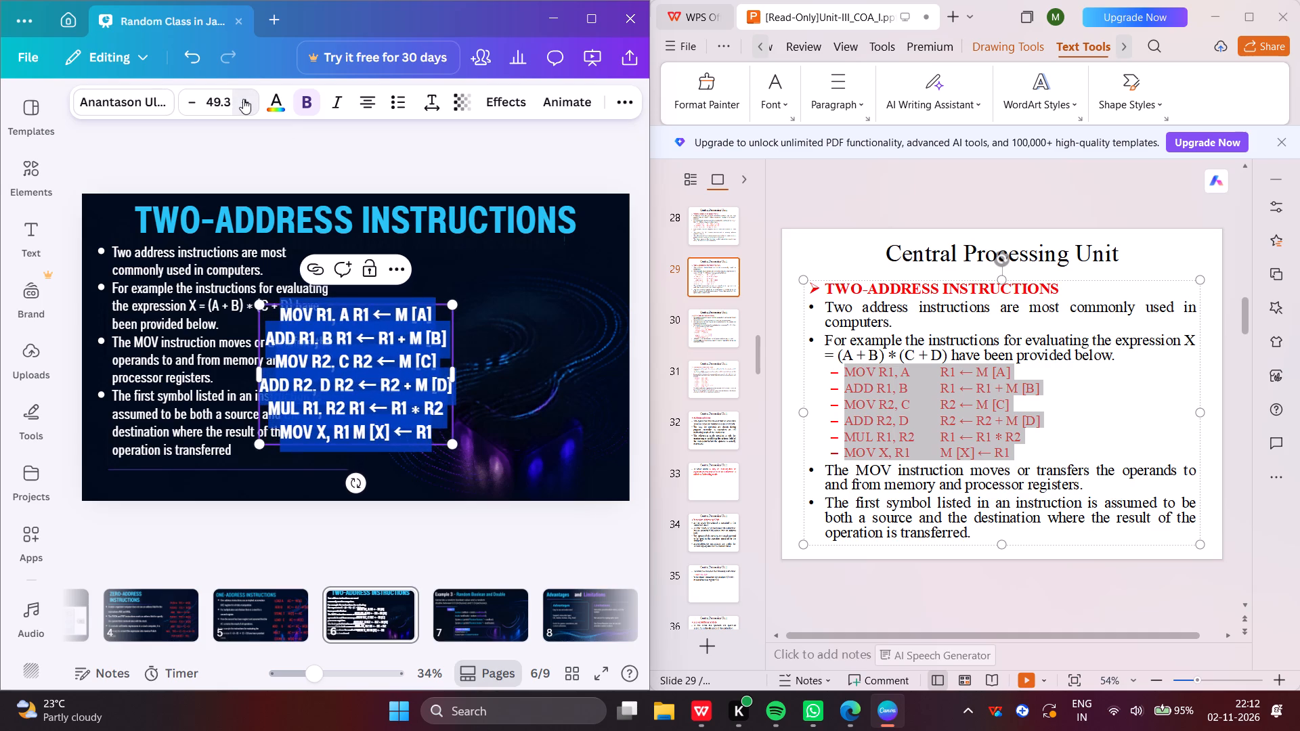
Colour the pasted instruction lines on page 6 red.
left_click(265, 95)
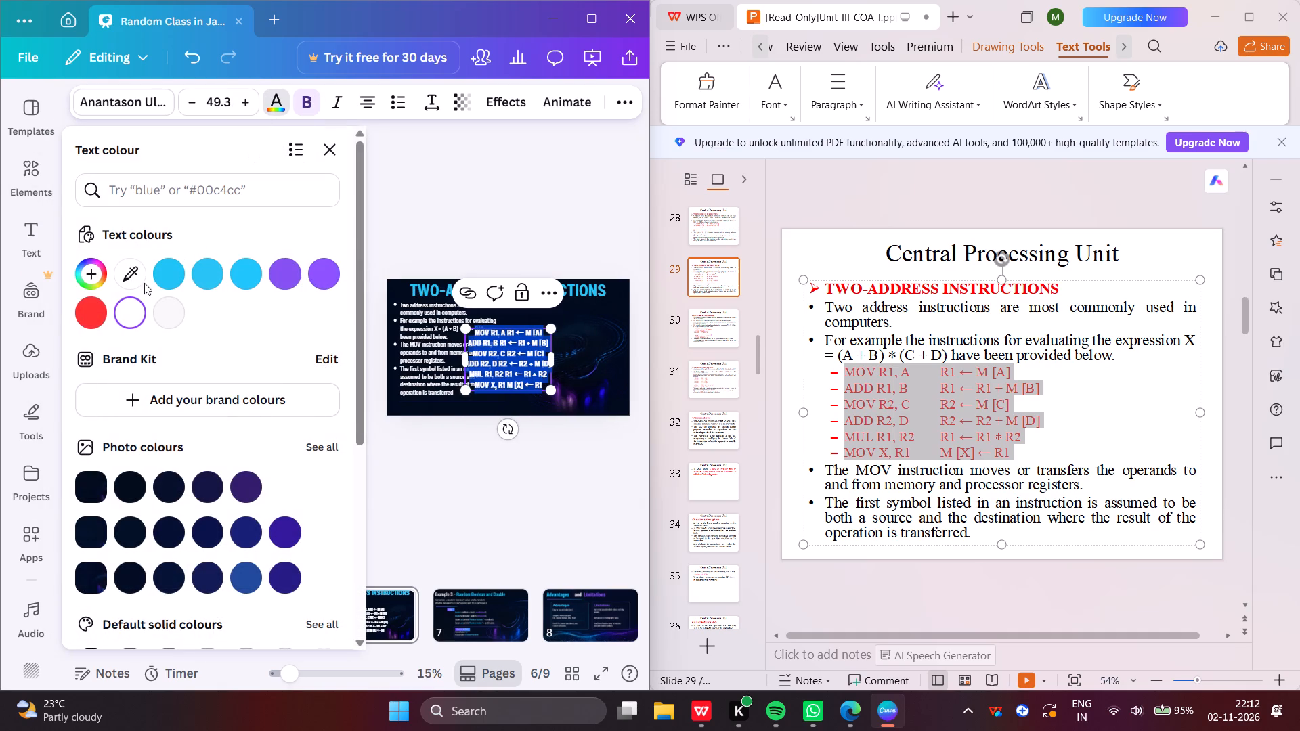
left_click(103, 305)
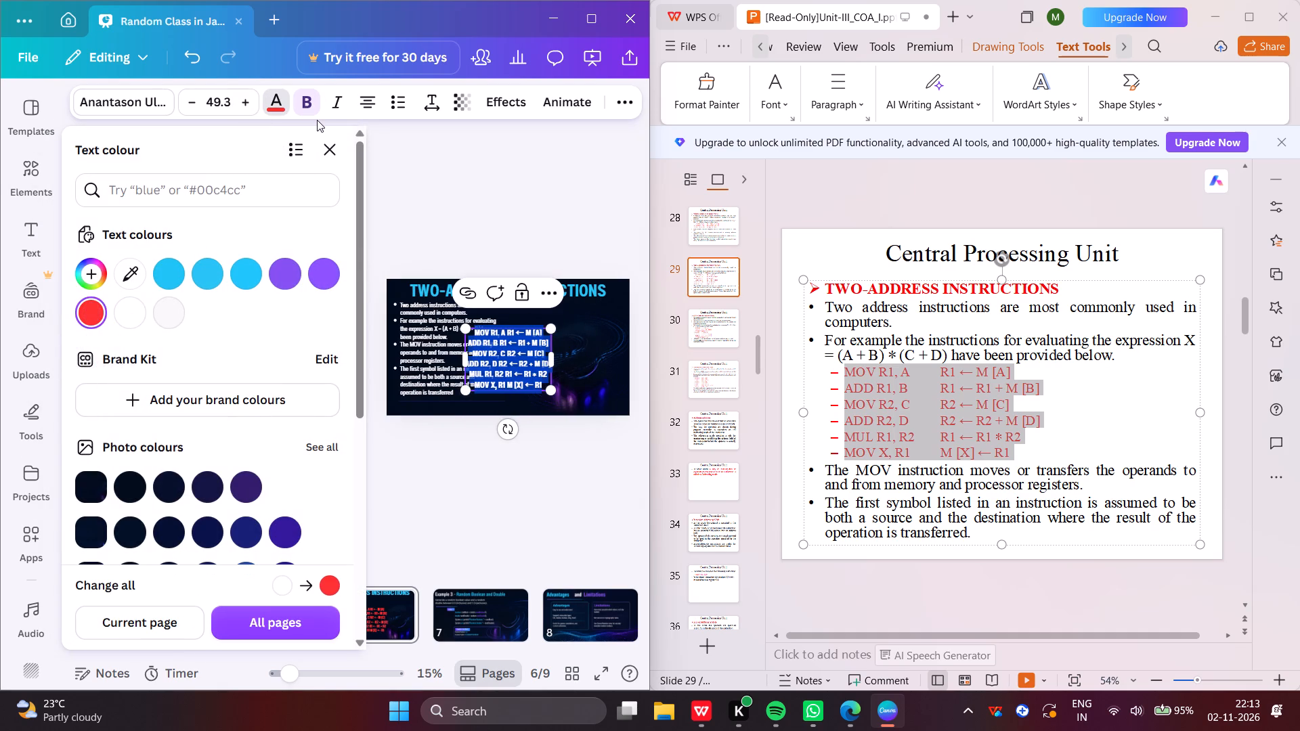
left_click(327, 164)
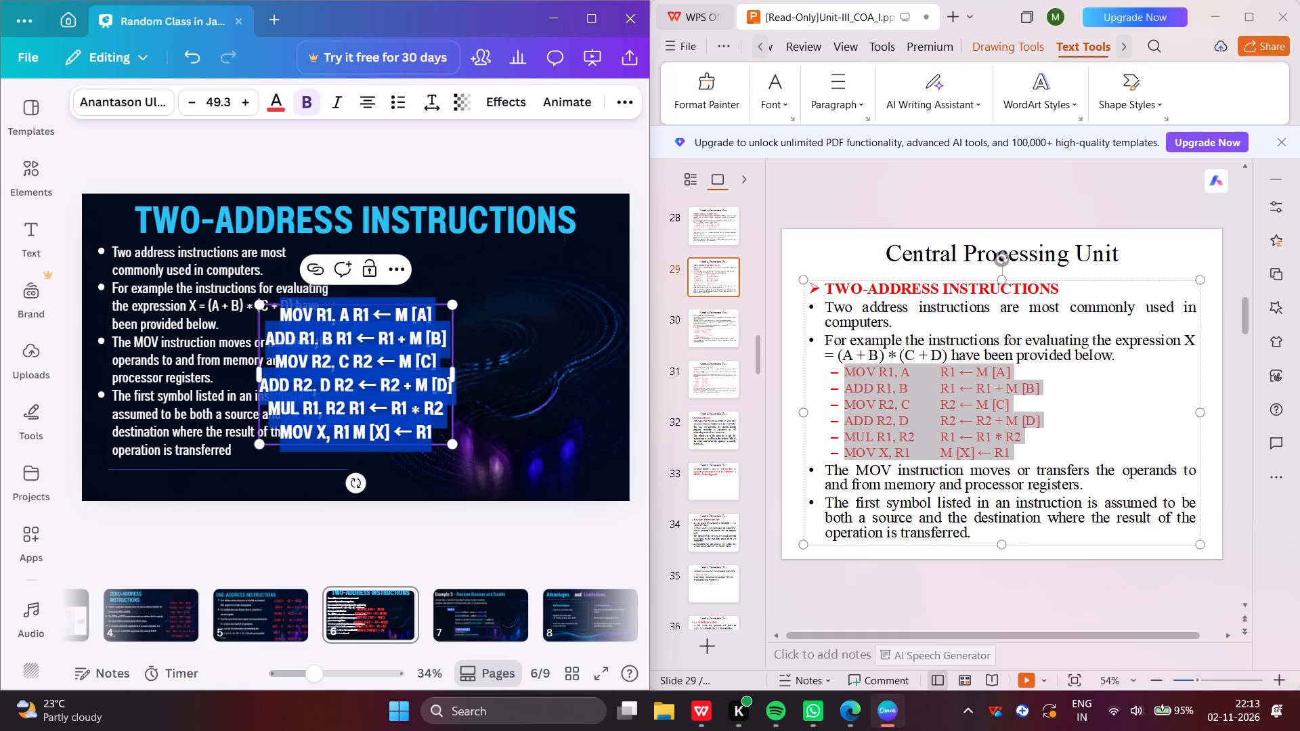
Position the red instruction lines beside the bullets in the right half of page 6, scaling the text box to font size 62.5.
left_click_drag(374, 336, 487, 315)
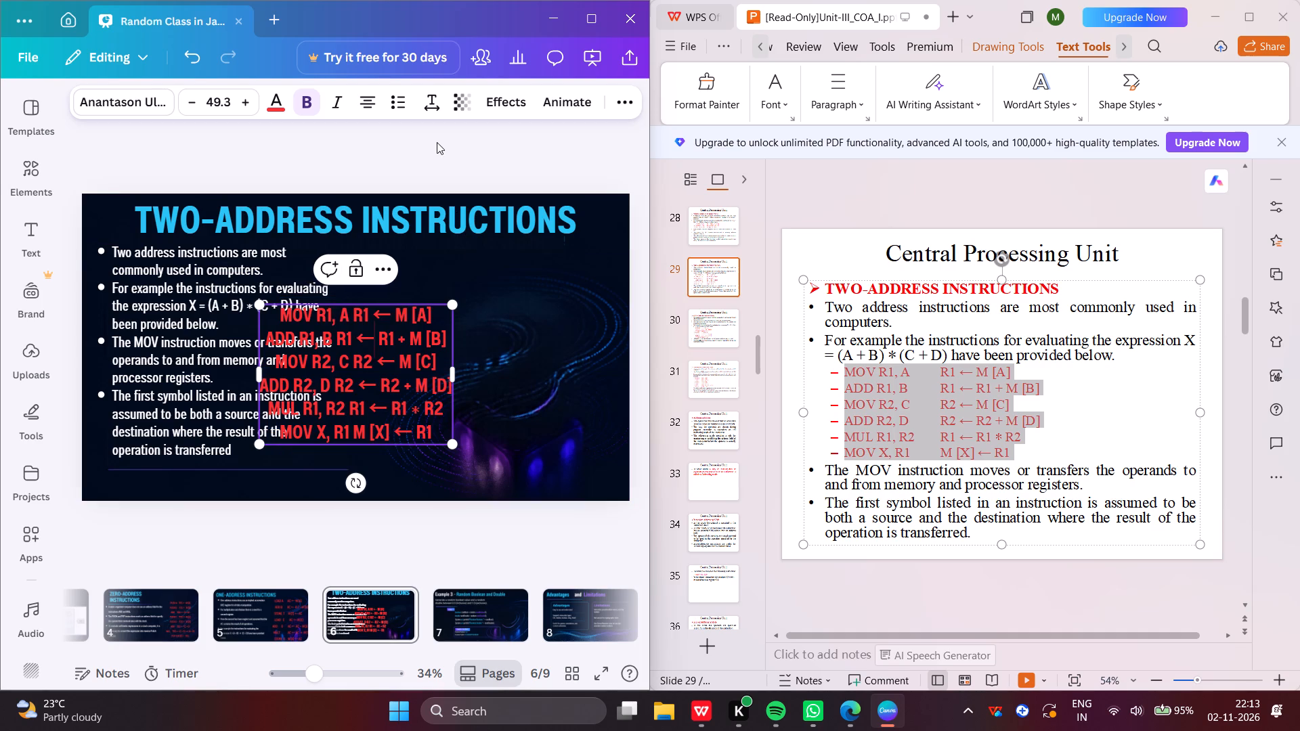
left_click(437, 146)
left_click_drag(400, 345, 521, 310)
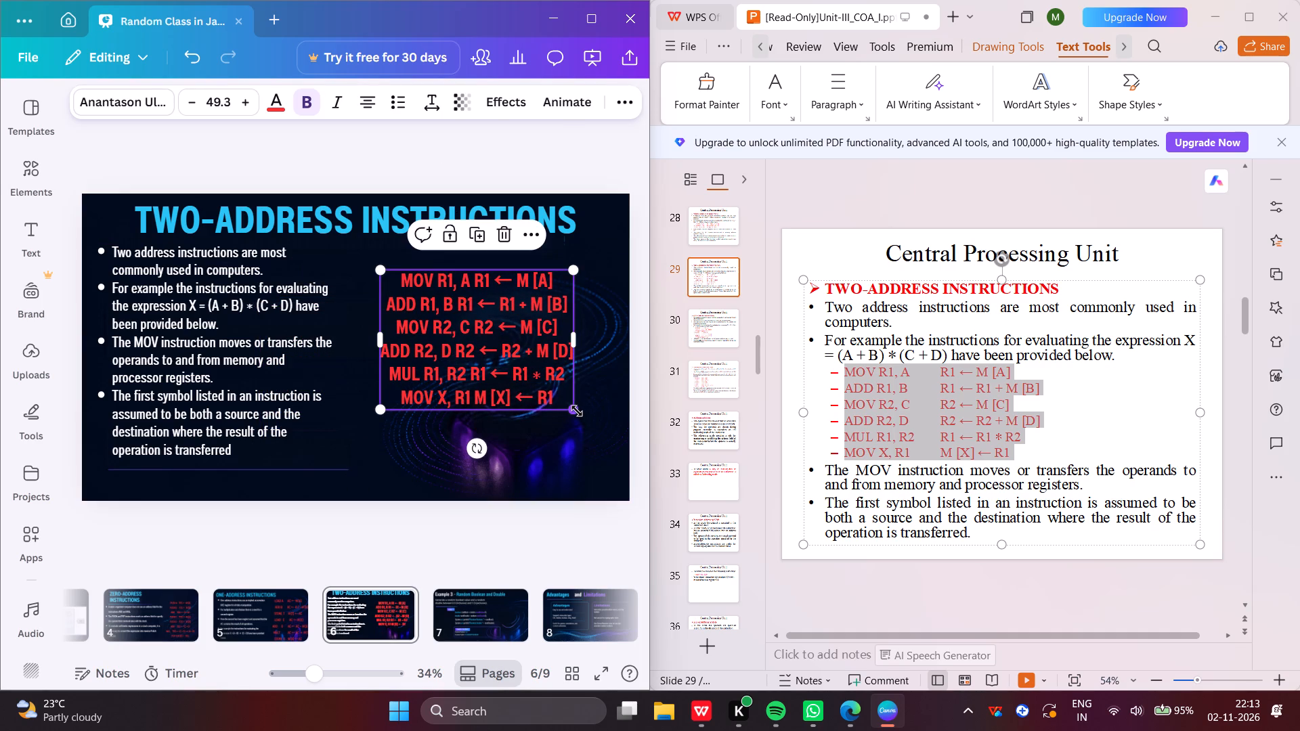
left_click_drag(577, 411, 575, 521)
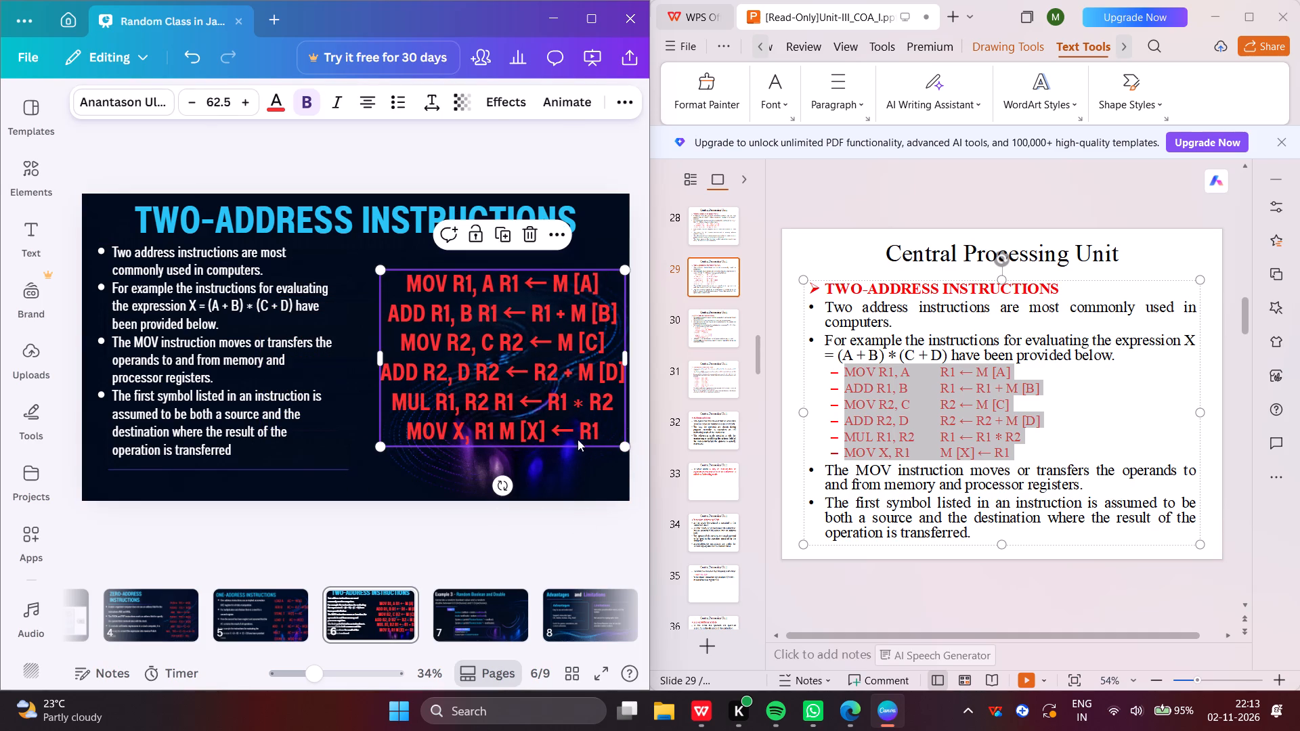
left_click_drag(582, 416, 554, 420)
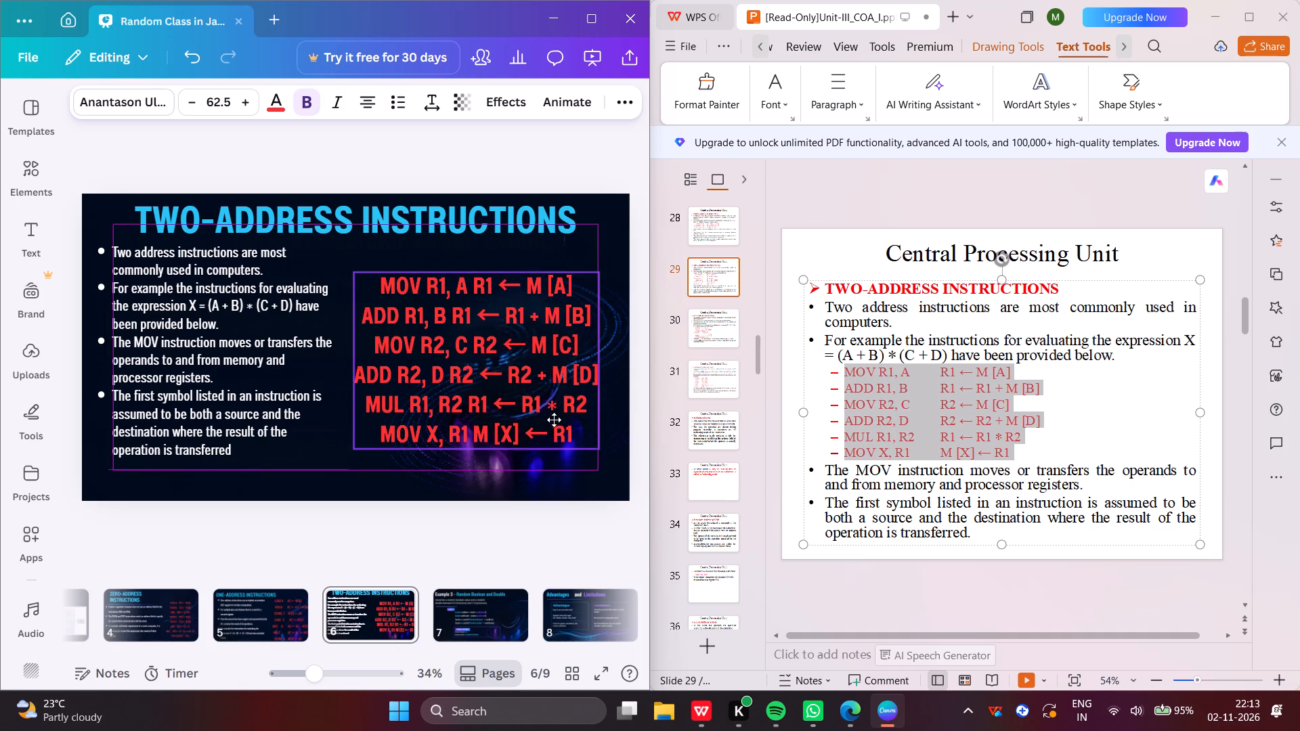
left_click_drag(554, 420, 557, 420)
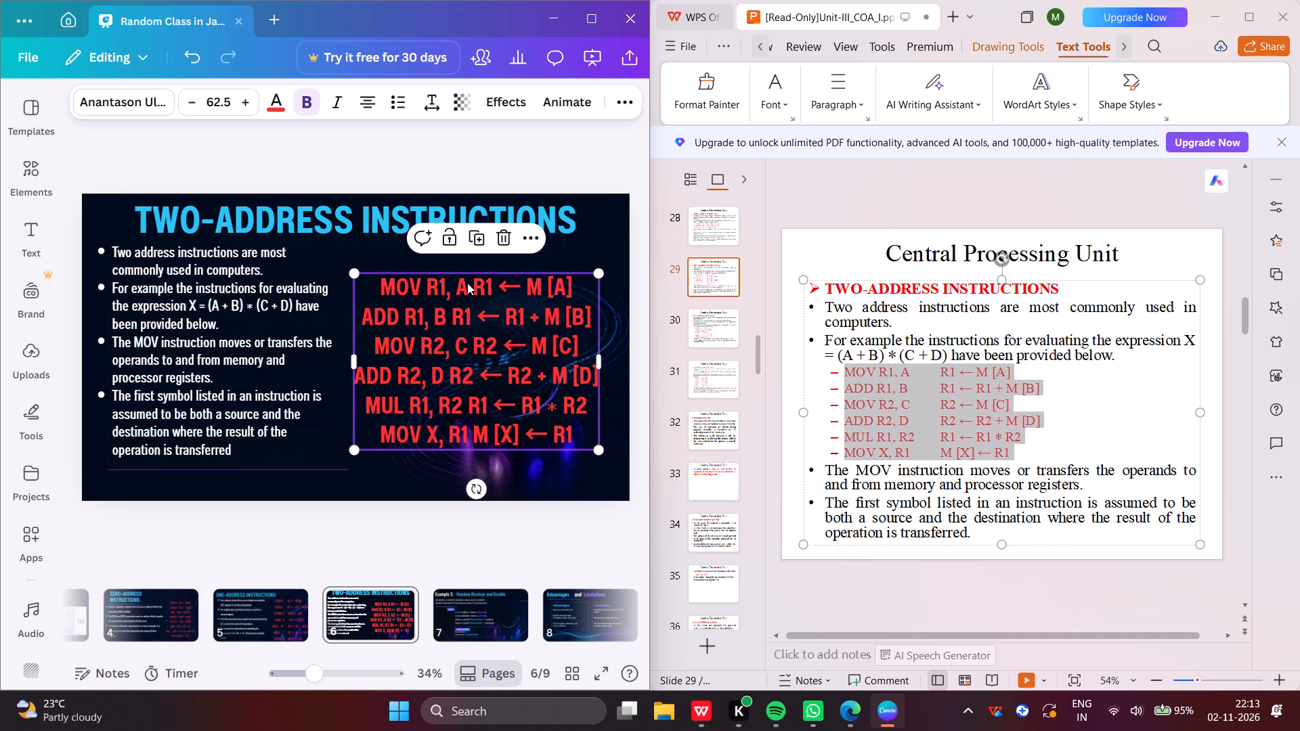
Widen the gap between MOV R1, A and R1 ← M [A] on page 6 with four extra spaces.
left_click(467, 283)
left_click(467, 283)
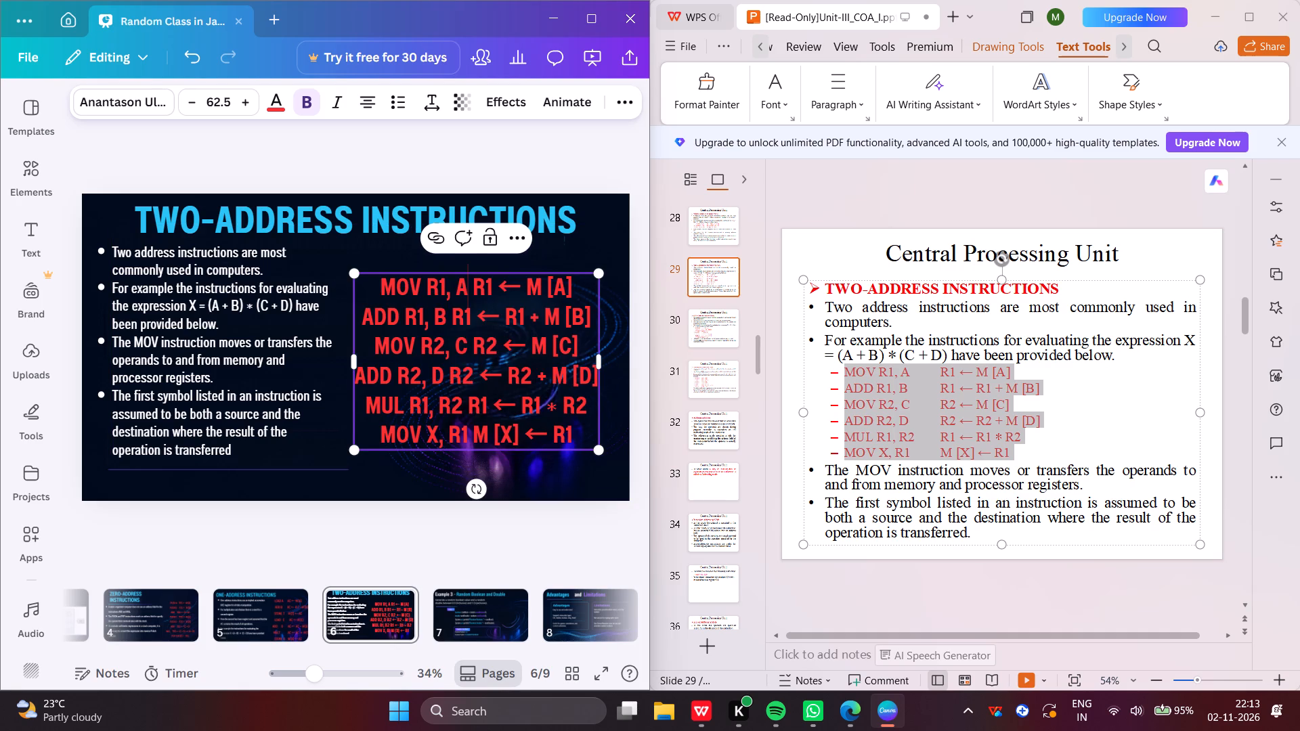
key("space")
key("space")
key("space")
key("space")
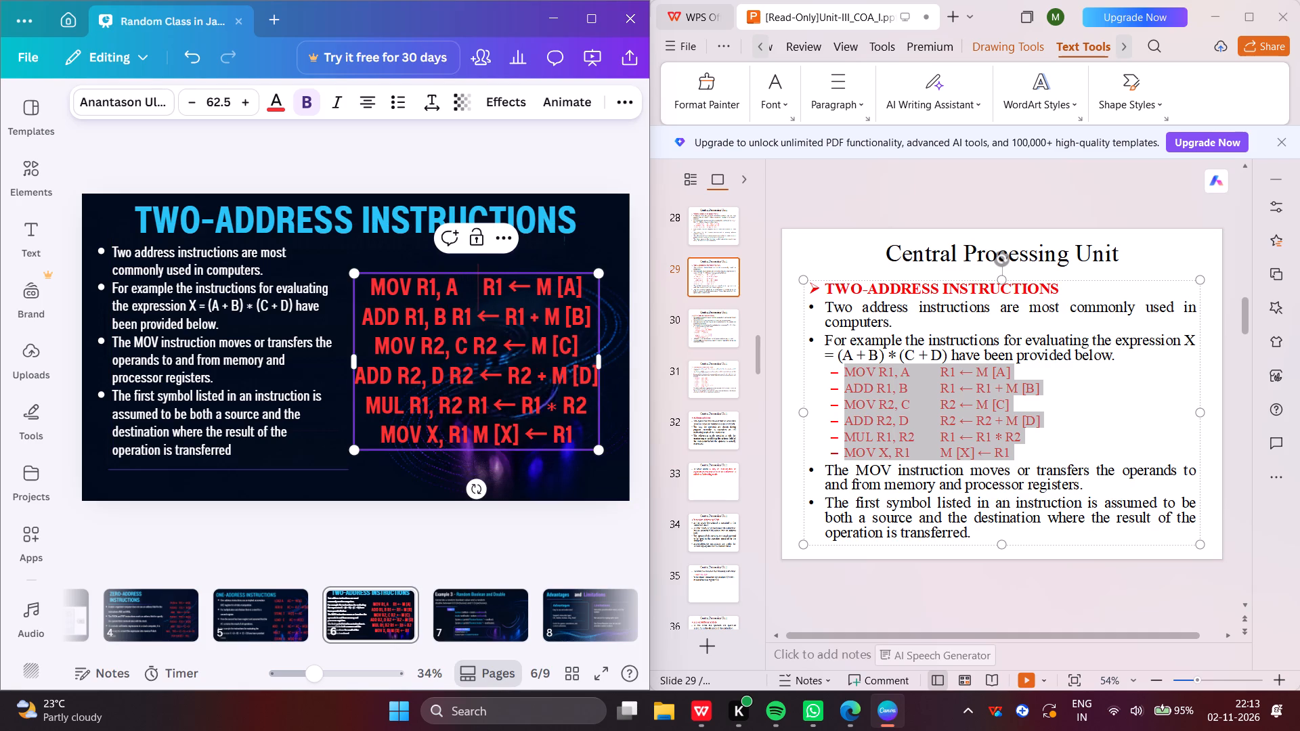
Separate ADD R1, B from R1 ← R1 + M [B] in the second instruction line with three spaces.
left_click(454, 318)
key("space")
key("space")
key("BackSpace")
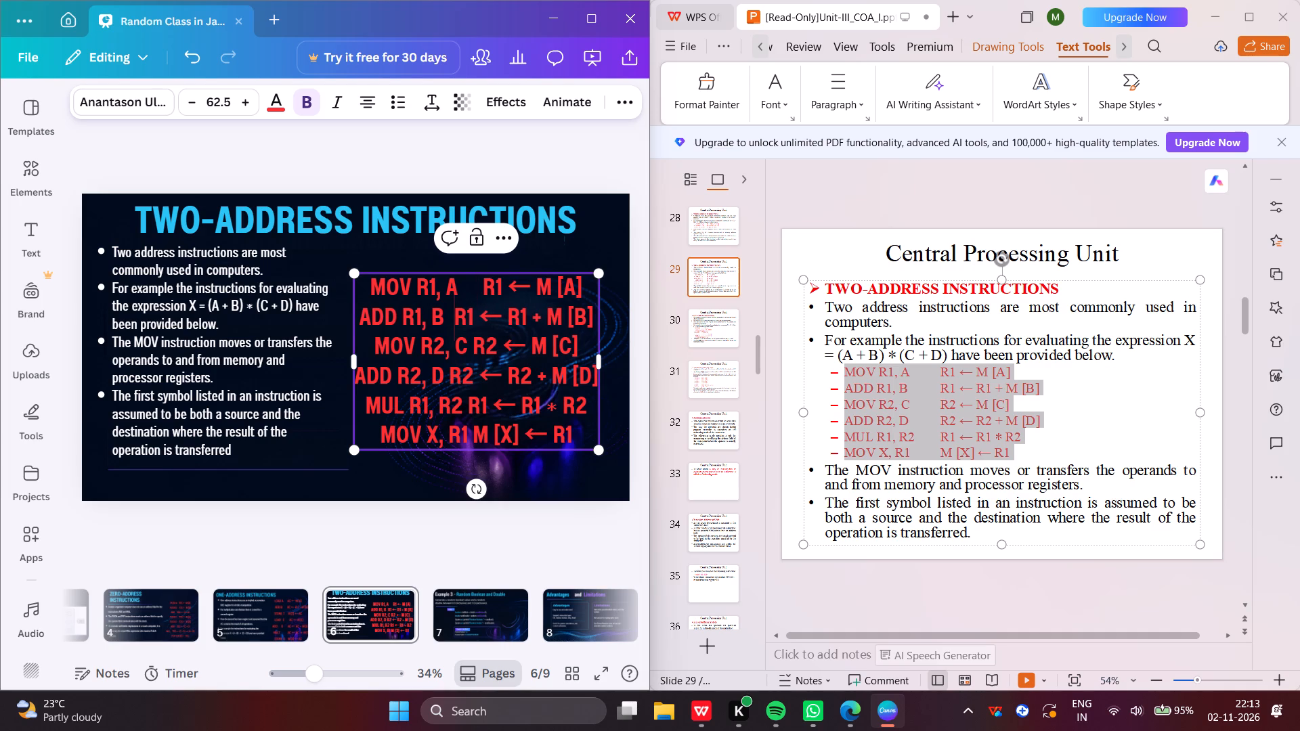
key("BackSpace")
key("BackSpace")
key("space")
key("space")
key("BackSpace")
key("BackSpace")
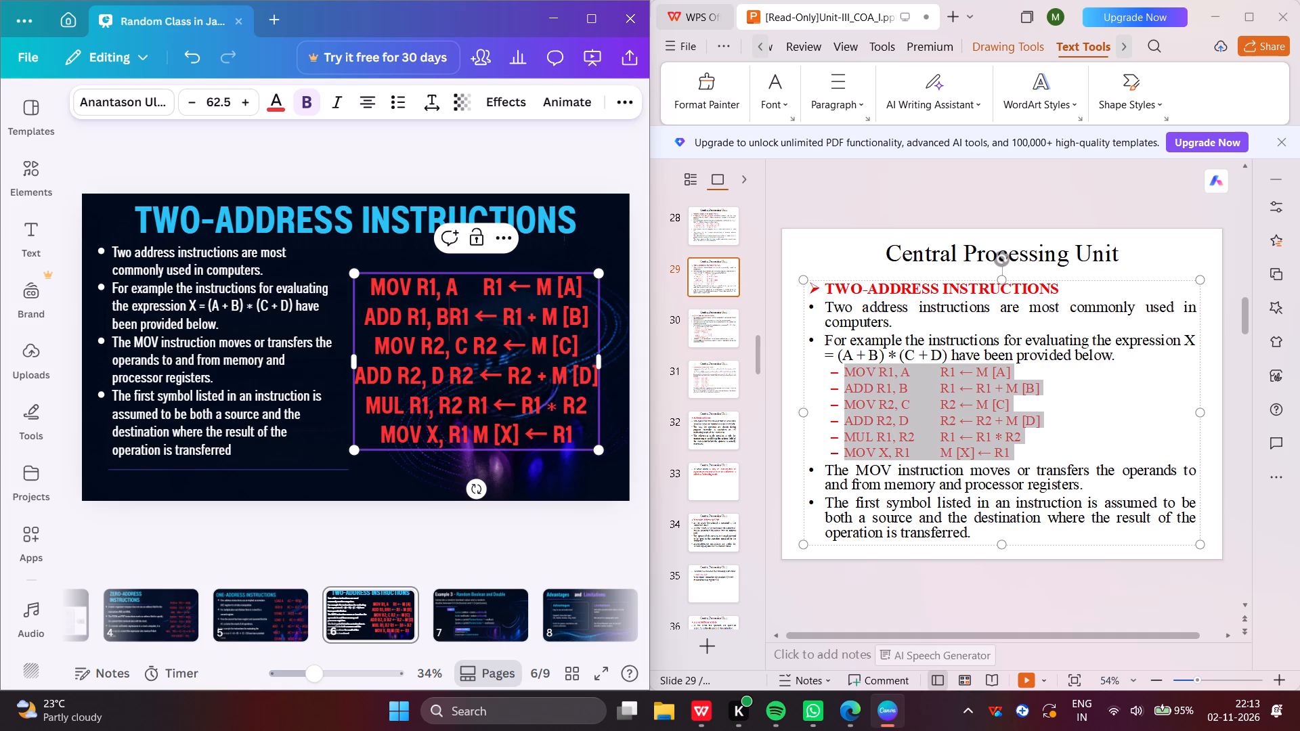
key("Left")
key("Right")
key("space")
key("space")
key("space")
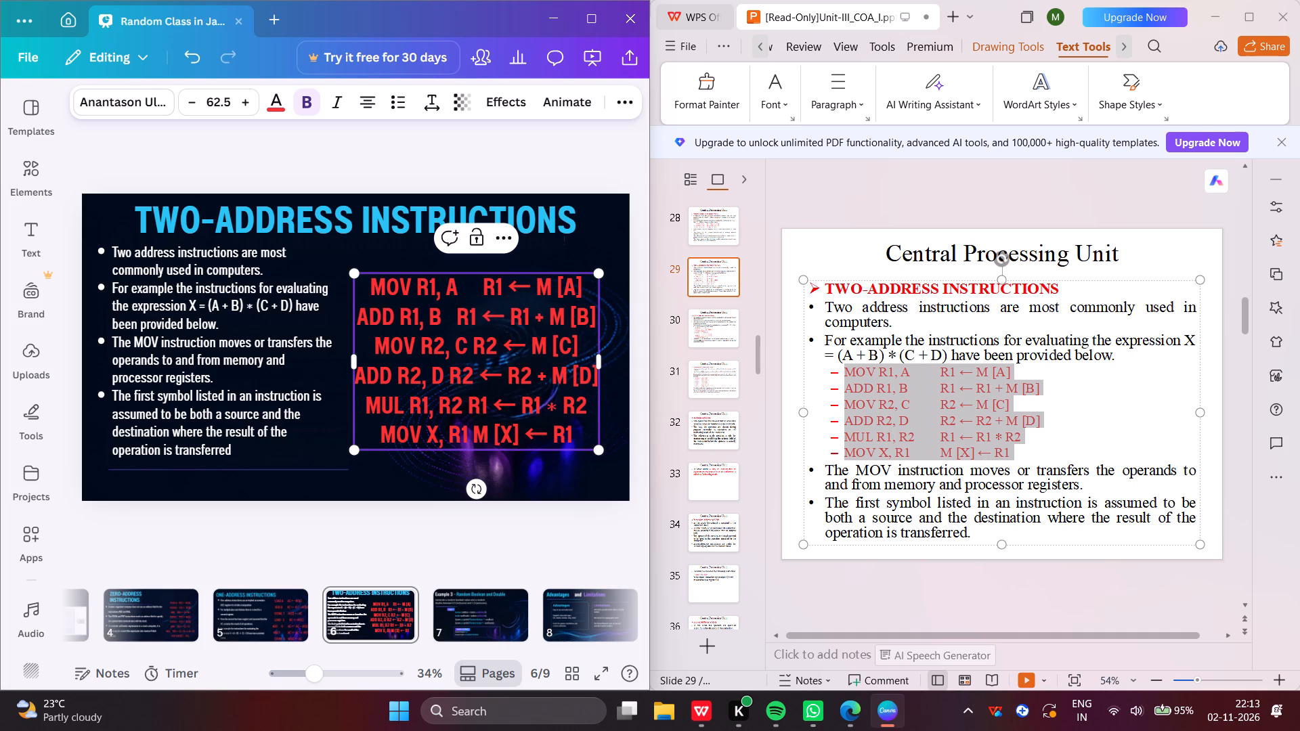
Widen the red instruction text box toward the bullet list, keeping each instruction on a single line.
left_click_drag(353, 318, 357, 318)
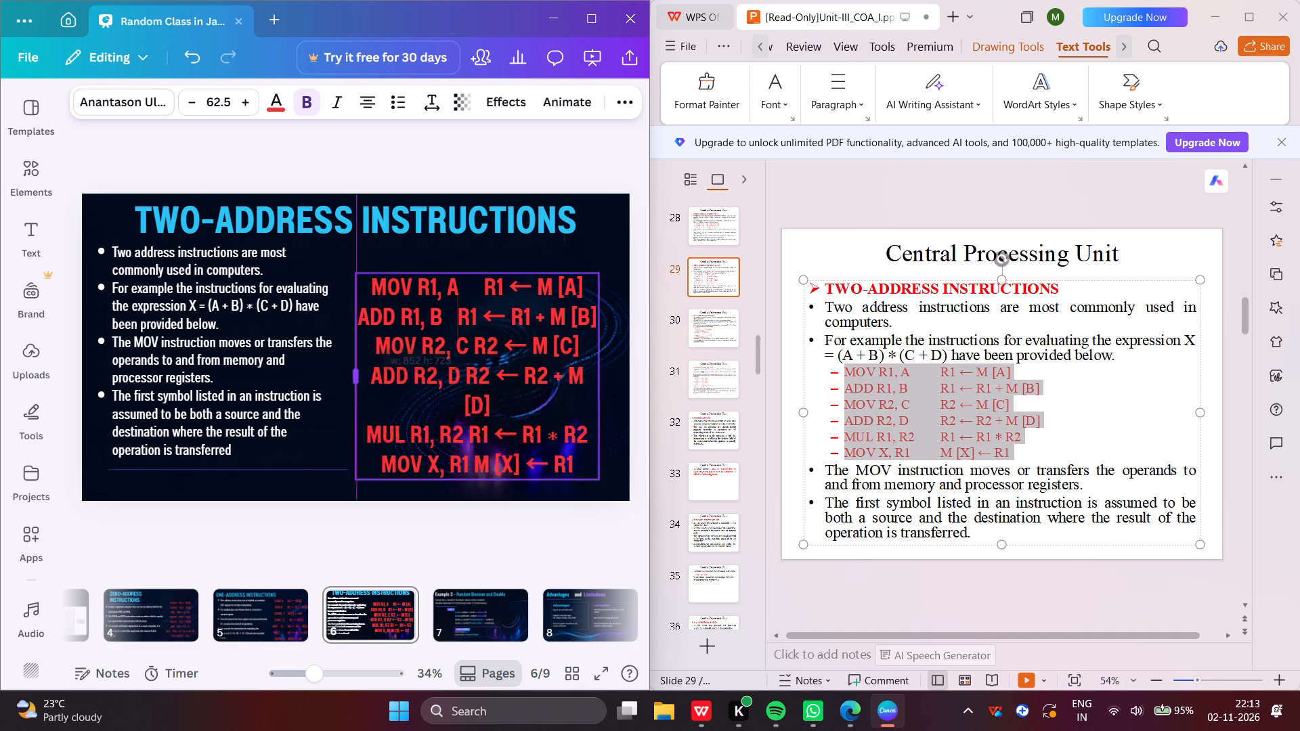
left_click_drag(357, 318, 320, 365)
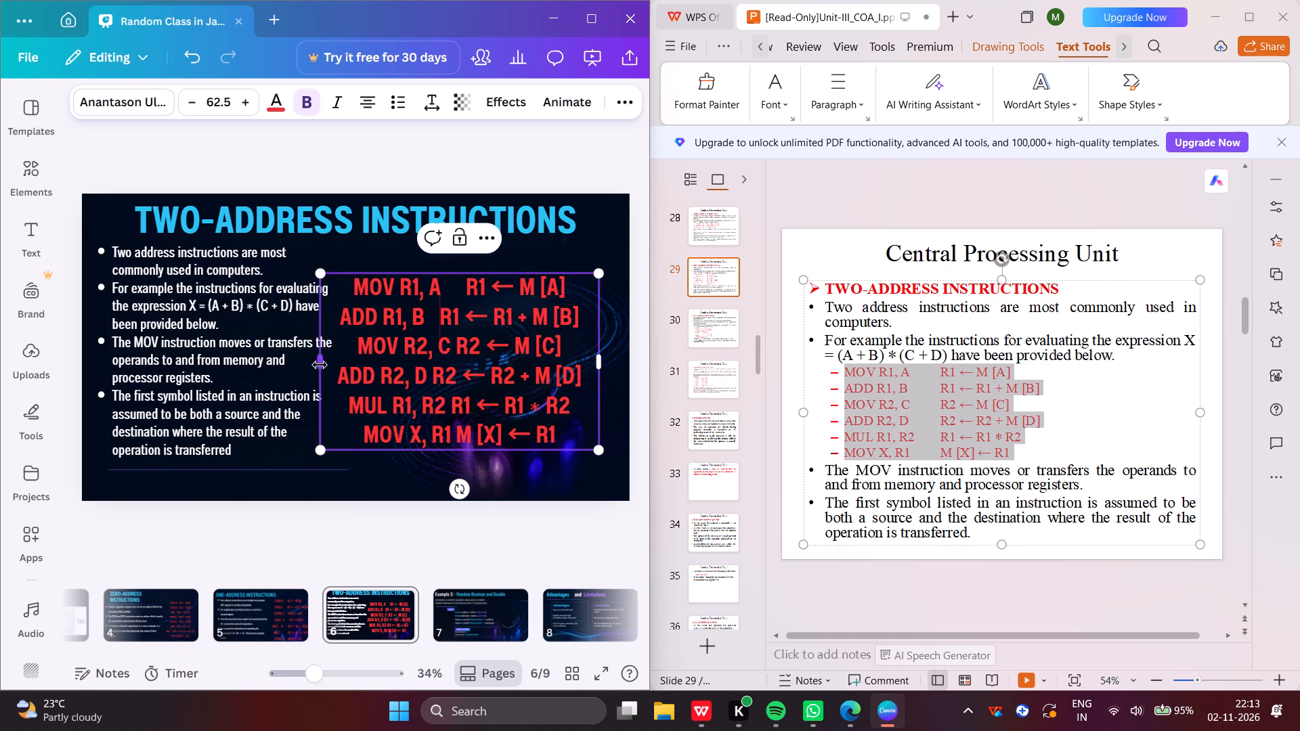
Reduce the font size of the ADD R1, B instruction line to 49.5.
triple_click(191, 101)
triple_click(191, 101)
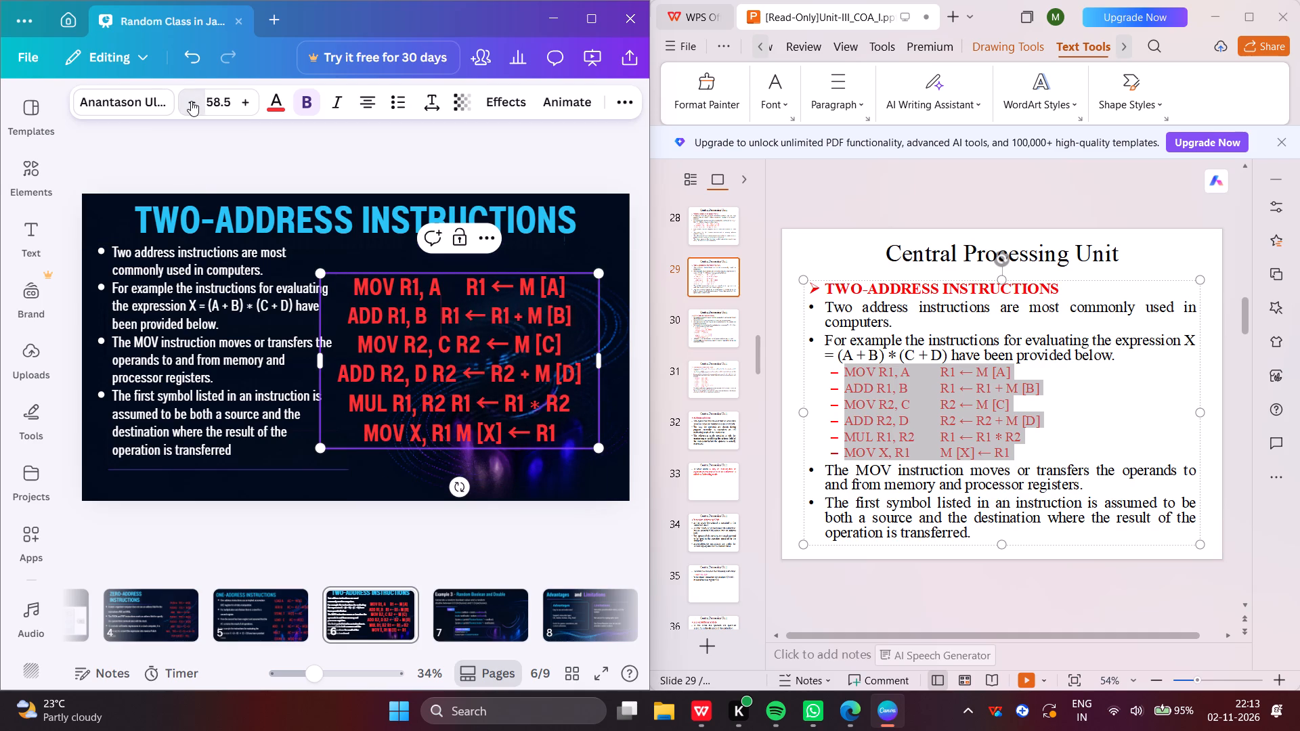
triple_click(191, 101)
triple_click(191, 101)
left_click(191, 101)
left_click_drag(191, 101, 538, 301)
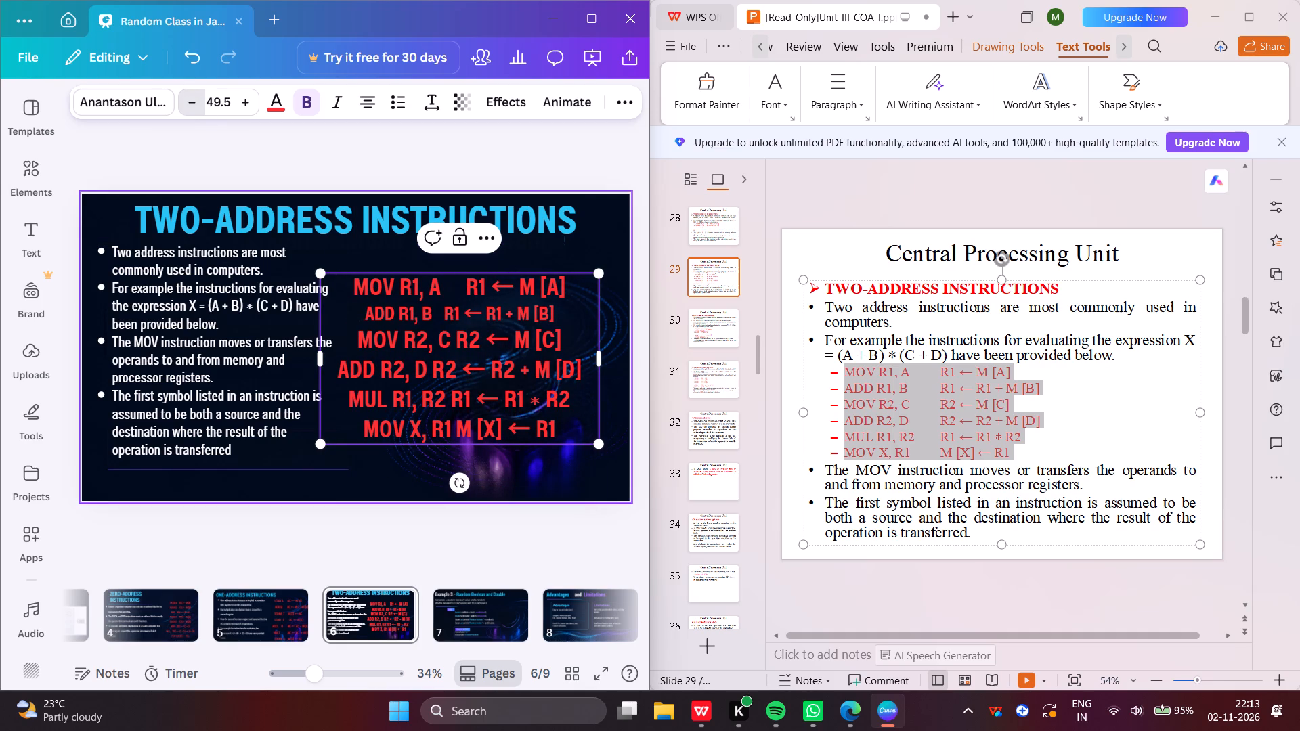
Widen the gap between ADD R1, B and R1 ← R1 + M [B] with 13 more spaces.
left_click_drag(538, 301, 435, 313)
left_click(435, 313)
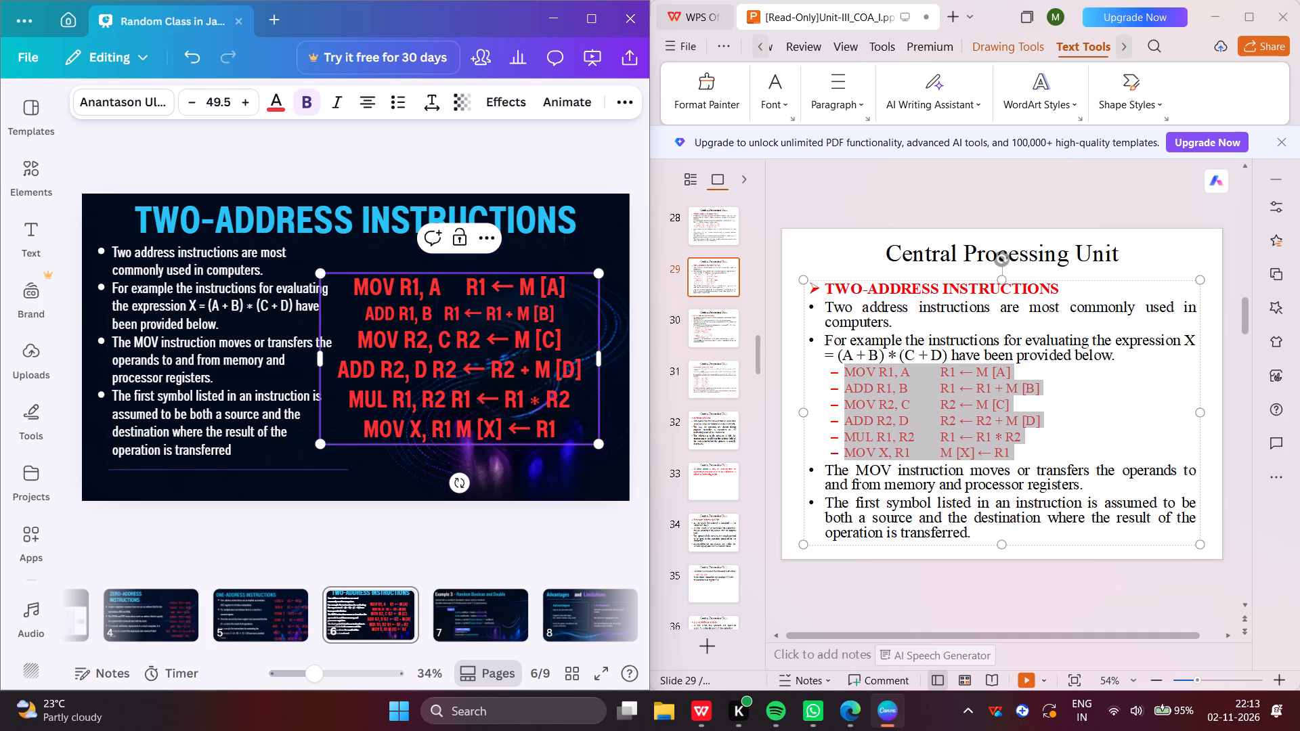
key("space")
key("space")
key("space")
key("space")
key("space")
key("space")
key("space")
key("space")
key("space")
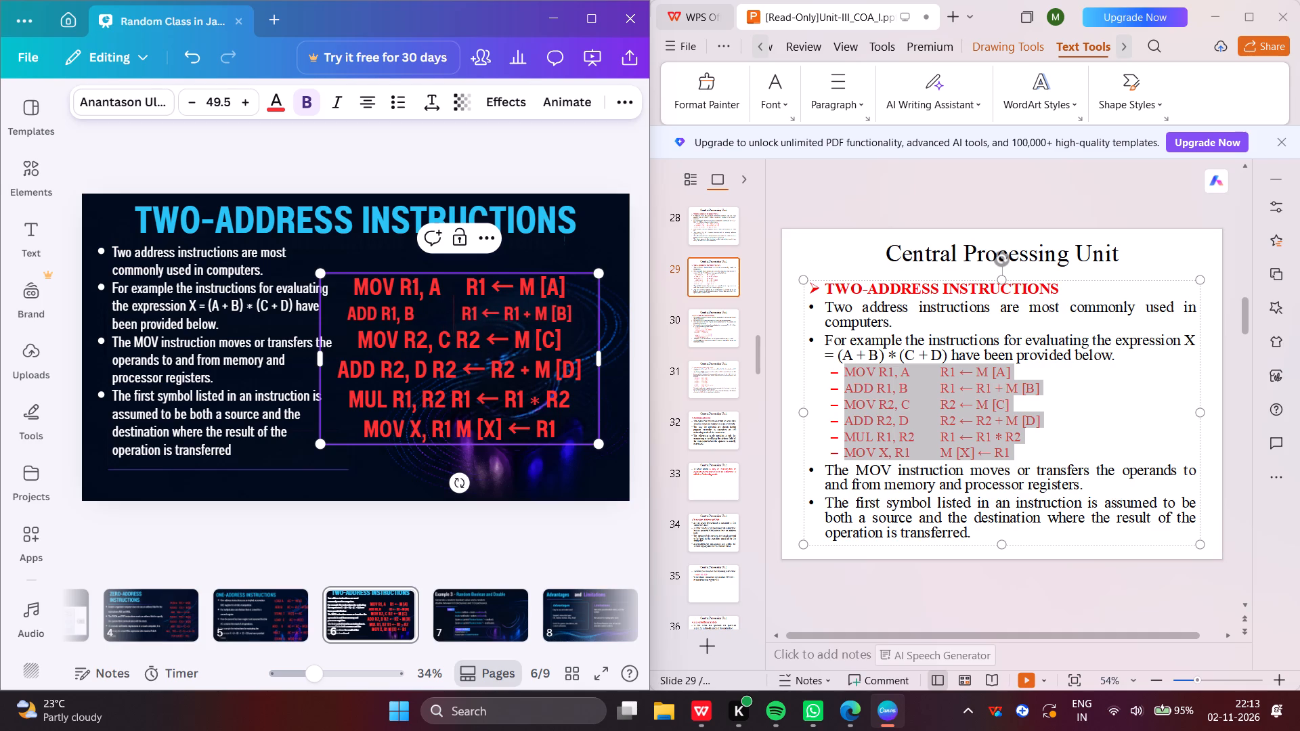
key("space")
key("space")
key("space")
key("space")
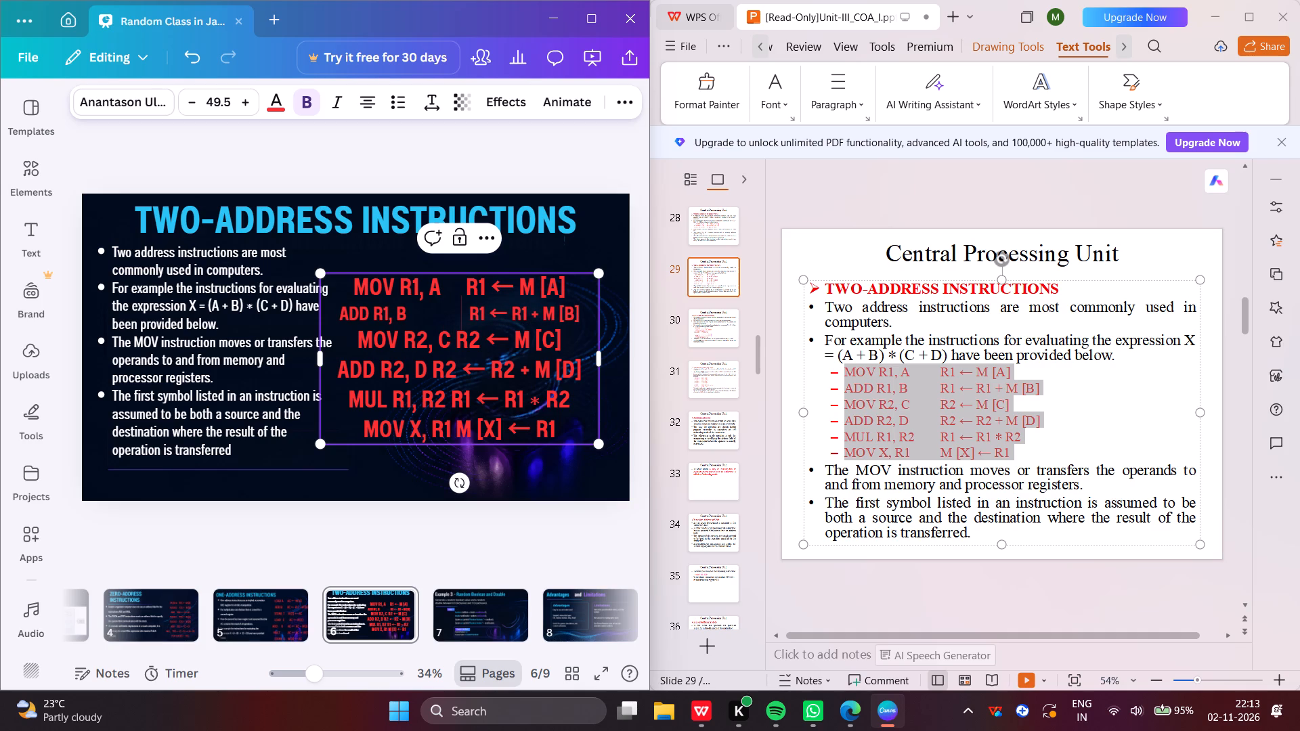
Indent the ADD R1, B instruction line slightly, leaving one added space before ADD.
left_click(338, 313)
key("space")
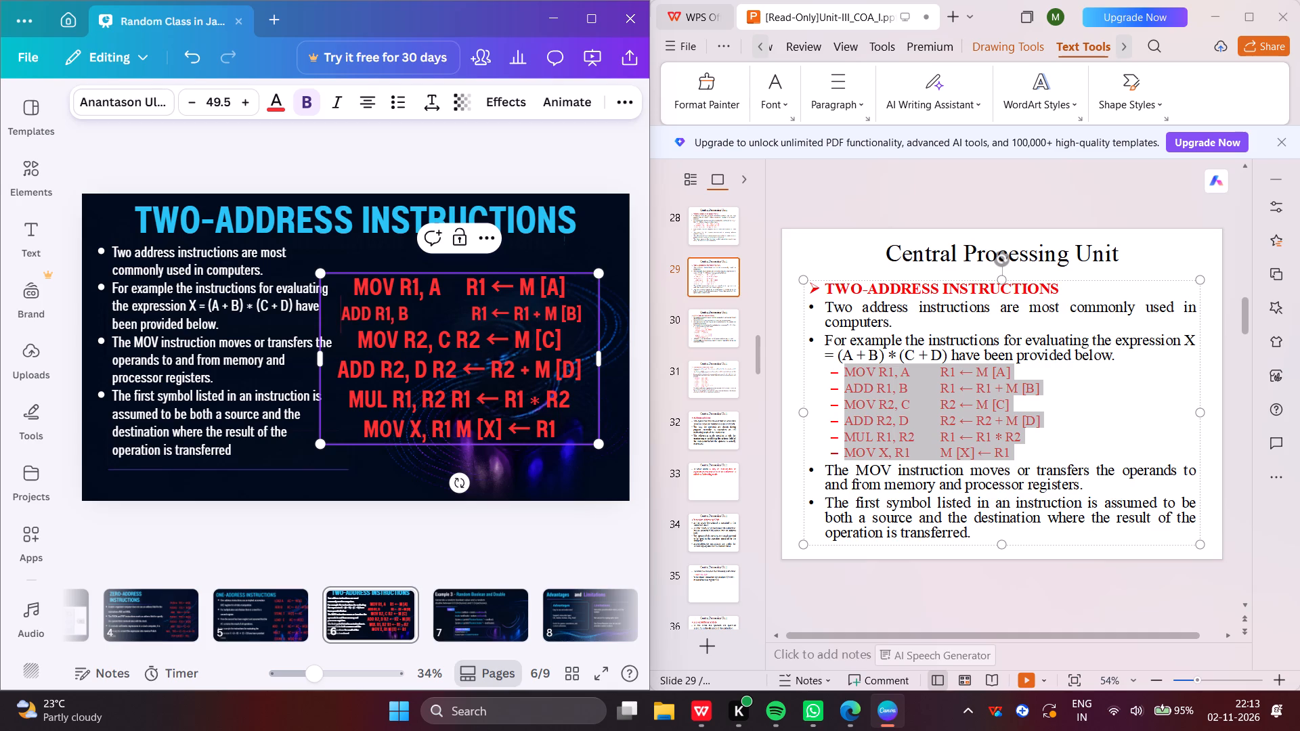
key("space")
key("space")
key("space")
key("space")
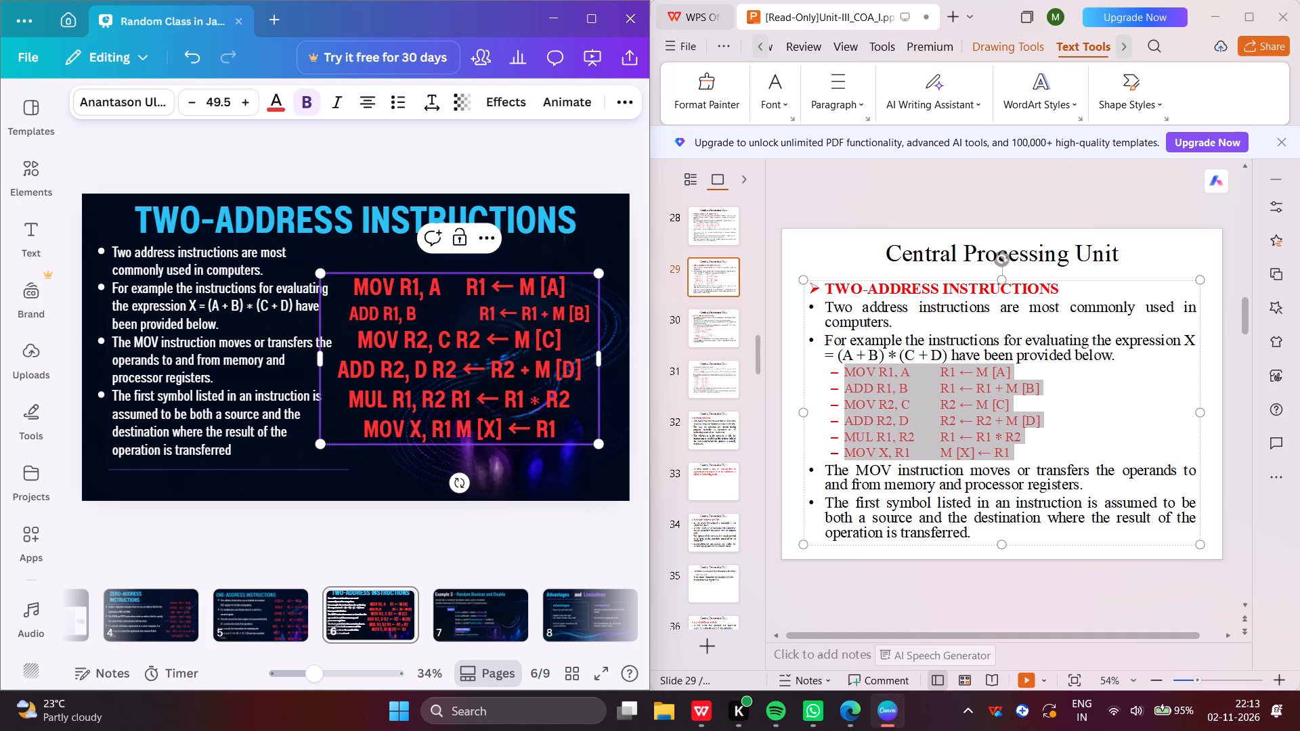
key("BackSpace")
key("BackSpace")
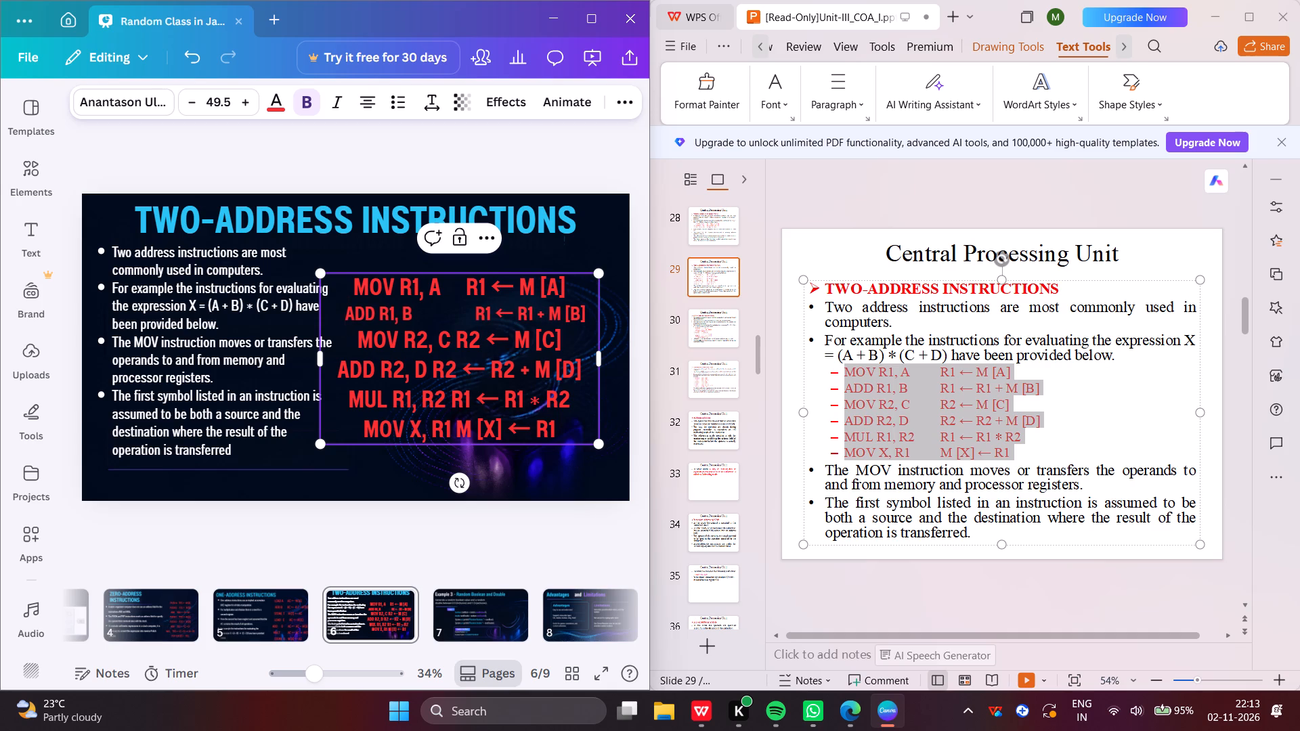
key("BackSpace")
key("BackSpace")
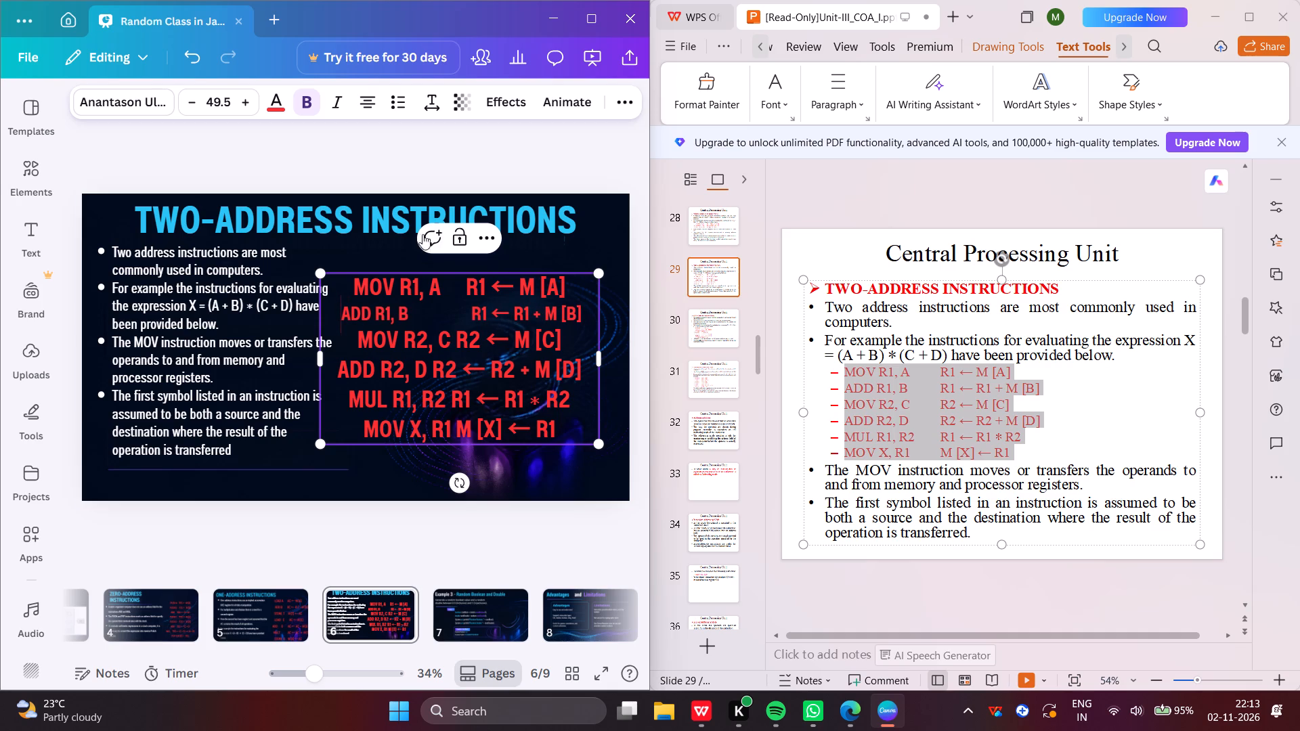
Increase the font size of the ADD R1, B instruction line to 55.5, keeping it on one line.
left_click(492, 317)
double_click(436, 321)
left_click_drag(412, 305, 335, 326)
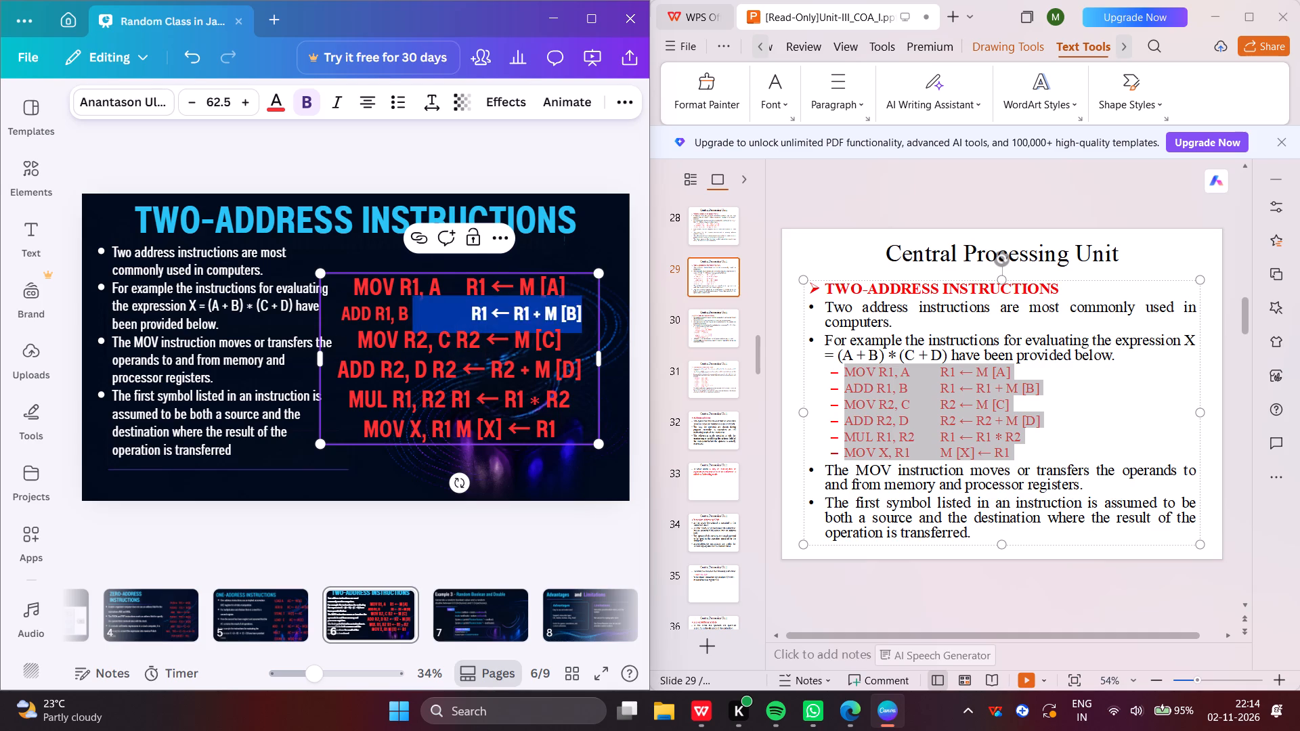
left_click_drag(335, 326, 323, 315)
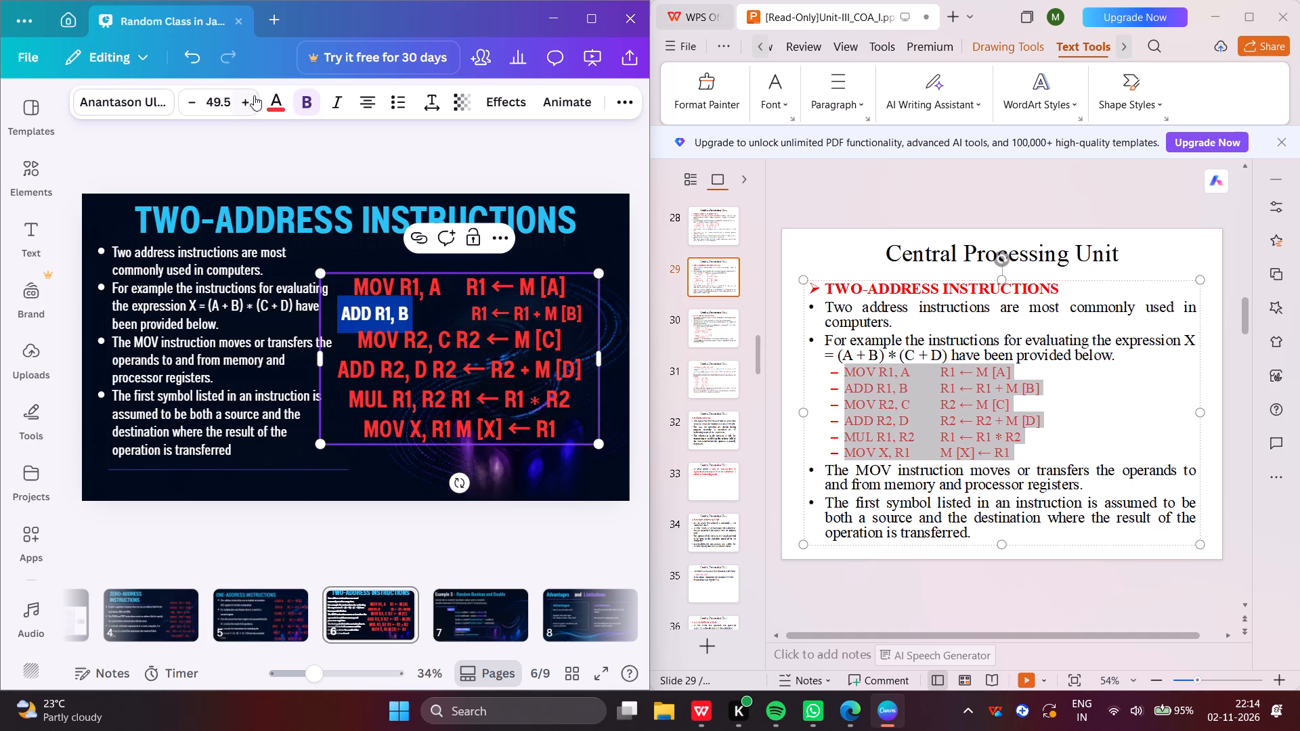
triple_click(247, 99)
left_click(247, 99)
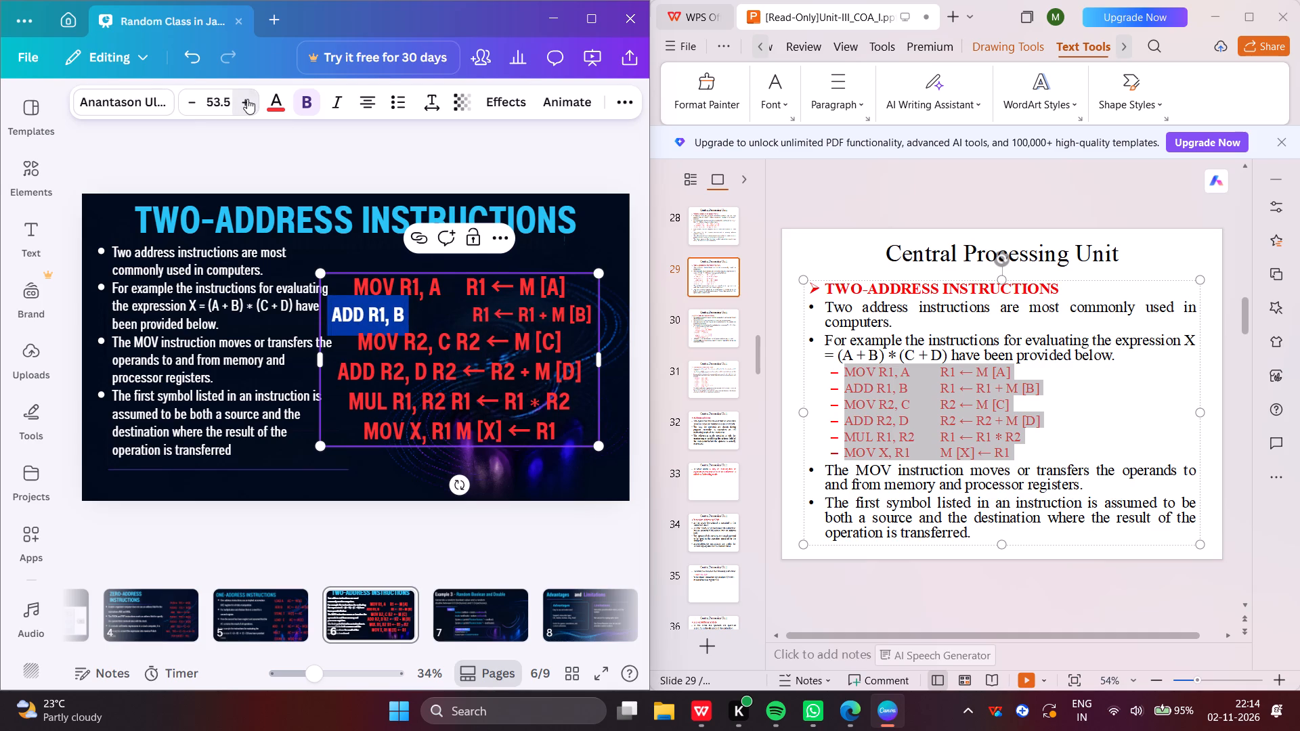
left_click(247, 99)
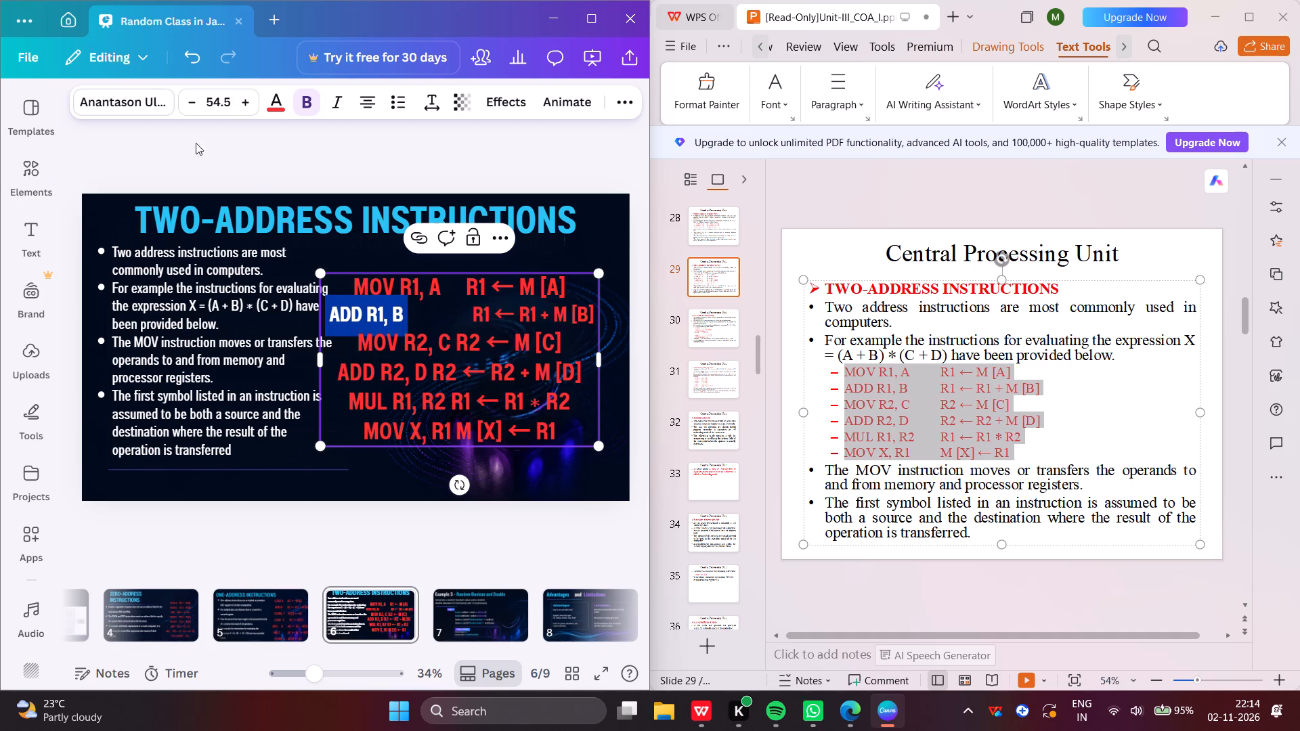
left_click(266, 148)
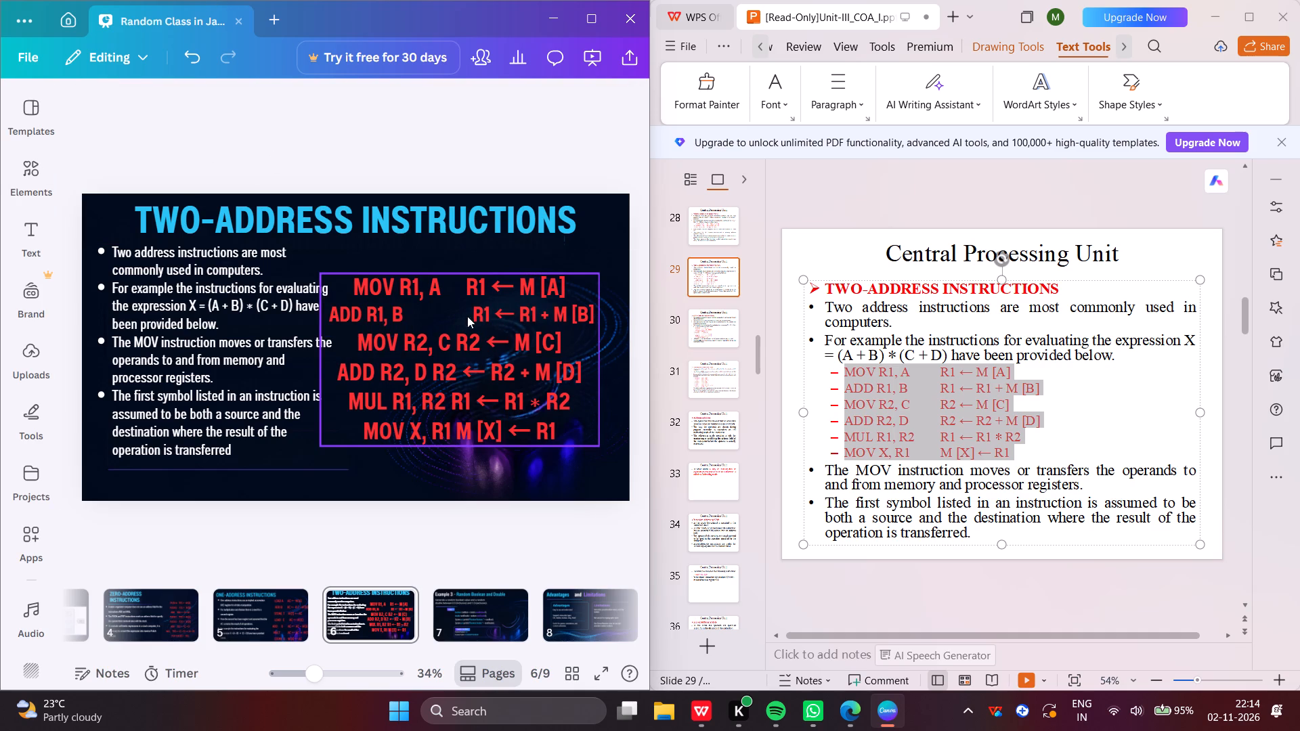
double_click(483, 308)
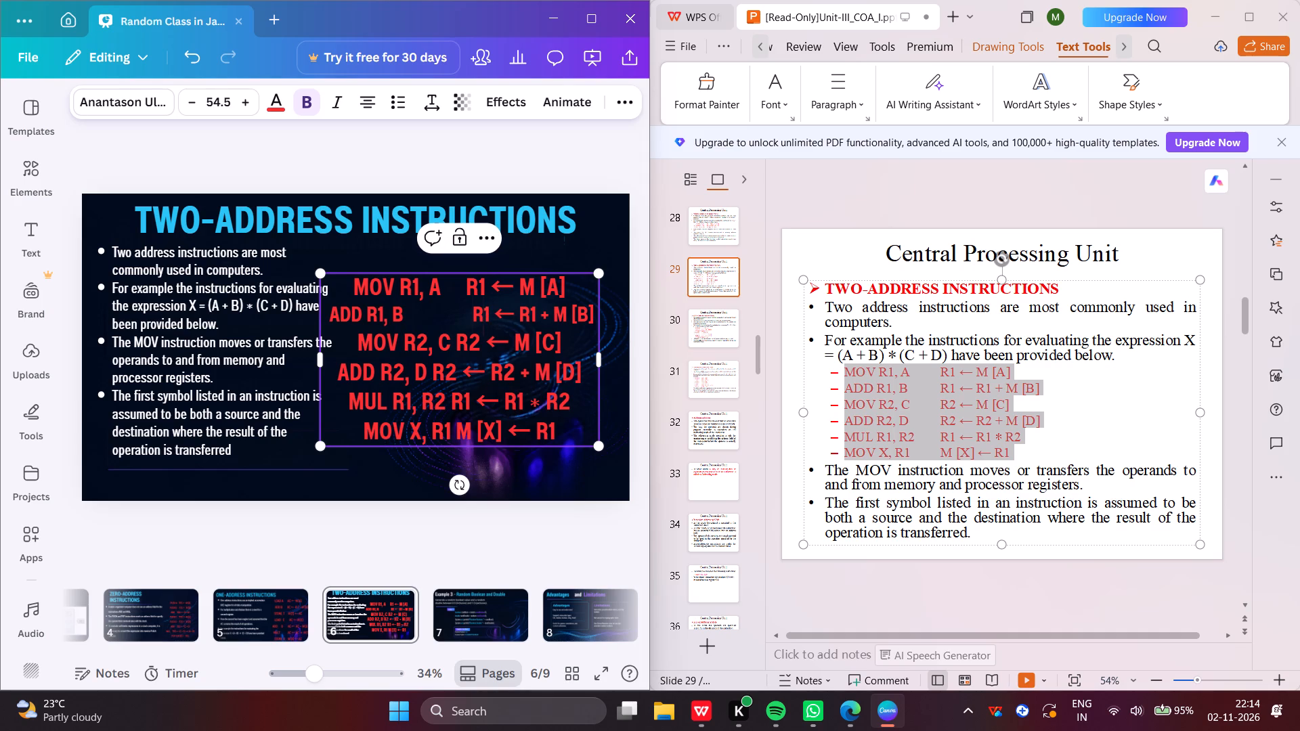
left_click_drag(471, 307, 592, 312)
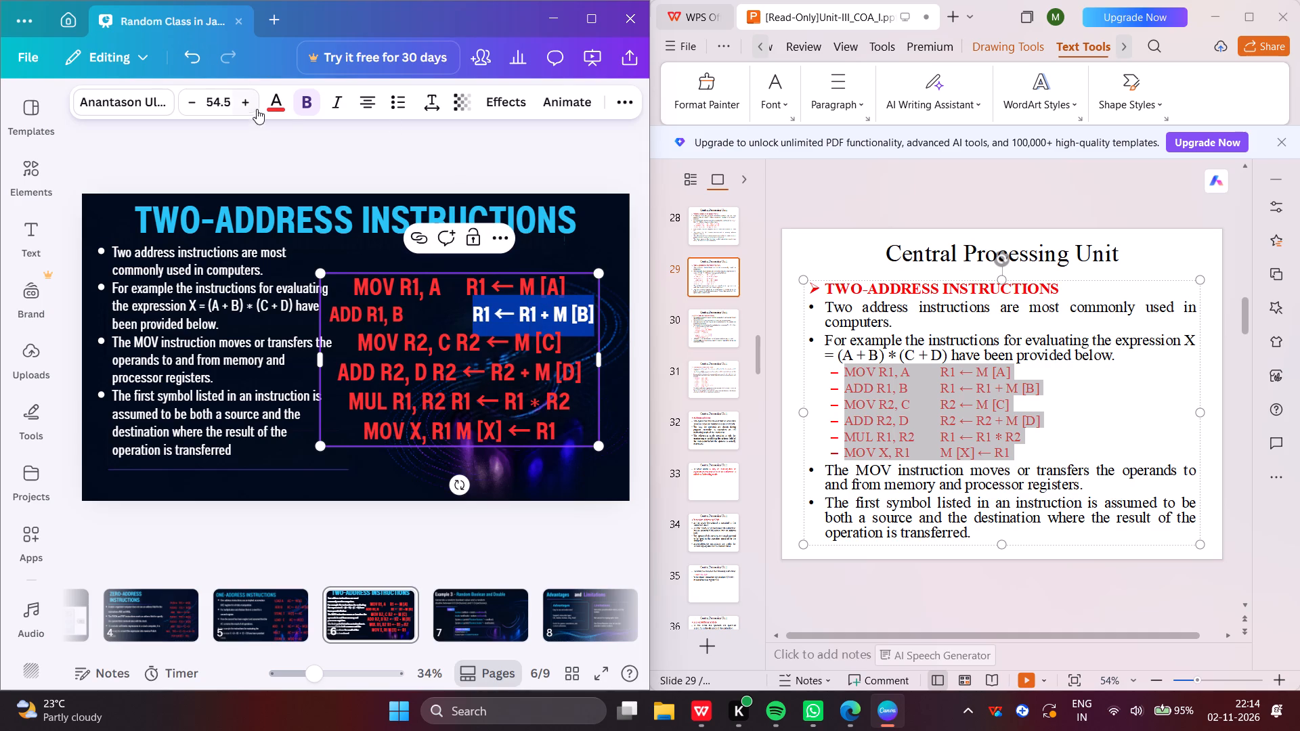
double_click(244, 97)
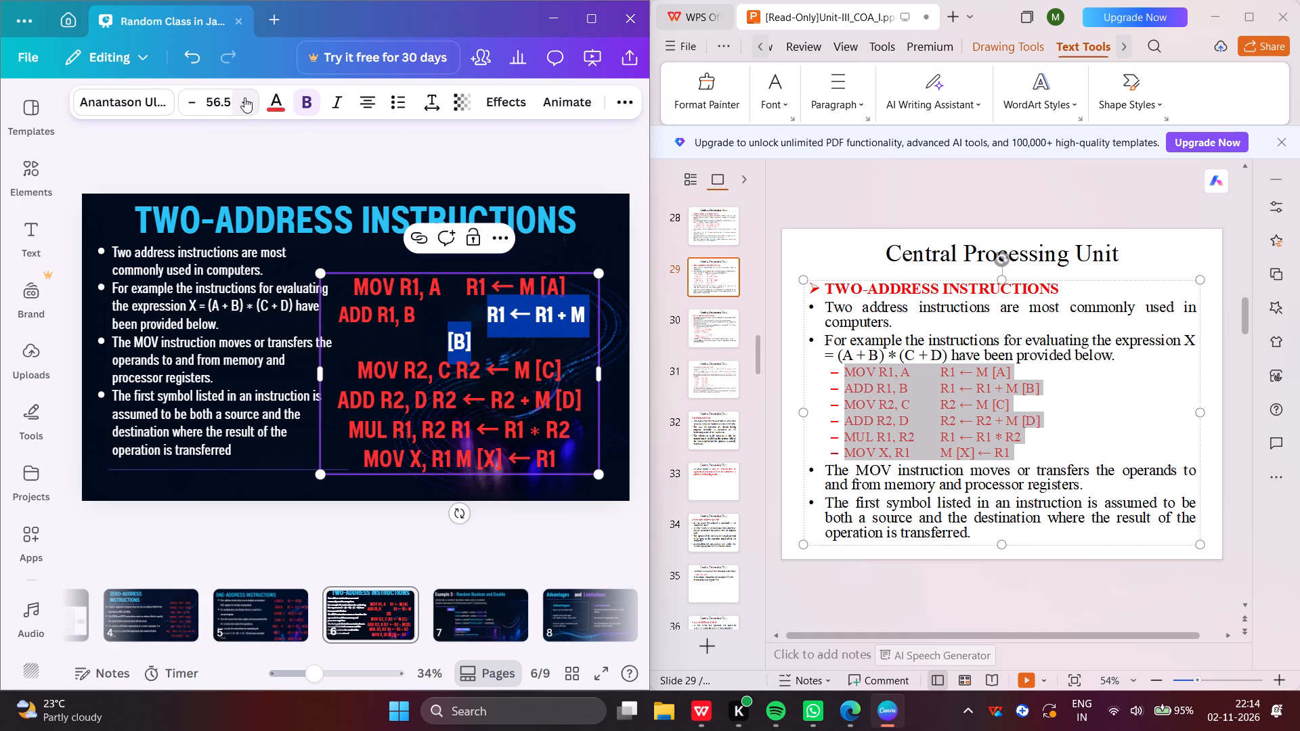
left_click(198, 106)
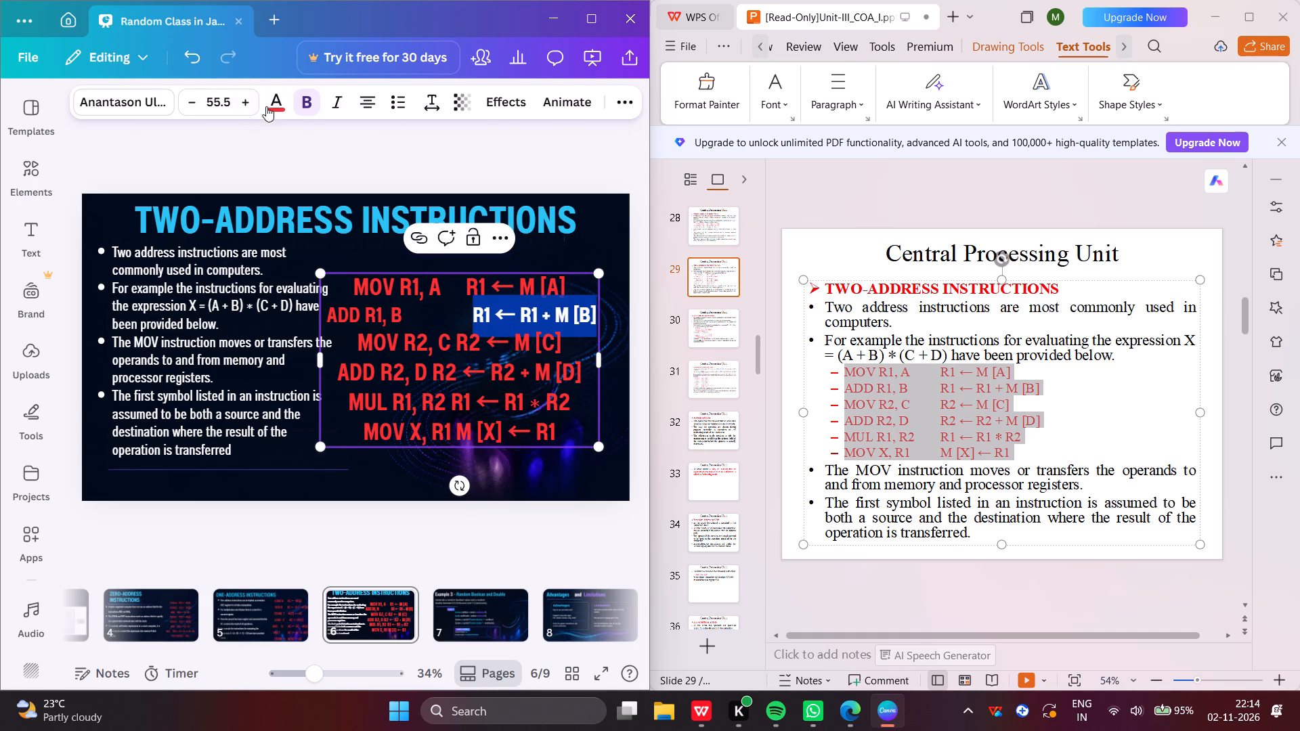
left_click(305, 147)
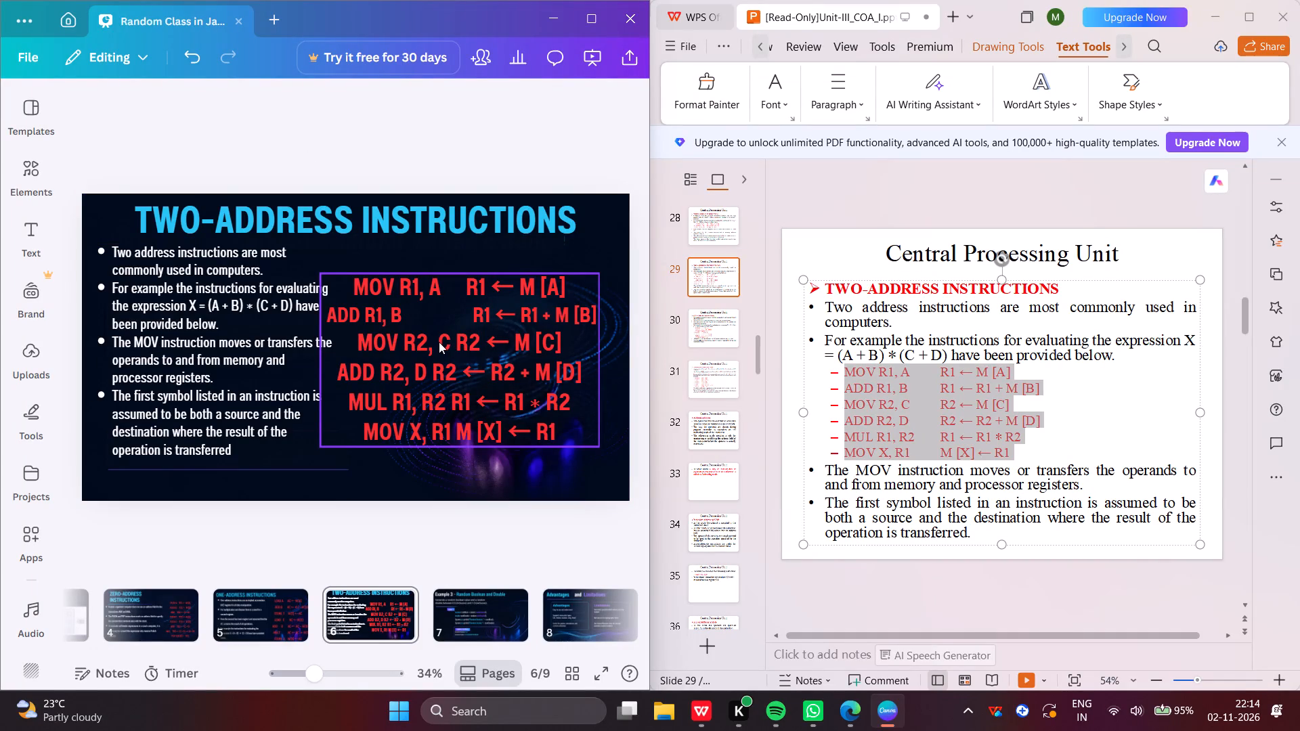
Widen the gap between MOV R2, C and R2 ← M [C] in the third instruction line with six extra spaces.
left_click(439, 342)
left_click(455, 342)
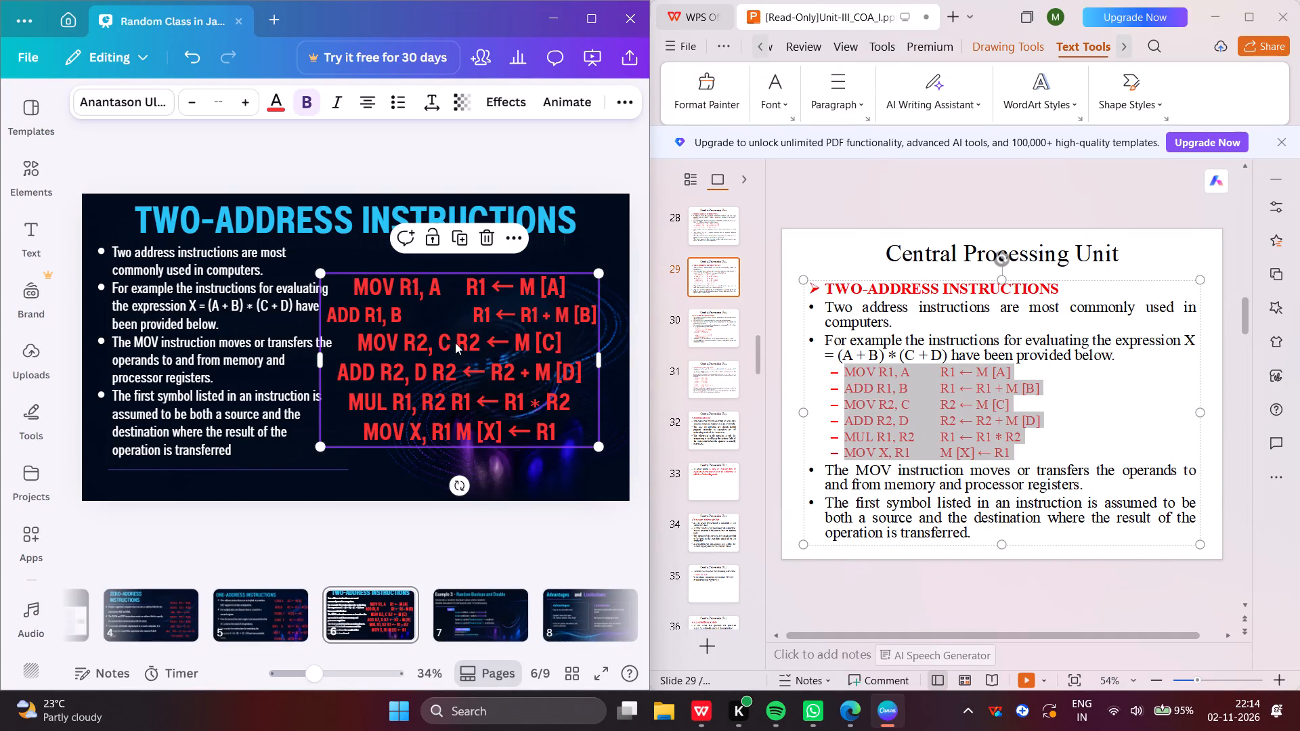
key("space")
key("space")
key("space")
key("space")
key("space")
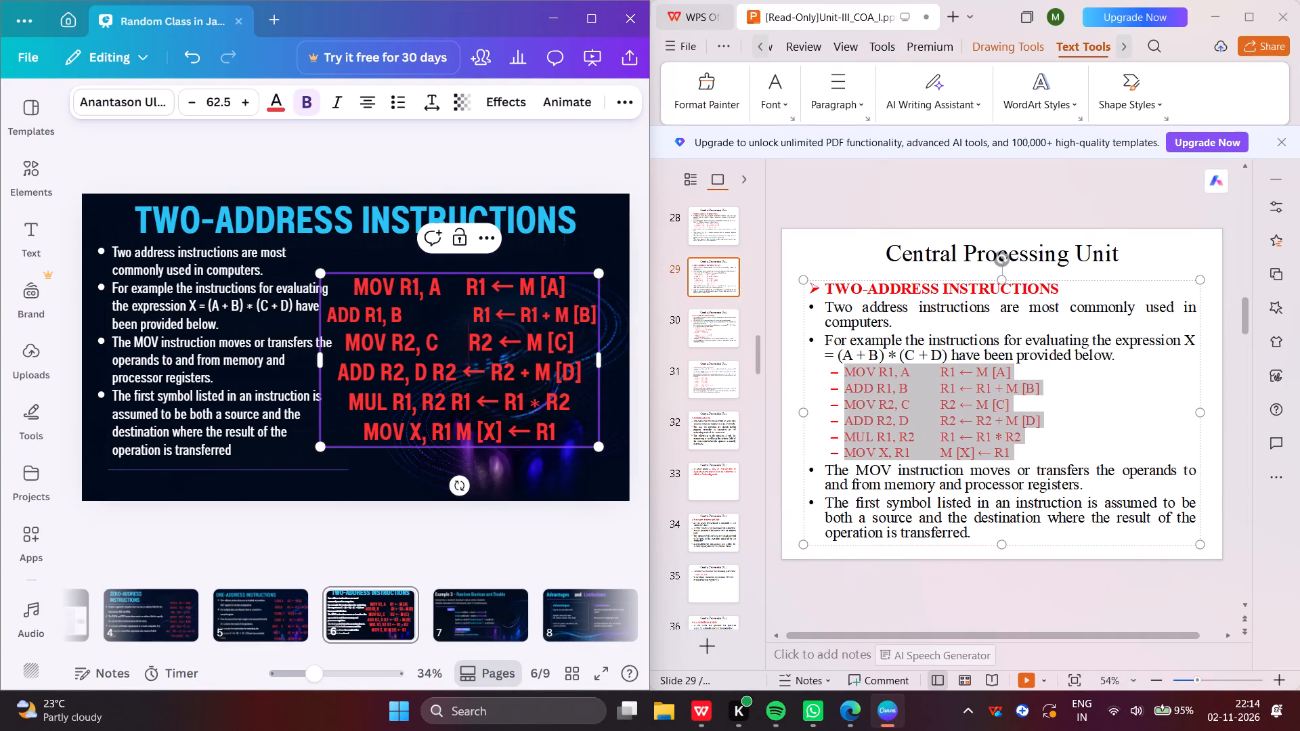
key("space")
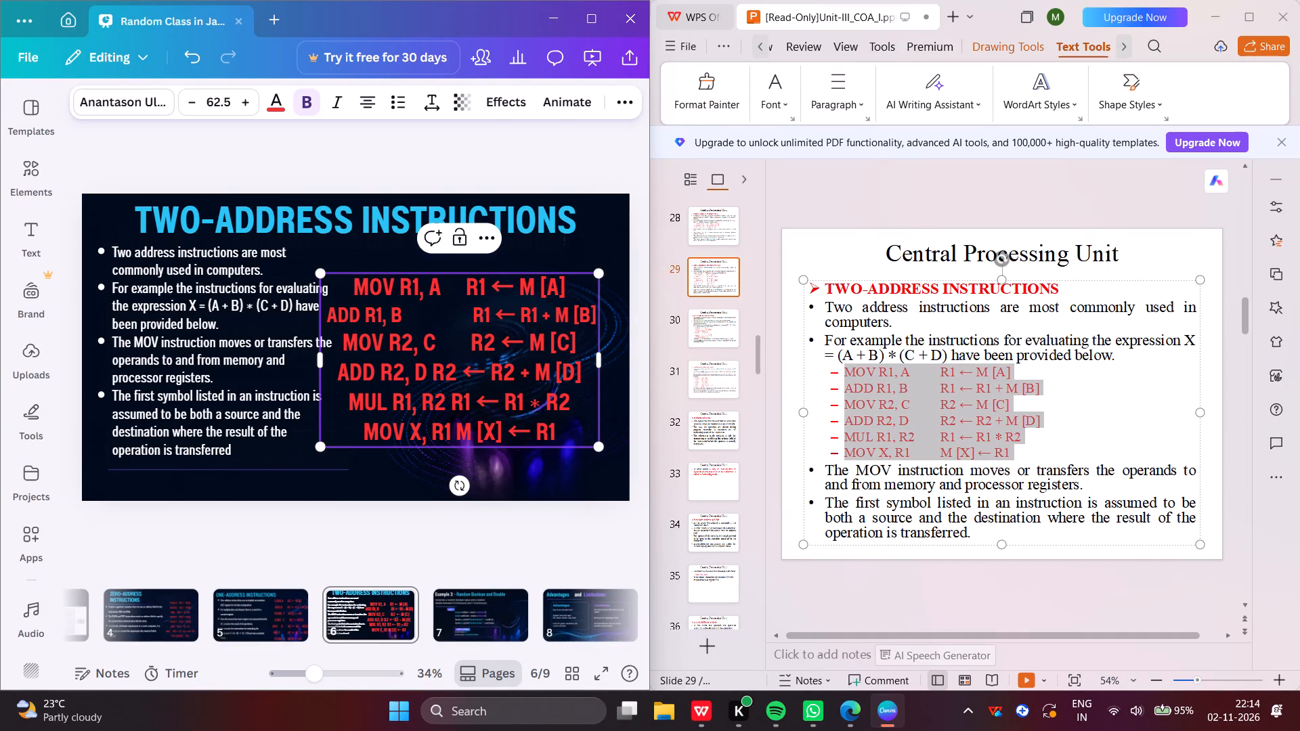
Widen the gap between MOV R1, A and R1 ← M [A] in the first instruction line with three extra spaces.
left_click(465, 290)
key("space")
key("space")
key("space")
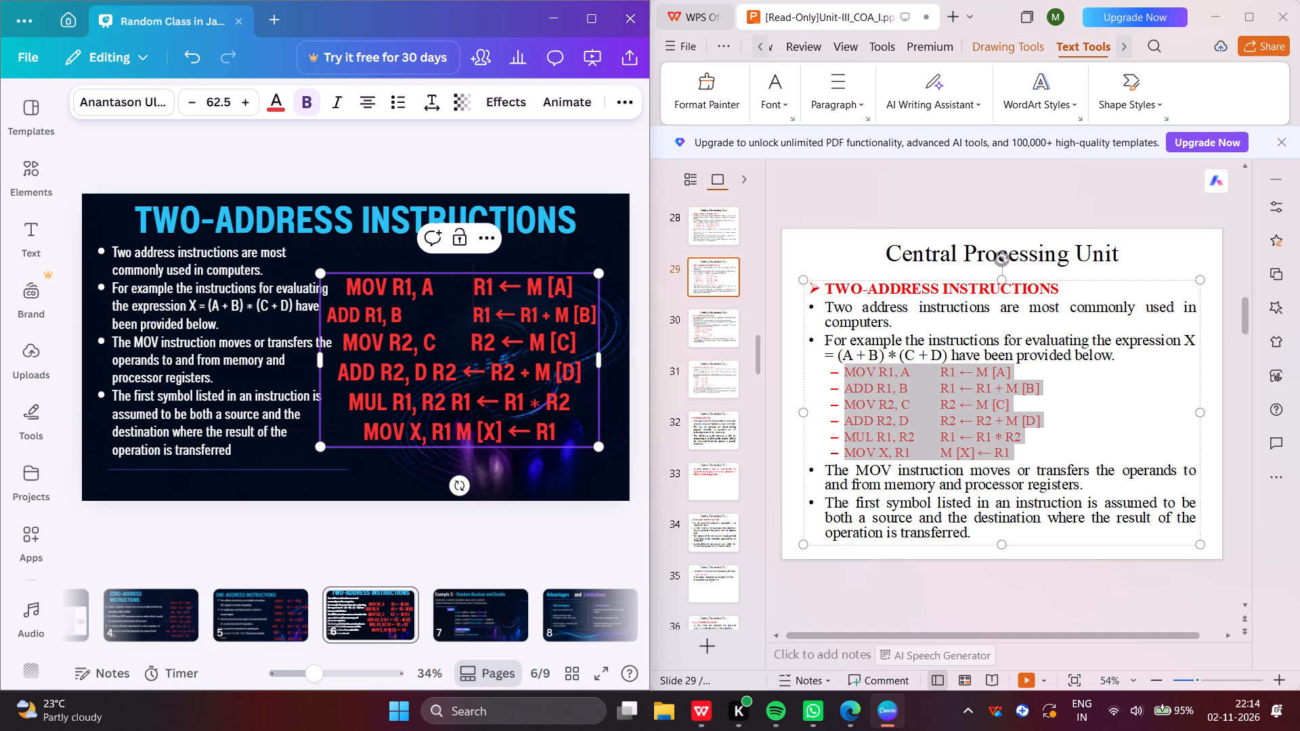
Widen the gap between ADD R2, D and R2 ← R2 + M [D] with six extra spaces.
left_click(437, 370)
key("space")
key("space")
key("space")
key("space")
key("space")
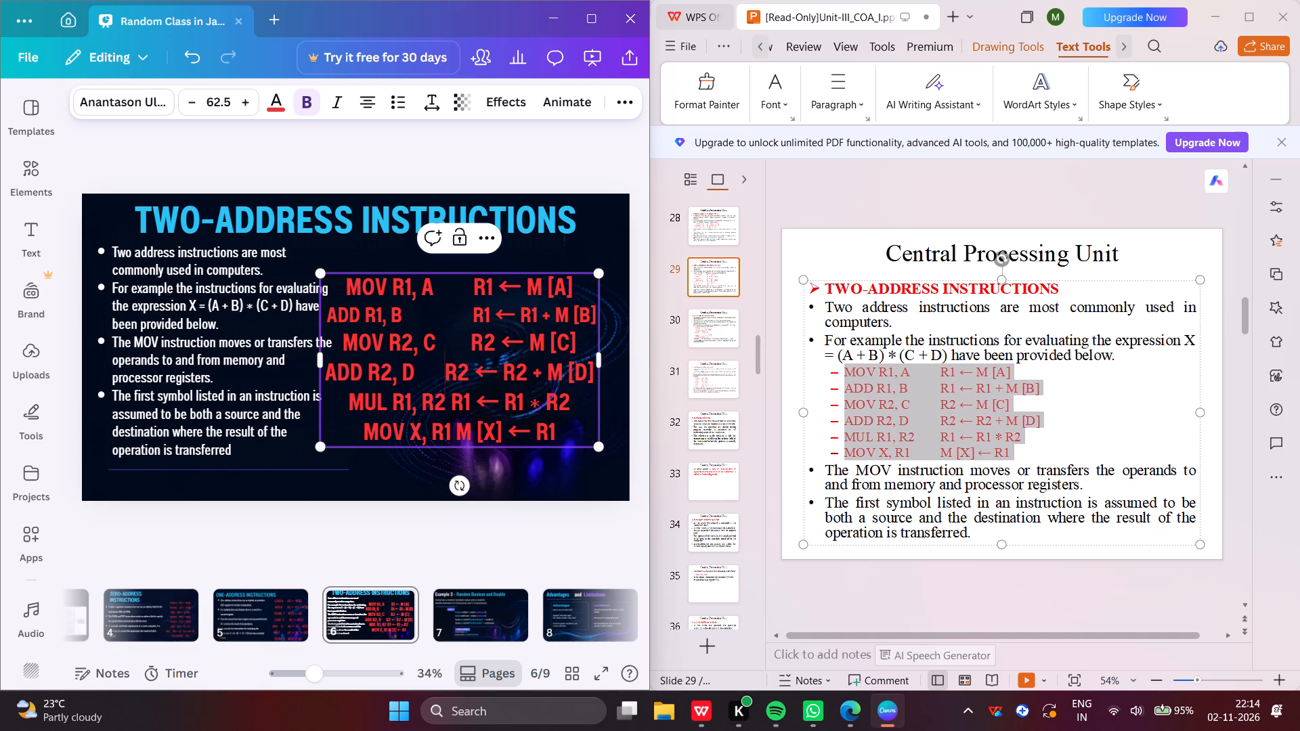
key("space")
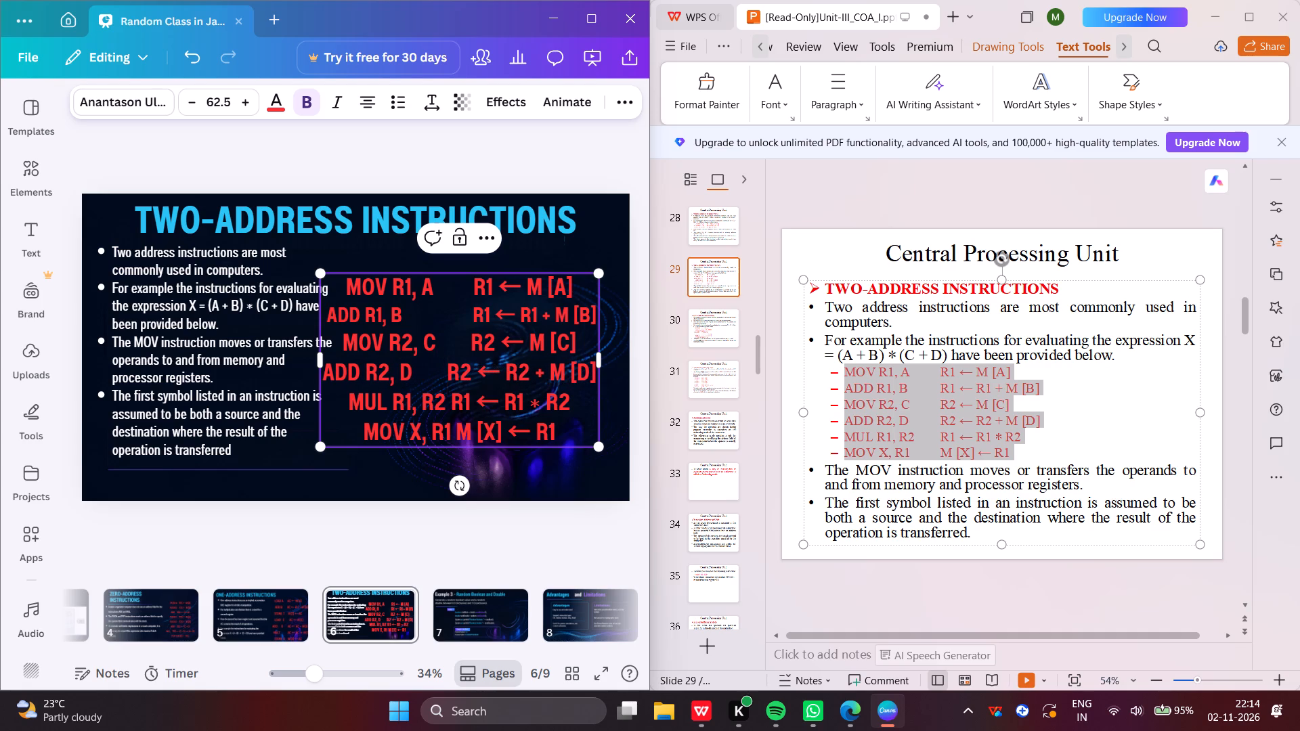
Widen the gap between MOV R2, C and R2 ← M [C] by a net four spaces.
left_click(441, 344)
key("BackSpace")
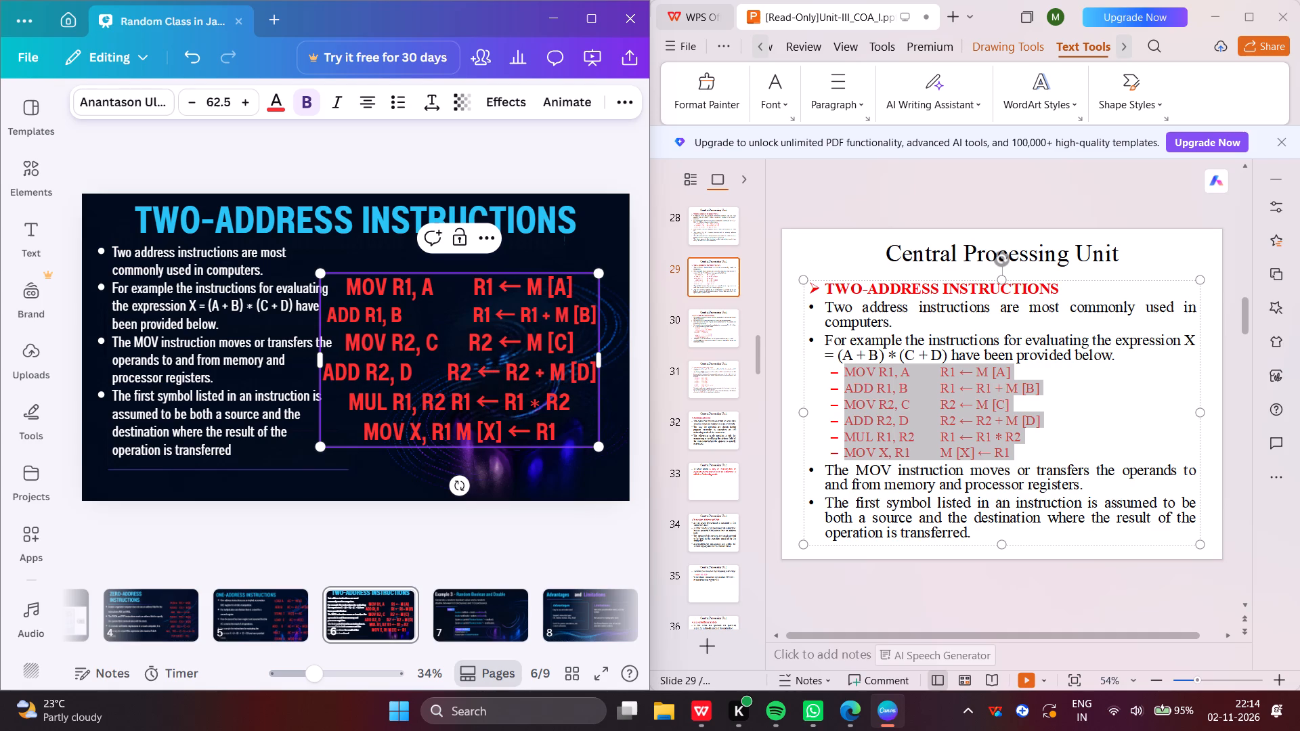
key("space")
key("space")
key("space")
key("space")
key("space")
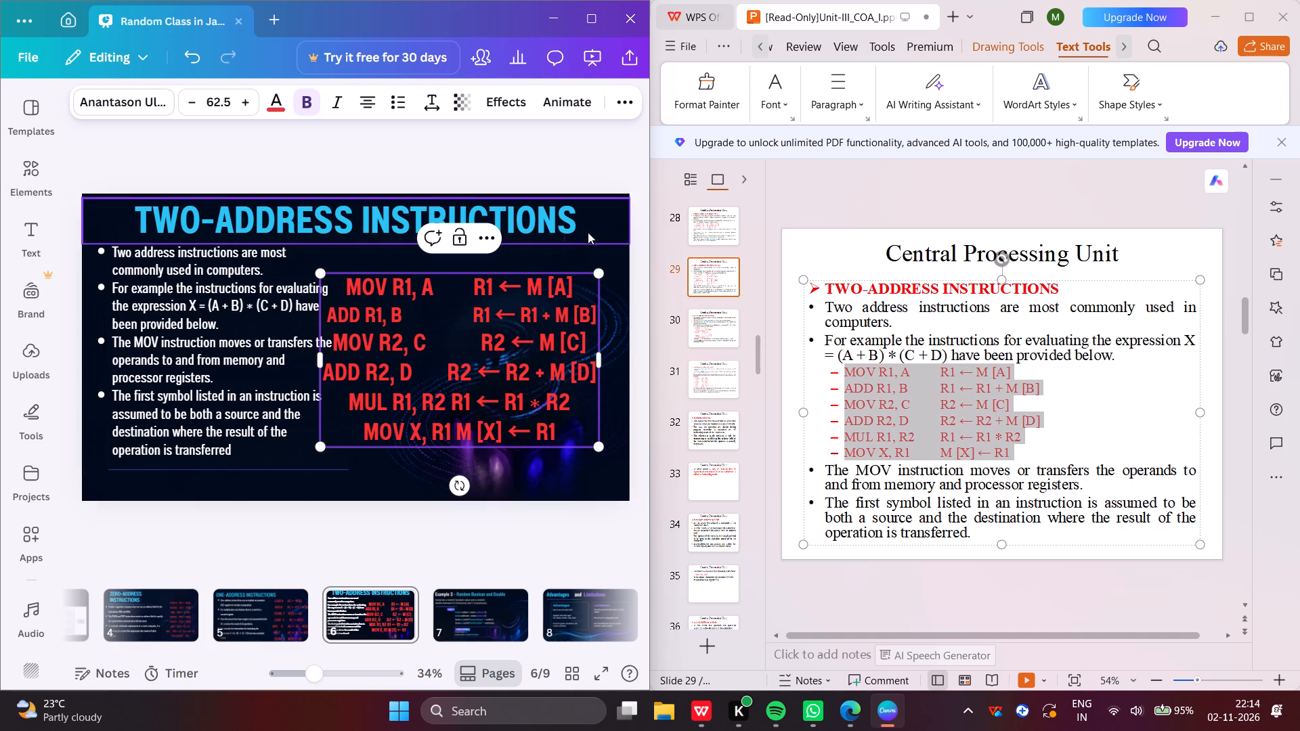
Widen the red instruction text box until it reaches the slide's right edge.
left_click_drag(601, 309, 632, 309)
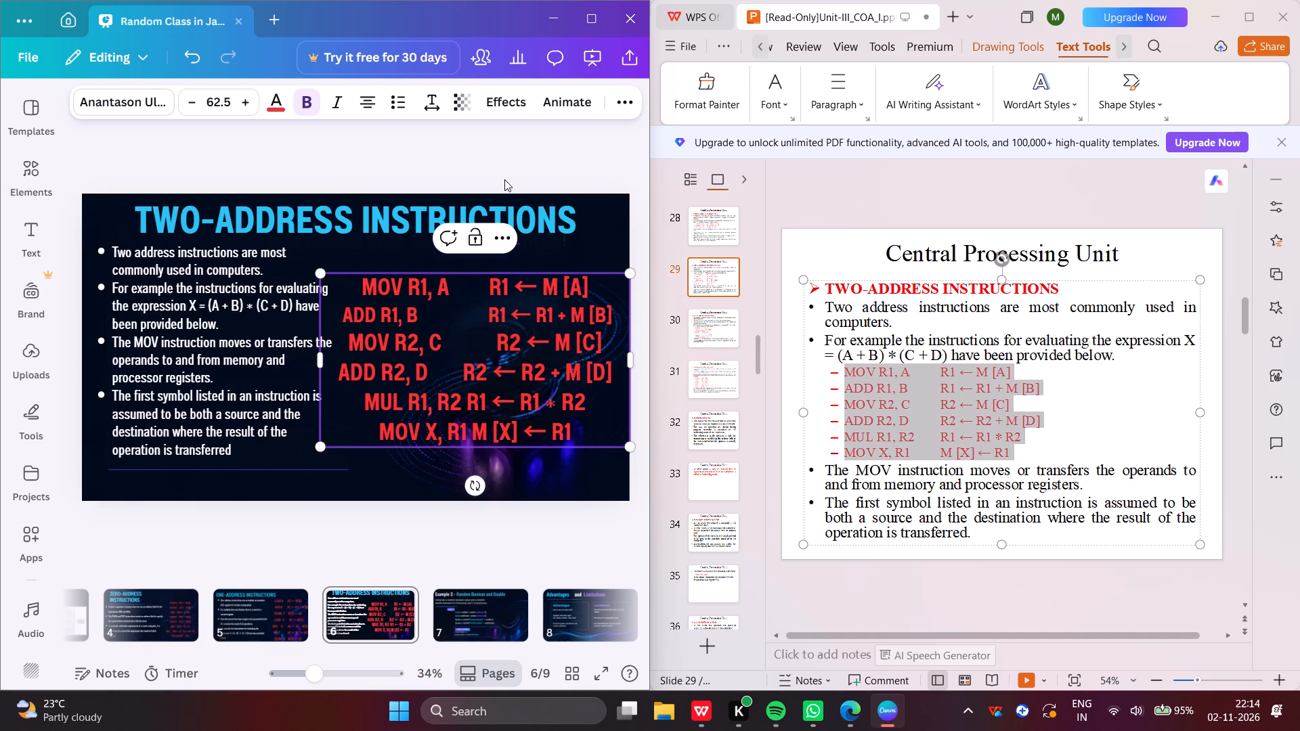
Add one more space between ADD R2, D and R2 ← R2 + M [D].
left_click(454, 368)
key("space")
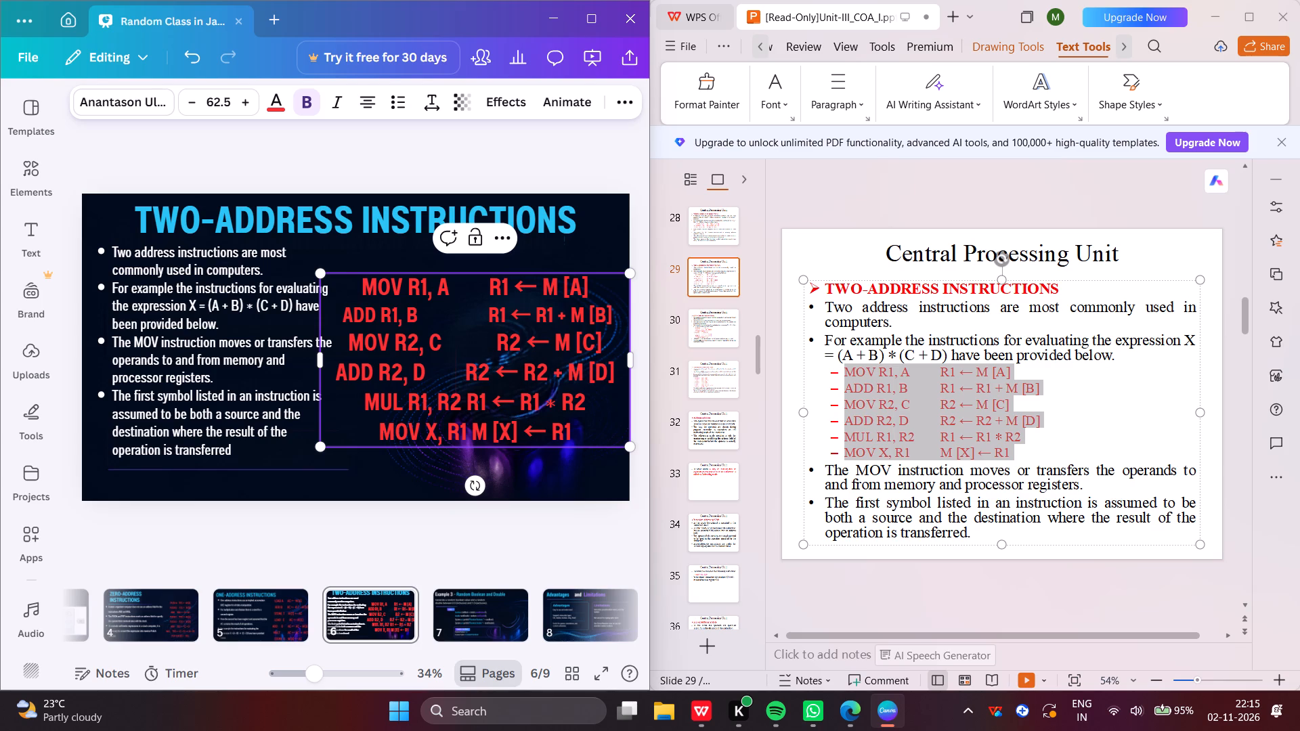
Widen the gap between MUL R1, R2 and R1 ← R1 ∗ R2 with nine extra spaces.
left_click(460, 395)
key("space")
key("space")
key("space")
key("space")
key("space")
key("space")
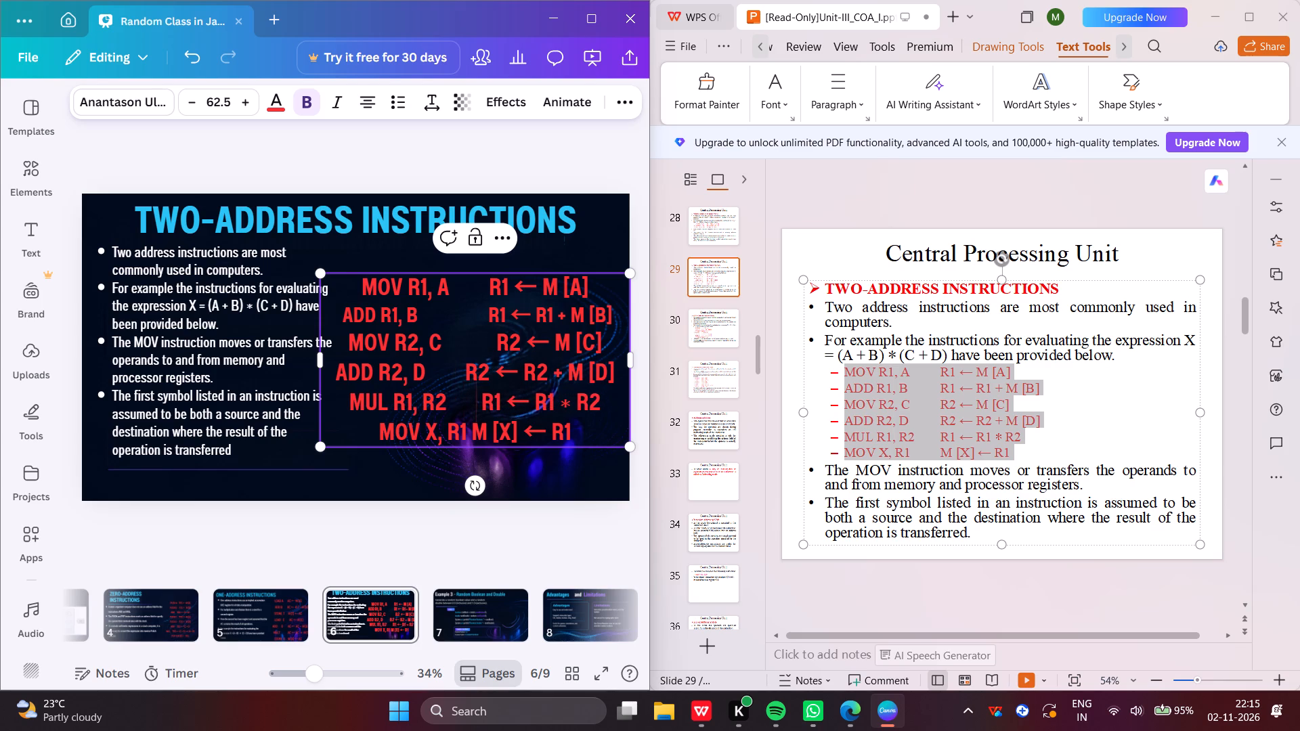
key("space")
key("space")
key("space")
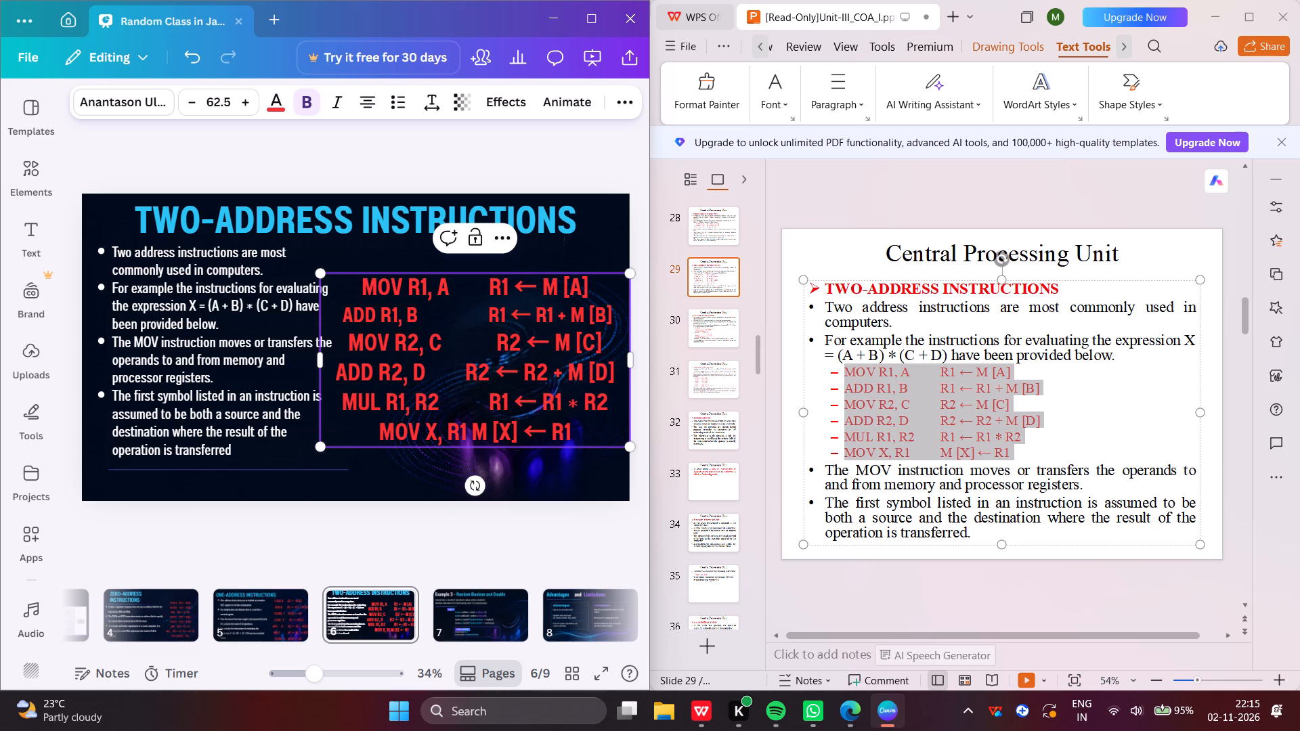
Widen the gap between MOV X, R1 and M [X] ← R1 in the last instruction line with seven extra spaces.
left_click(470, 431)
key("space")
key("space")
key("space")
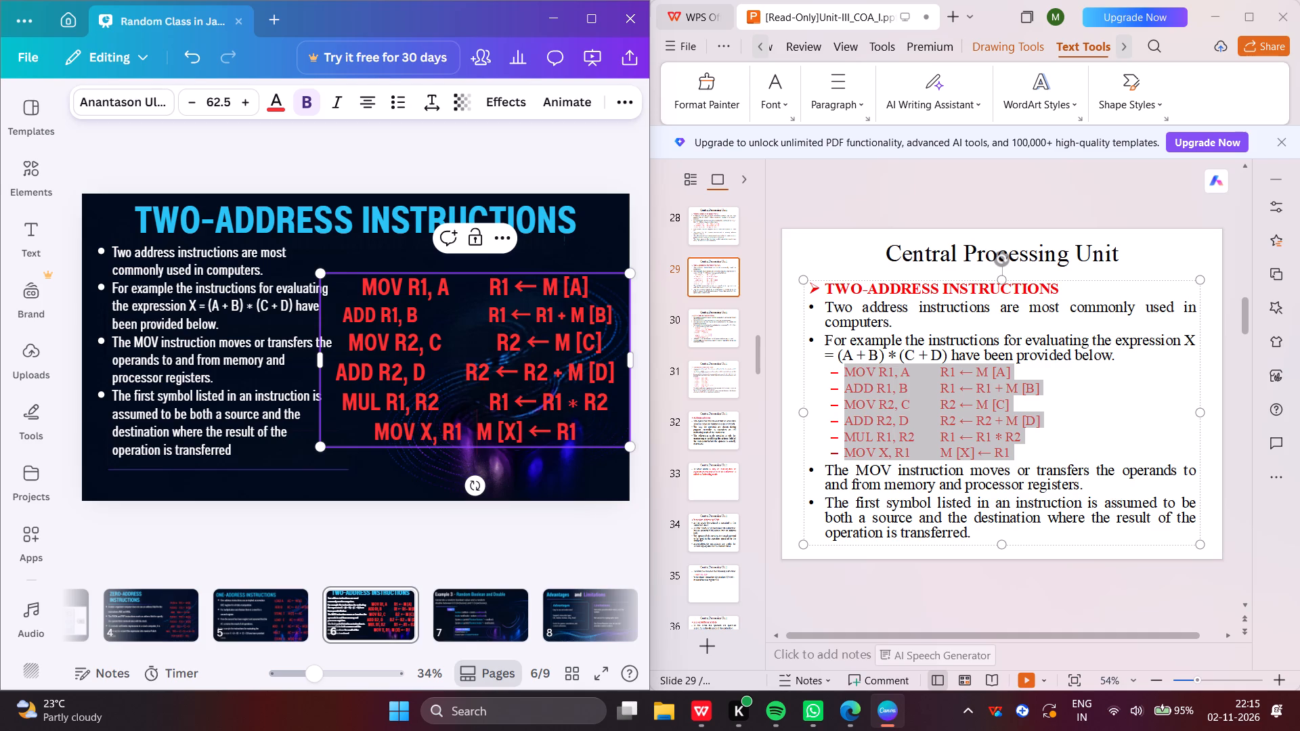
key("space")
key("space")
key("space")
key("space")
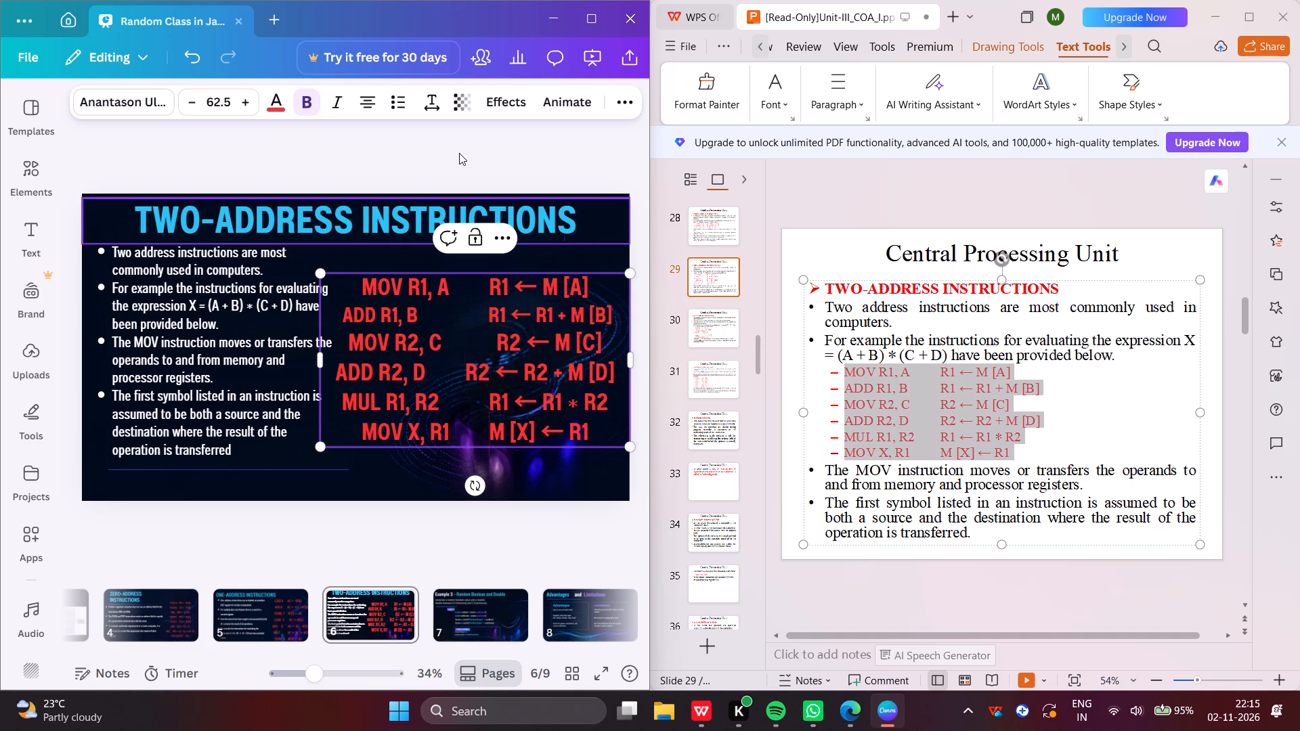
left_click(453, 145)
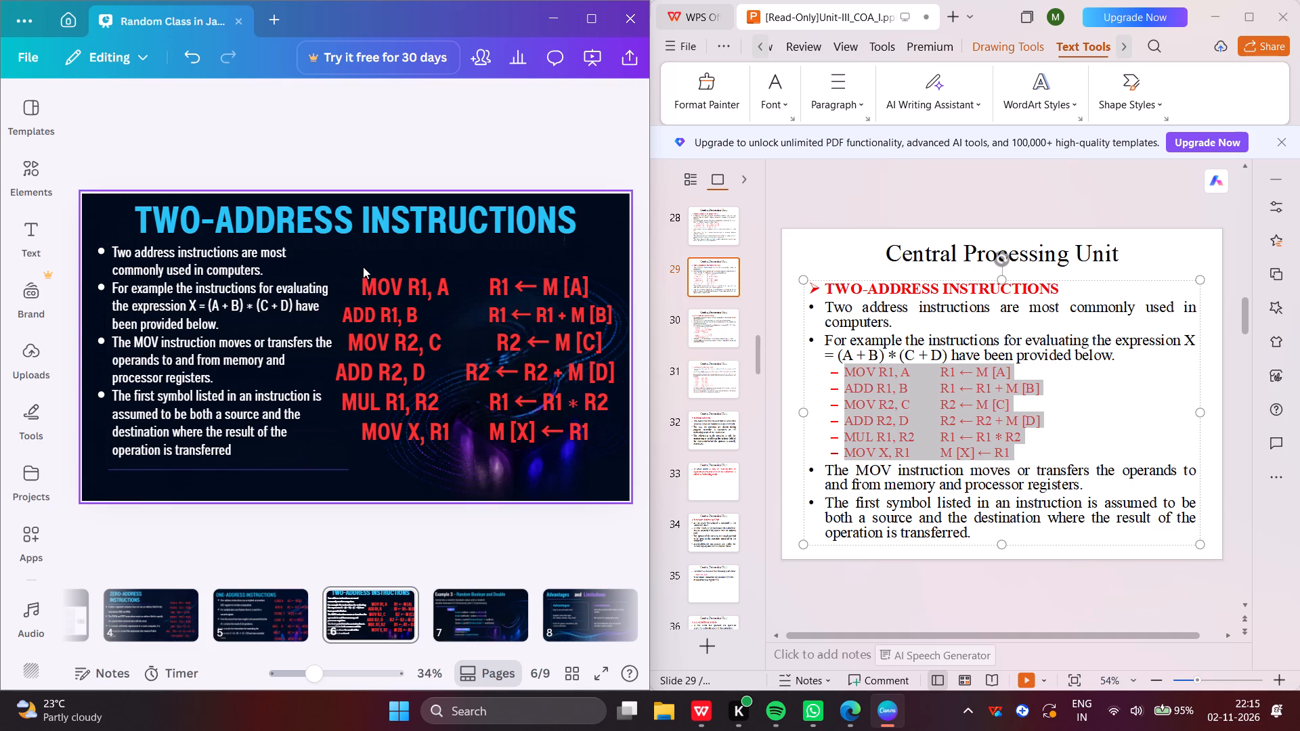
Indent the MOV R1, A line with 16 leading spaces, keeping R1 ← M [A] on one line.
left_click(363, 275)
left_click(360, 288)
left_click(360, 288)
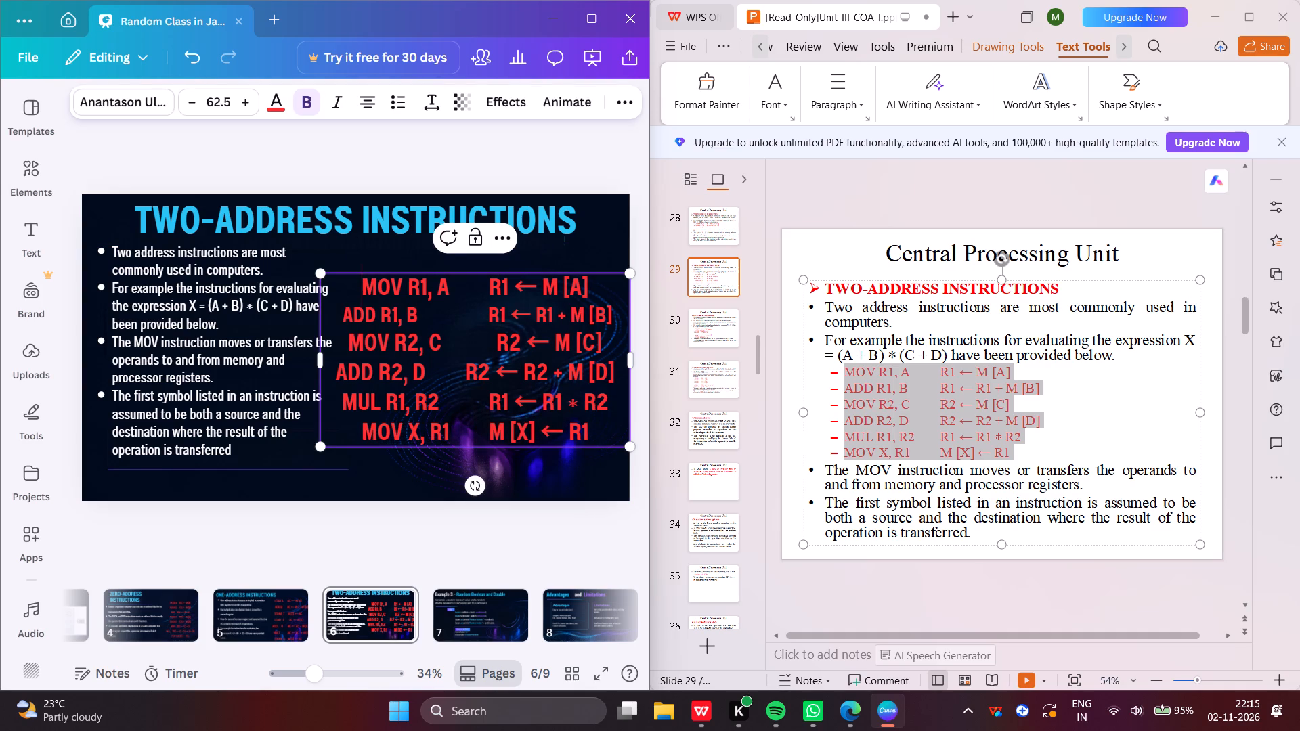
key("BackSpace")
key("BackSpace")
key("BackSpace")
key("space")
key("m")
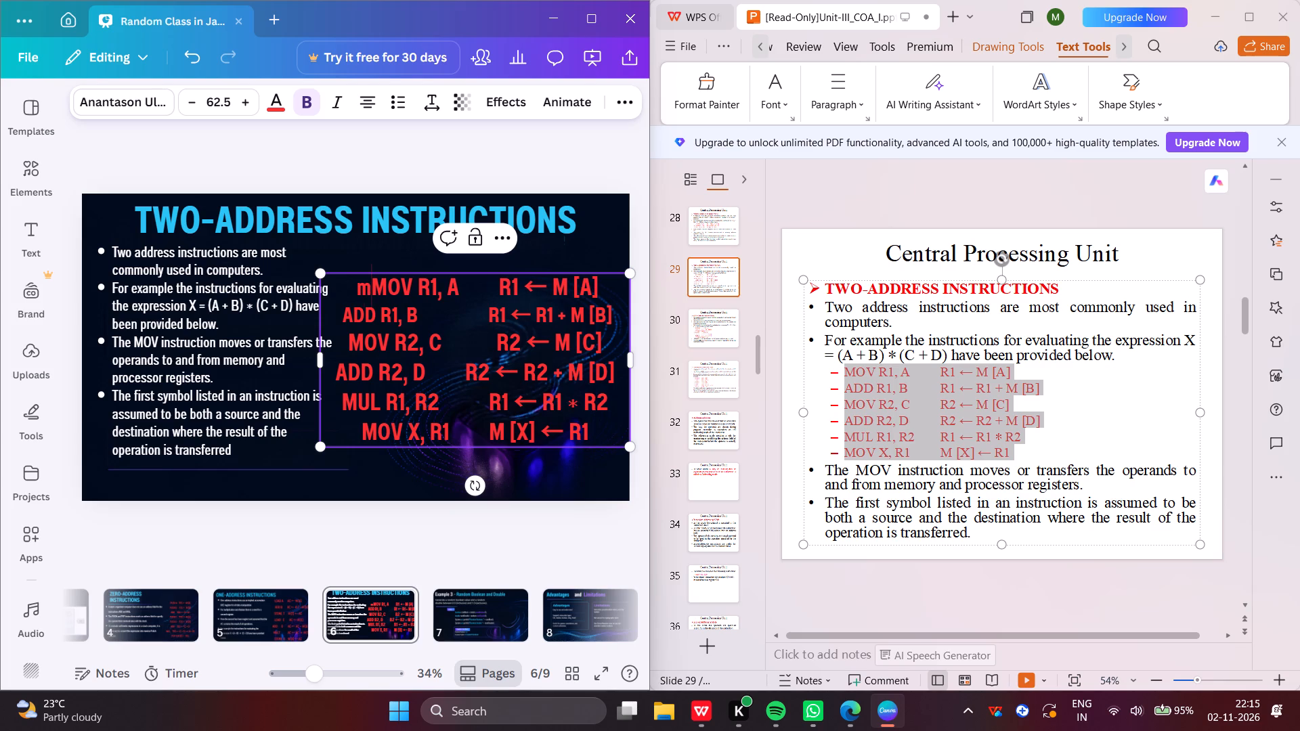
key("BackSpace")
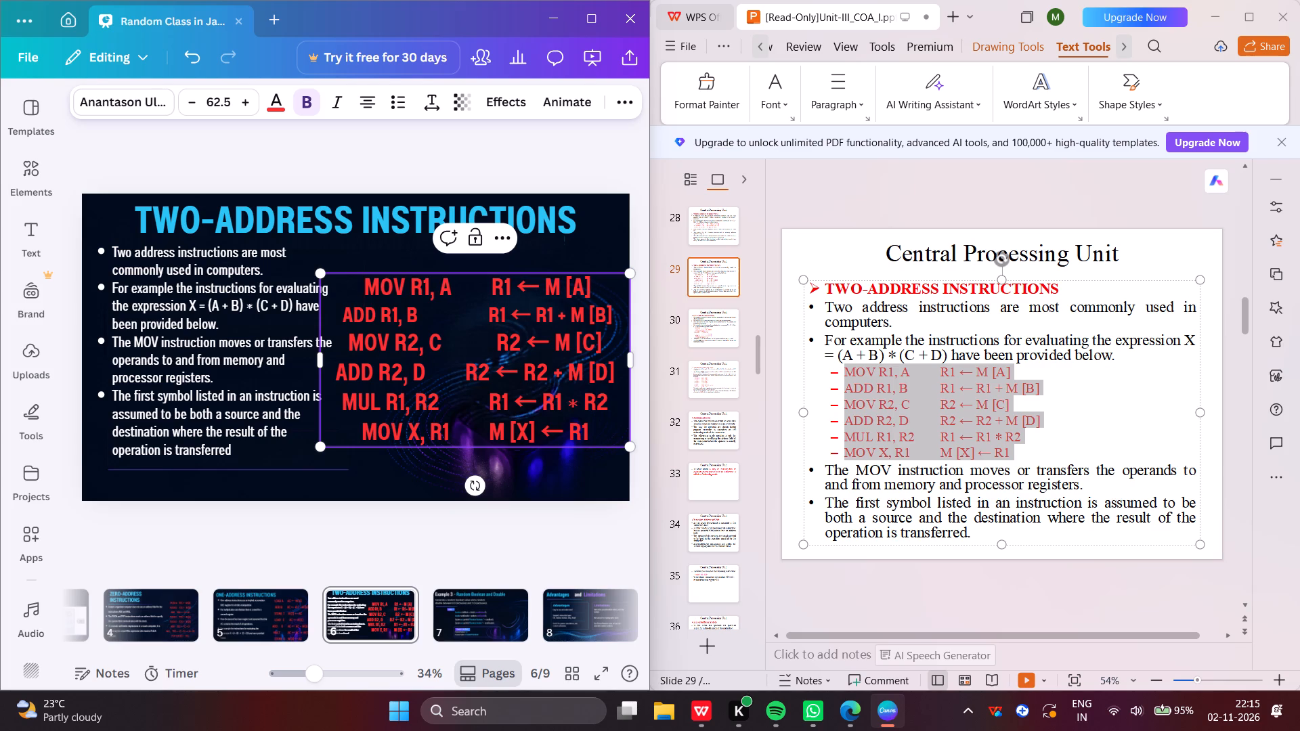
key("space")
key("space")
key("space")
key("space")
key("space")
key("space")
key("space")
key("space")
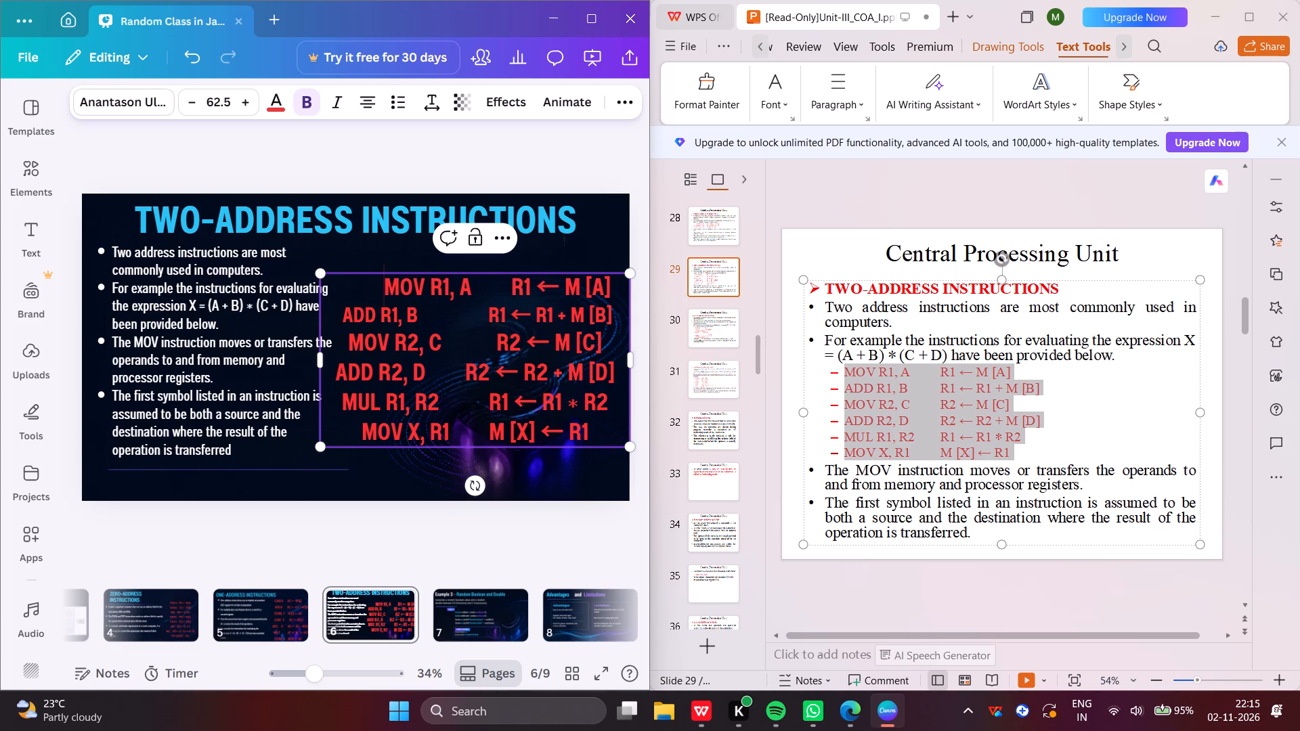
key("space")
key("space")
key("space")
key("space")
key("space")
key("space")
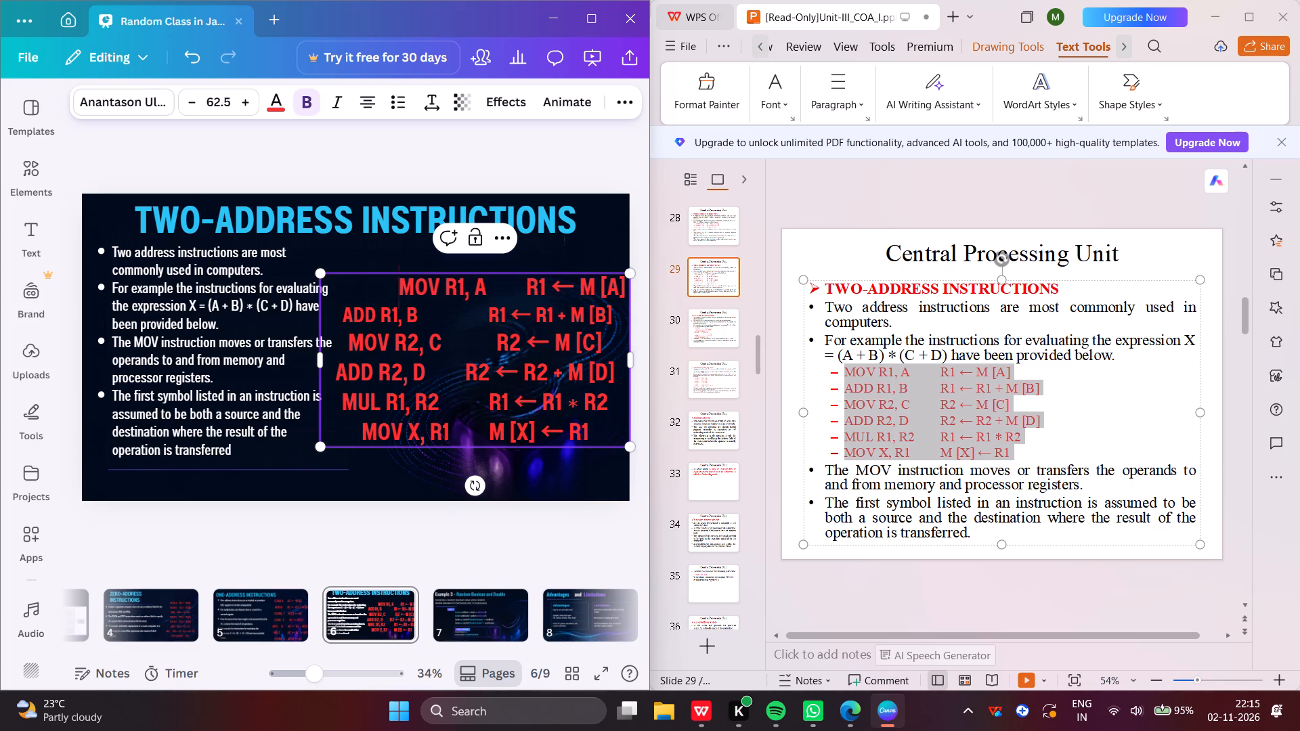
key("space")
key("space")
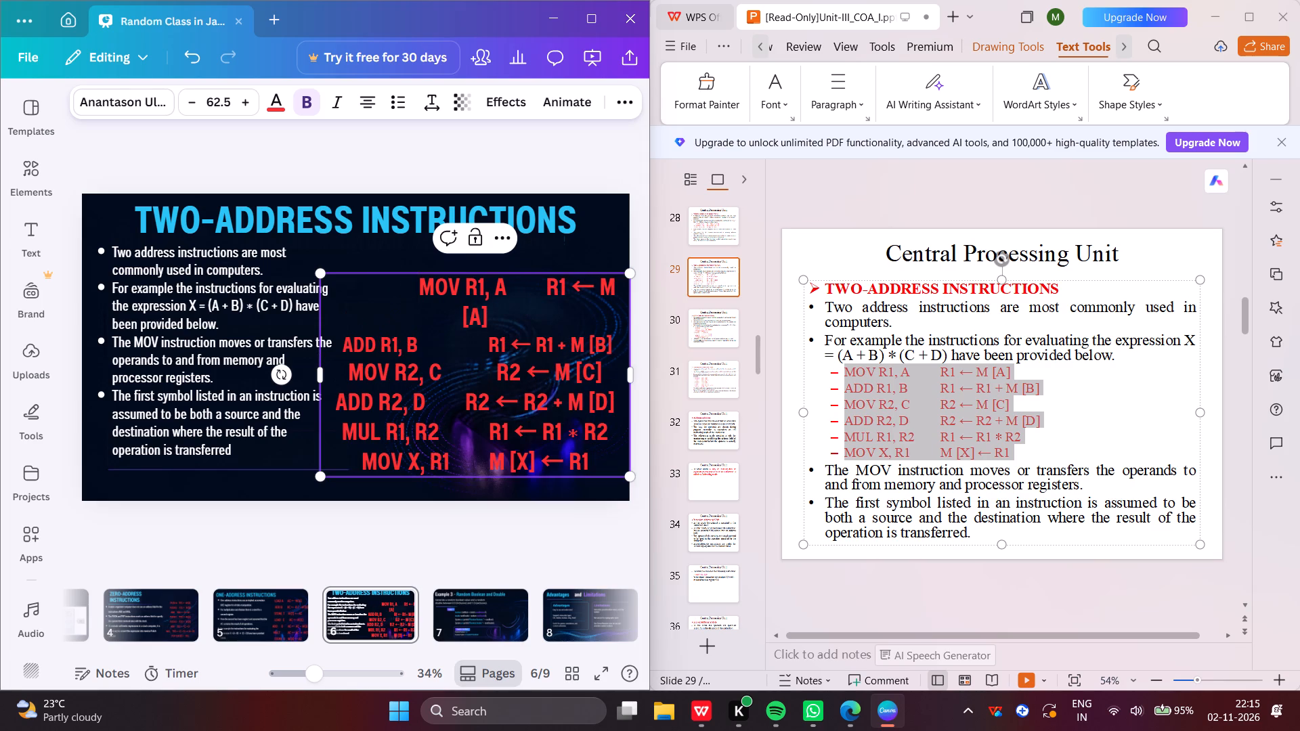
key("BackSpace")
Indent the ADD R1, B instruction line with eight more leading spaces.
left_click(341, 310)
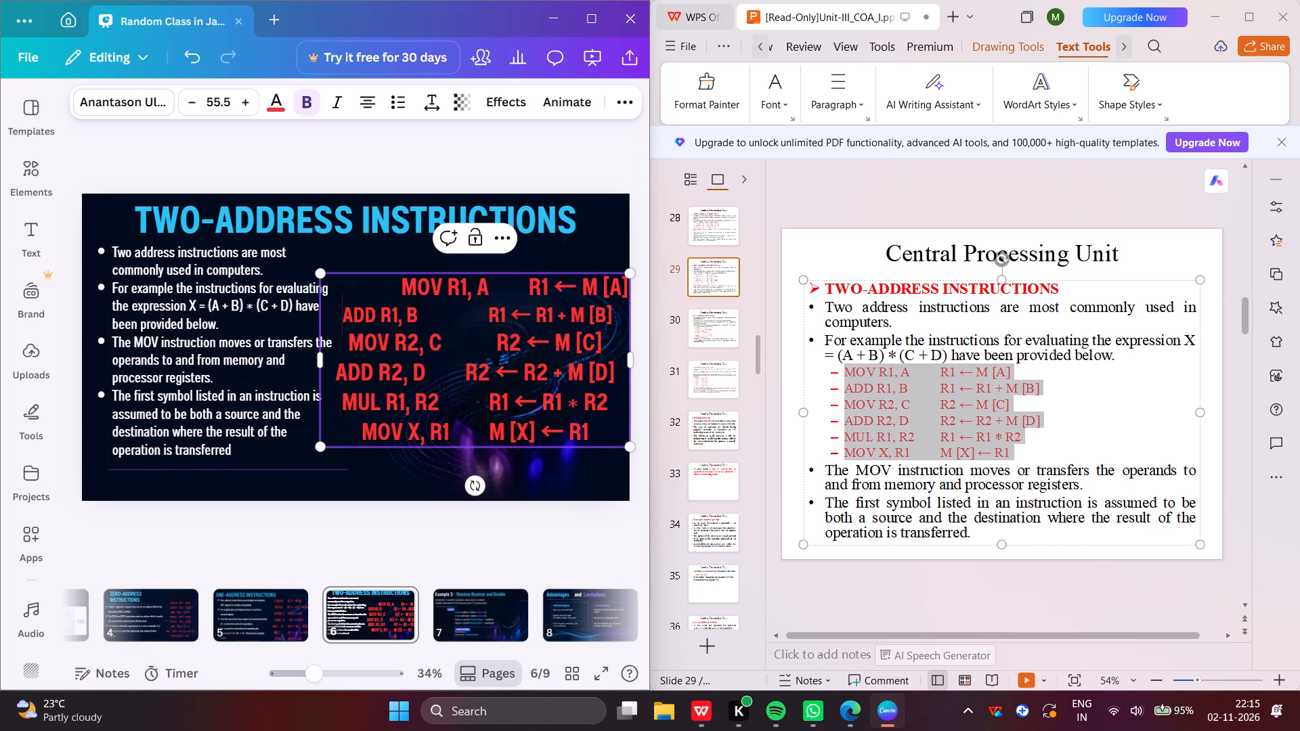
key("space")
key("space")
key("space")
key("space")
key("space")
key("space")
key("space")
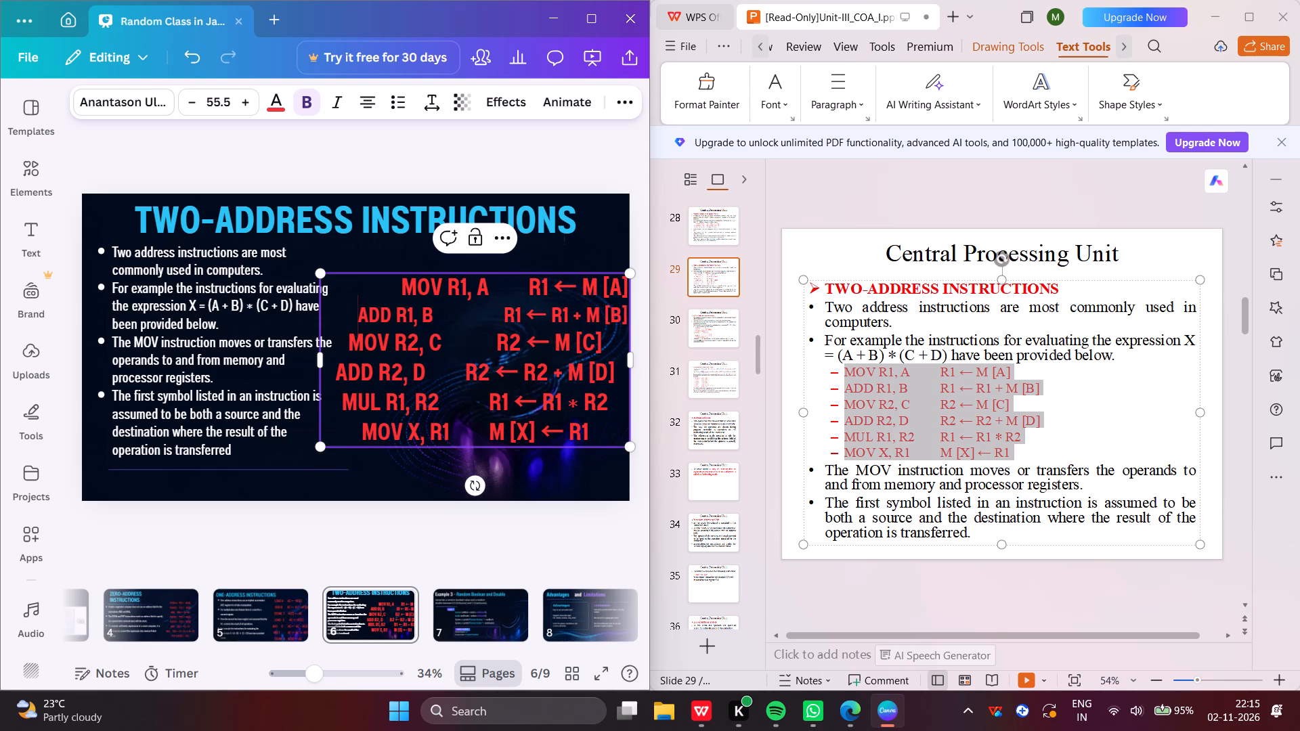
key("space")
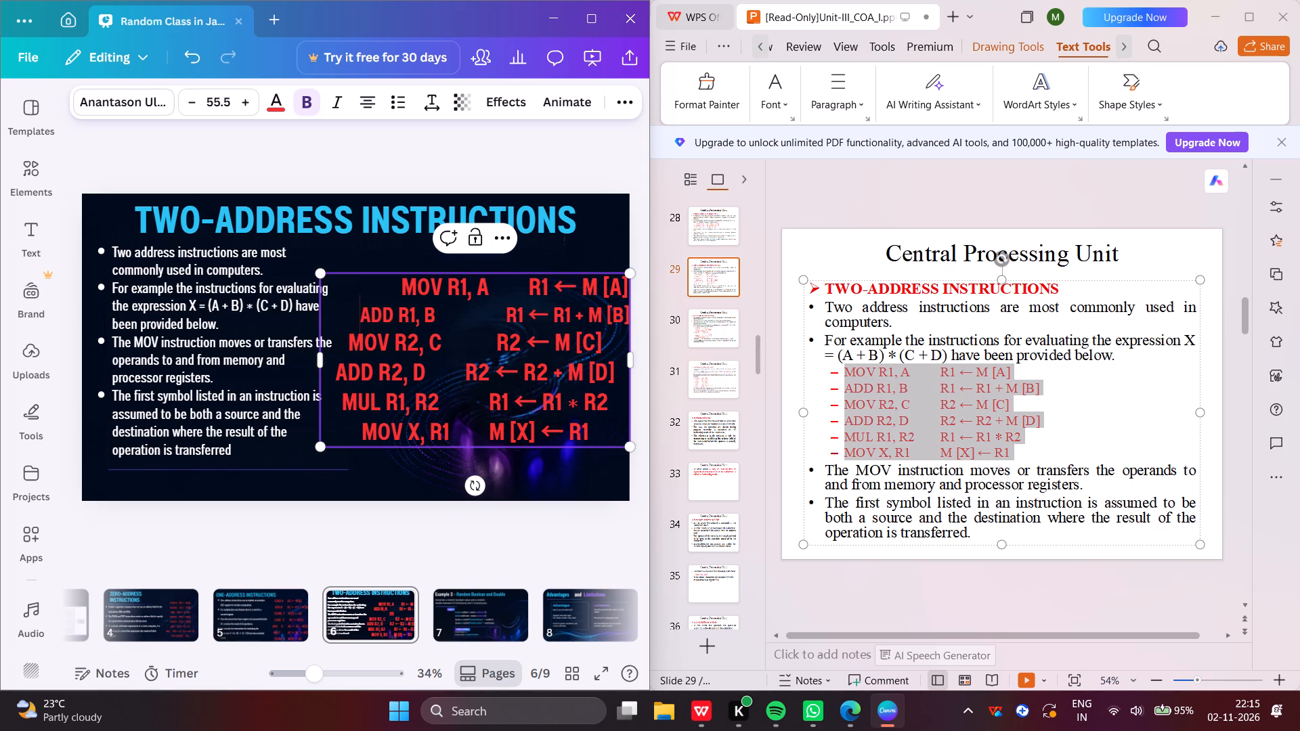
Indent the MOV R2, C instruction line by a net three leading spaces.
left_click(344, 345)
key("space")
key("space")
key("space")
key("space")
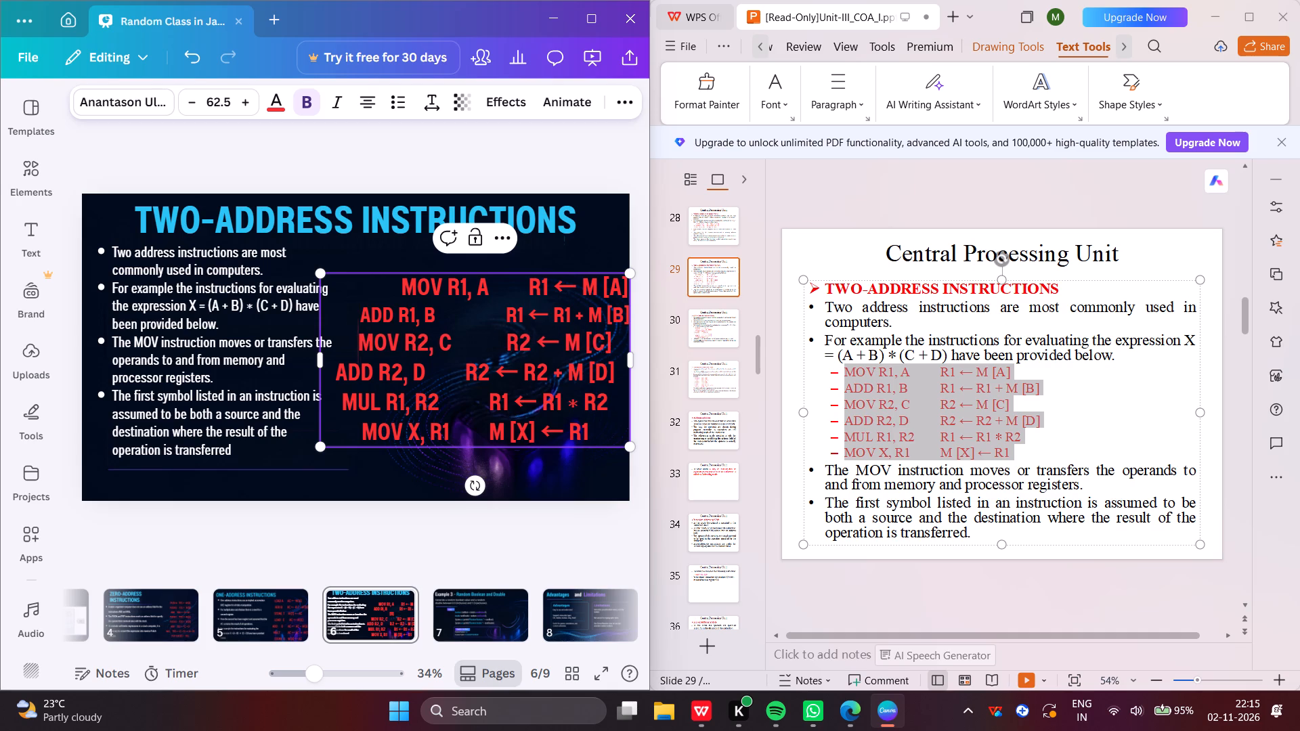
key("space")
key("space")
key("BackSpace")
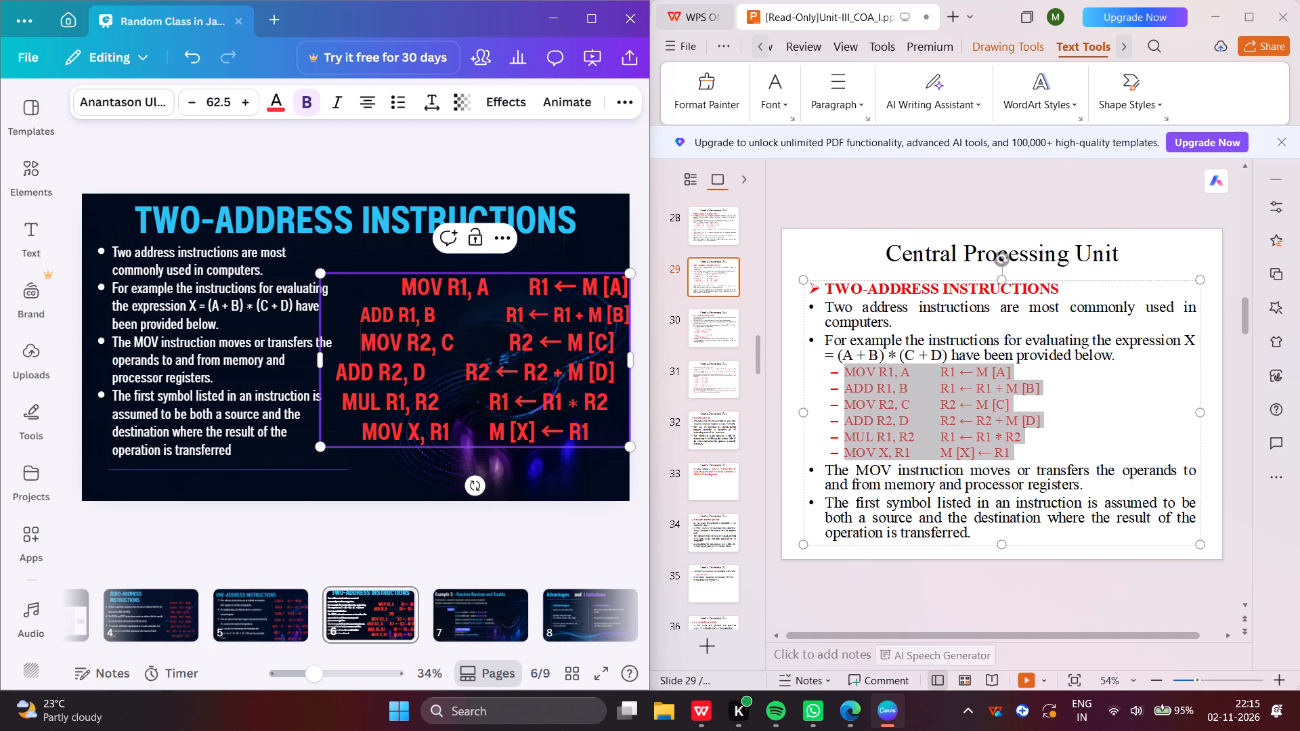
key("BackSpace")
key("BackSpace")
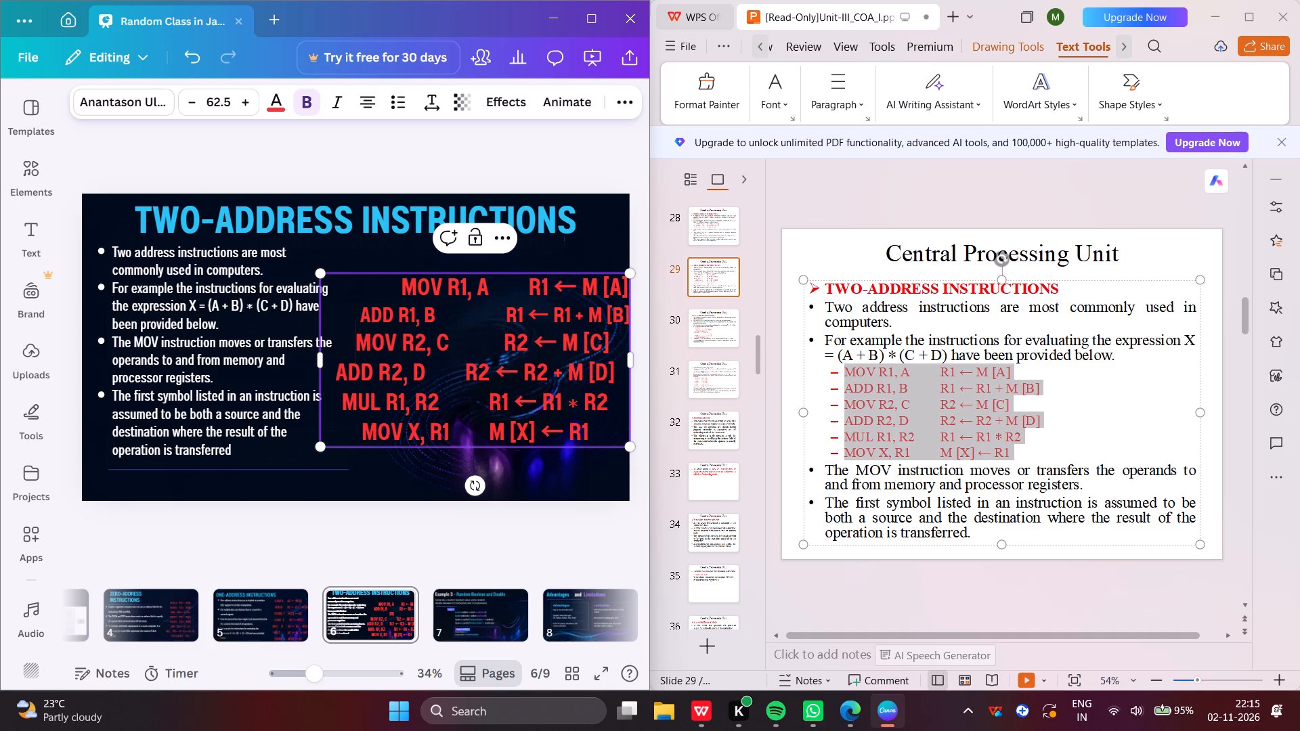
Indent the ADD R2, D instruction line with six leading spaces.
left_click(336, 359)
key("space")
key("space")
key("space")
key("space")
key("space")
key("space")
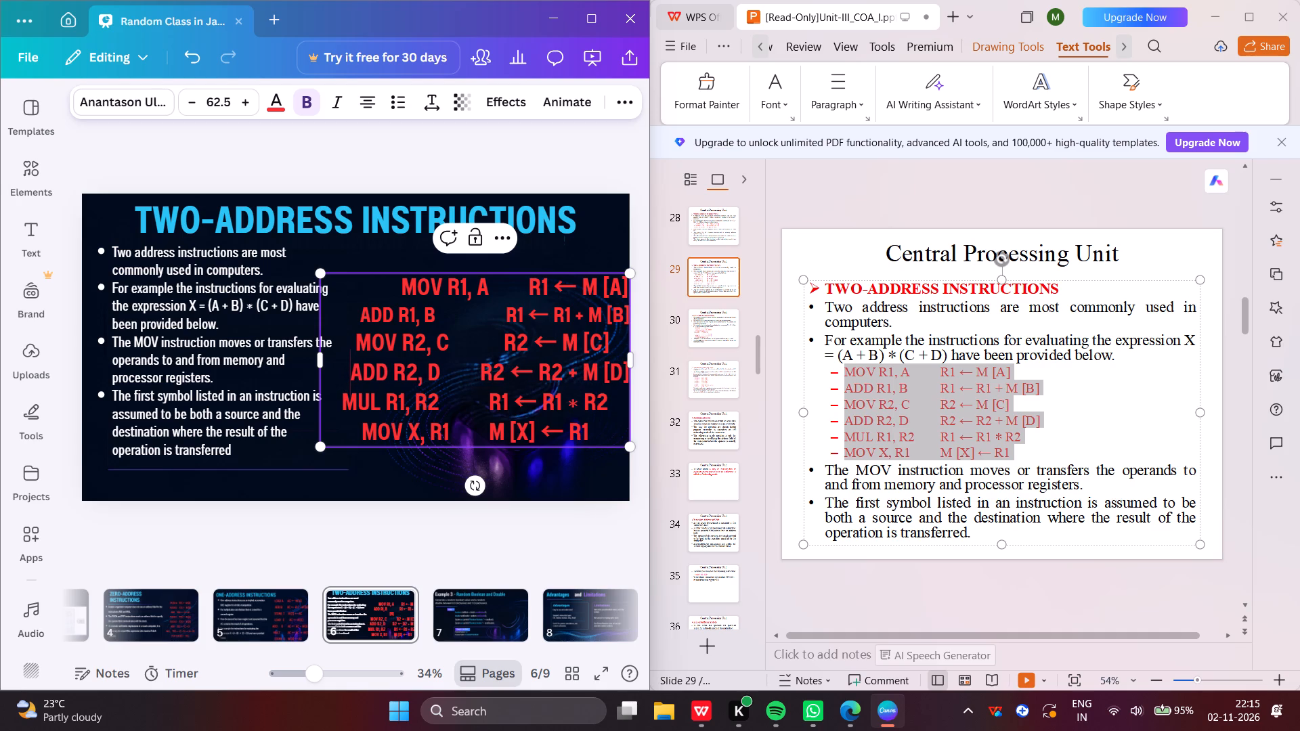
Indent the MUL R1, R2 instruction line with eight leading spaces.
left_click(335, 396)
key("space")
key("space")
key("space")
key("space")
key("space")
key("space")
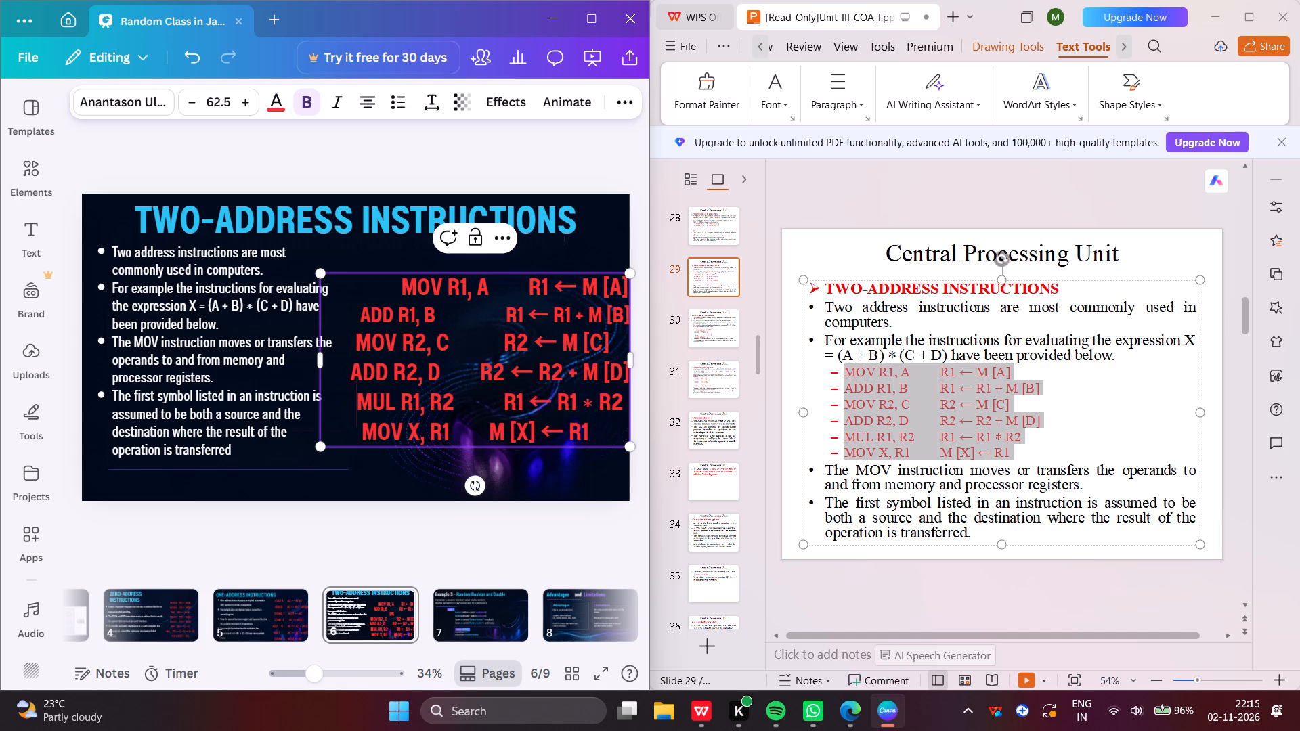
key("space")
key("space")
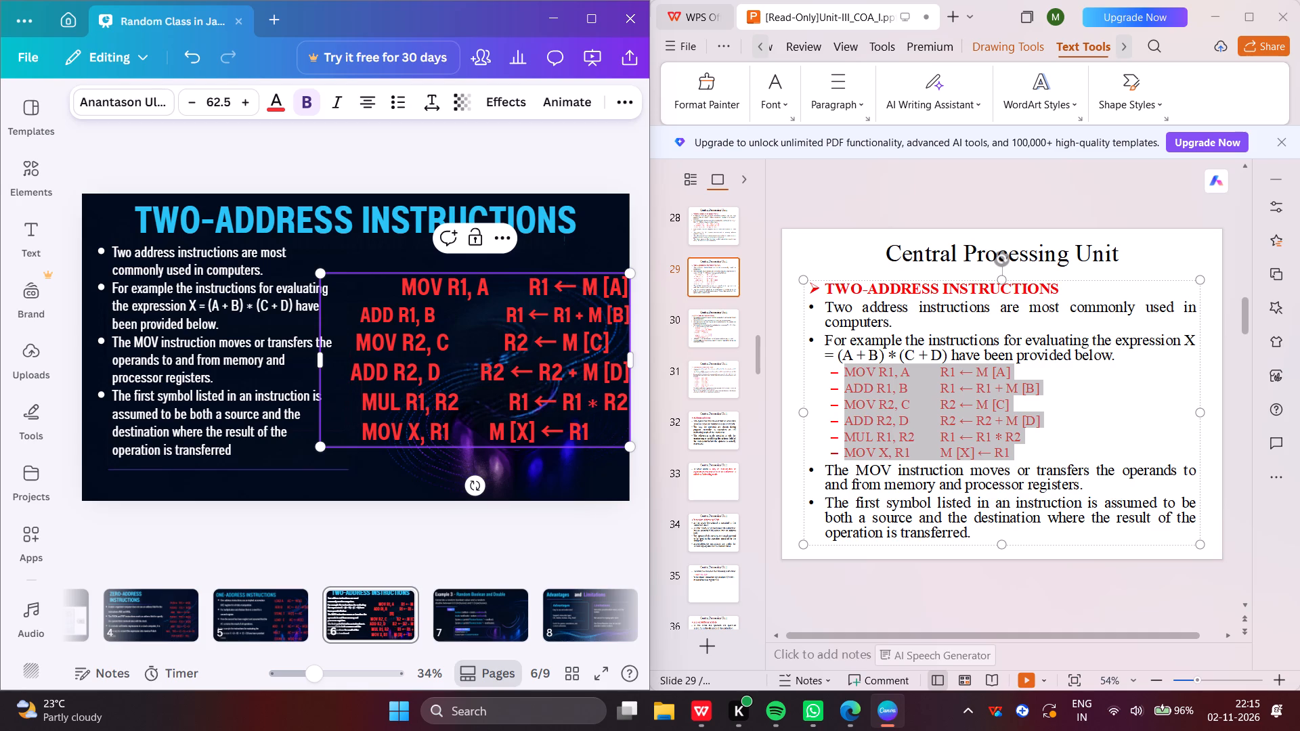
Indent the MOV X, R1 instruction line with four leading spaces and finish editing the text box.
left_click(358, 424)
key("space")
key("space")
key("space")
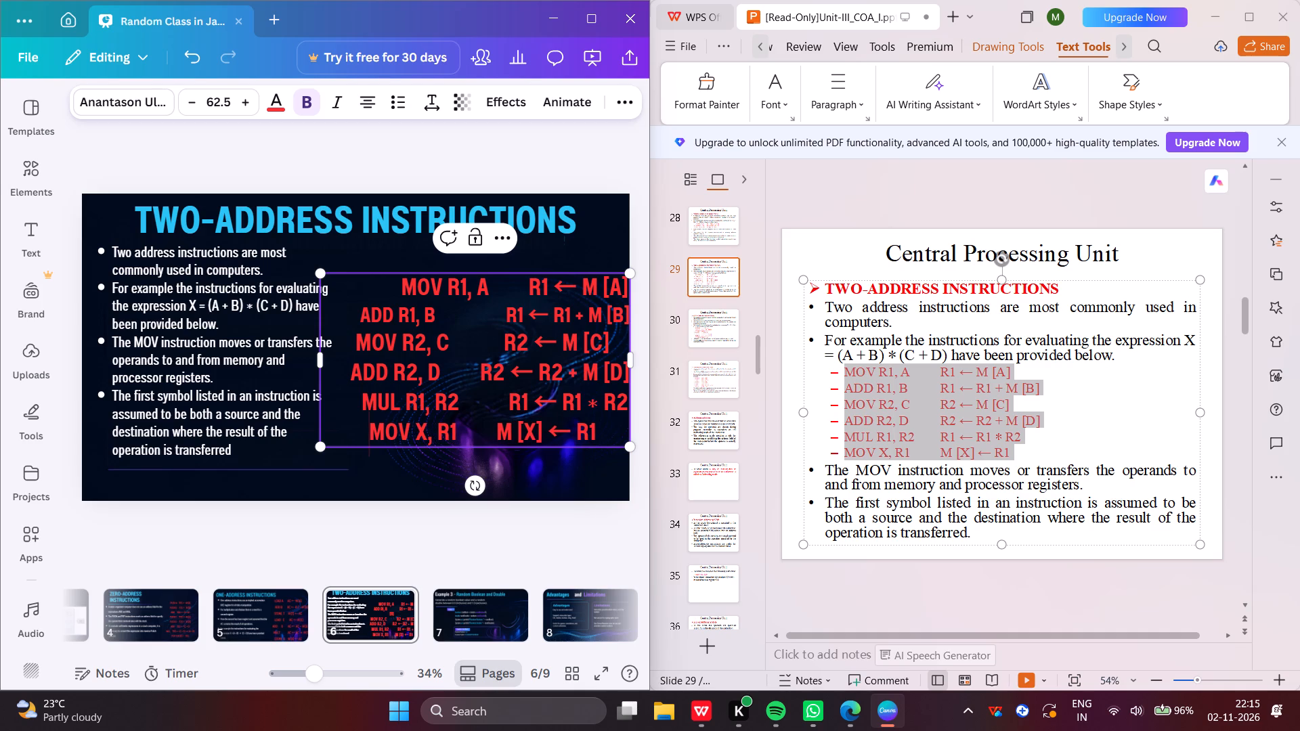
key("space")
left_click(429, 155)
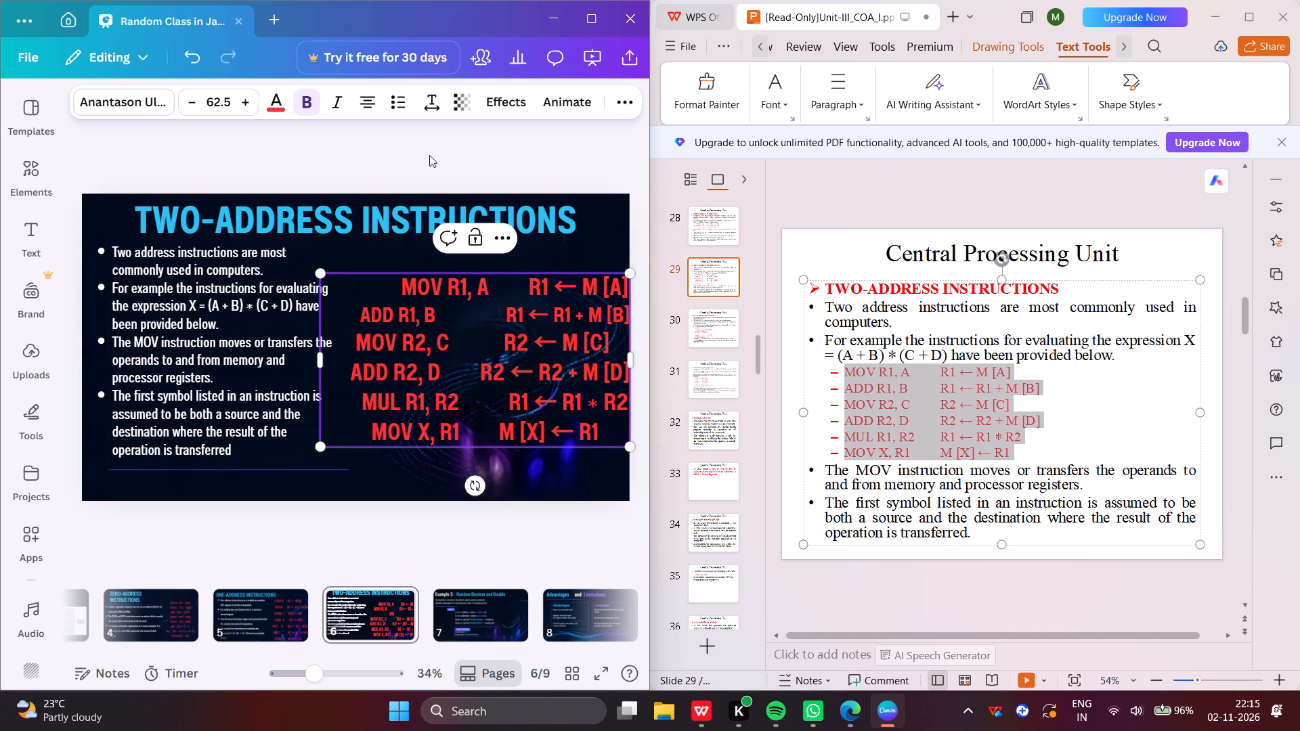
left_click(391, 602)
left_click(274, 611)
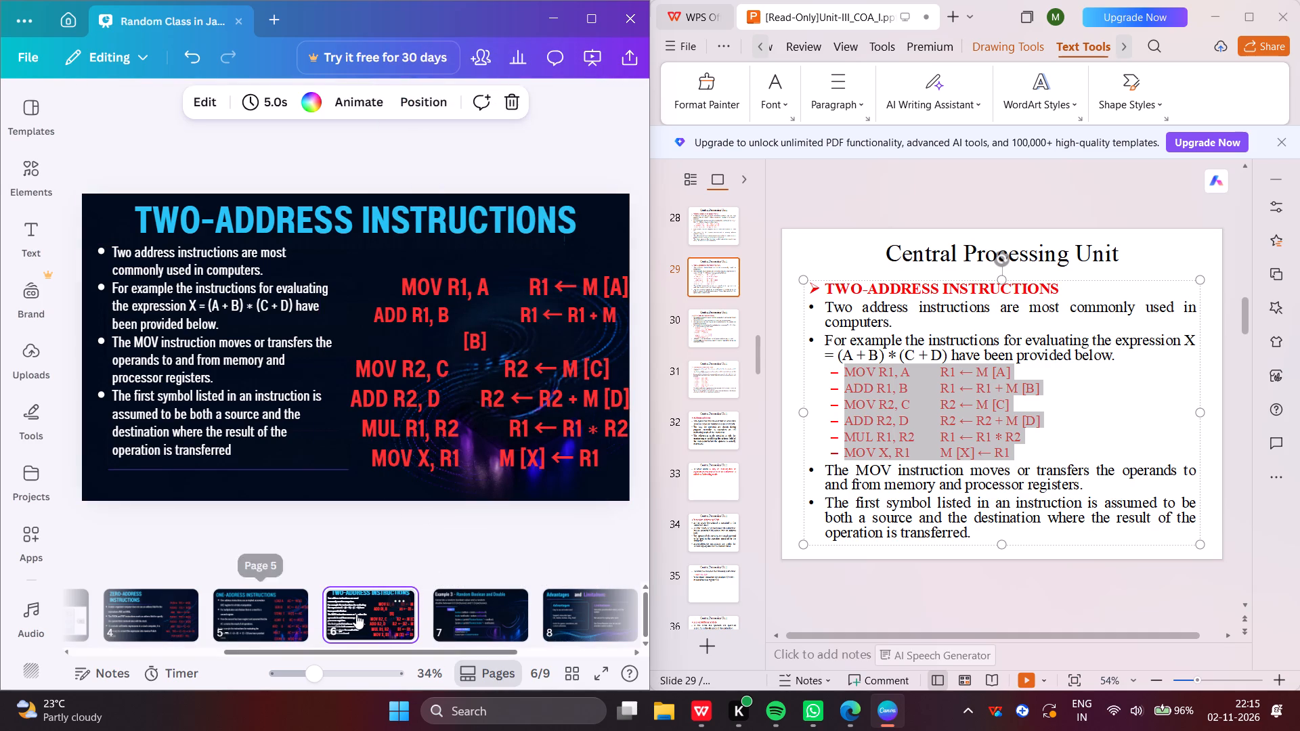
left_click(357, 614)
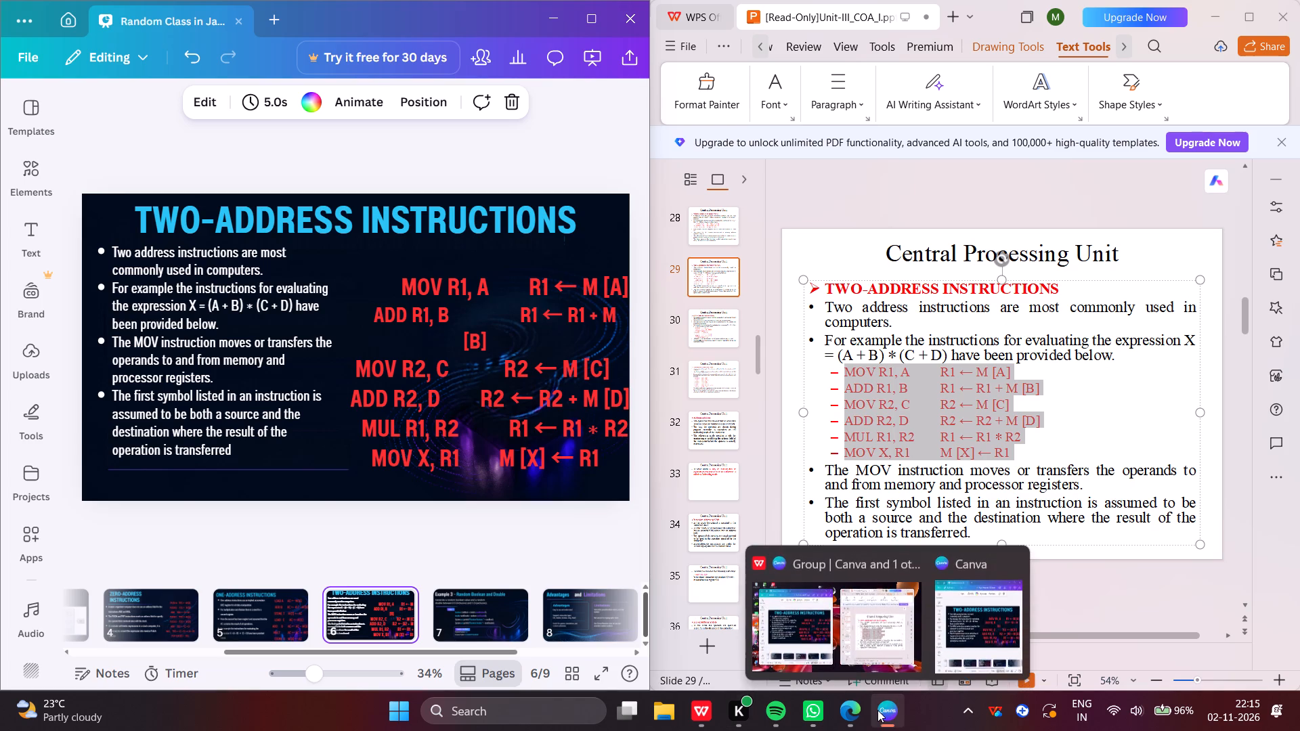
Switch to WPS and check the two-address and three-address instruction slides of the source presentation.
left_click(708, 713)
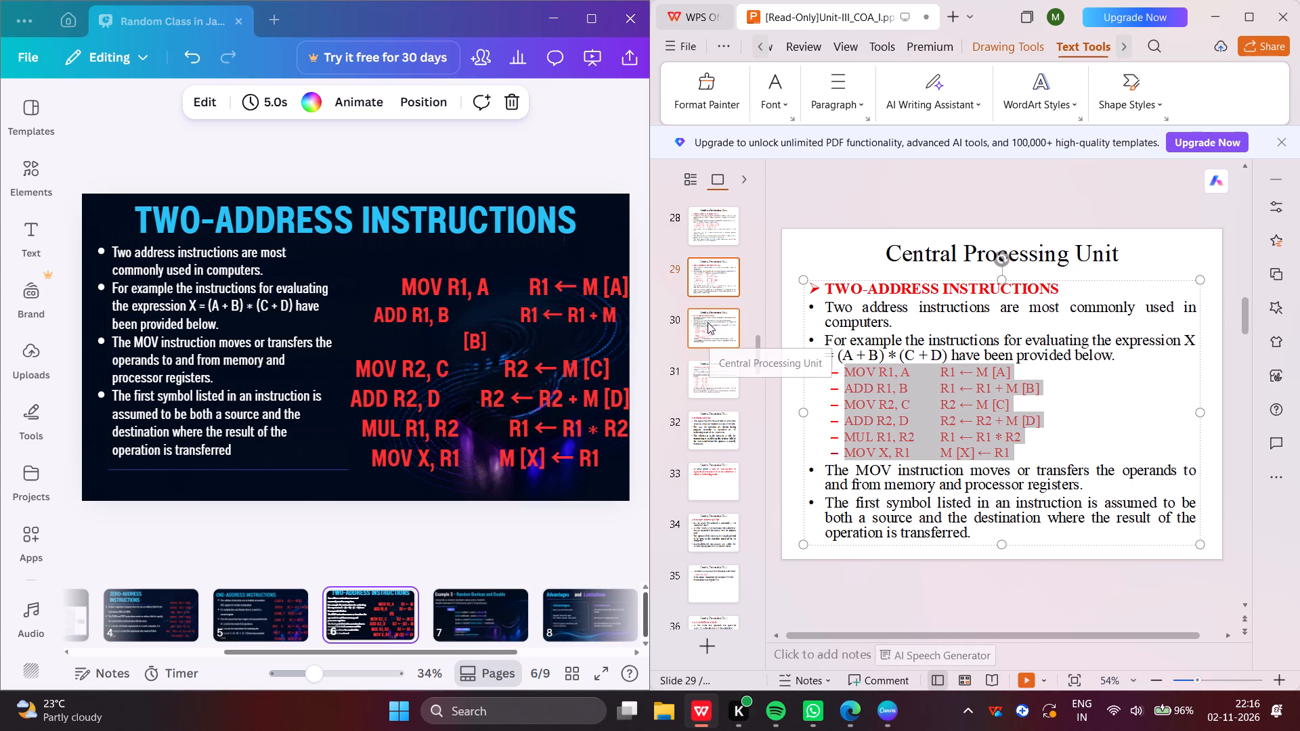
left_click(715, 277)
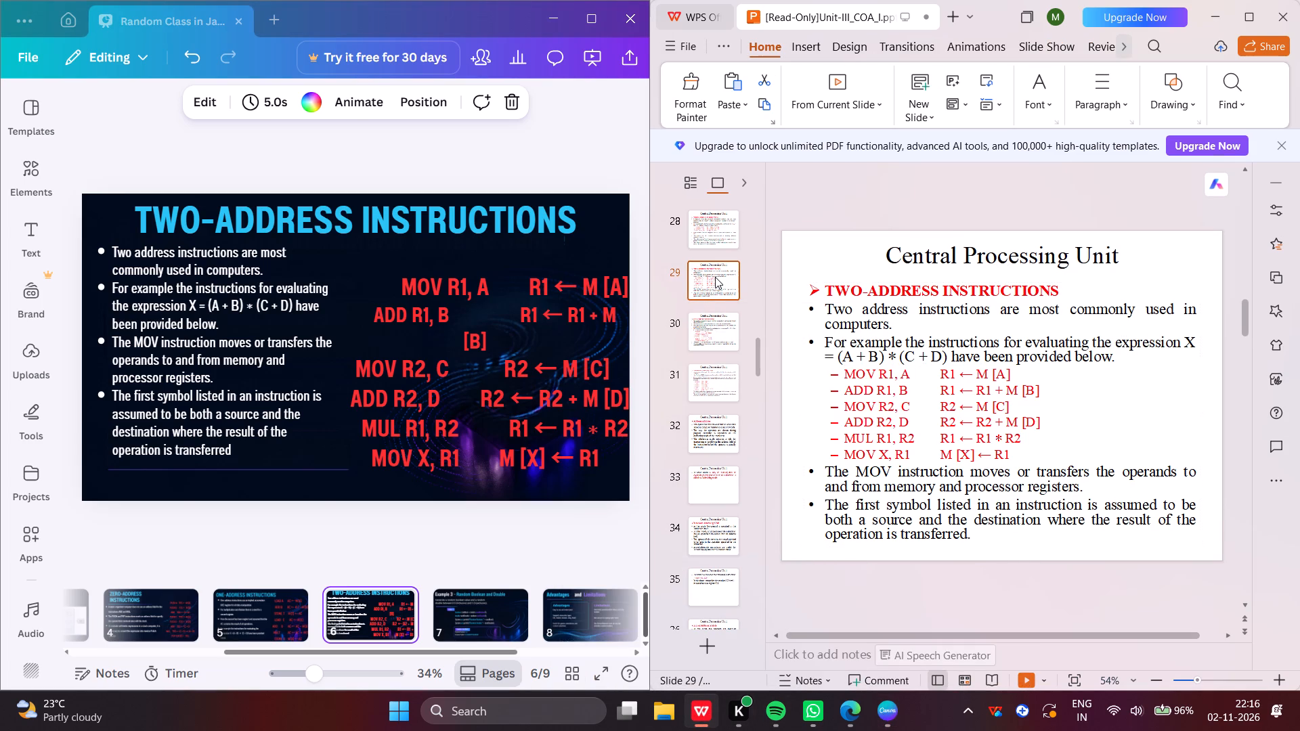
left_click(715, 277)
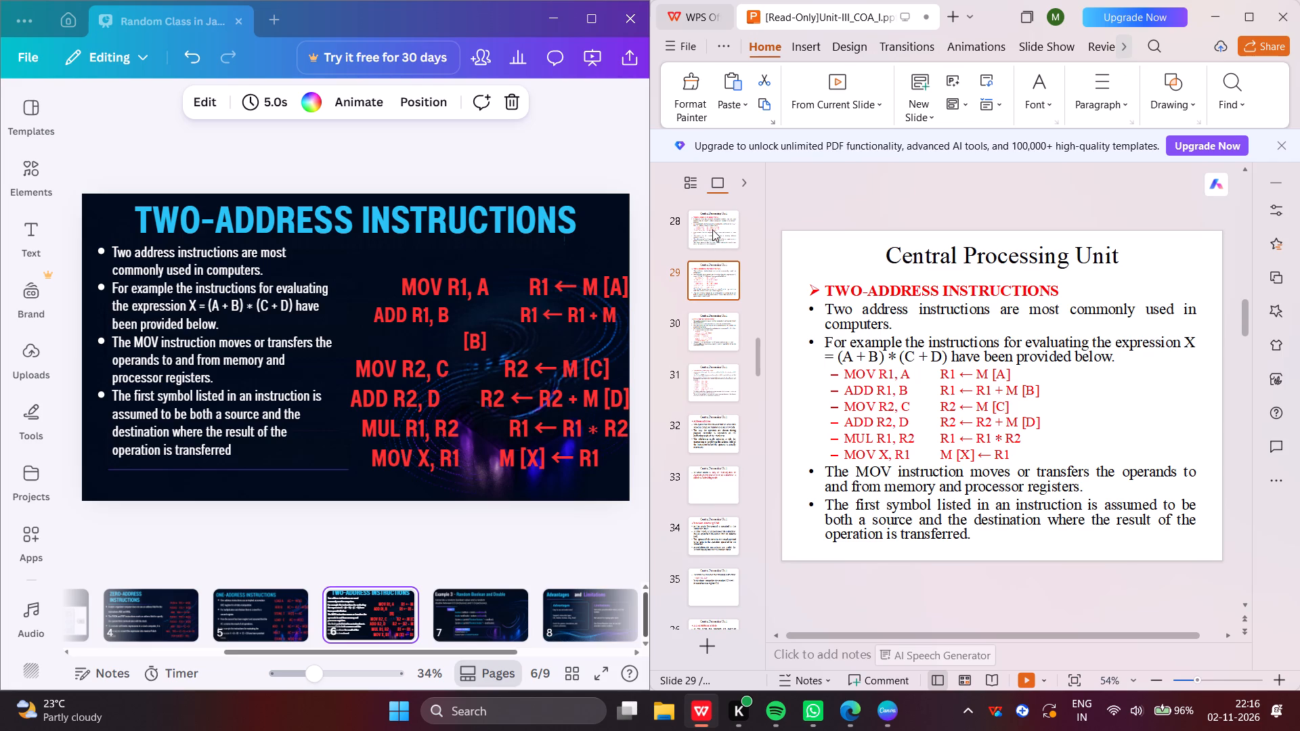
left_click(712, 229)
left_click(823, 282)
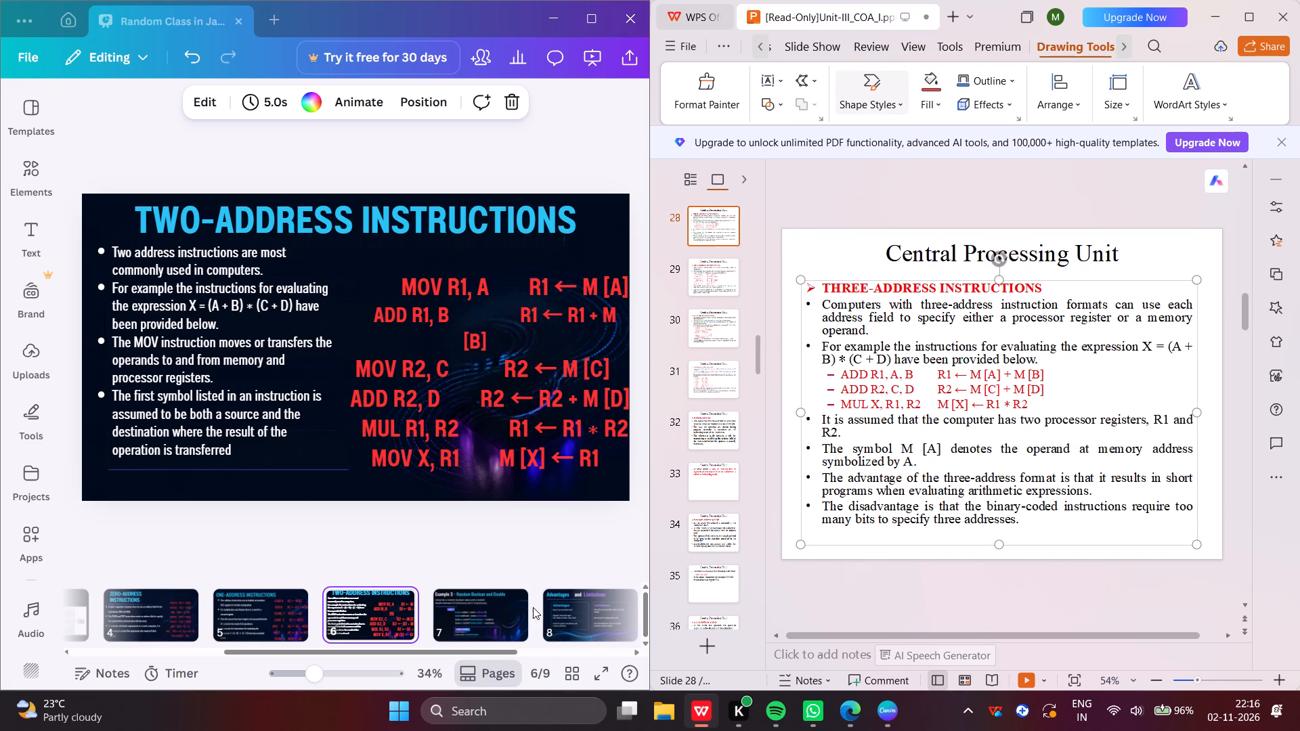
Delete the "Advantages and Limitations" page from the Canva deck.
left_click(576, 603)
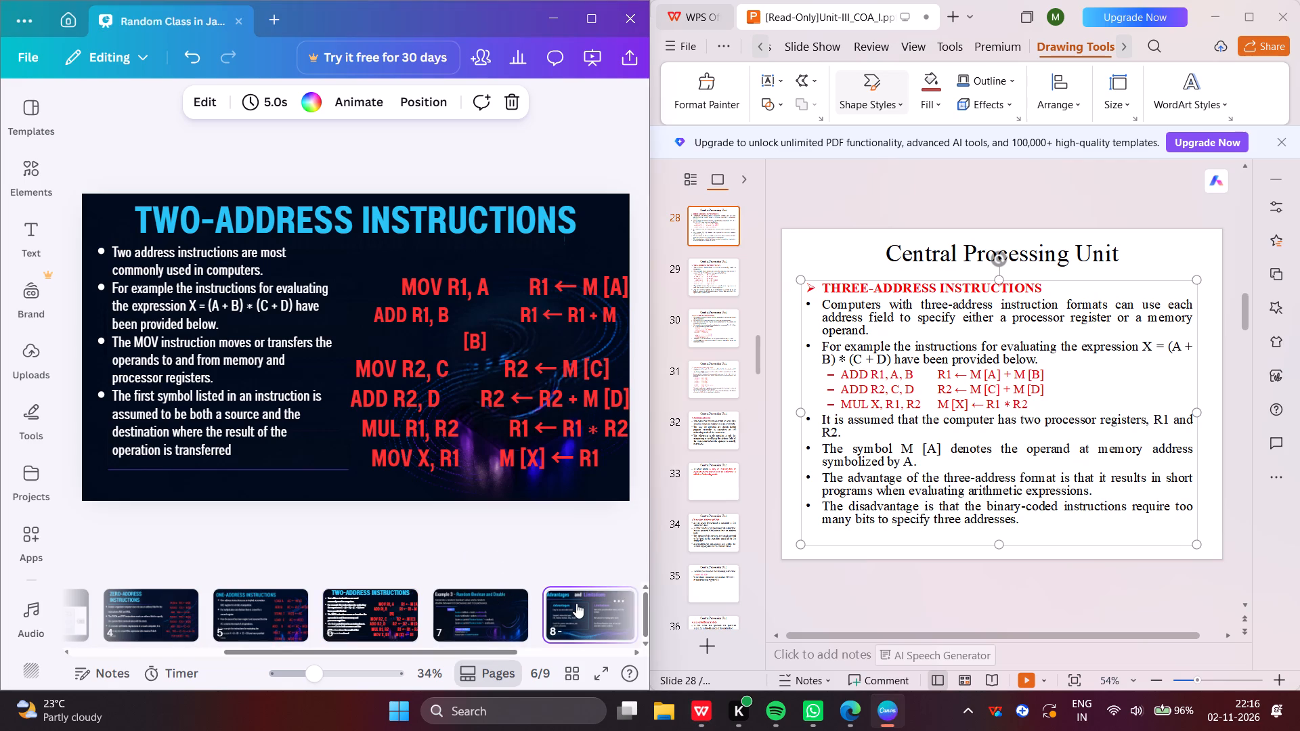
scroll(576, 603, "left", 1)
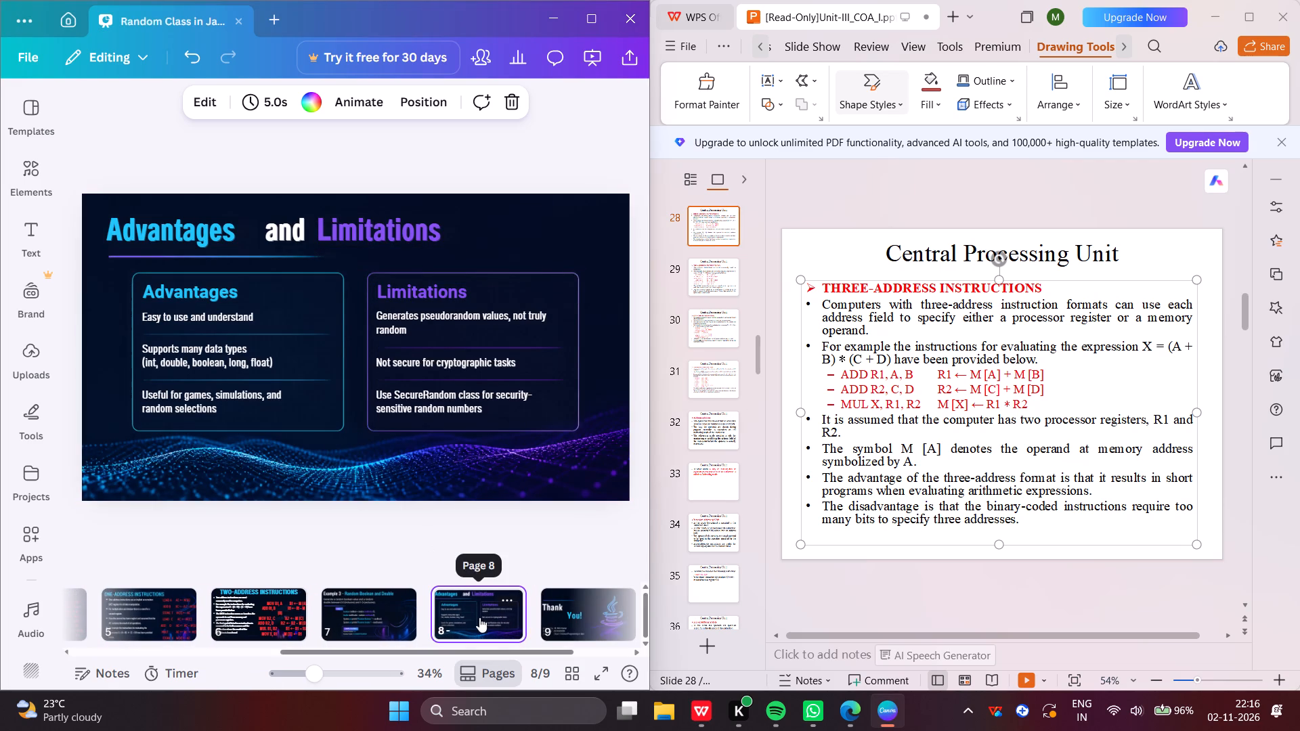
left_click(504, 602)
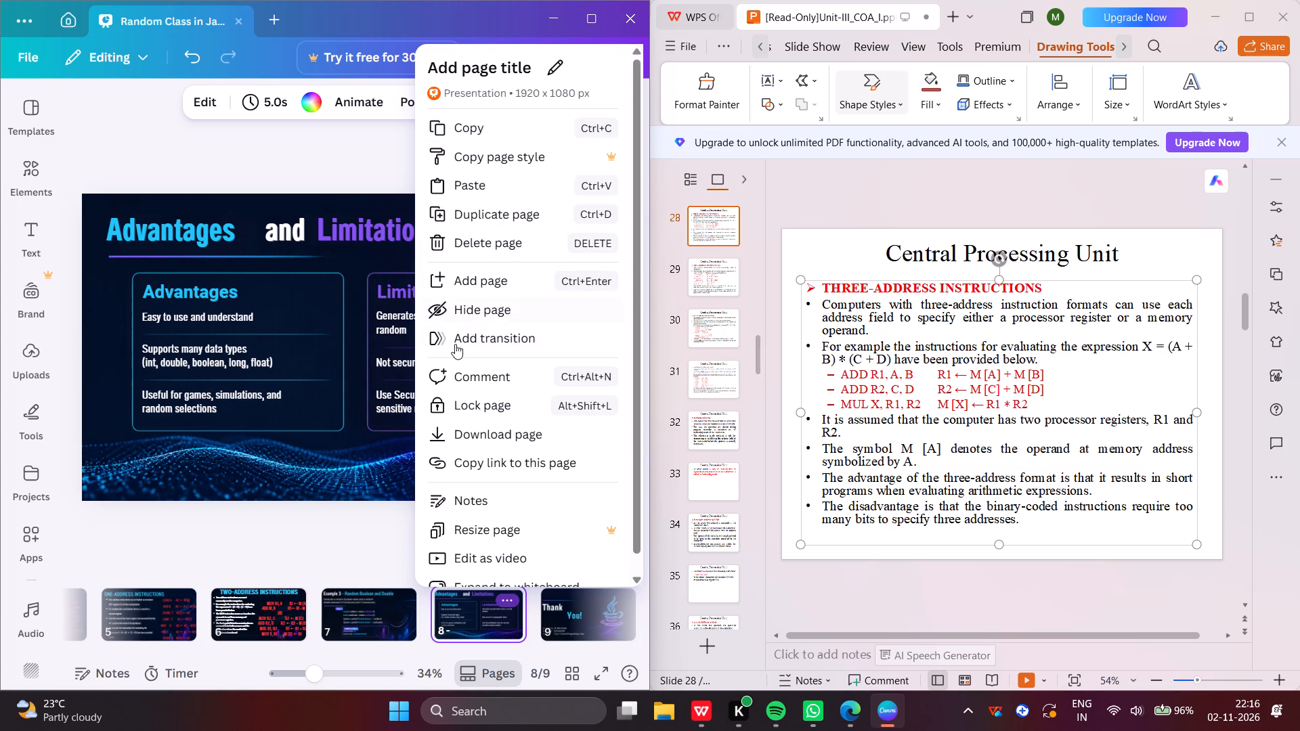
key("Delete")
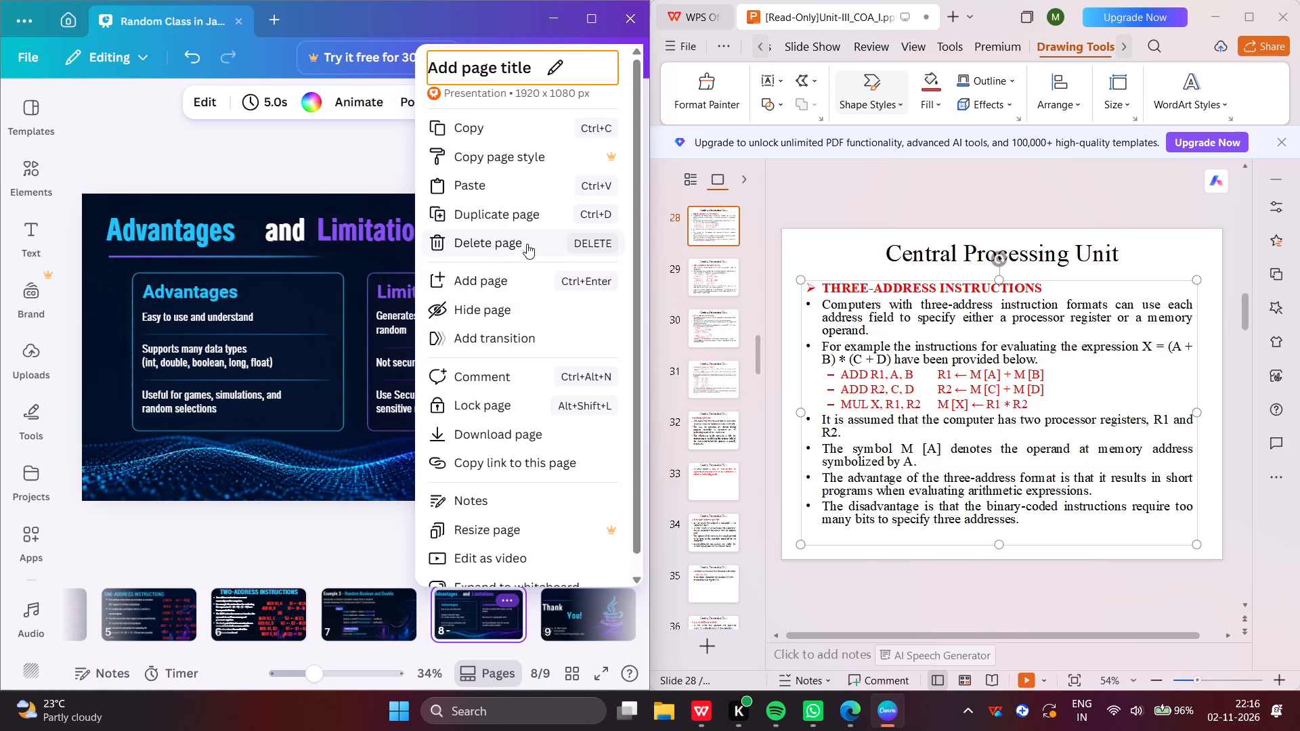
left_click(527, 244)
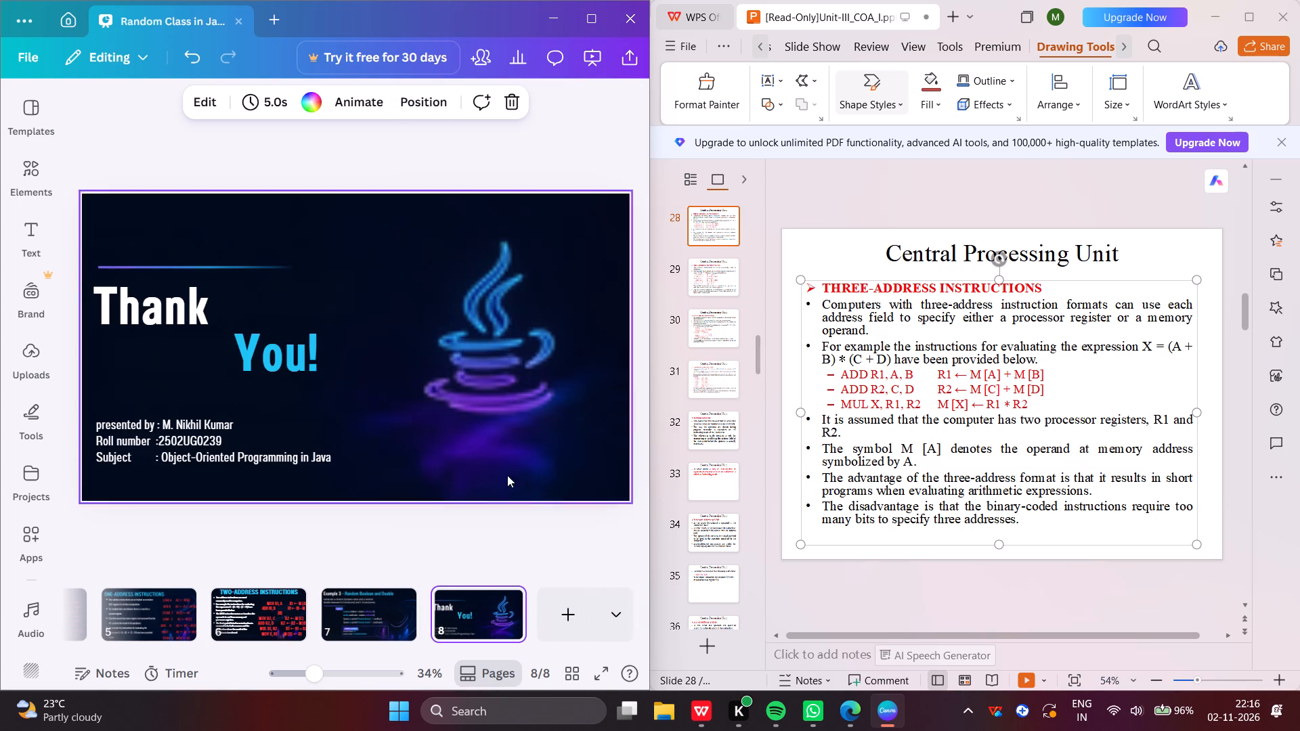
Delete the neon coffee cup graphic from the Thank You page.
left_click(523, 332)
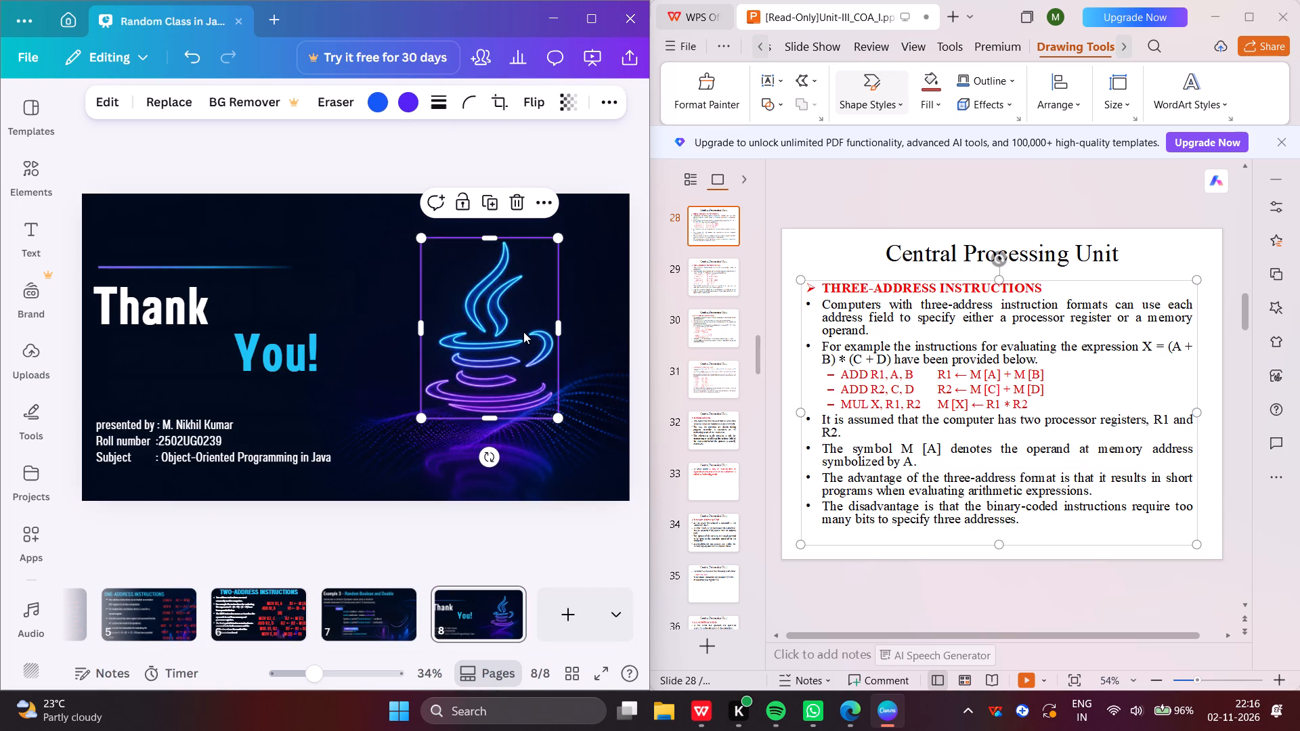
key("Delete")
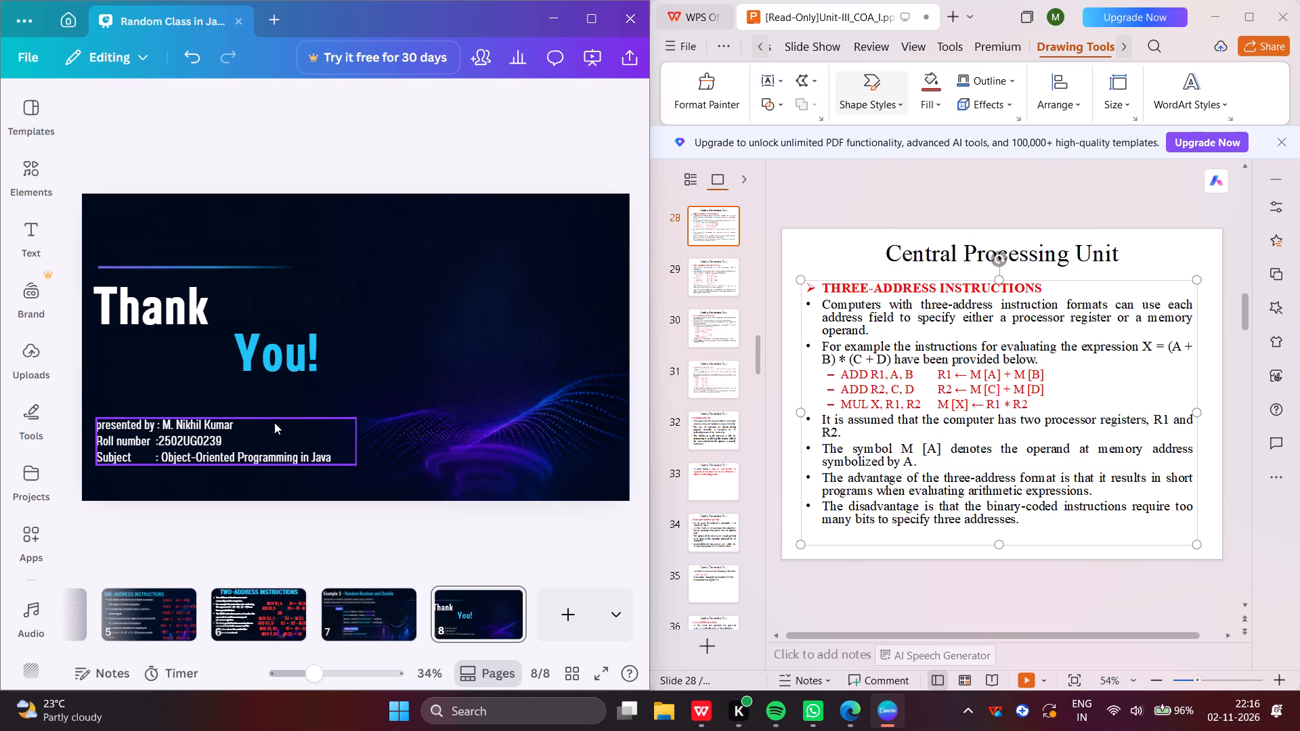
Clear the "Object-Oriented Programming in Java" text after the Subject label on the Thank You page.
left_click(324, 451)
left_click(330, 453)
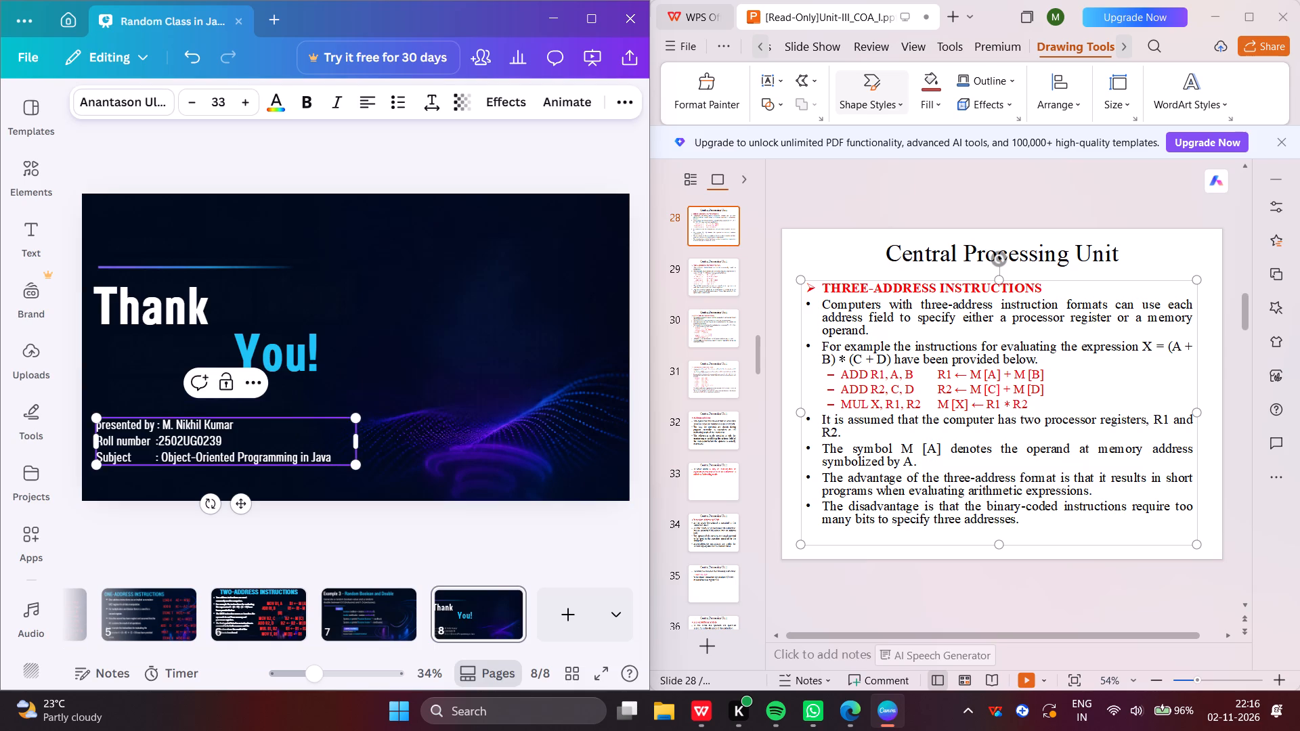
key("BackSpace")
key("BackSpace")
key("BackSpace")
key("BackSpace")
key("BackSpace")
key("BackSpace")
key("BackSpace")
key("BackSpace")
key("BackSpace")
key("BackSpace")
key("BackSpace")
key("BackSpace")
key("BackSpace")
key("BackSpace")
key("BackSpace")
key("BackSpace")
key("BackSpace")
key("BackSpace")
key("BackSpace")
key("BackSpace")
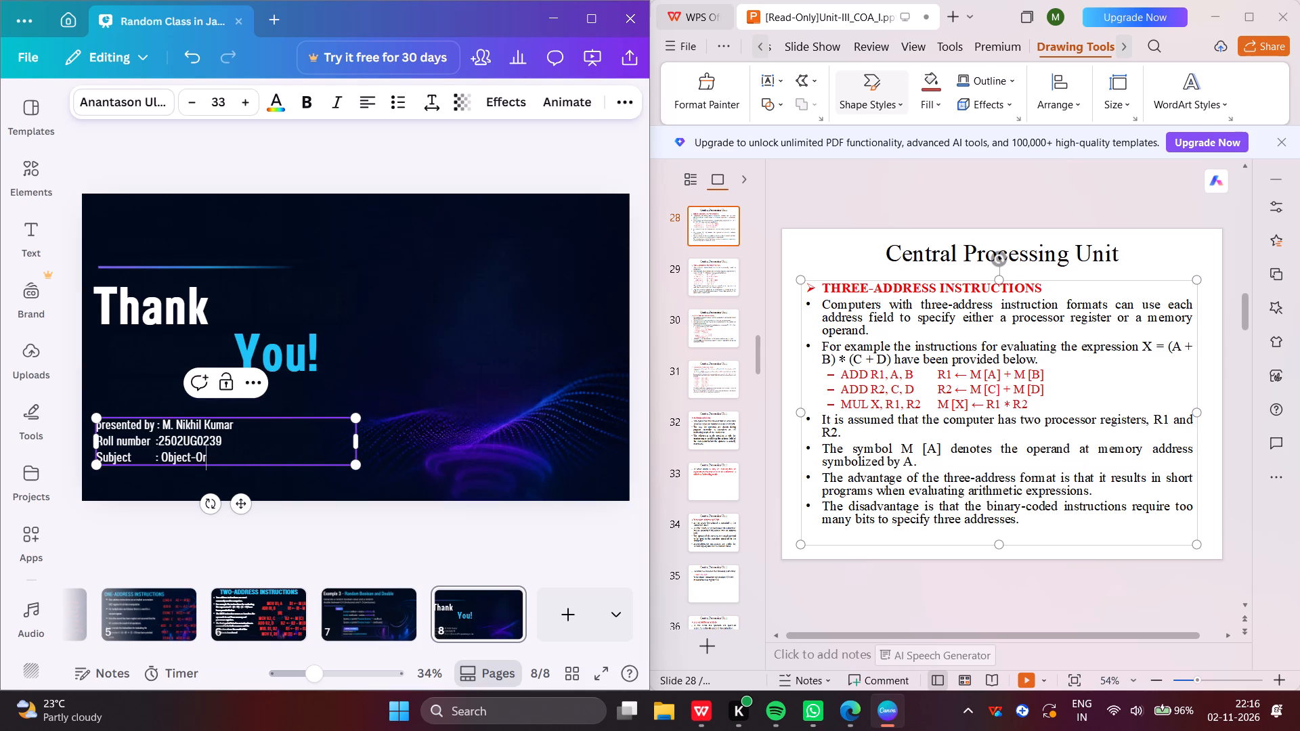
key("BackSpace")
key("BackSpace")
key("BackSpace")
key("BackSpace")
key("BackSpace")
key("BackSpace")
key("BackSpace")
key("BackSpace")
key("BackSpace")
Copy "computer architecture and organization" from the Bing image search query in Edge and paste it after the Subject label in Canva.
left_click(849, 702)
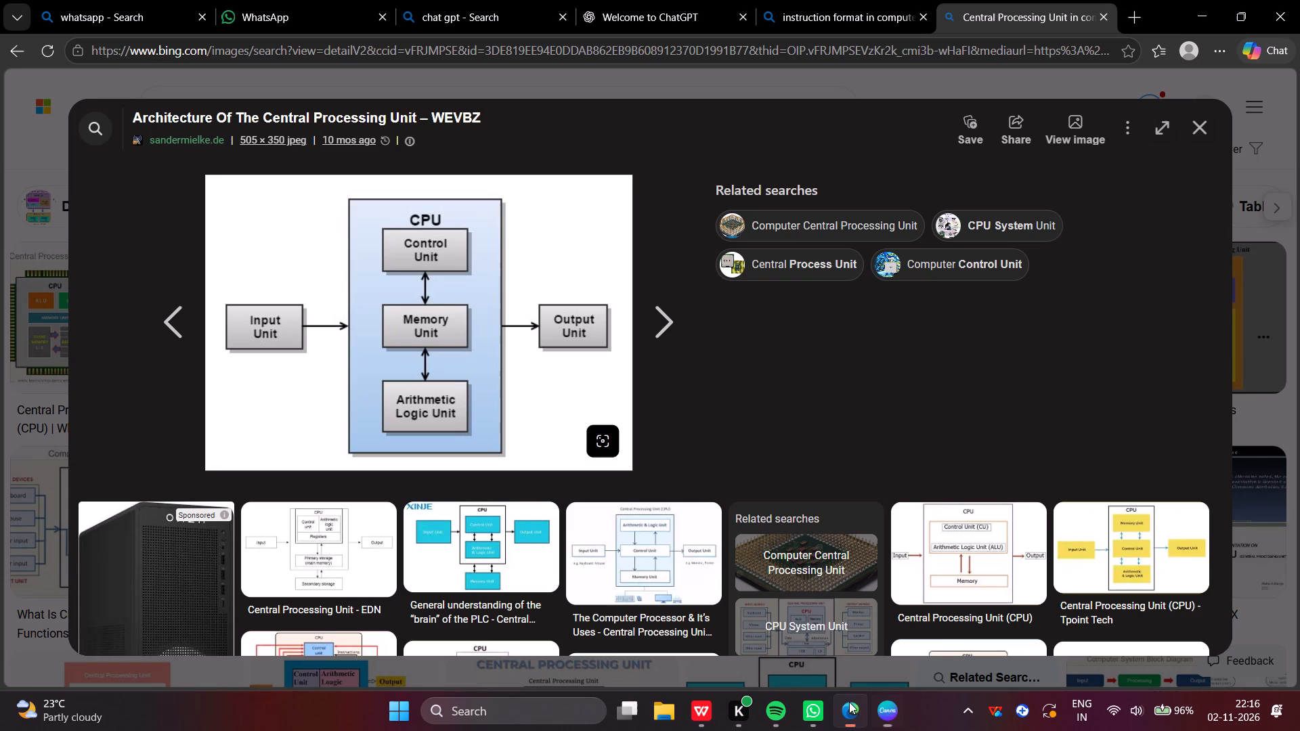
left_click(90, 84)
left_click_drag(580, 105, 341, 133)
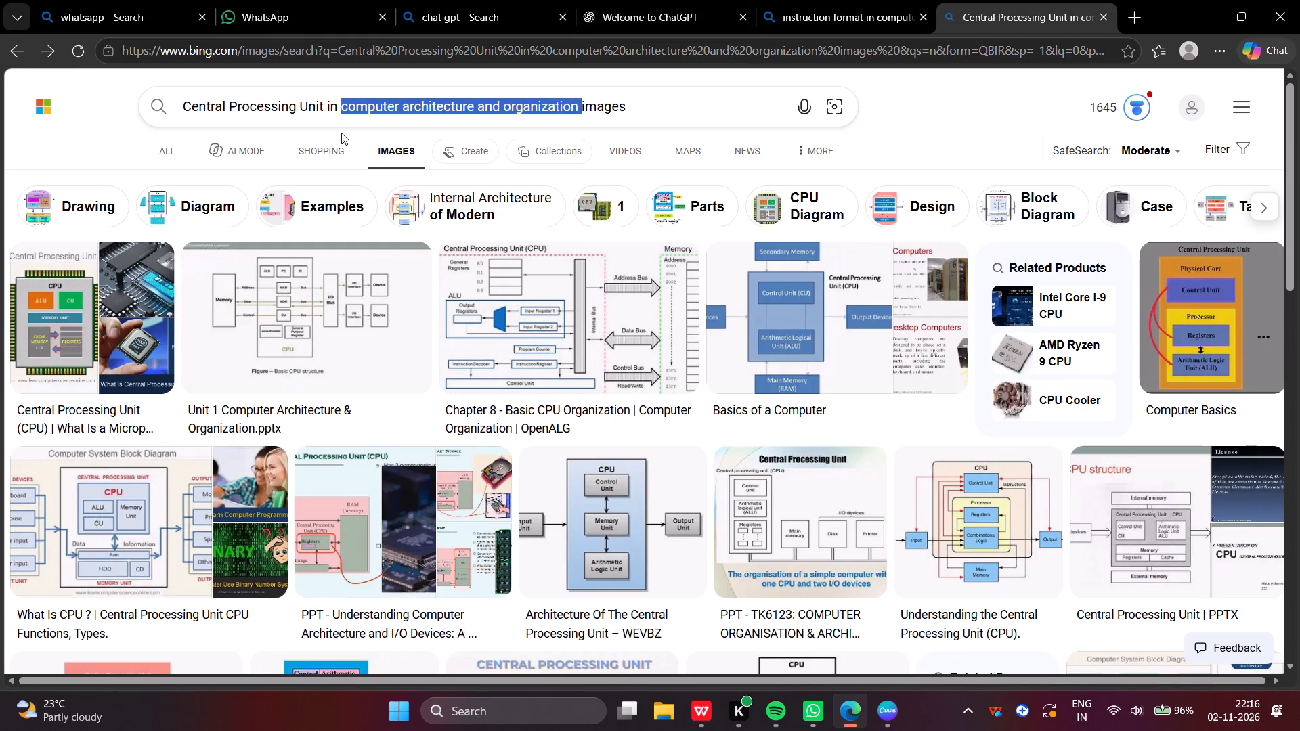
key("ctrl+c")
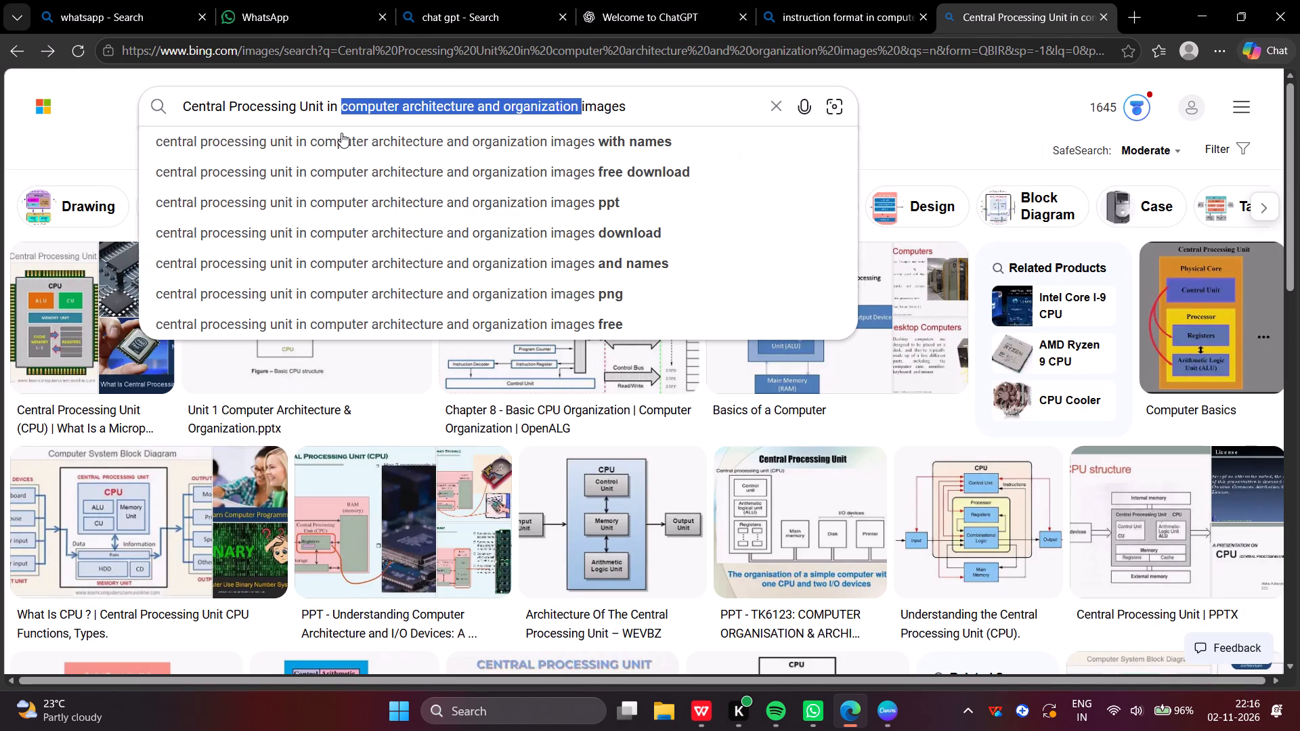
left_click(887, 713)
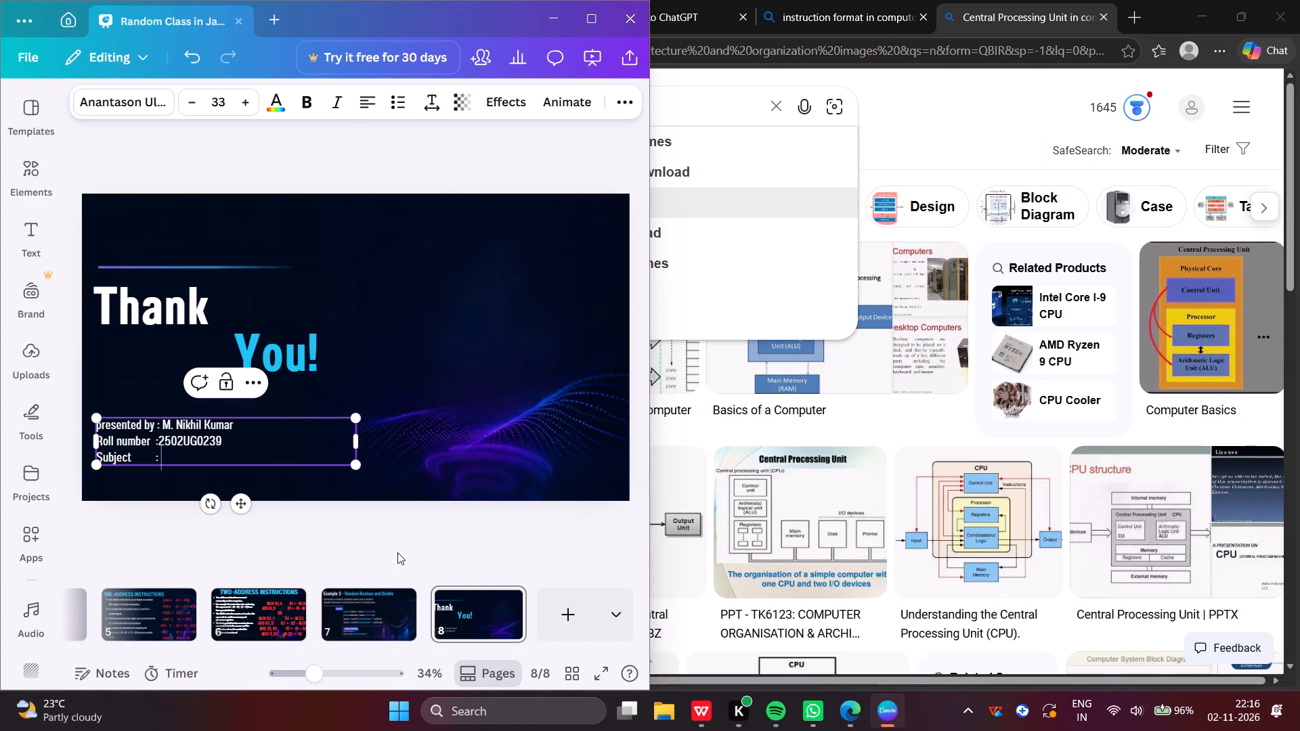
key("ctrl+g")
key("ctrl+f")
key("ctrl+v")
left_click(182, 451)
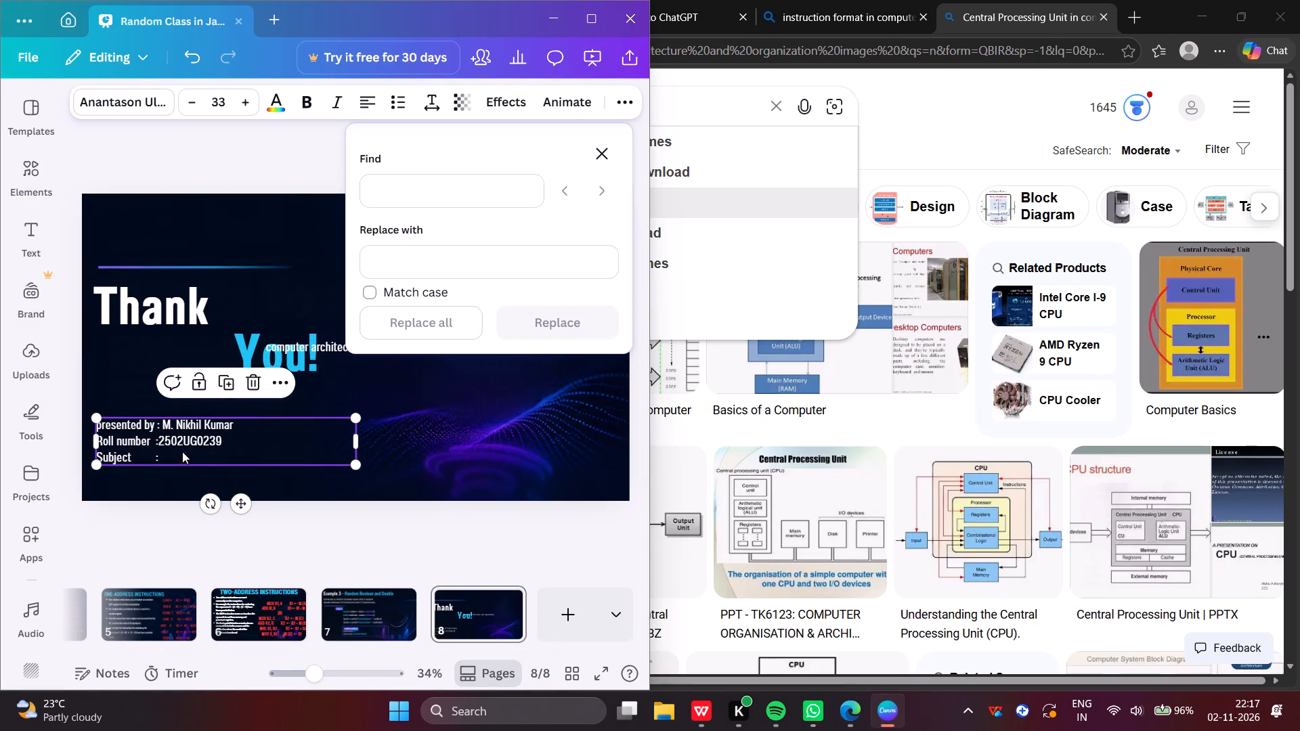
left_click(160, 458)
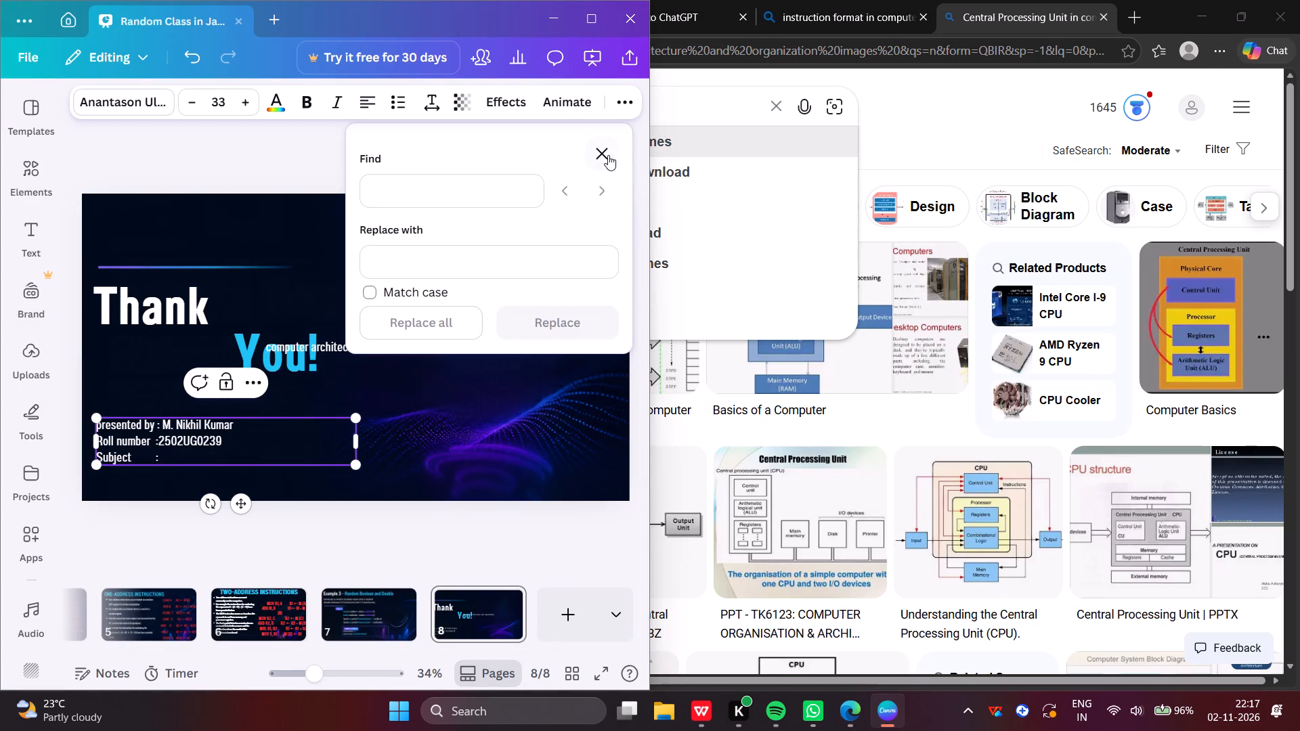
left_click(605, 156)
left_click(183, 459)
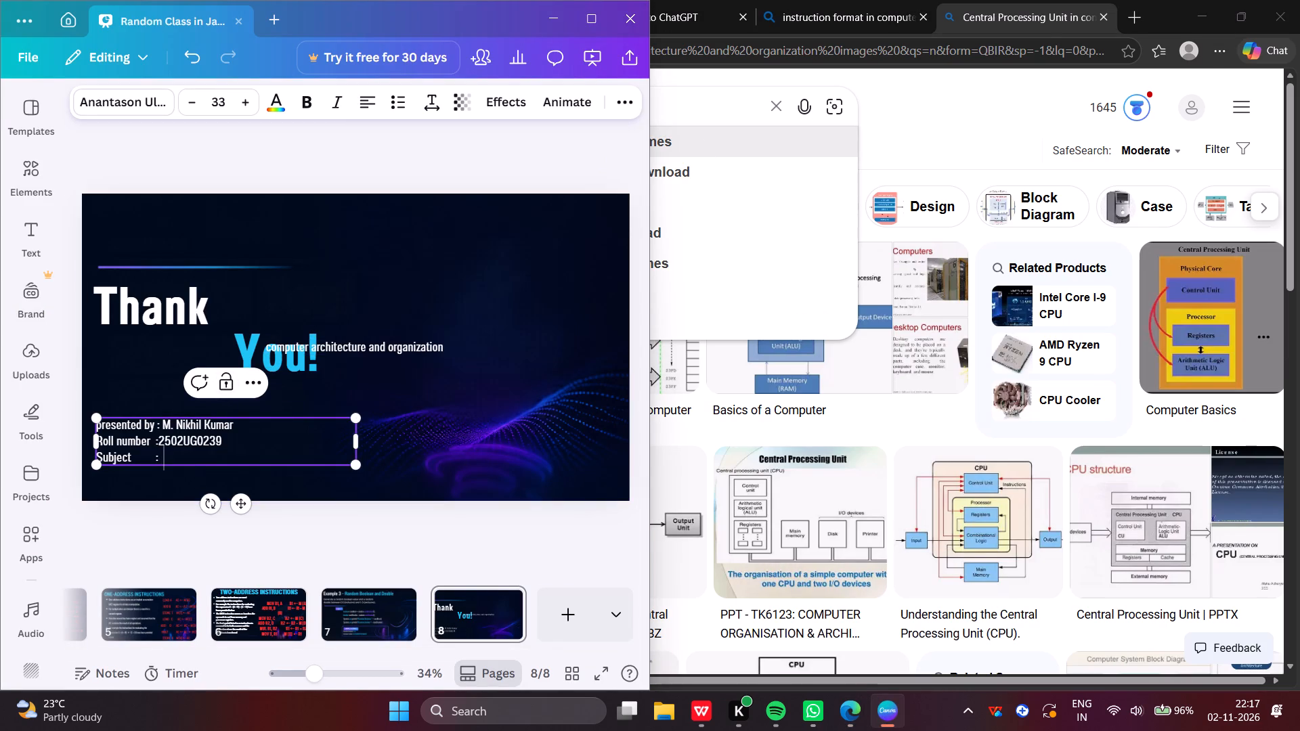
key("ctrl+v")
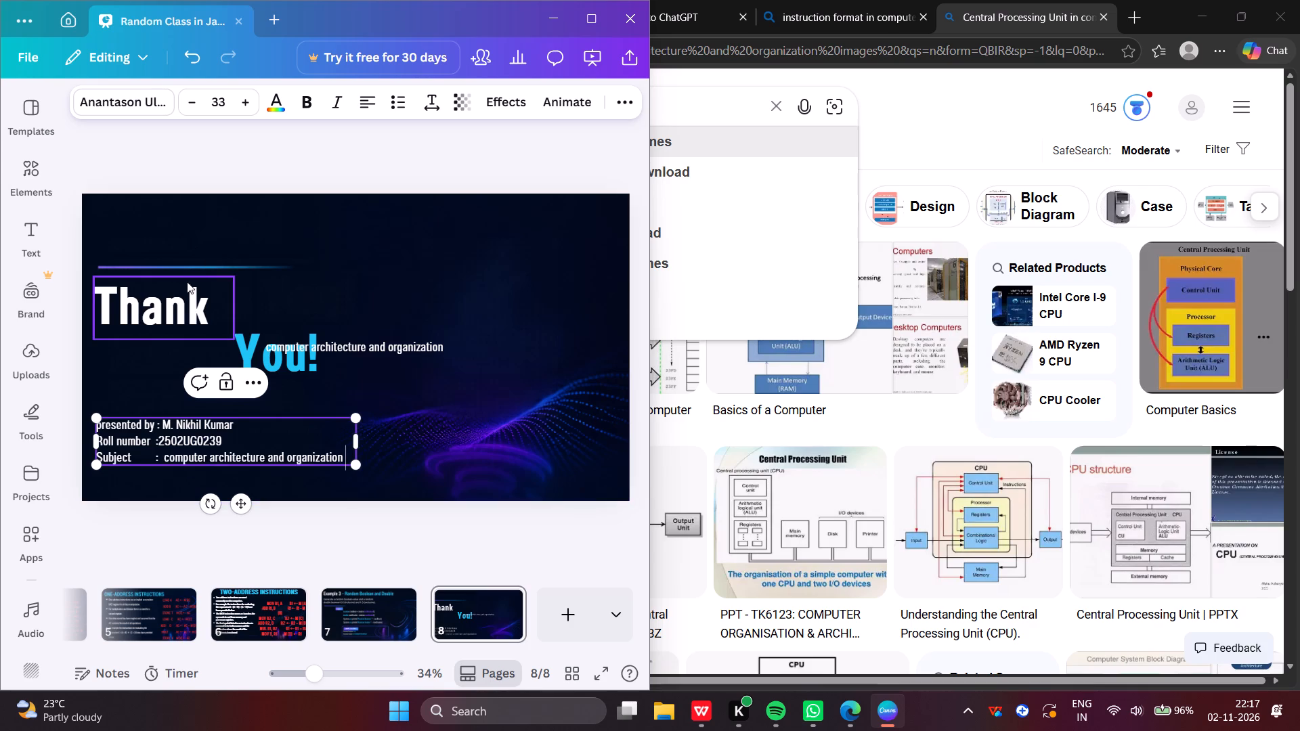
Move the word "Thank" down so it lines up beside "You!" on the closing page.
left_click_drag(183, 303, 186, 345)
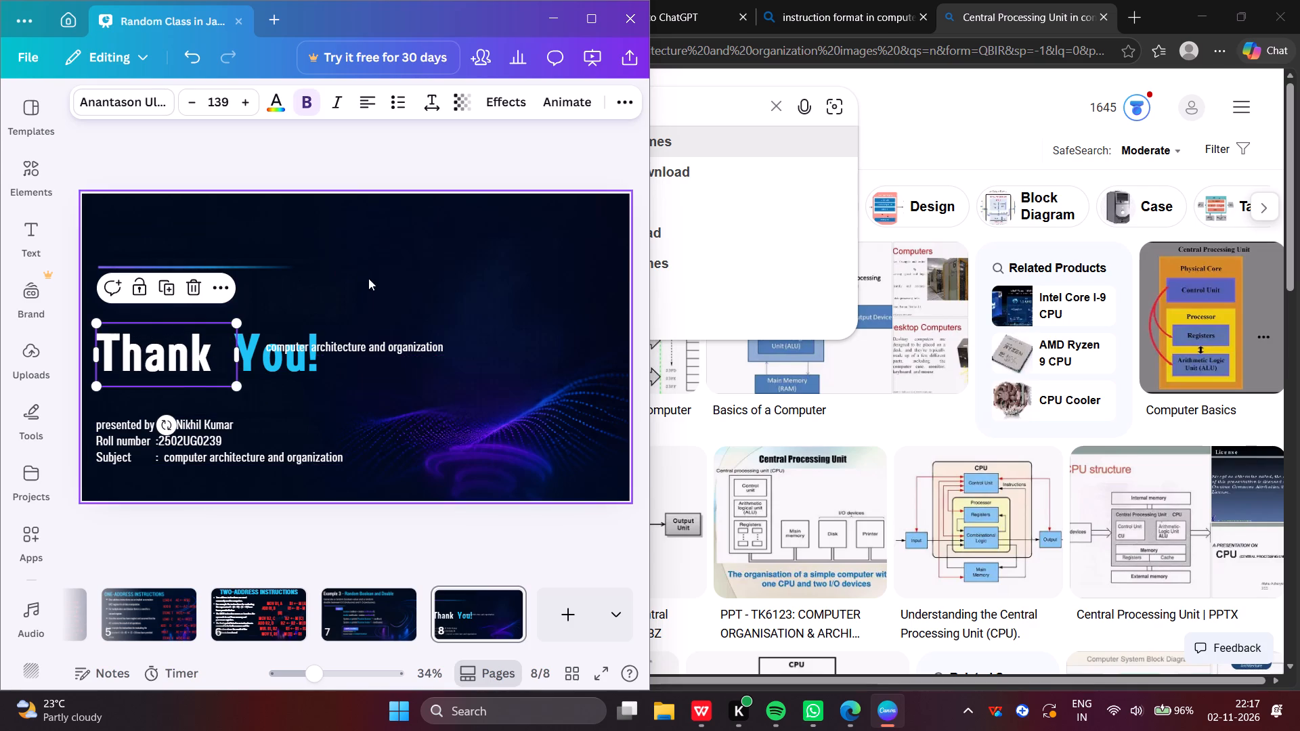
Remove the stray "computer architecture and organization" text box overlapping "You!".
left_click(386, 347)
left_click(382, 306)
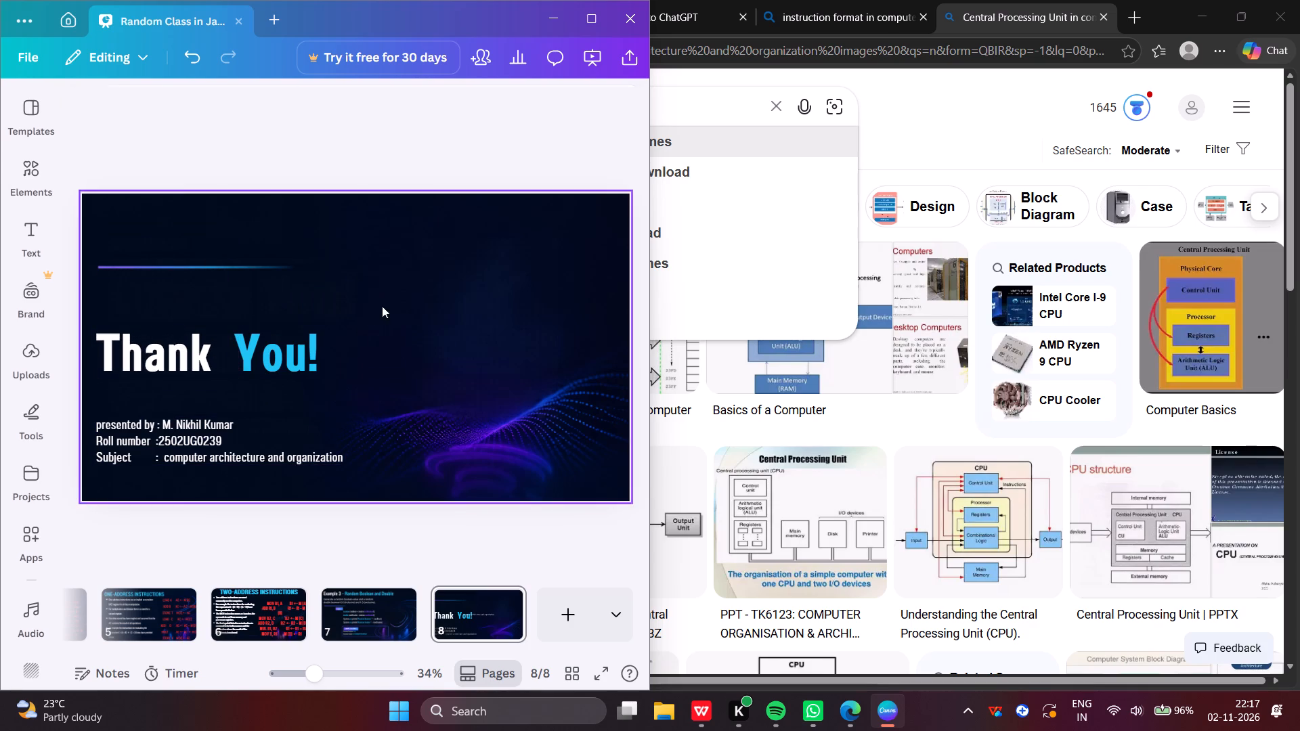
Capitalise the subject text on the closing page as "Computer Architecture and Organization".
left_click(167, 454)
left_click(168, 458)
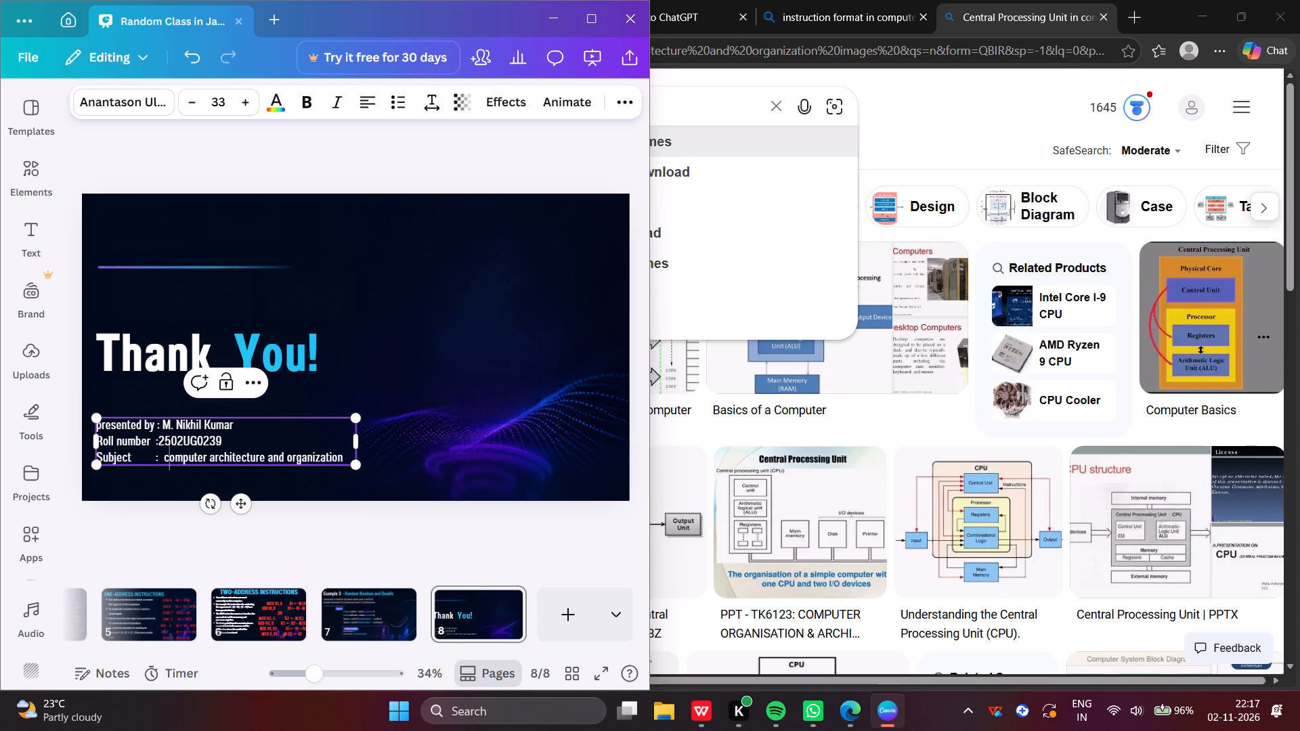
key("BackSpace")
key("c")
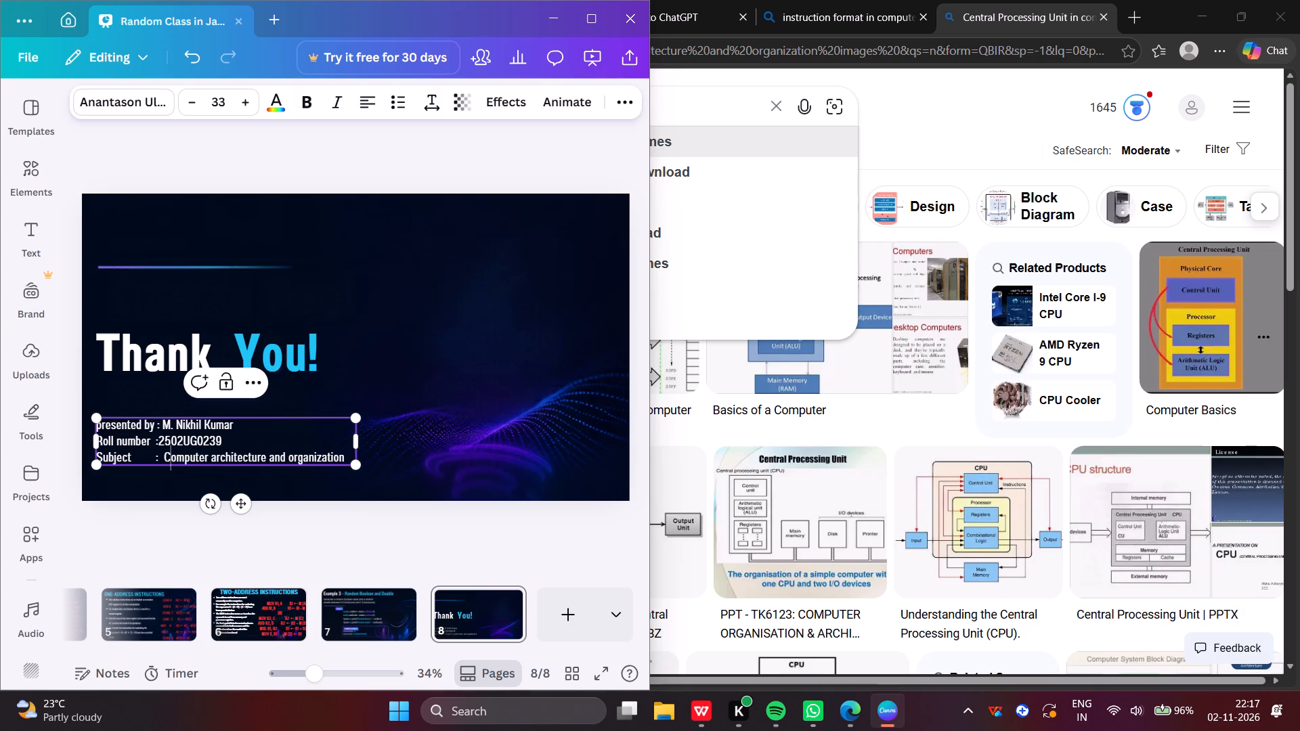
left_click(215, 459)
key("BackSpace")
key("a")
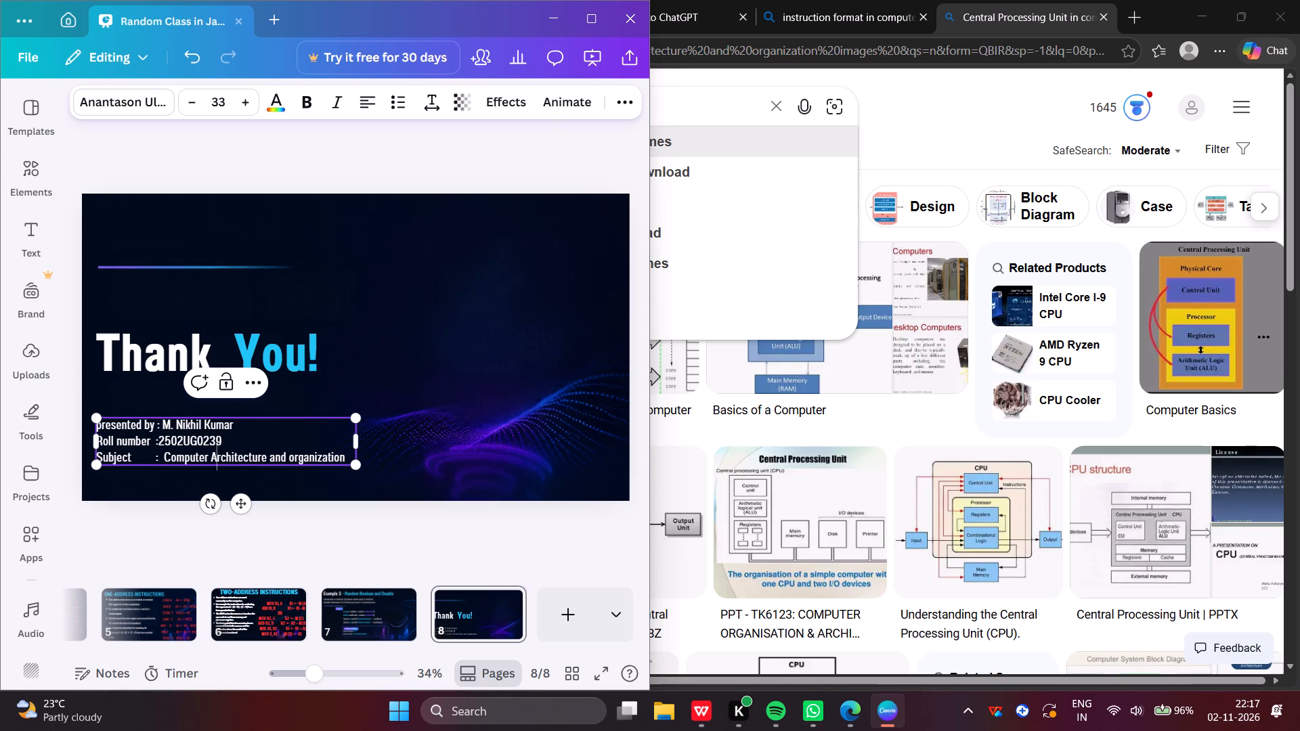
left_click(293, 456)
key("equal")
key("BackSpace")
key("BackSpace")
key("o")
Reposition "Thank" and "You!" on the closing page with more space between them, and move the gradient line beneath the words.
left_click_drag(253, 340, 270, 332)
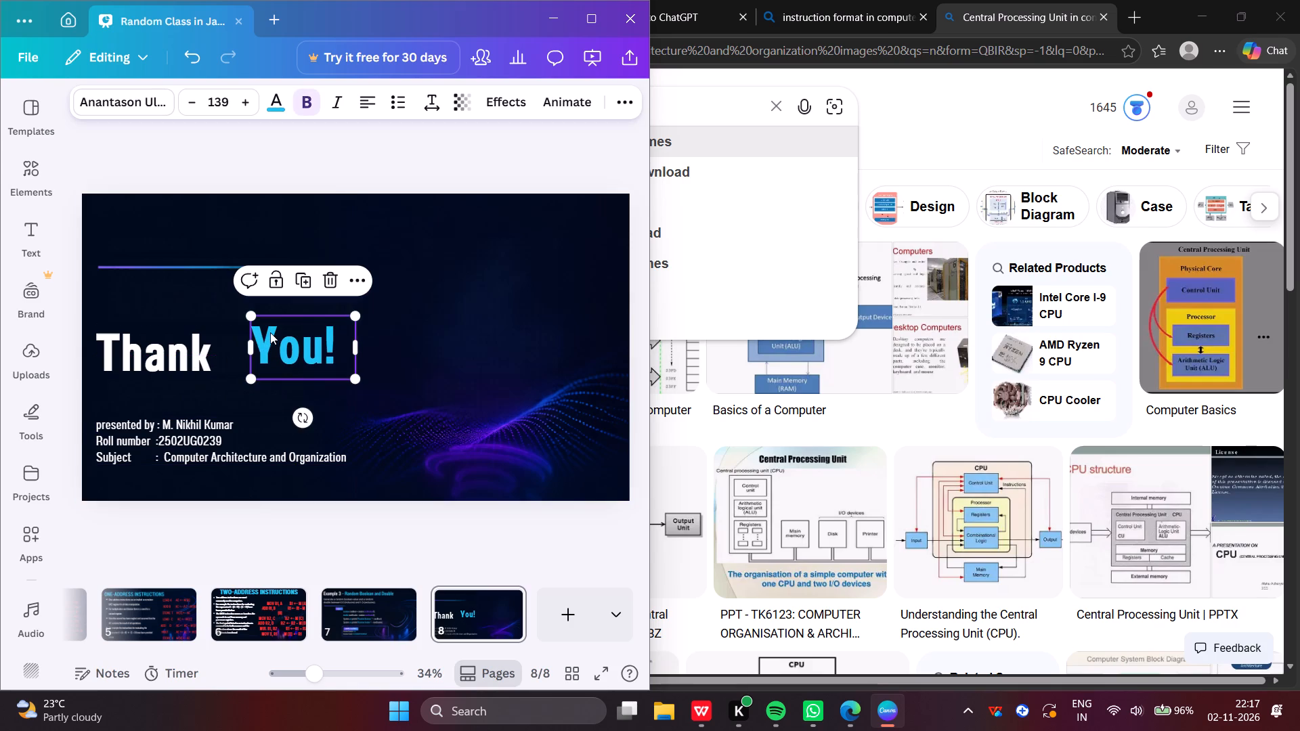
left_click_drag(198, 348, 202, 334)
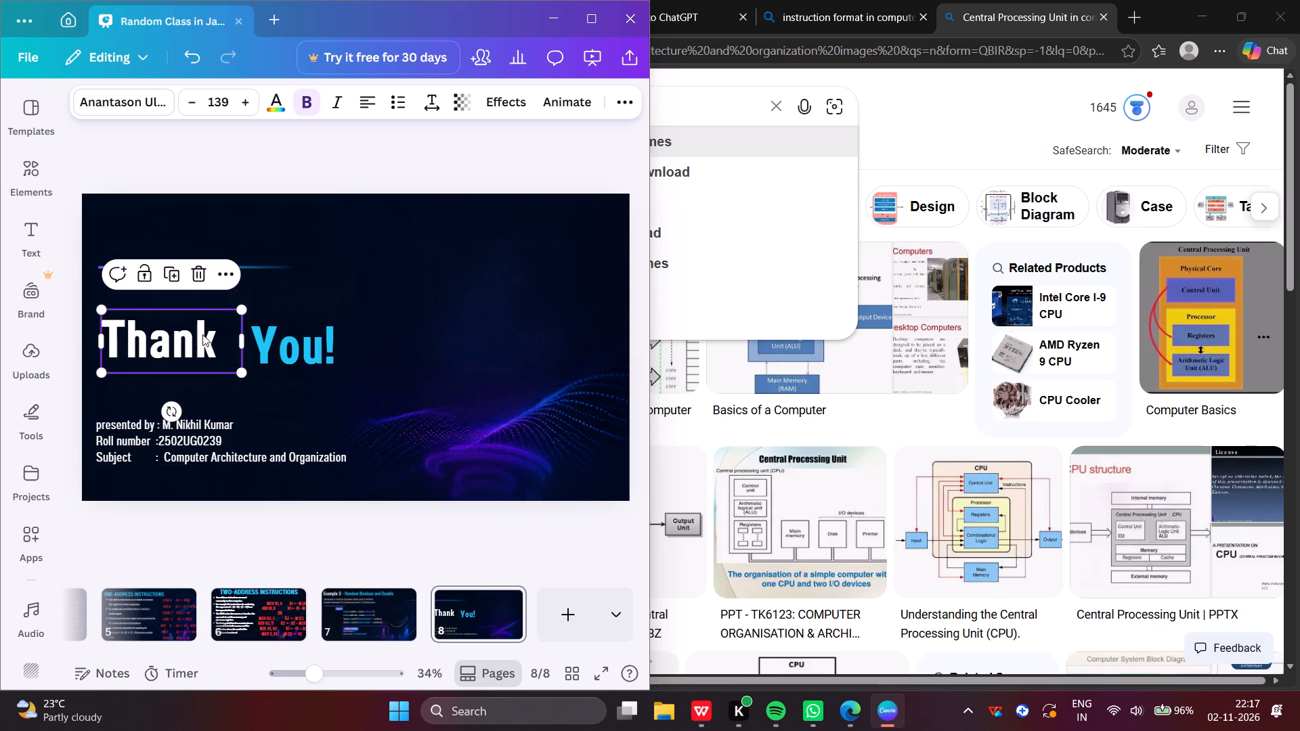
left_click_drag(257, 268, 263, 363)
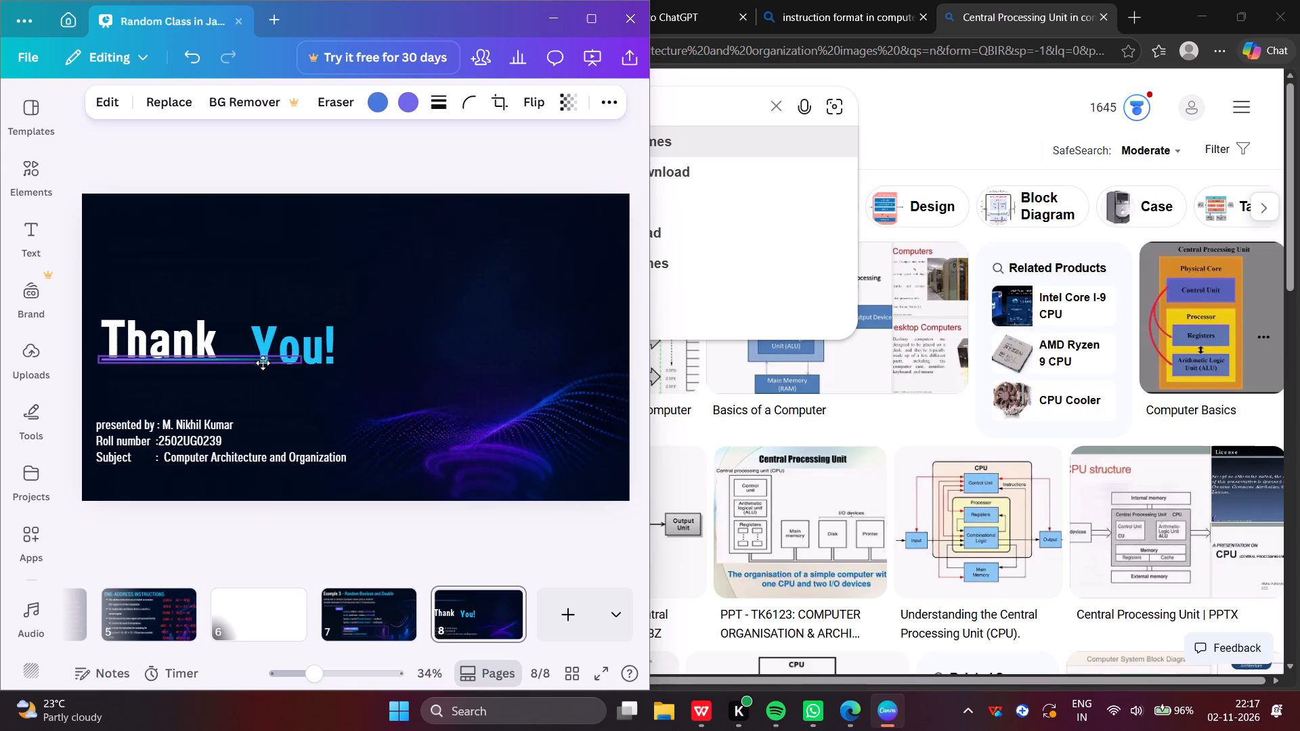
left_click_drag(263, 363, 269, 372)
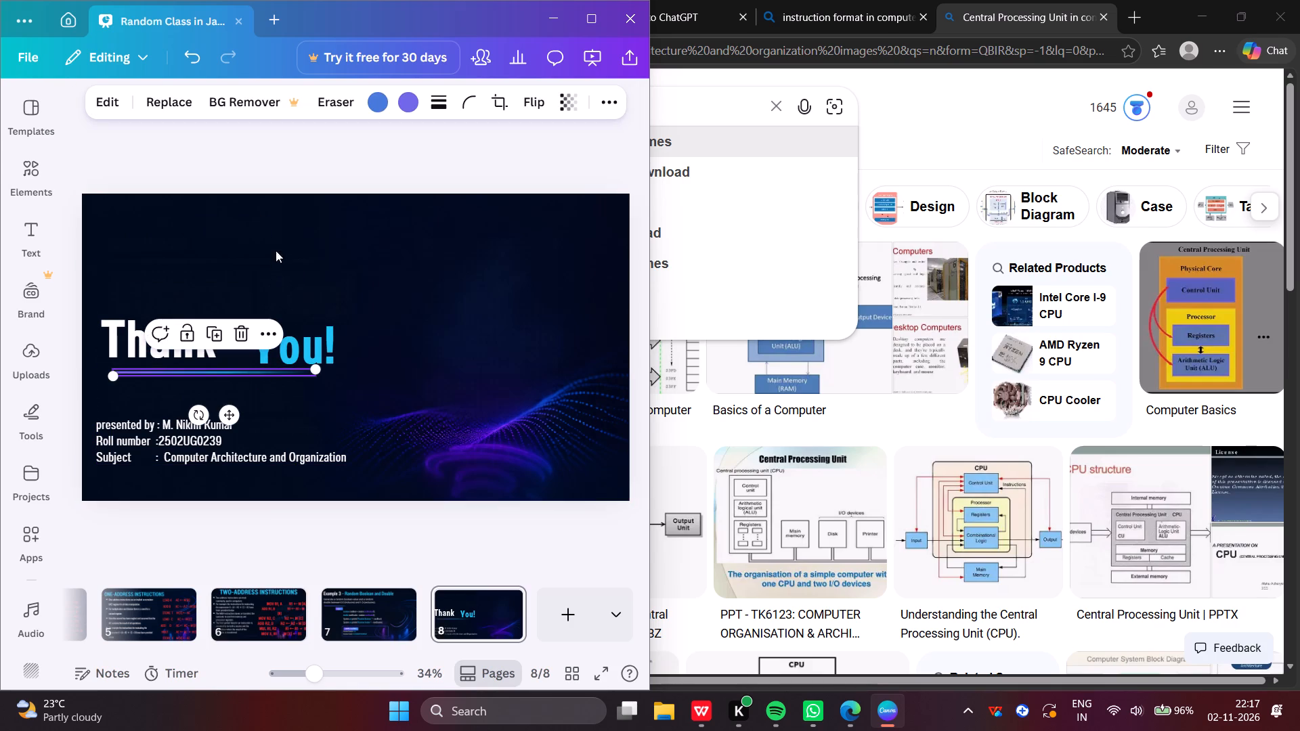
left_click(274, 156)
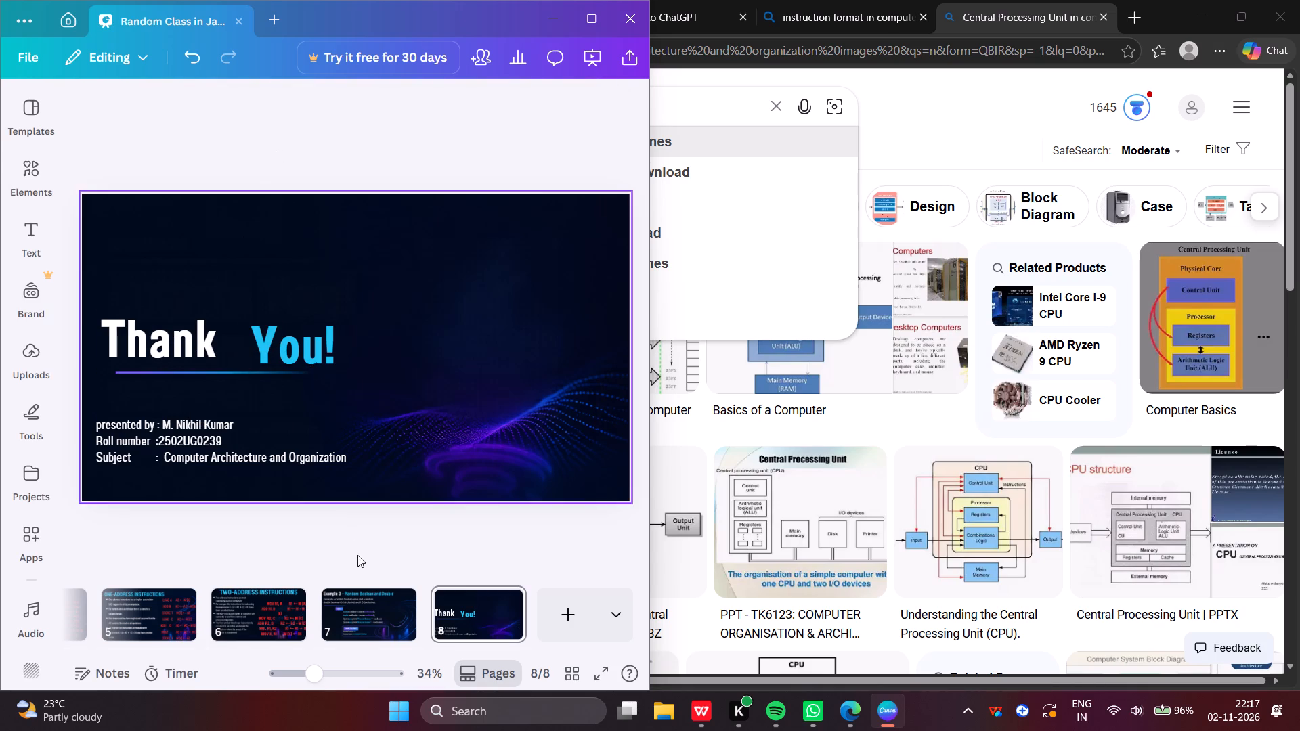
Replace the page 7 title with "THREE-ADDRESS INSTRUCTIONS", copied from slide 28 of Unit-III_COA_I.pptx in WPS Office.
left_click(370, 613)
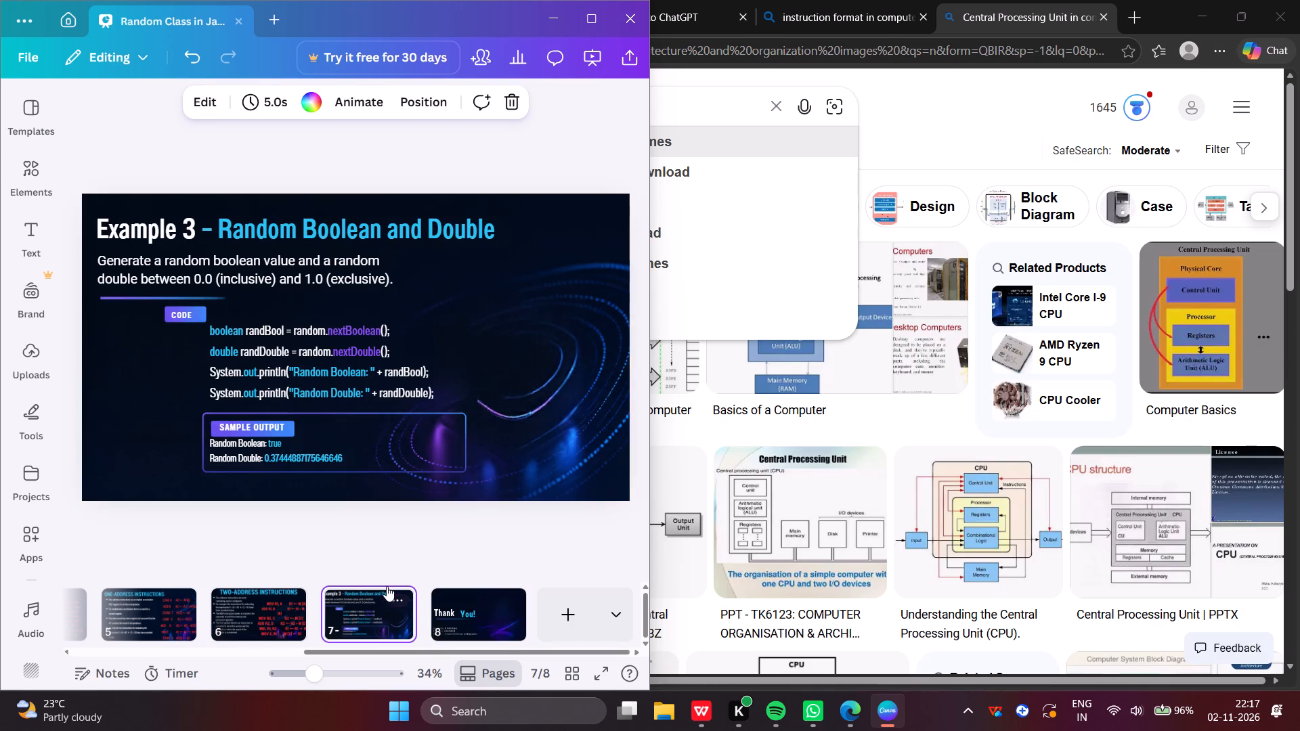
left_click(709, 707)
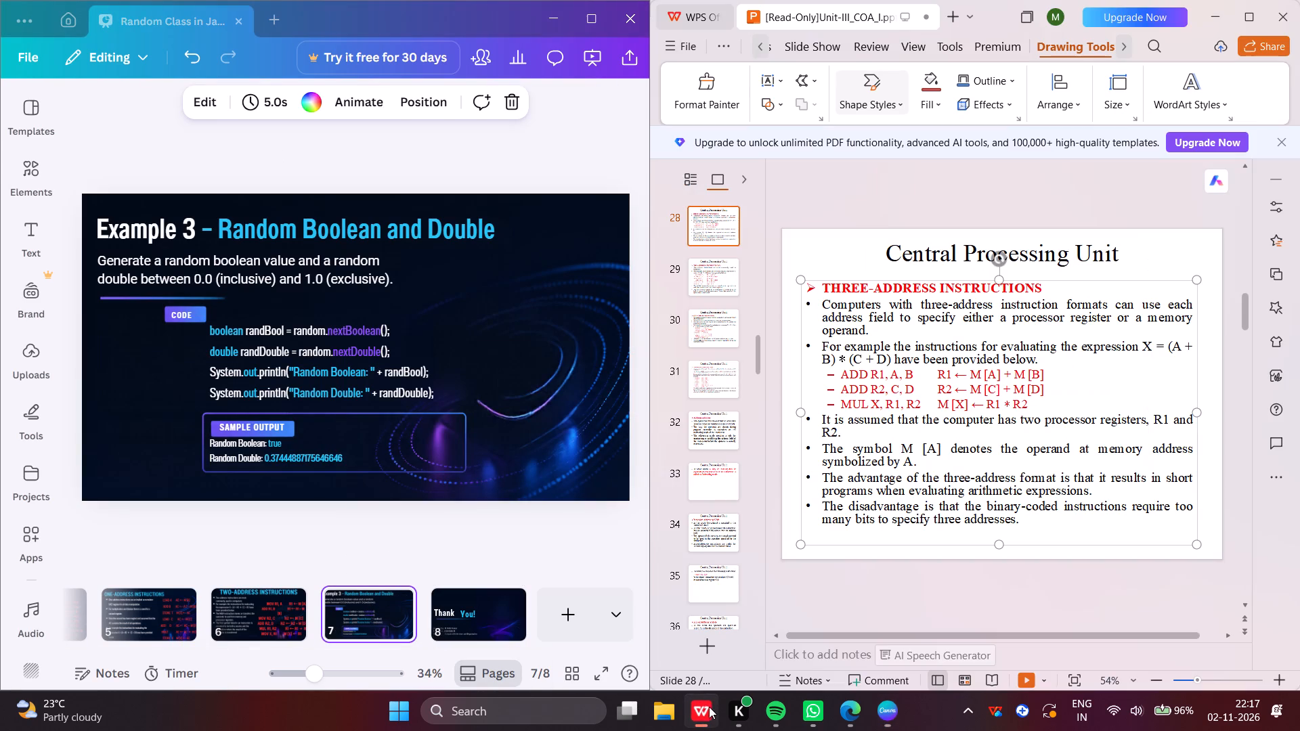
scroll(714, 284, "up", 1)
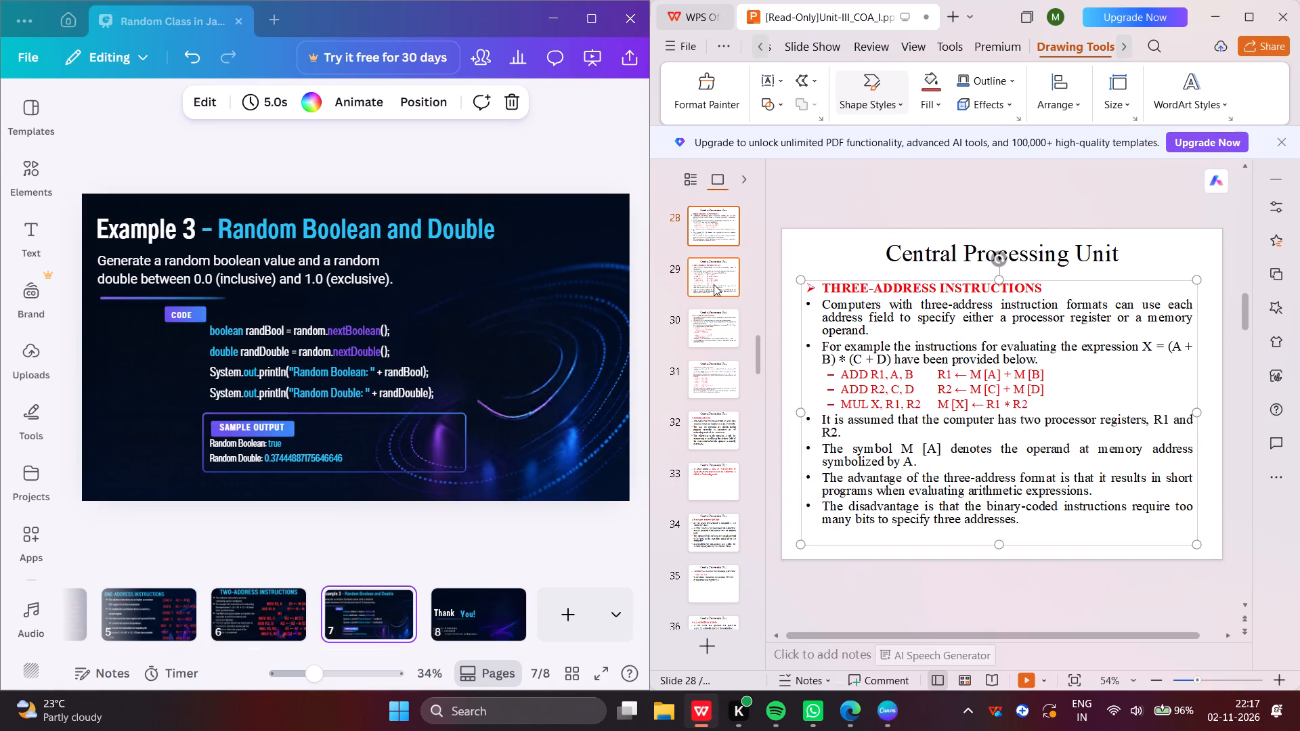
left_click(714, 284)
left_click(714, 227)
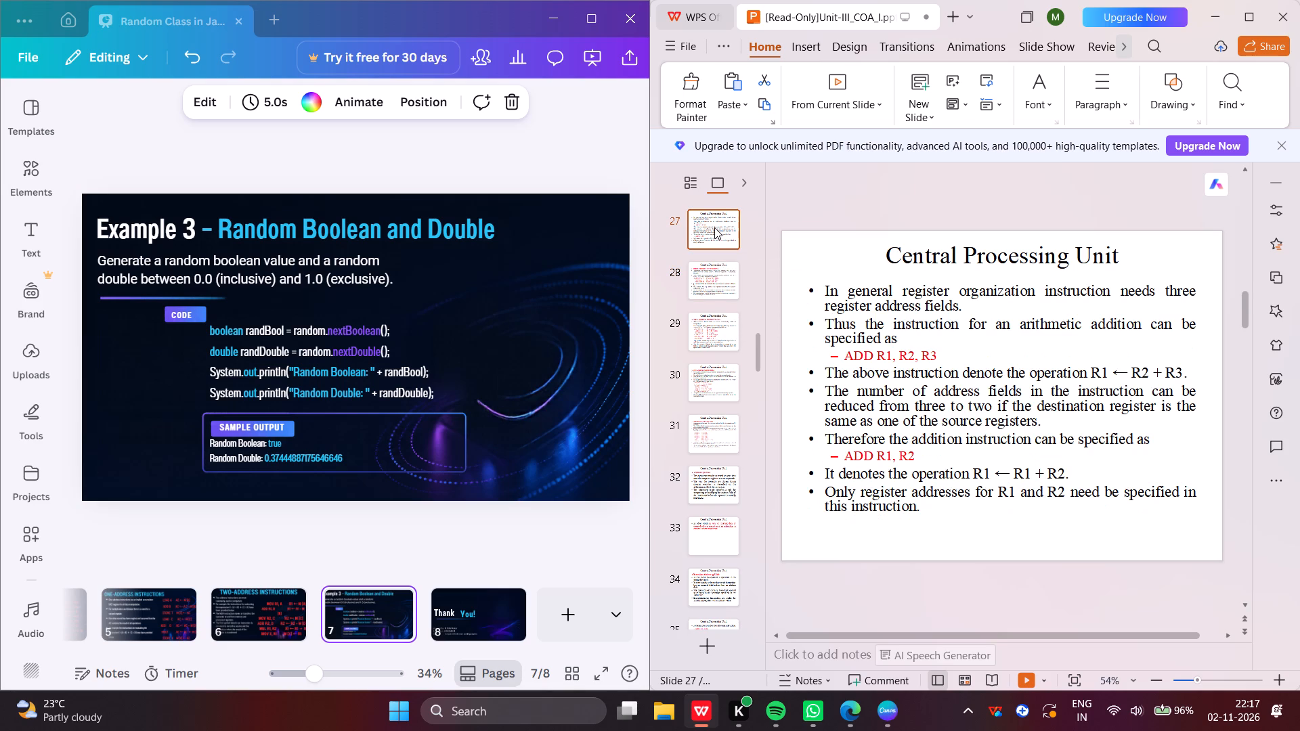
left_click(716, 272)
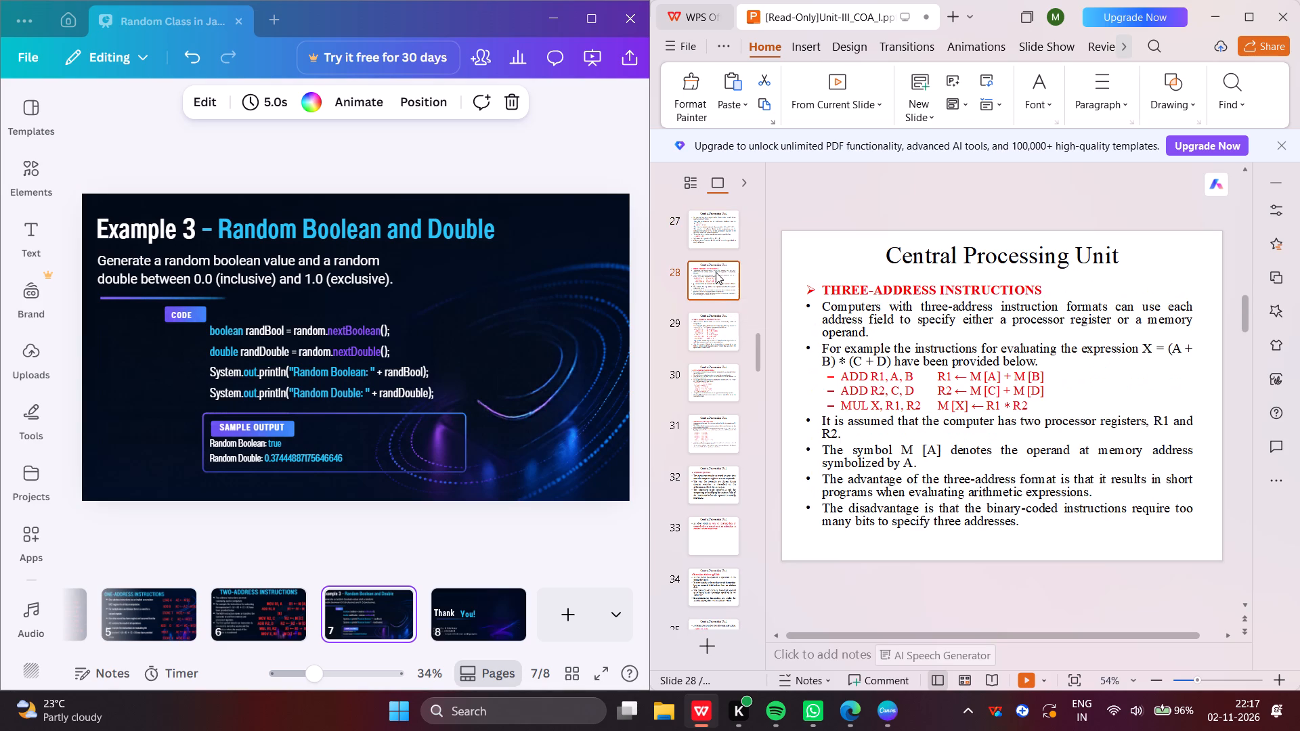
left_click_drag(482, 198, 482, 199)
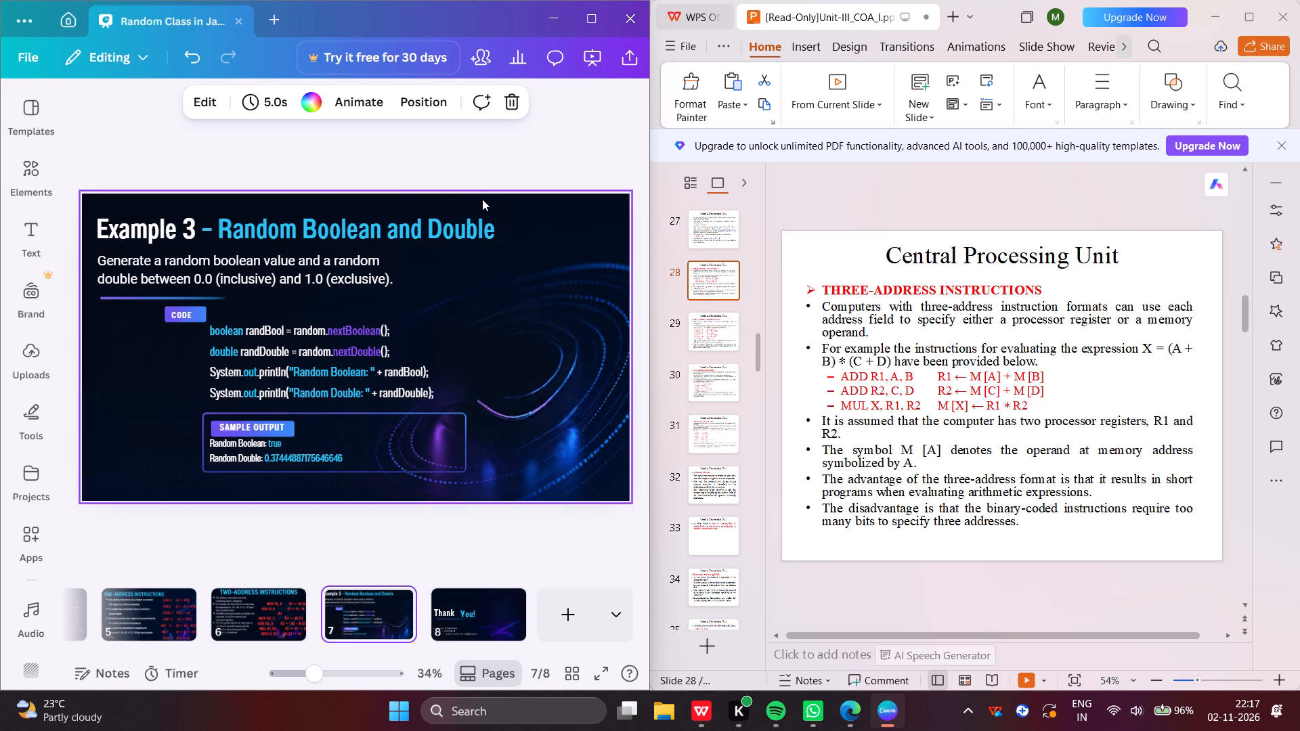
left_click_drag(482, 199, 508, 229)
double_click(492, 227)
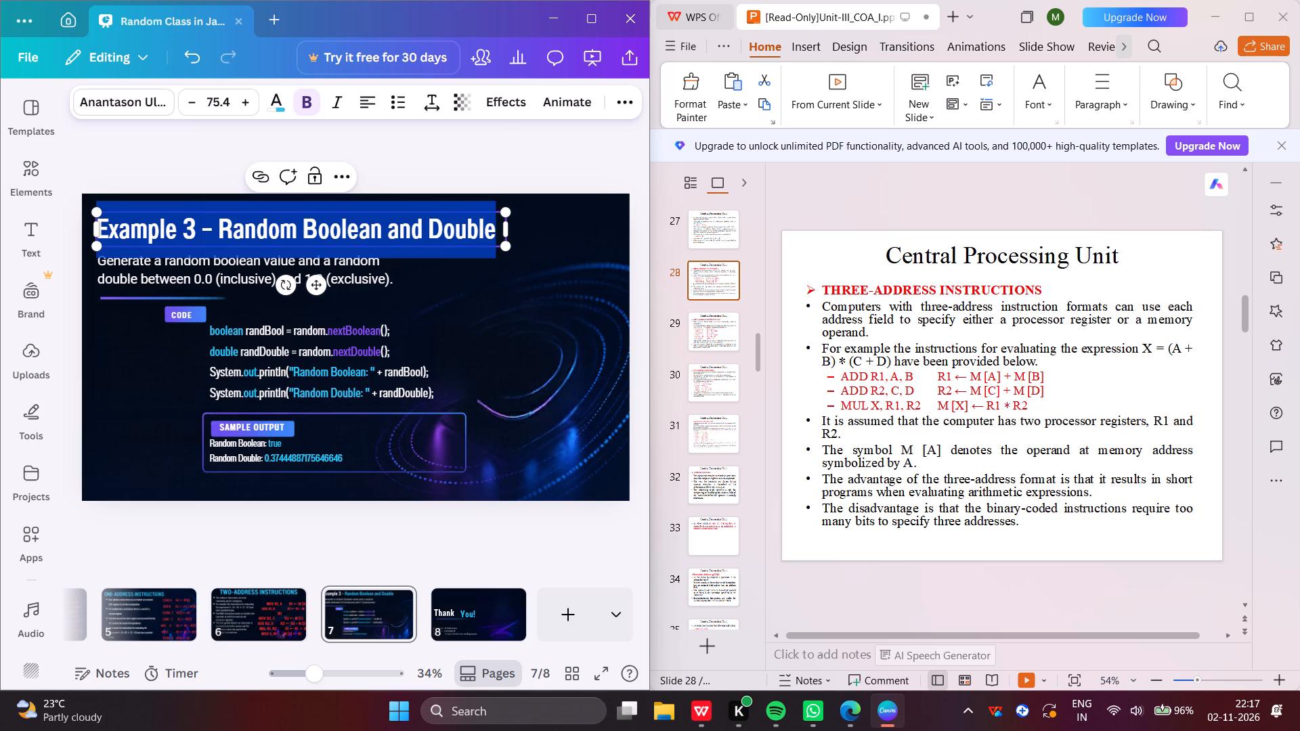
key("BackSpace")
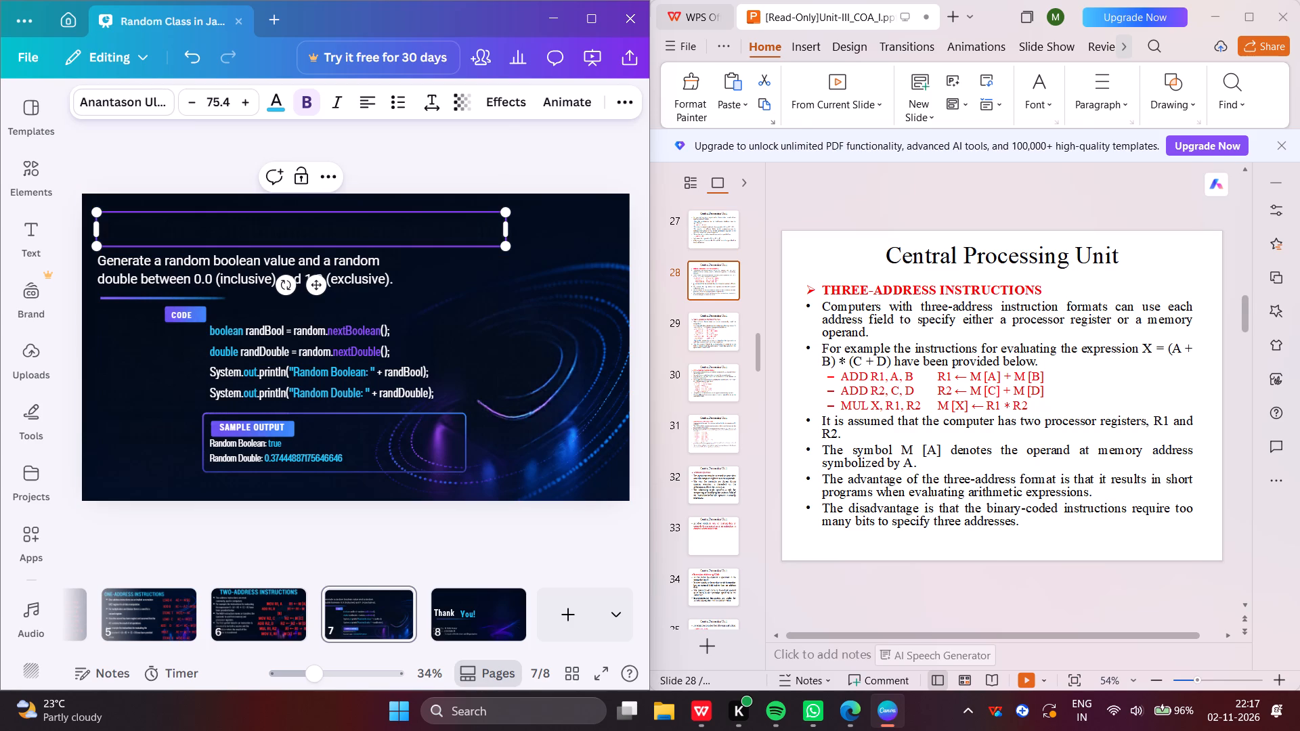
left_click_drag(821, 286, 1043, 284)
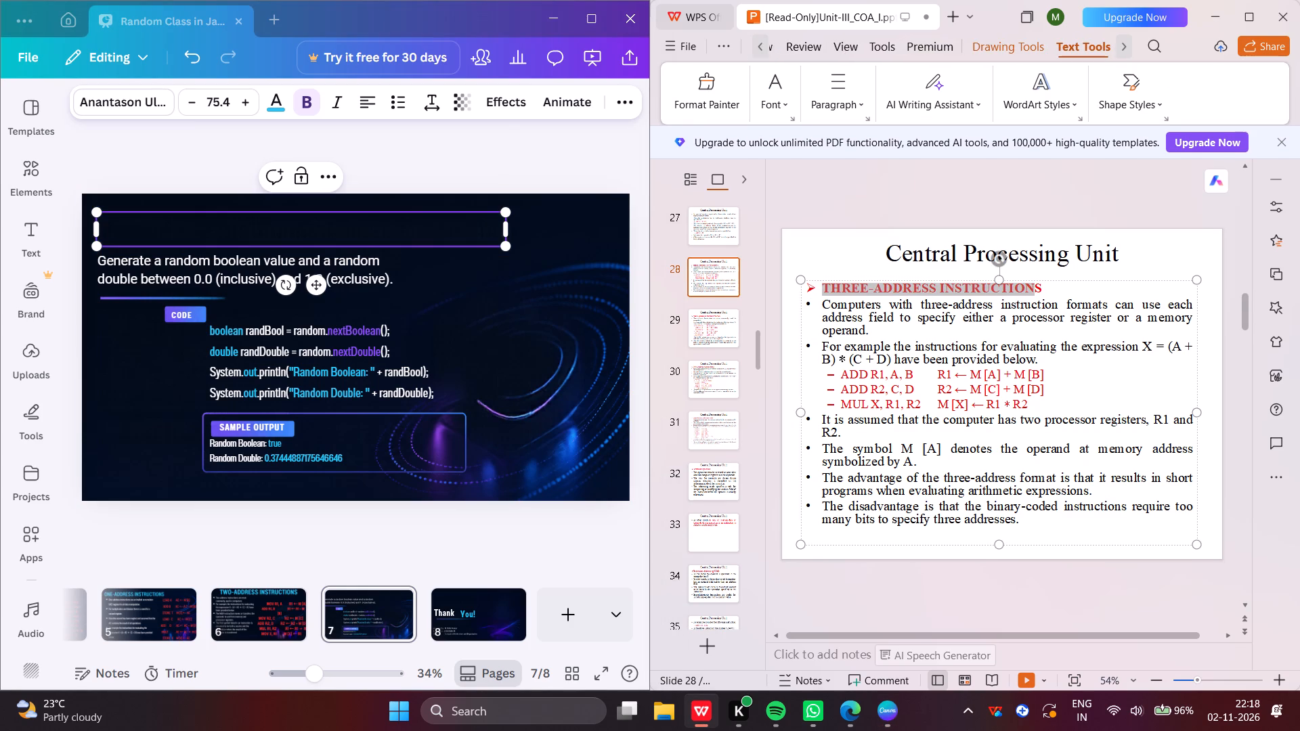
left_click_drag(1043, 284, 1041, 283)
key("ctrl+c")
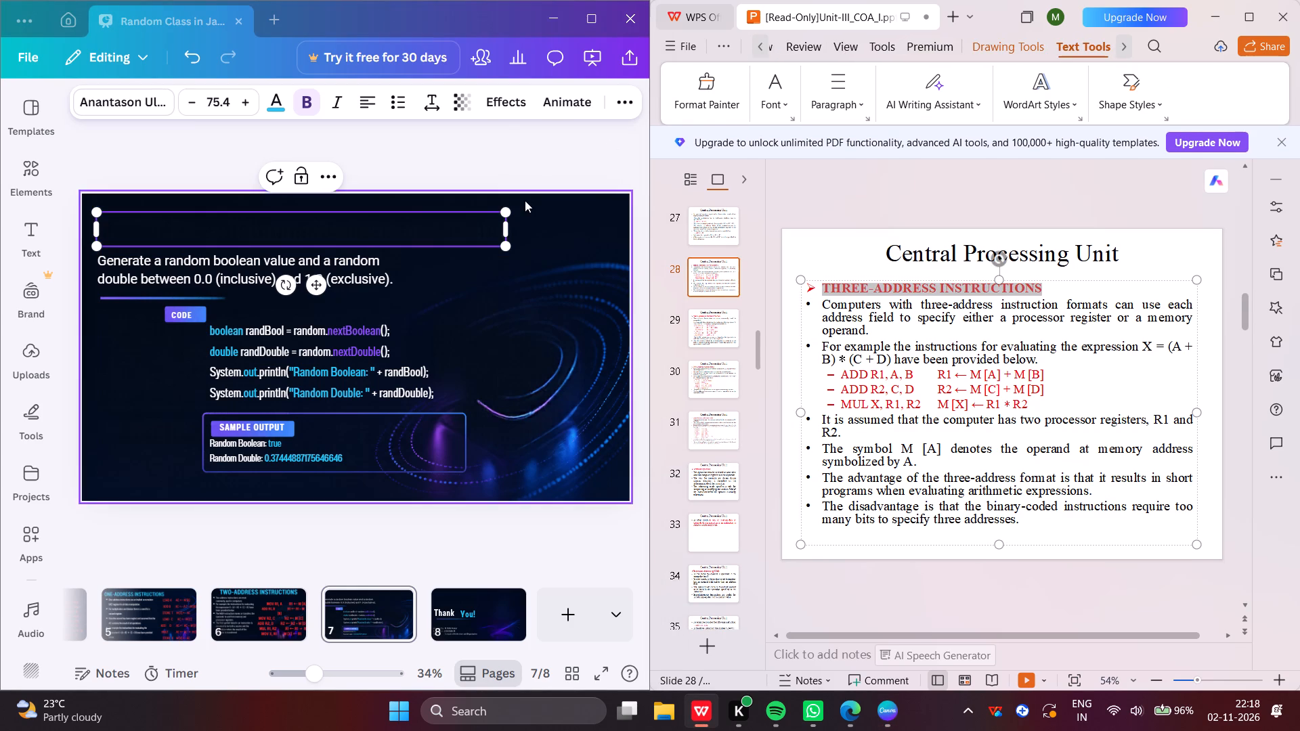
left_click(425, 229)
key("ctrl+v")
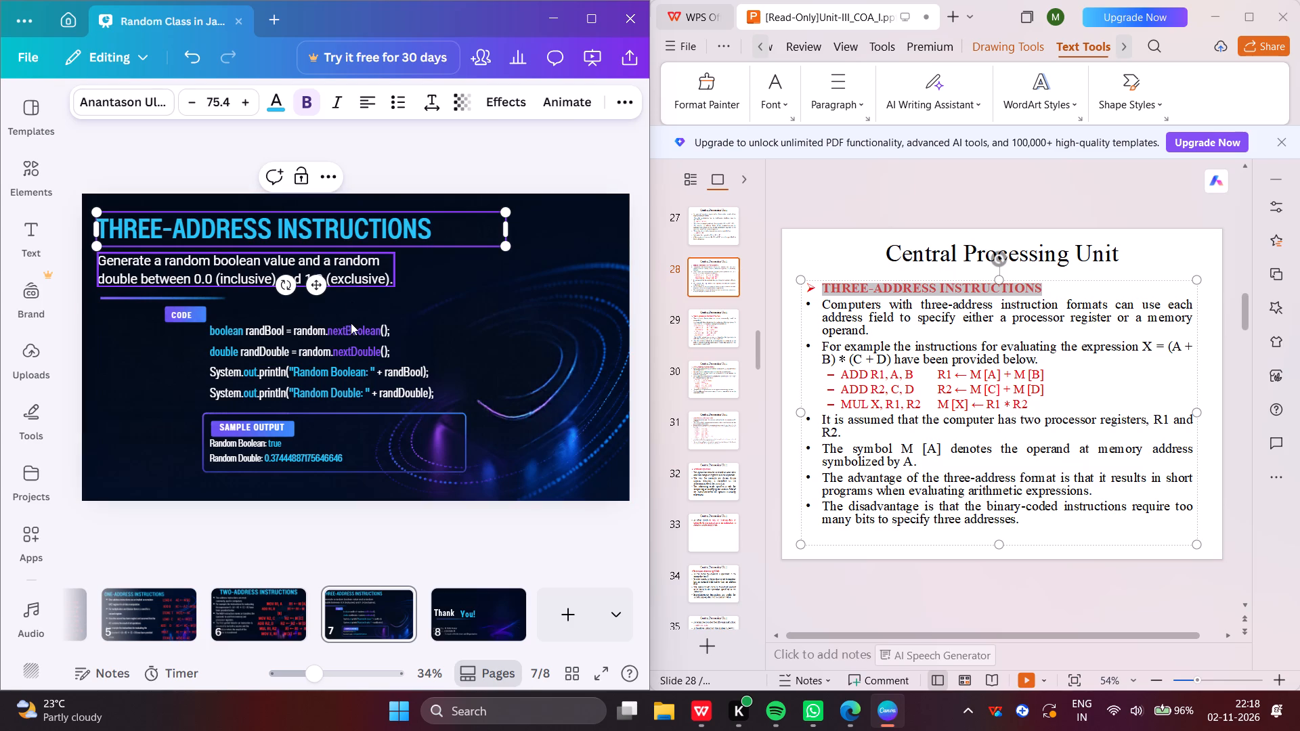
Delete the Java code text and the entire sample output block from page 7: frame, output text, label background and "SAMPLE OUTPUT" label.
left_click(334, 362)
left_click(439, 288)
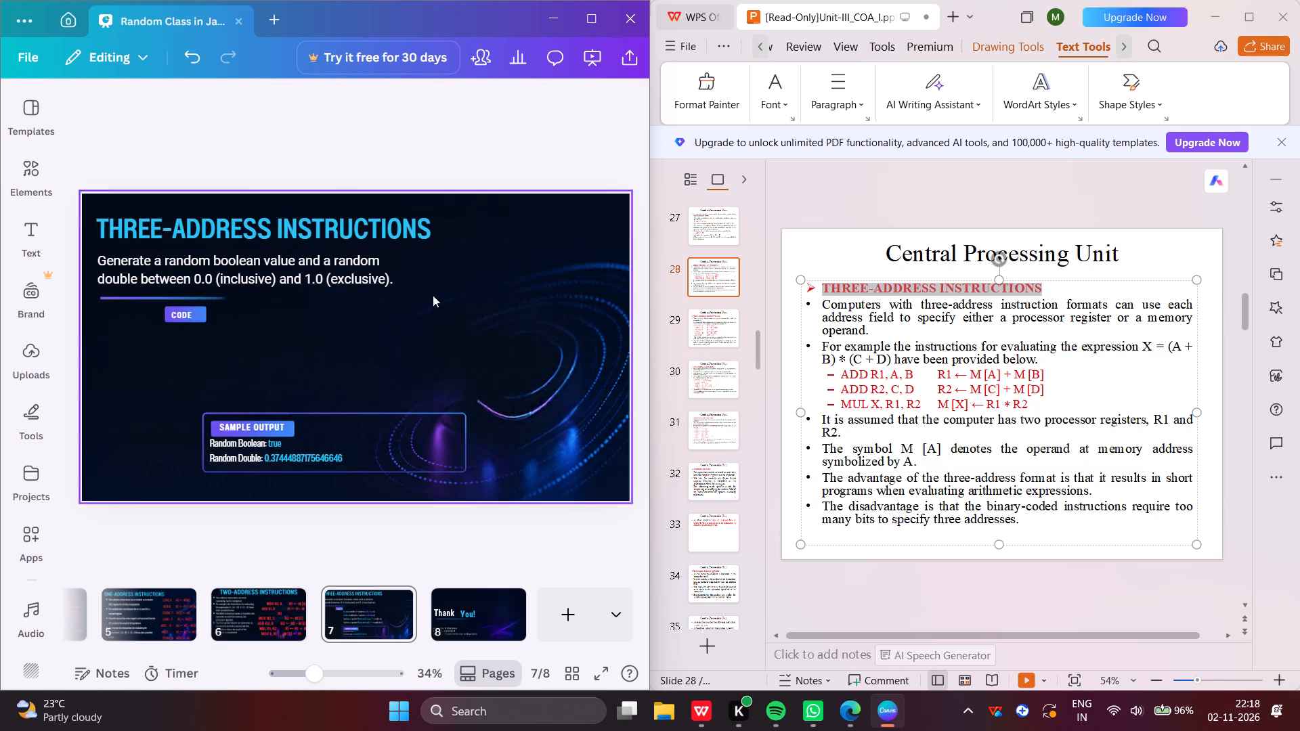
left_click(460, 424)
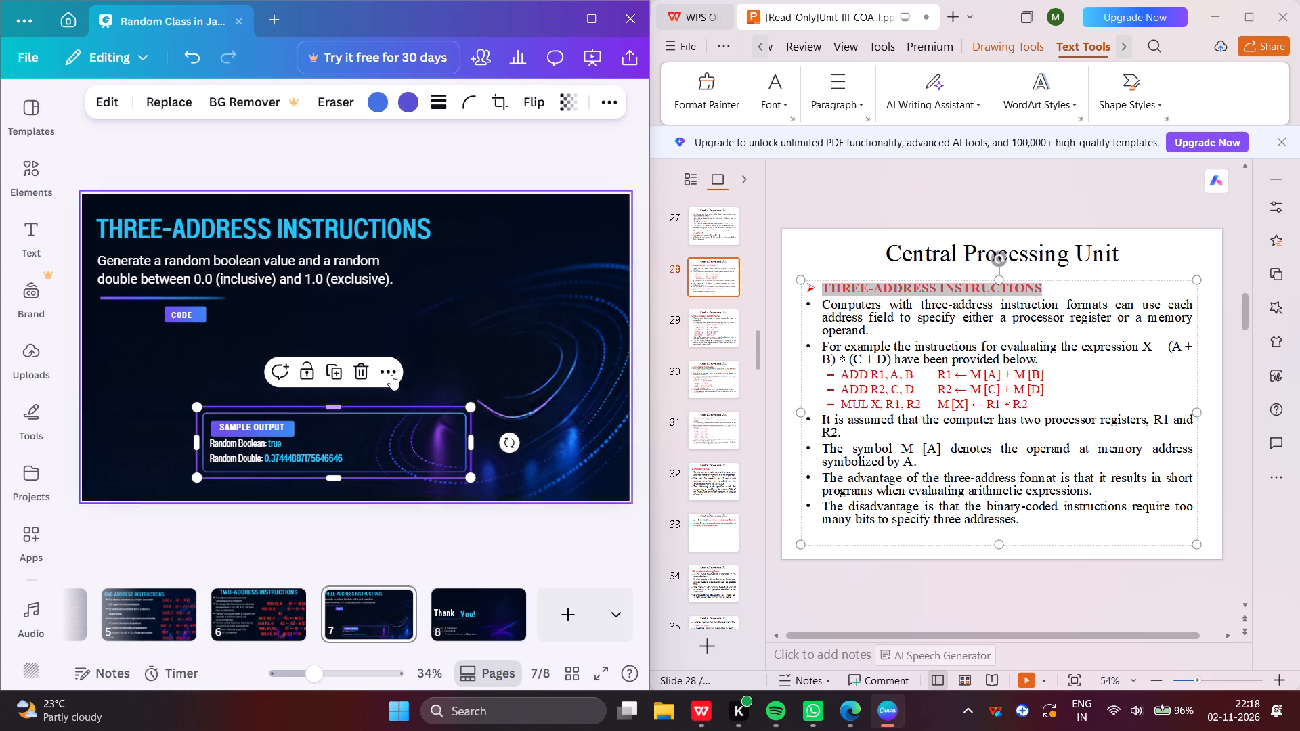
left_click(366, 371)
left_click_drag(317, 451, 333, 397)
left_click(357, 354)
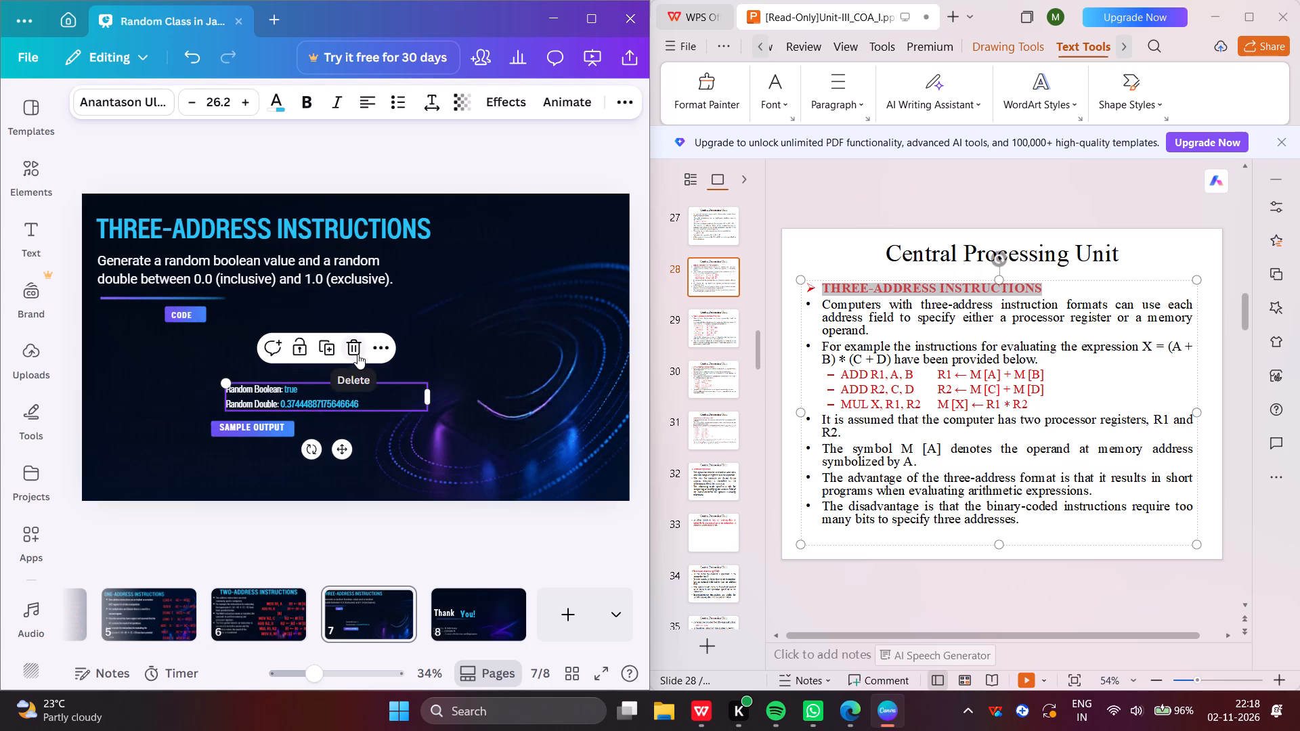
left_click_drag(288, 432, 292, 372)
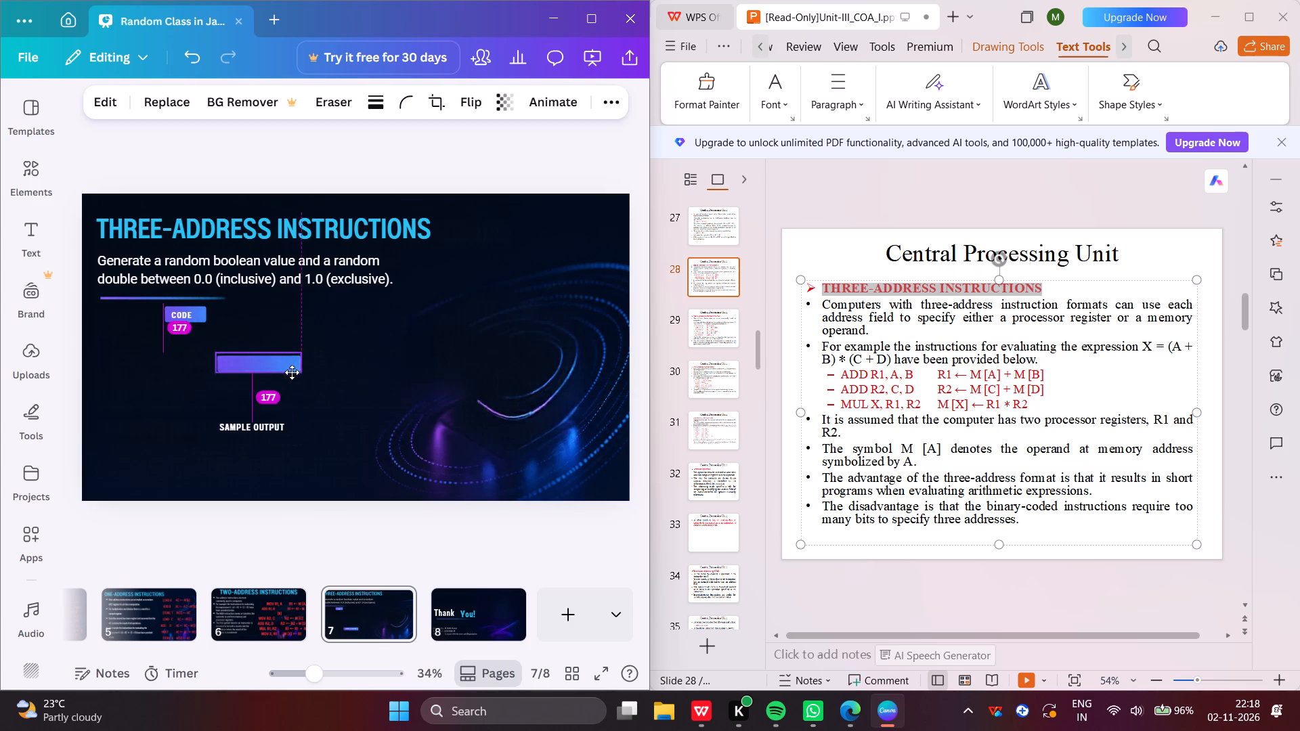
left_click_drag(292, 372, 288, 405)
left_click(280, 358)
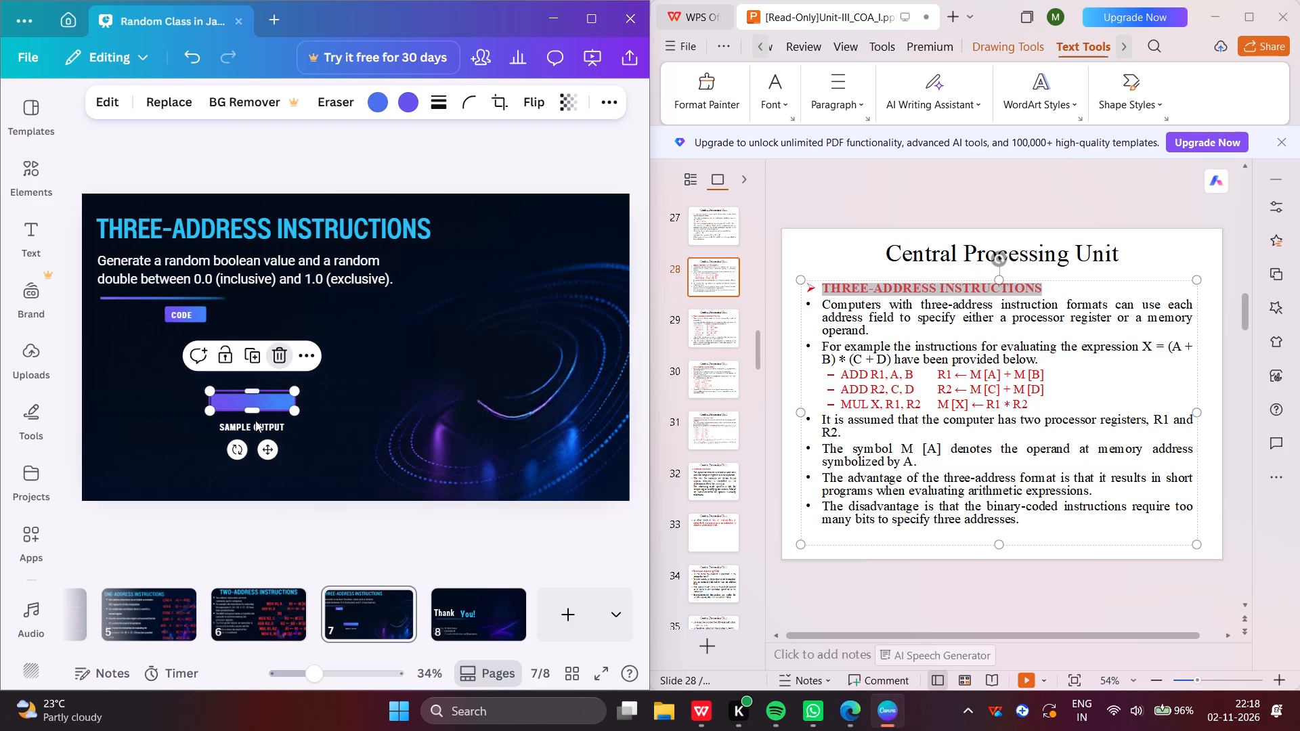
left_click(275, 353)
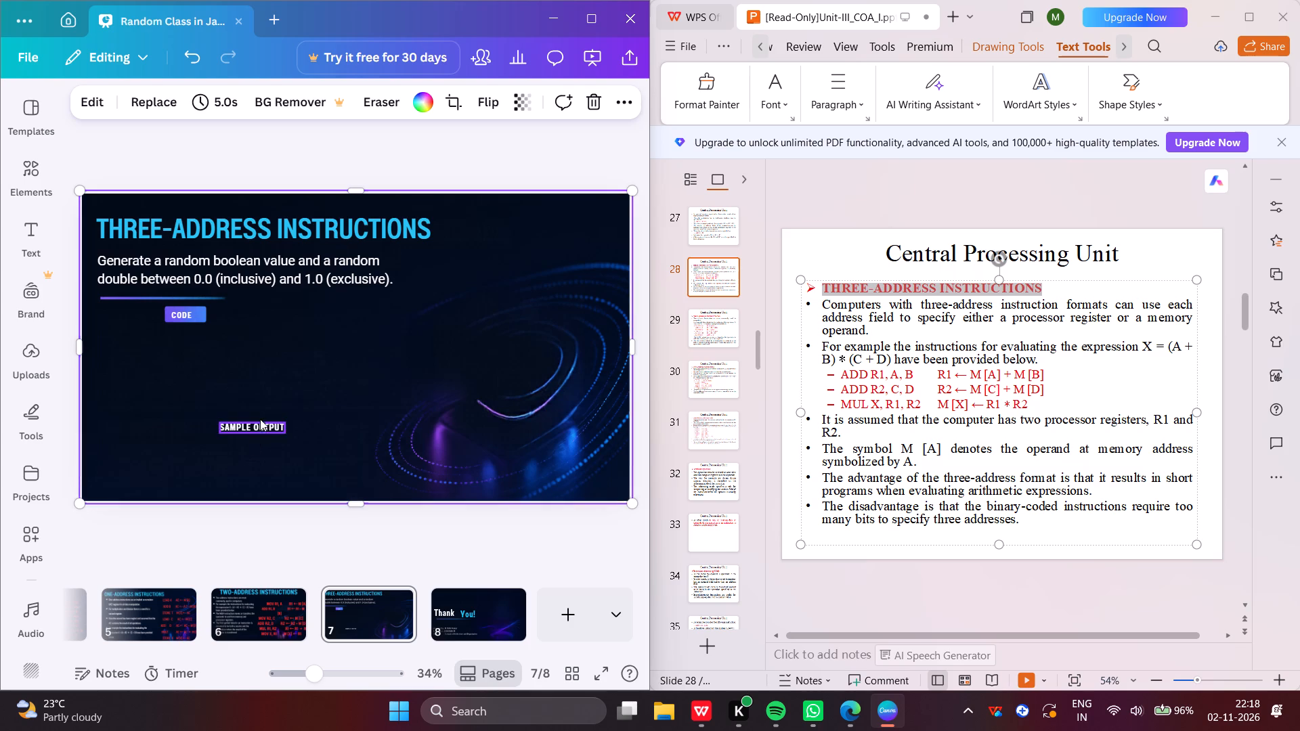
left_click_drag(260, 424, 270, 389)
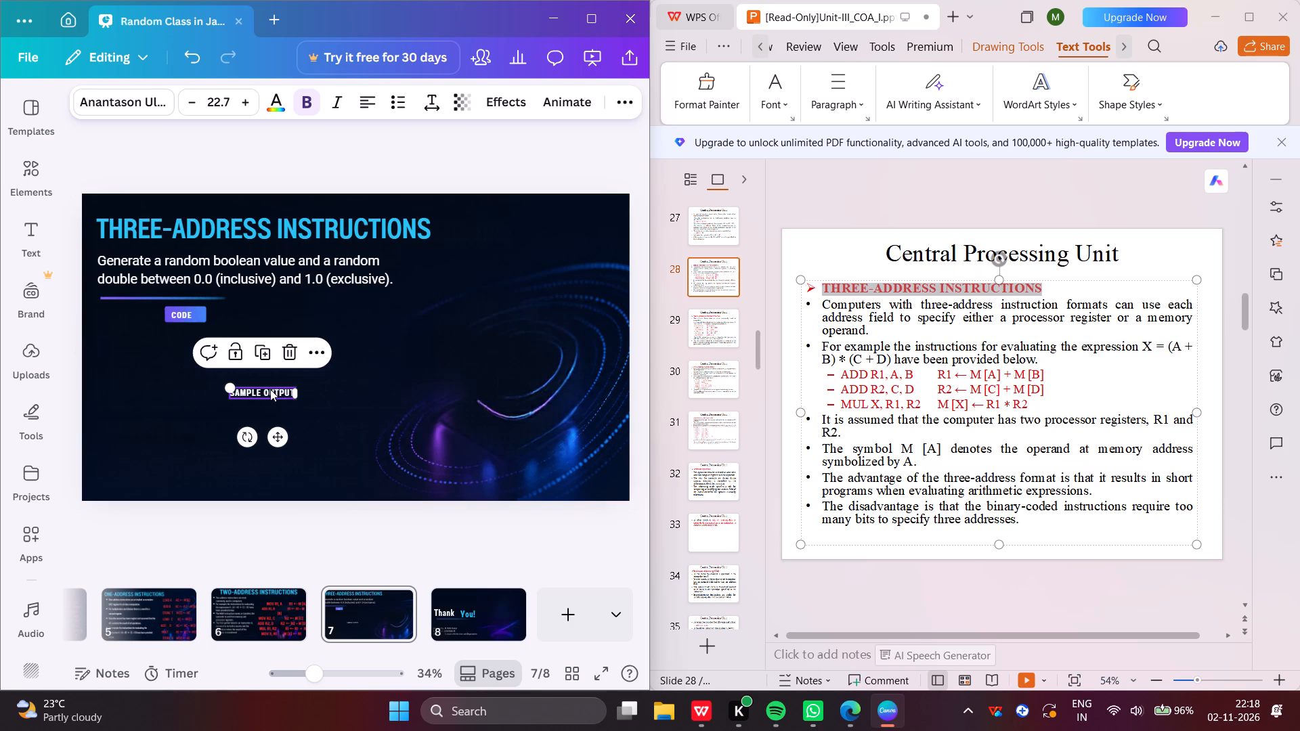
left_click(287, 351)
Delete the "CODE" label, its gradient background and the thin gradient line from page 7.
left_click_drag(204, 318, 214, 384)
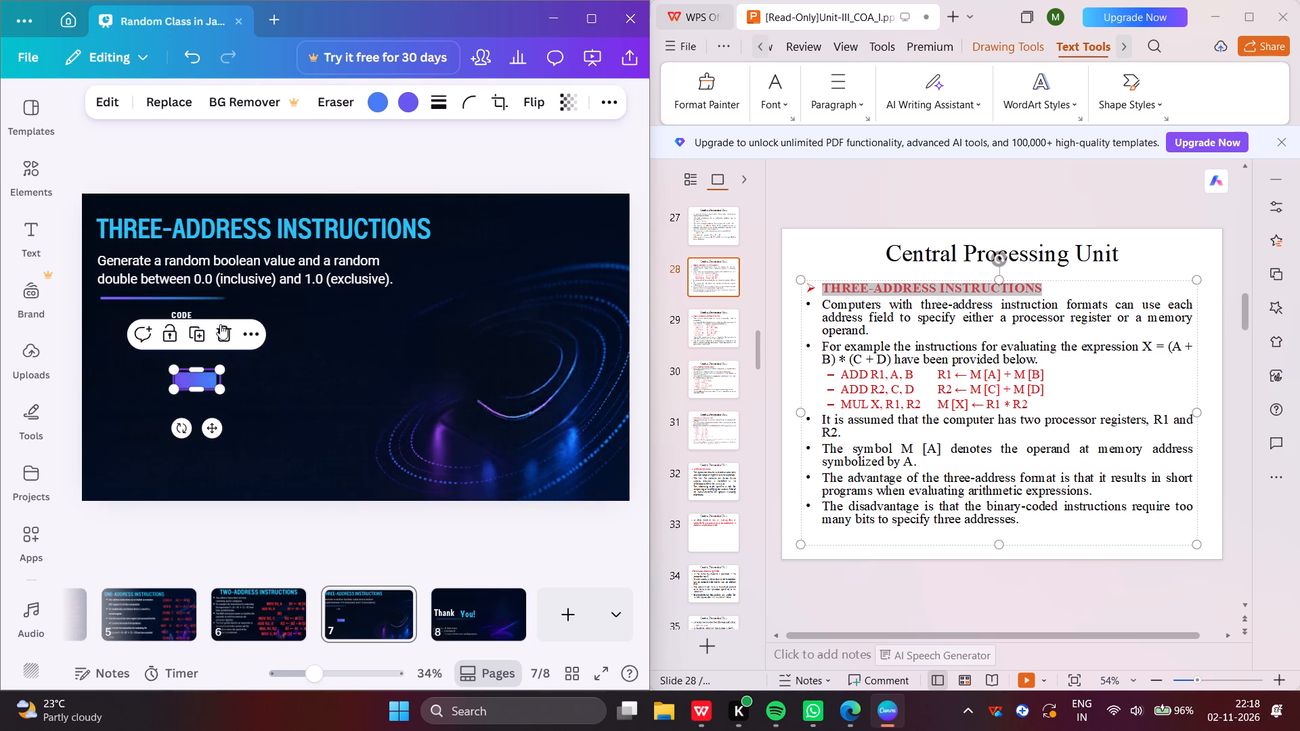
left_click_drag(225, 332, 186, 311)
left_click(186, 311)
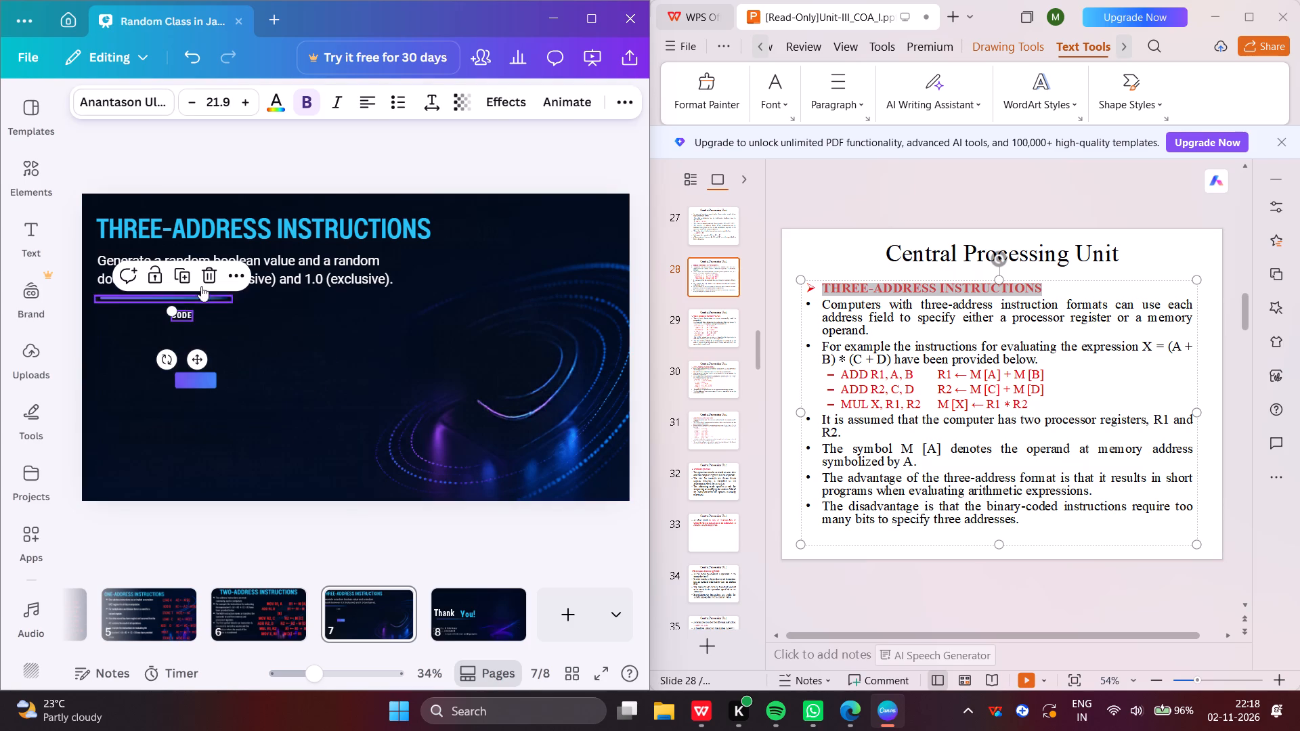
left_click(204, 278)
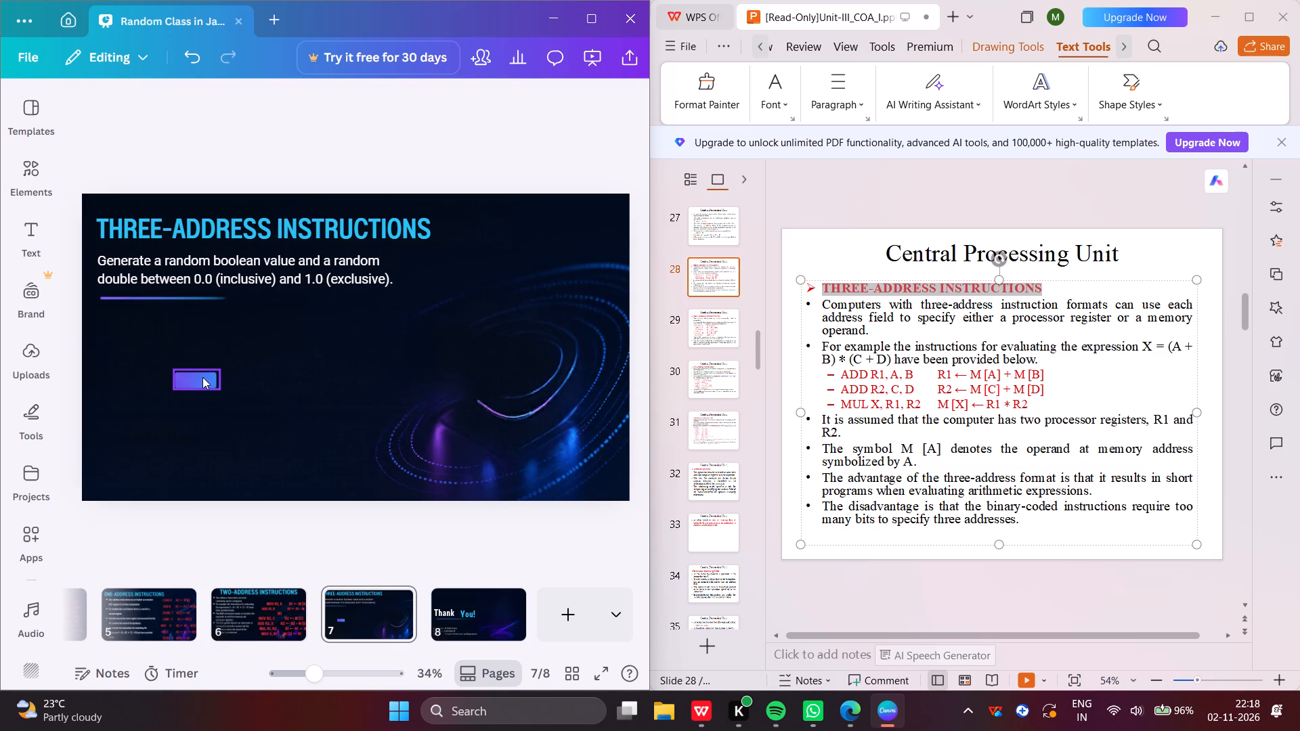
left_click(202, 377)
left_click(216, 334)
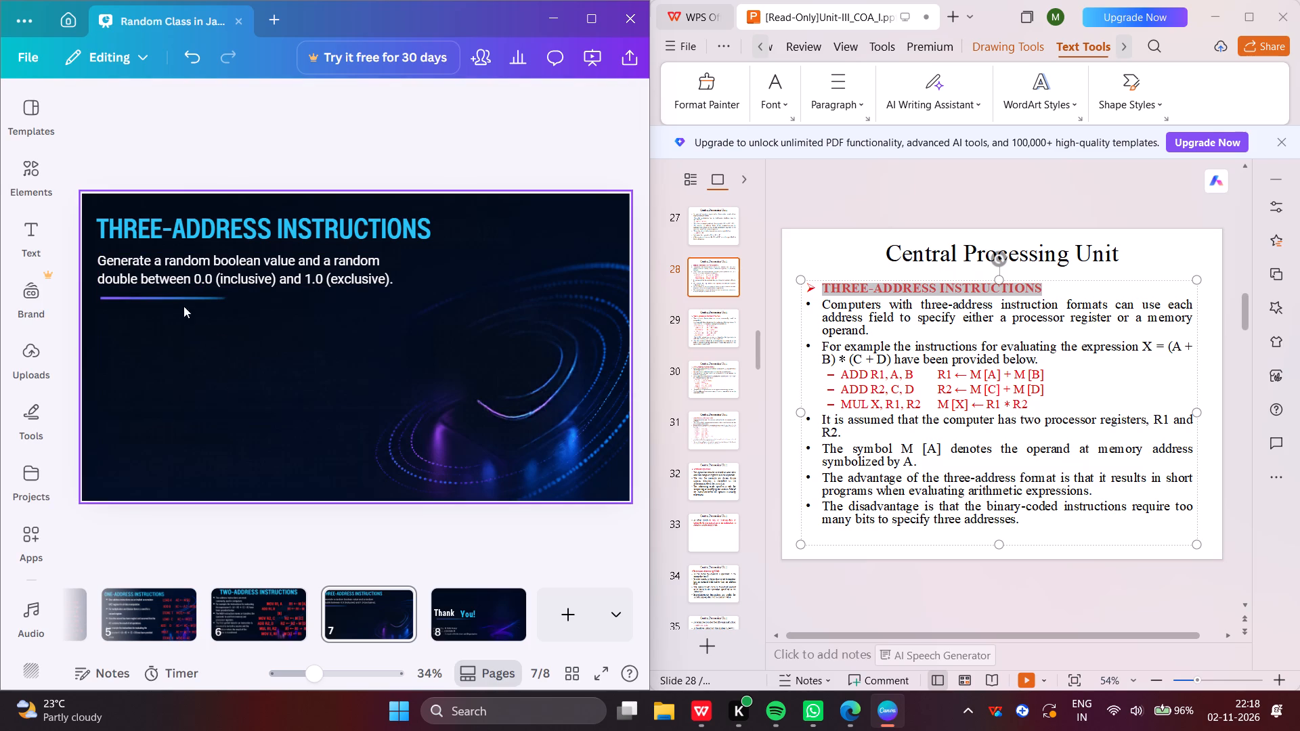
left_click_drag(181, 296, 186, 244)
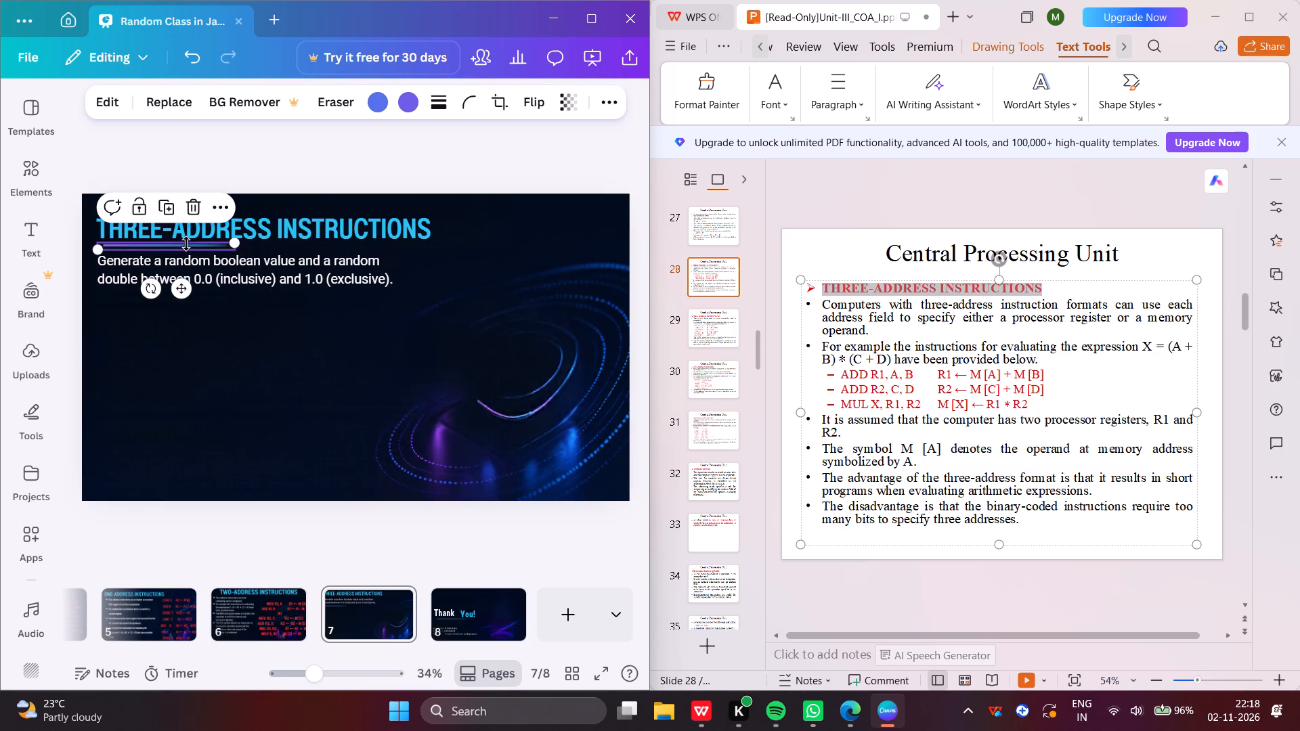
left_click(194, 204)
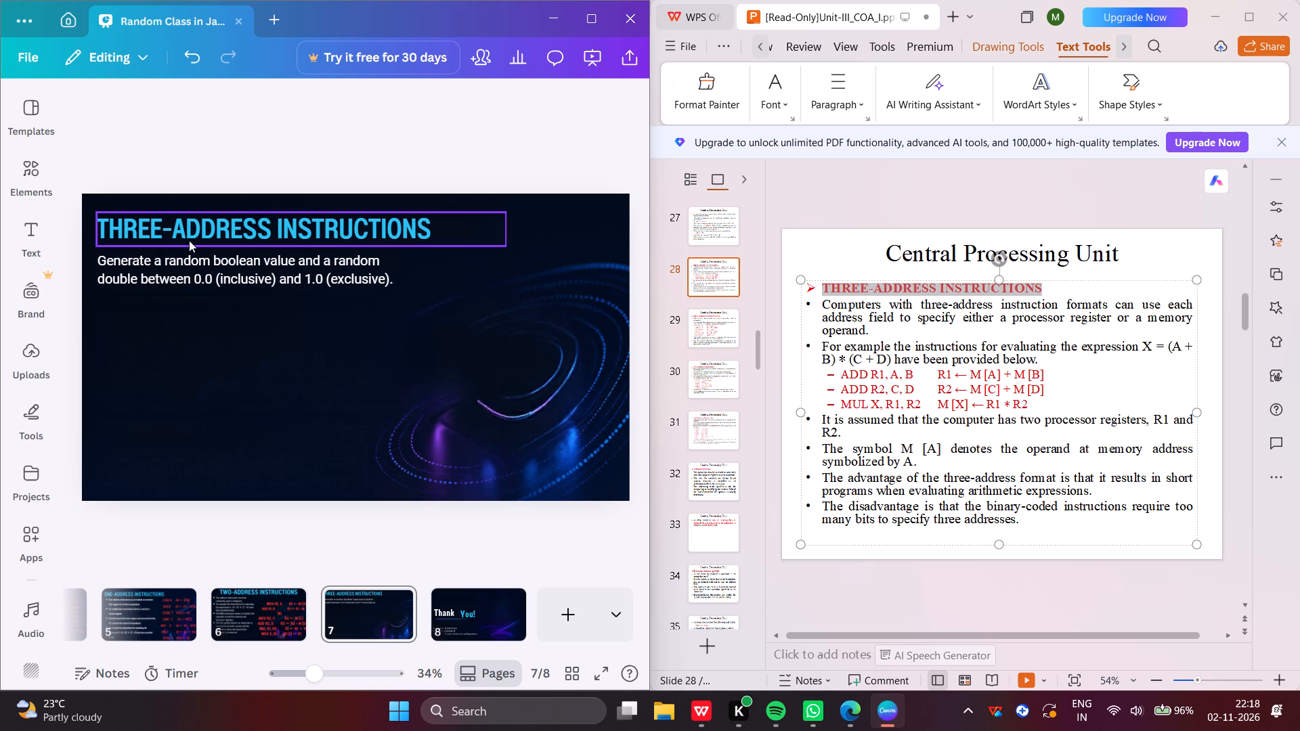
Replace the random boolean description on page 7 with the first two three-address bullet paragraphs copied from slide 28 in WPS Office.
left_click(162, 267)
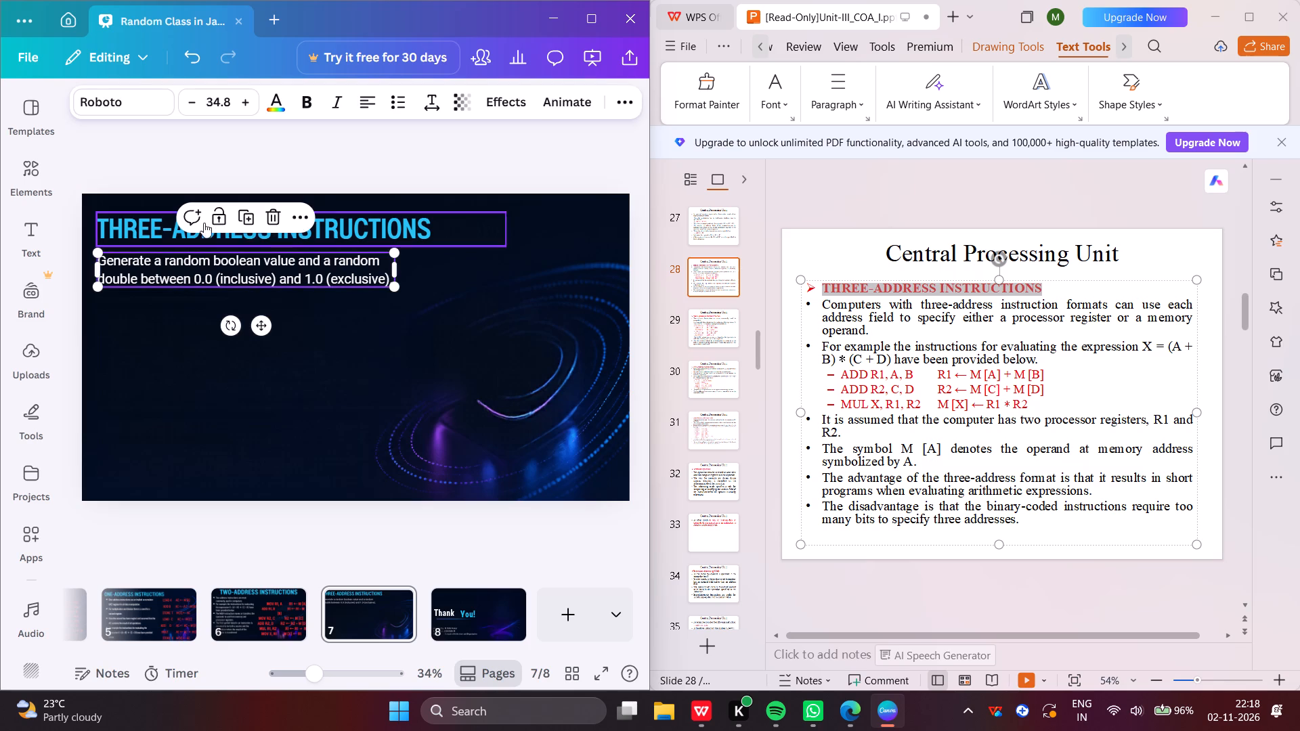
double_click(382, 263)
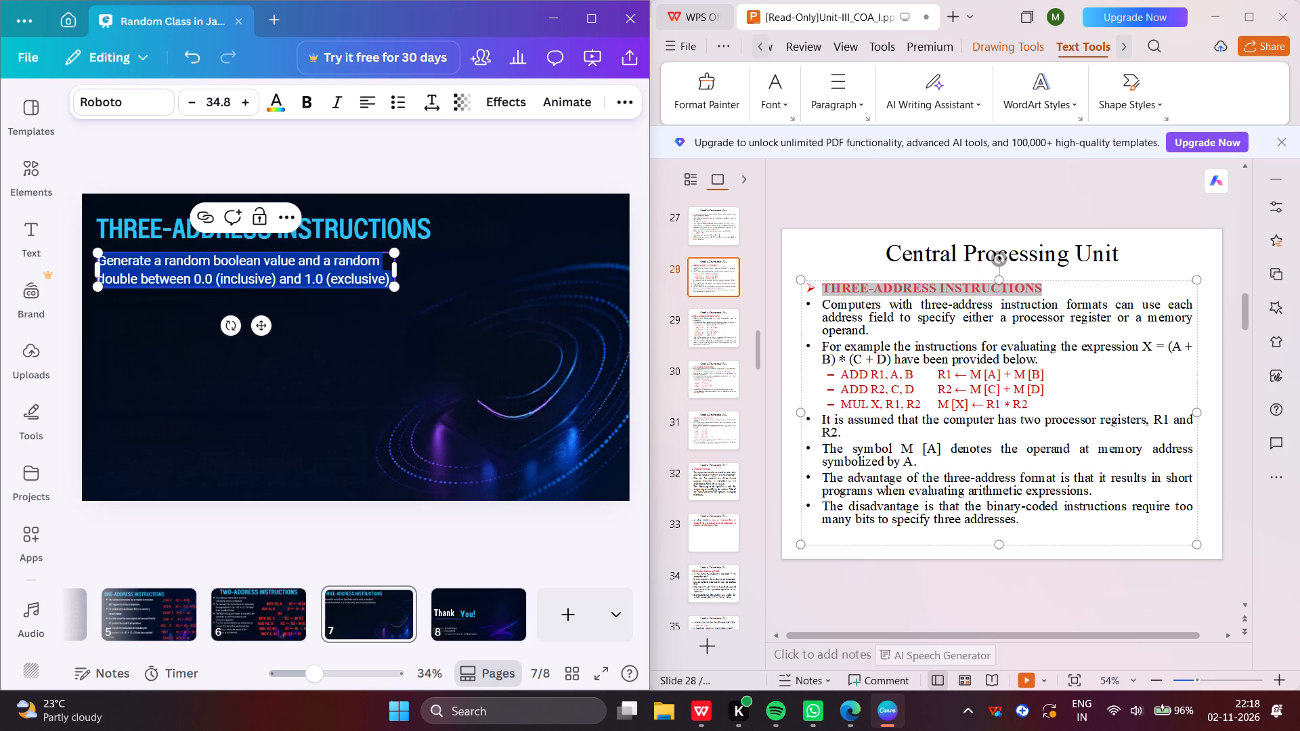
key("BackSpace")
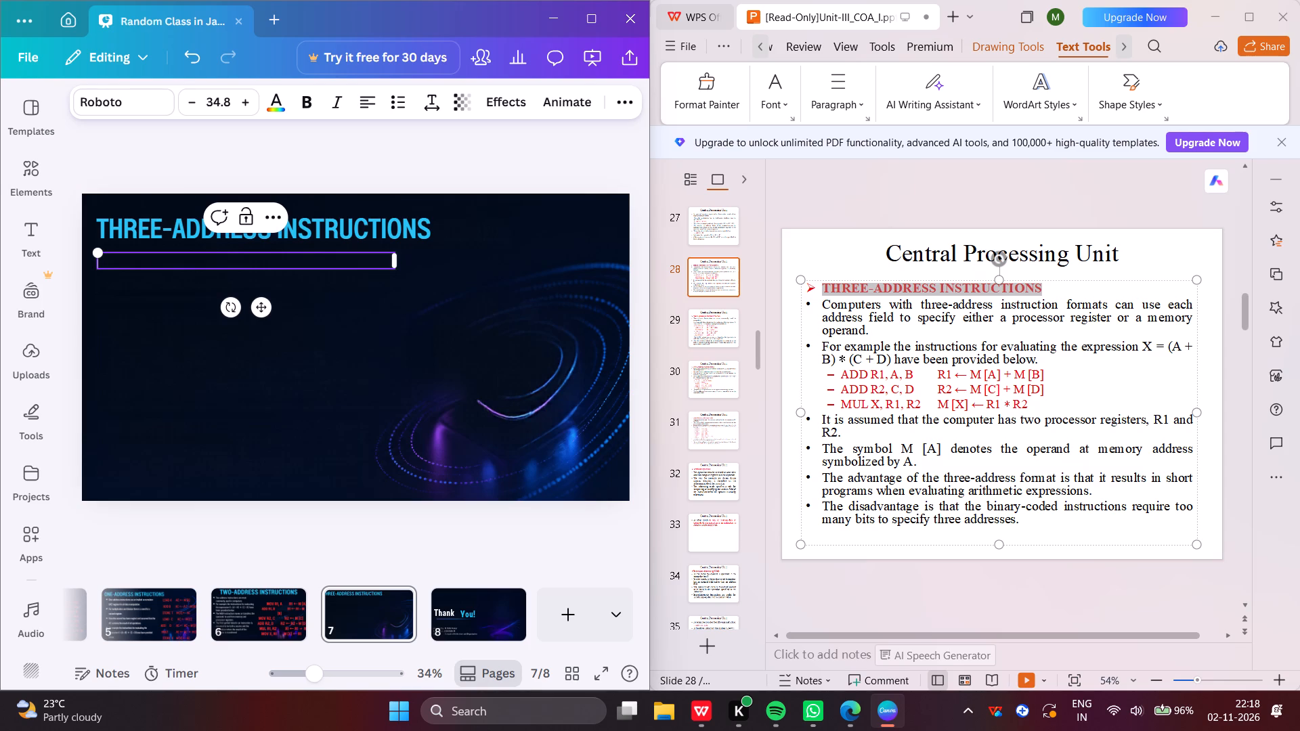
left_click_drag(821, 309, 1040, 359)
key("ctrl+c")
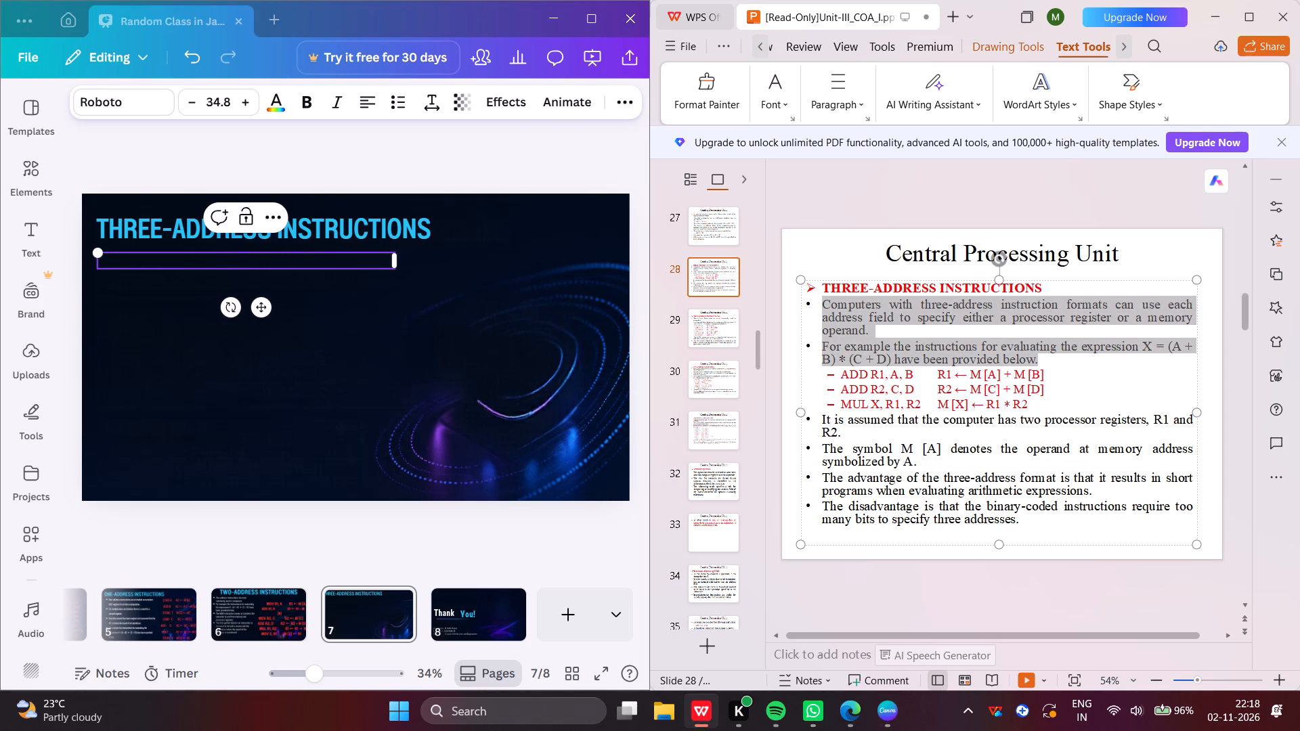
left_click(259, 258)
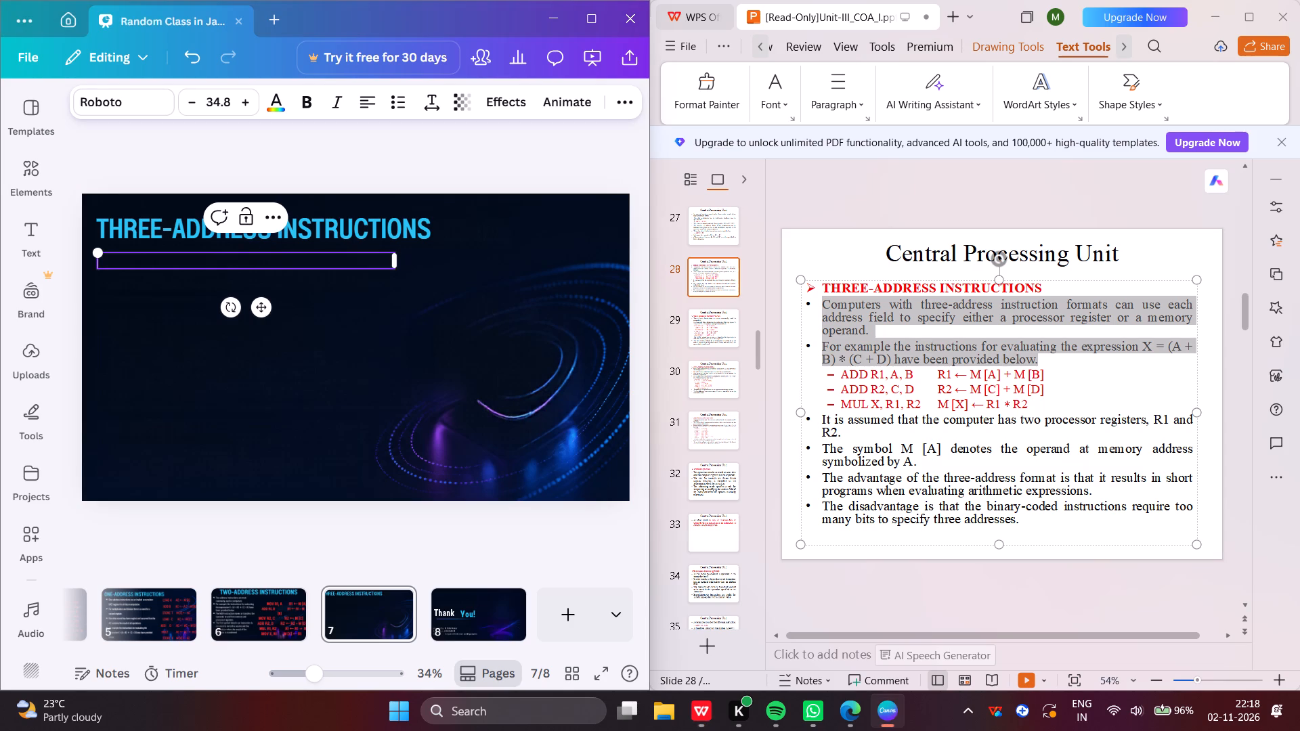
key("ctrl+v")
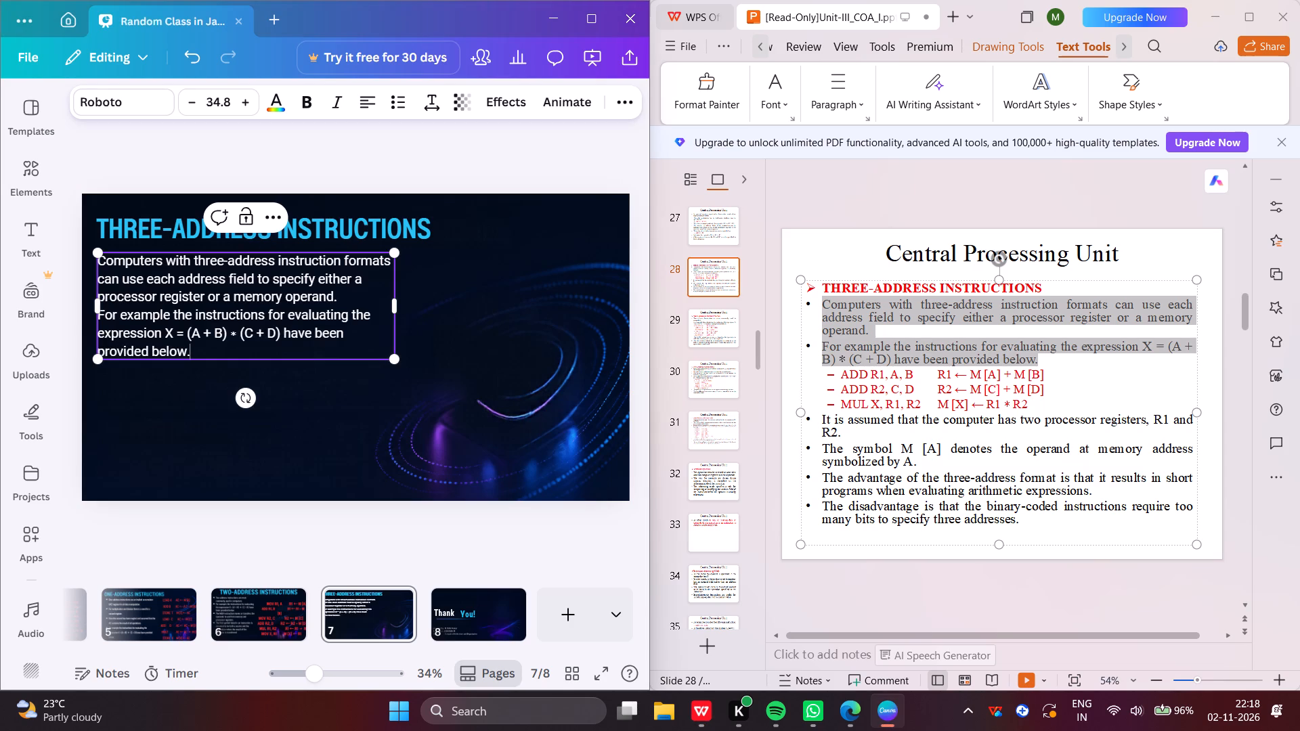
Format both three-address paragraphs in the page 7 text box as a bulleted list.
left_click(398, 99)
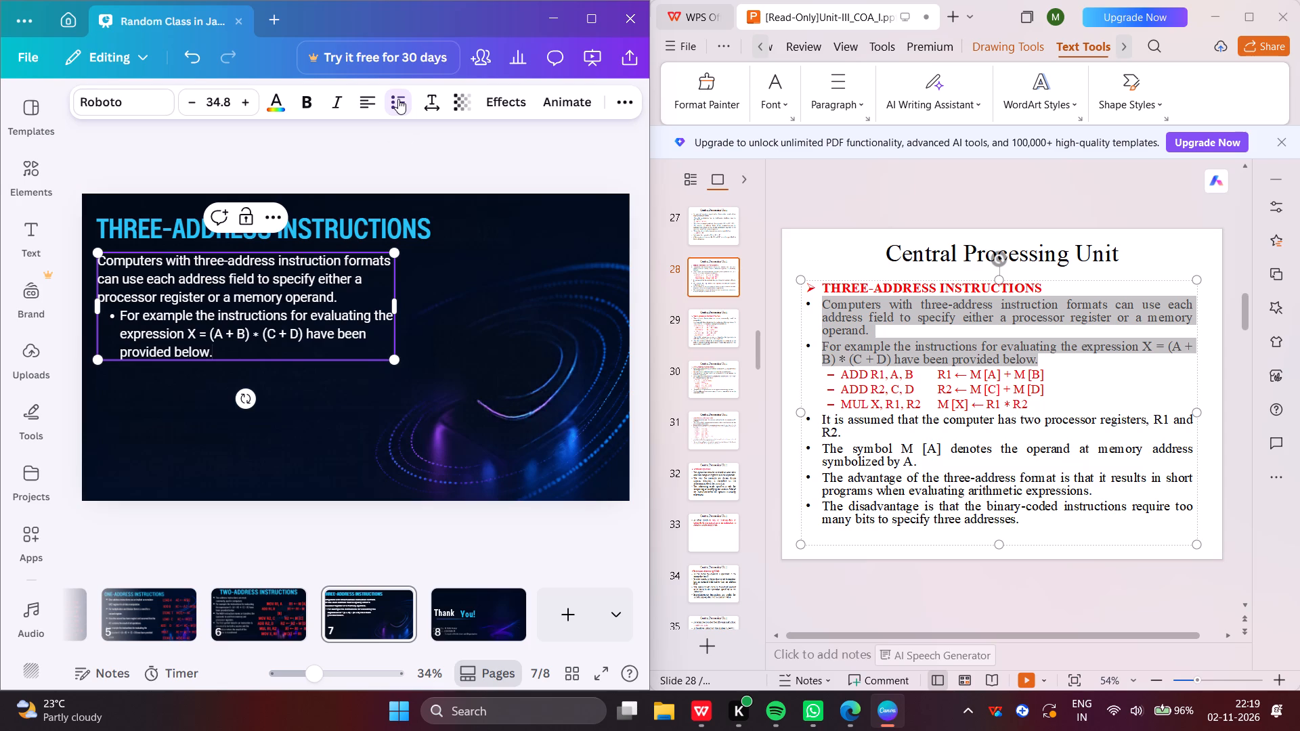
left_click(102, 256)
left_click(105, 263)
key("Left")
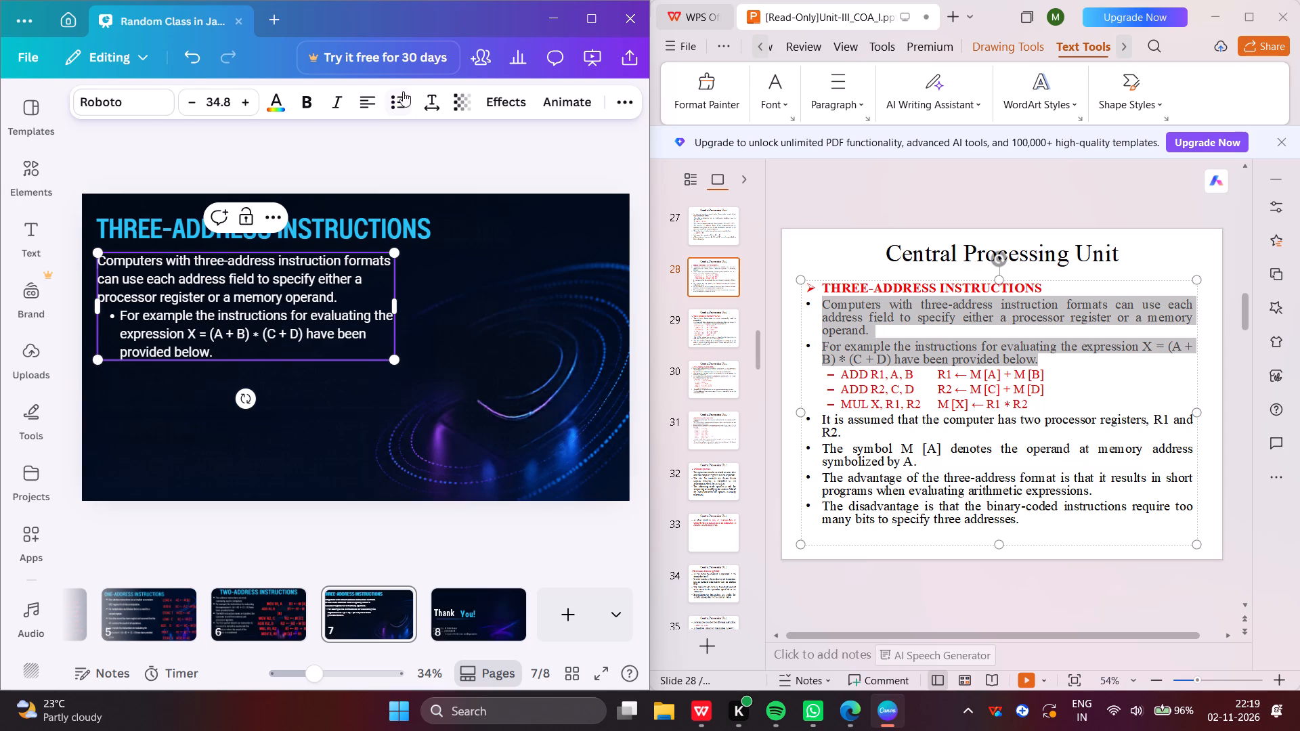
left_click(396, 96)
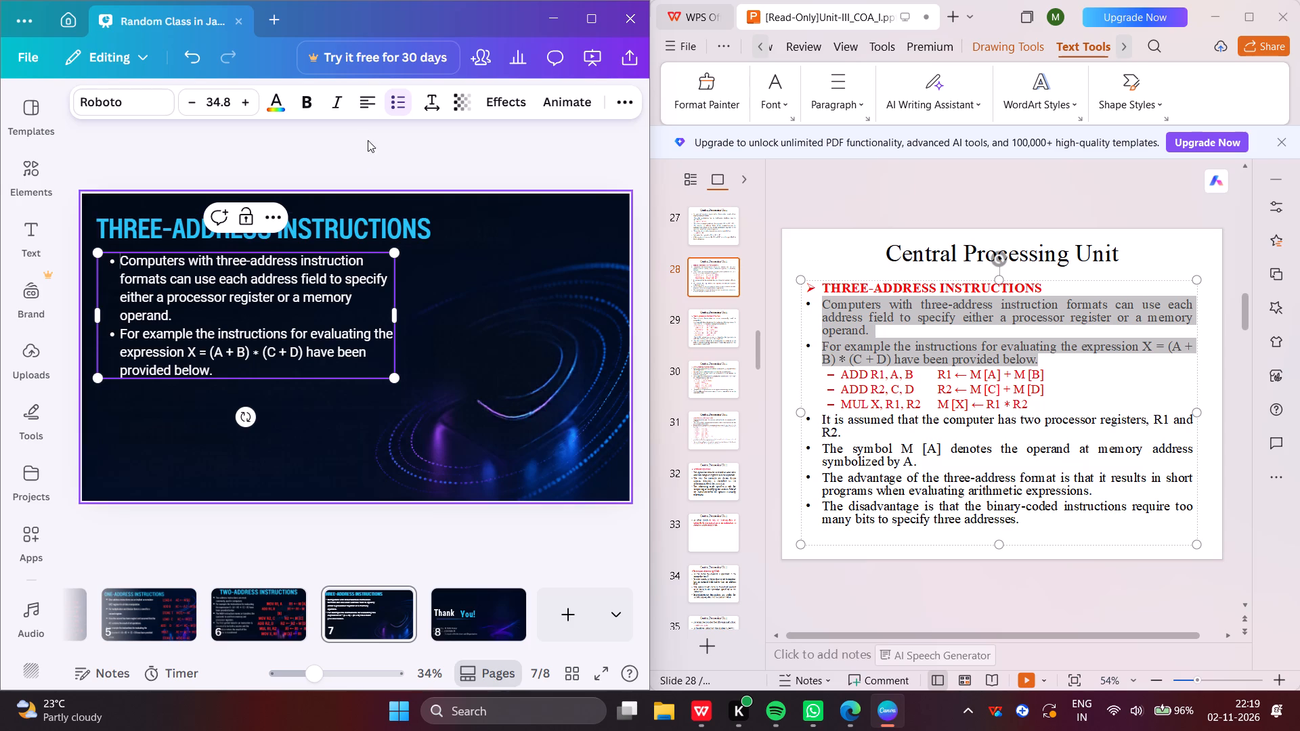
left_click(369, 148)
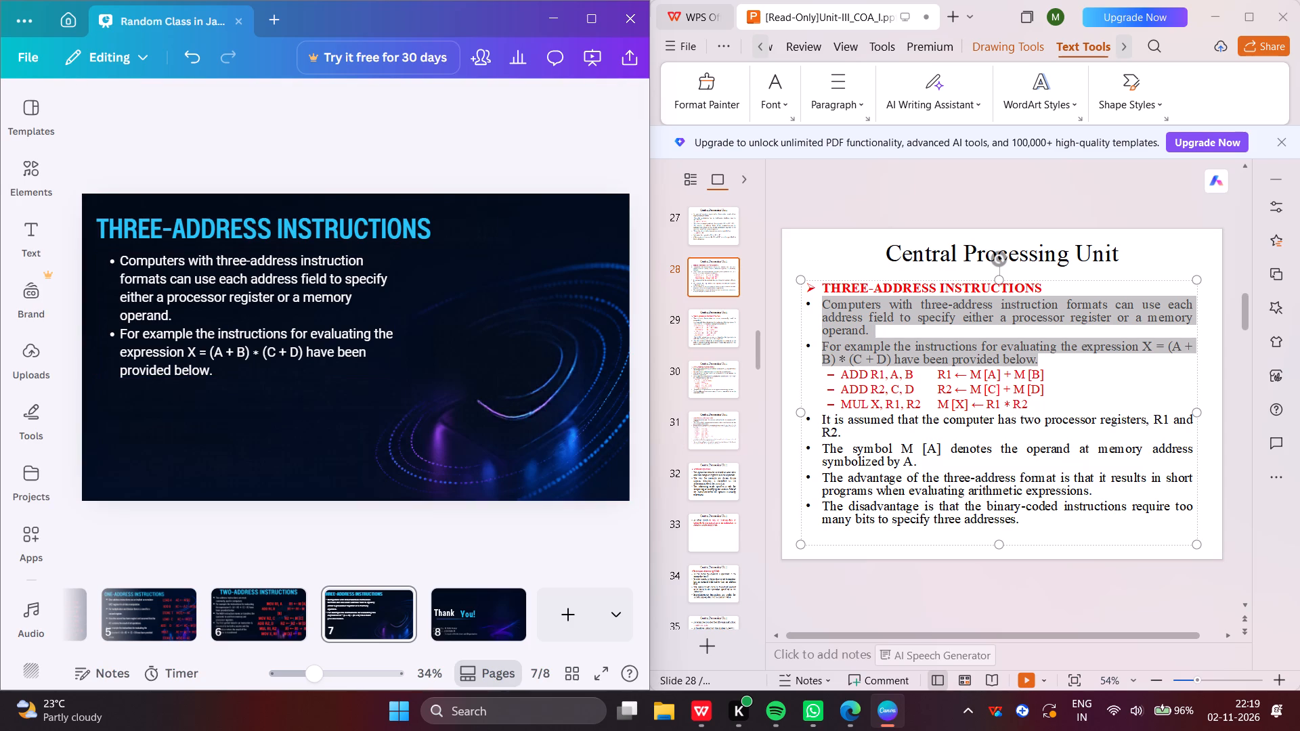
Append the three bullets on processor registers, the symbol M [A] and the three-address advantage from slide 28 in WPS Office to page 7's list.
left_click_drag(819, 416, 977, 499)
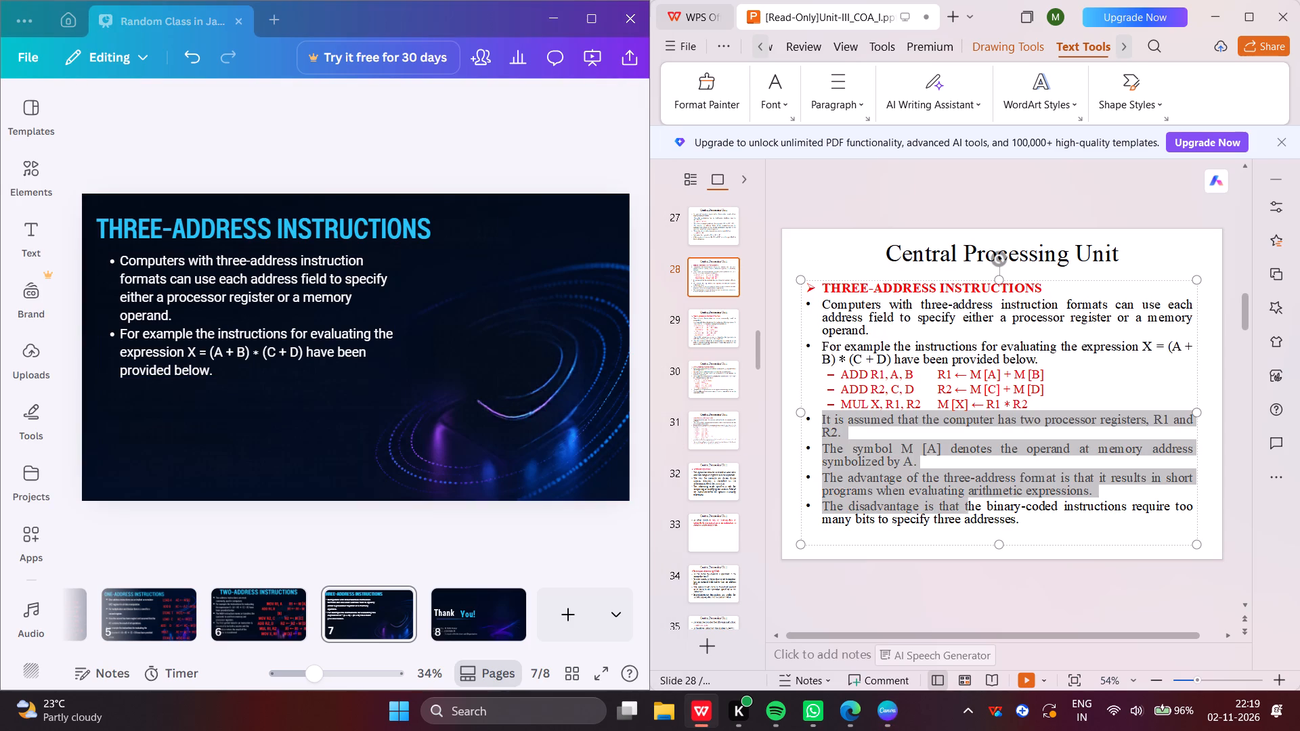
left_click_drag(977, 499, 1096, 493)
key("ctrl+c")
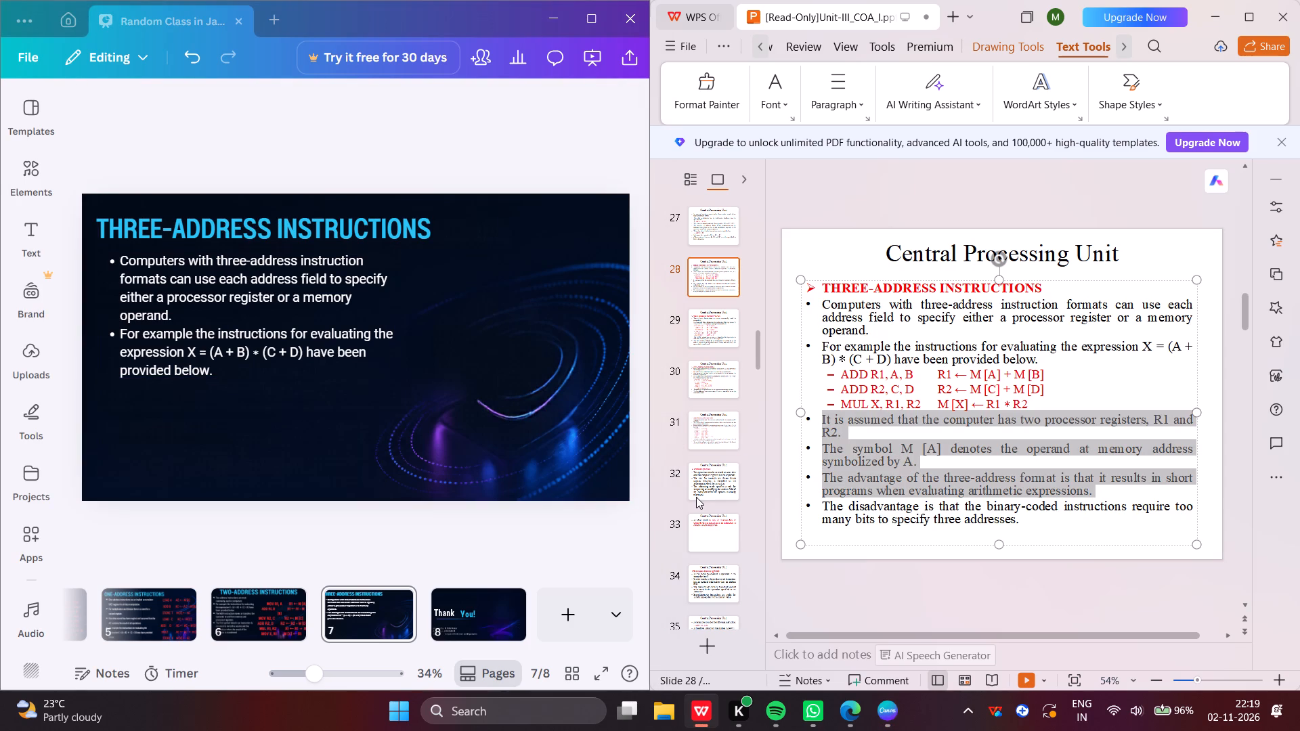
left_click(257, 372)
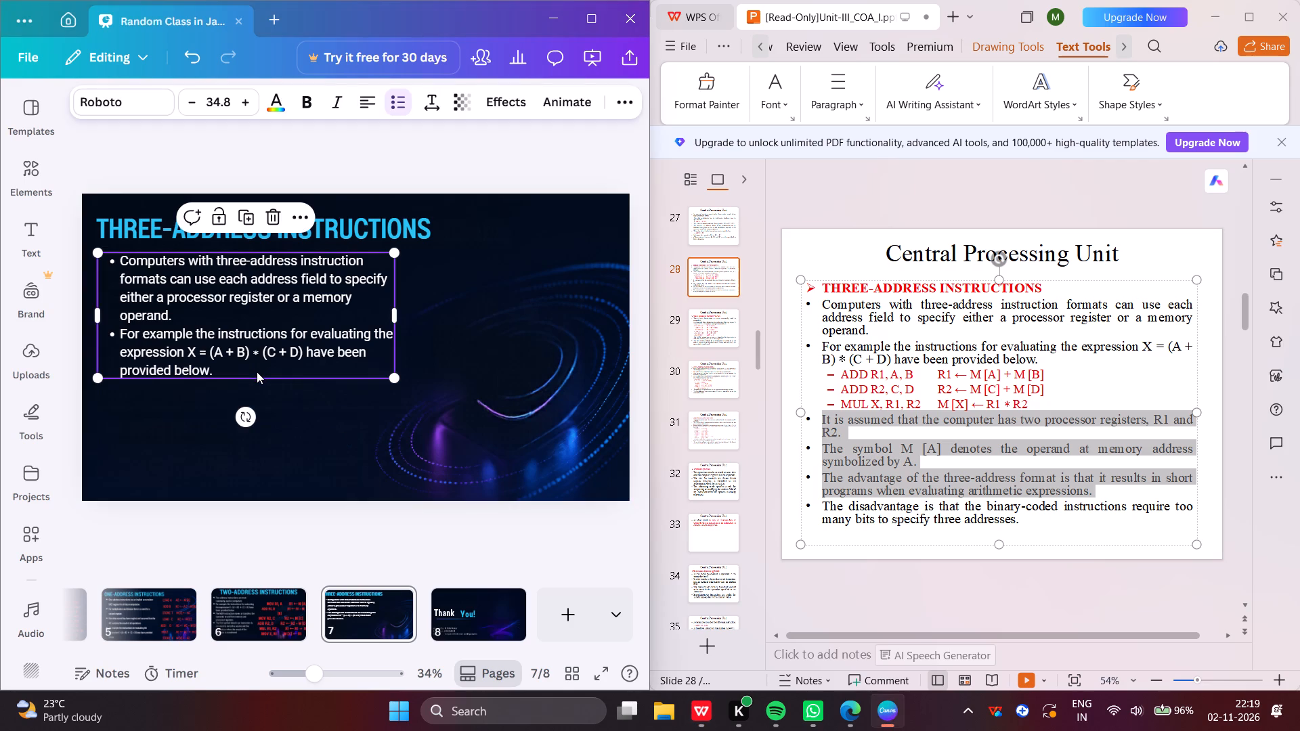
left_click(232, 365)
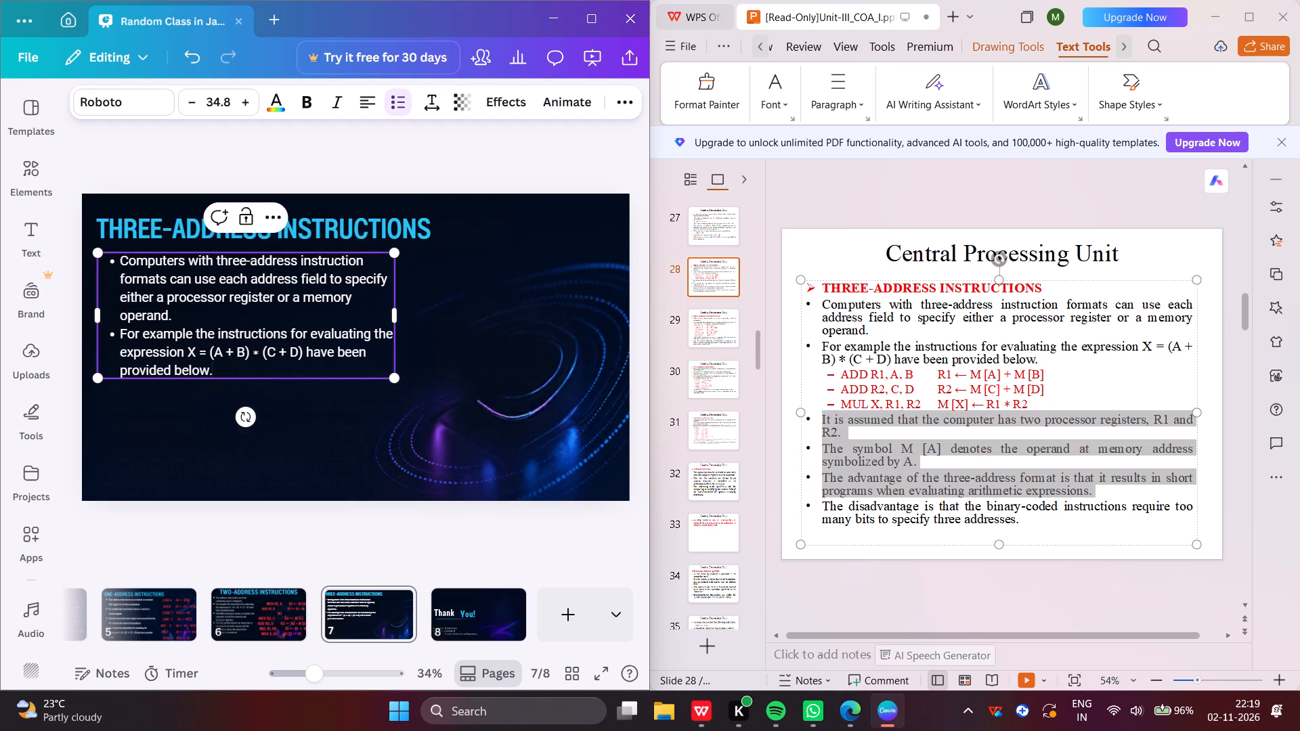
key("Return")
key("ctrl+v")
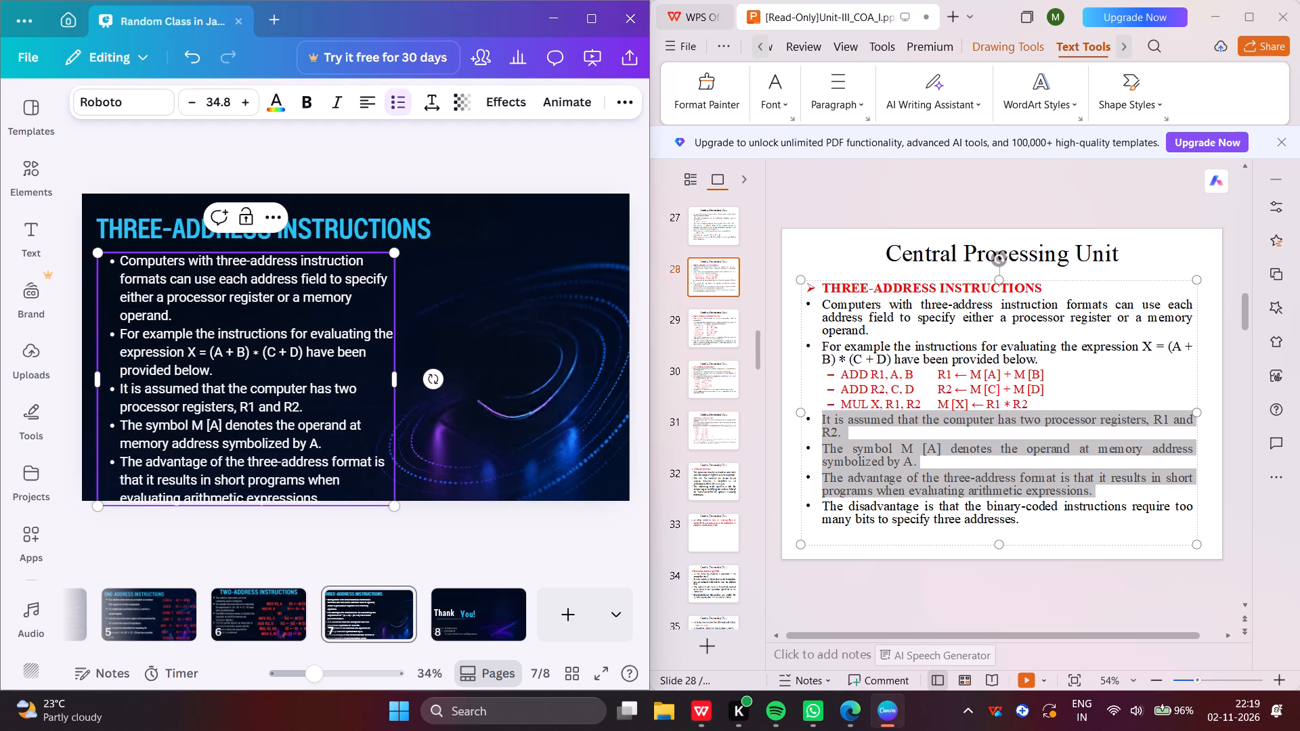